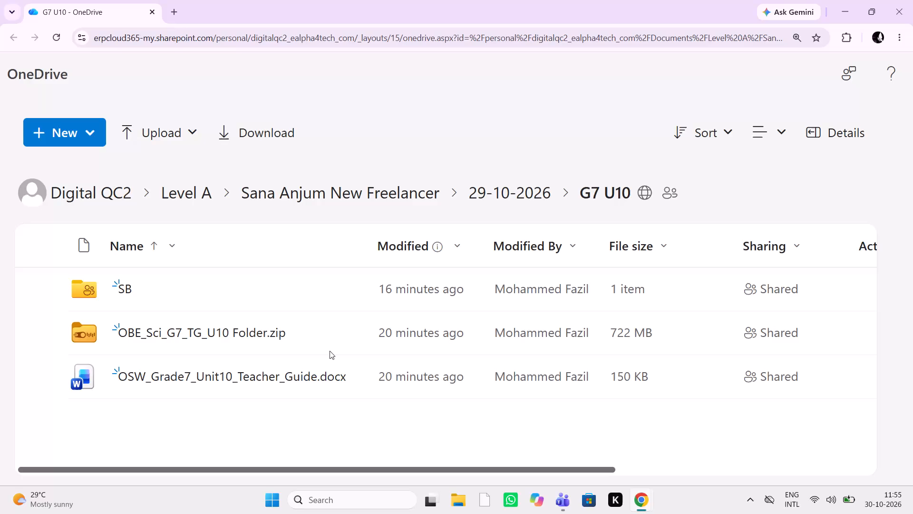
Download the SB folder, the OBE_Sci_G7_TG_U10 Folder.zip and the Grade 7 Unit 10 teacher guide document together.
click(43, 283)
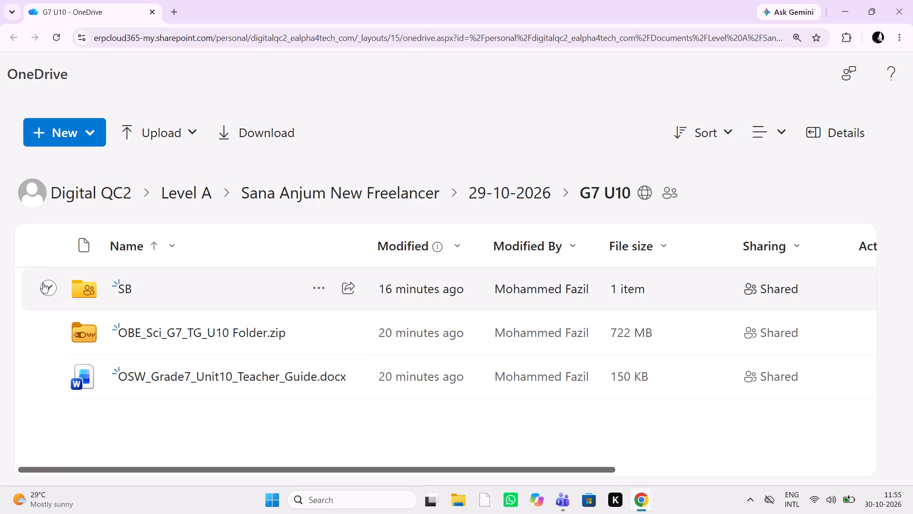
click(50, 340)
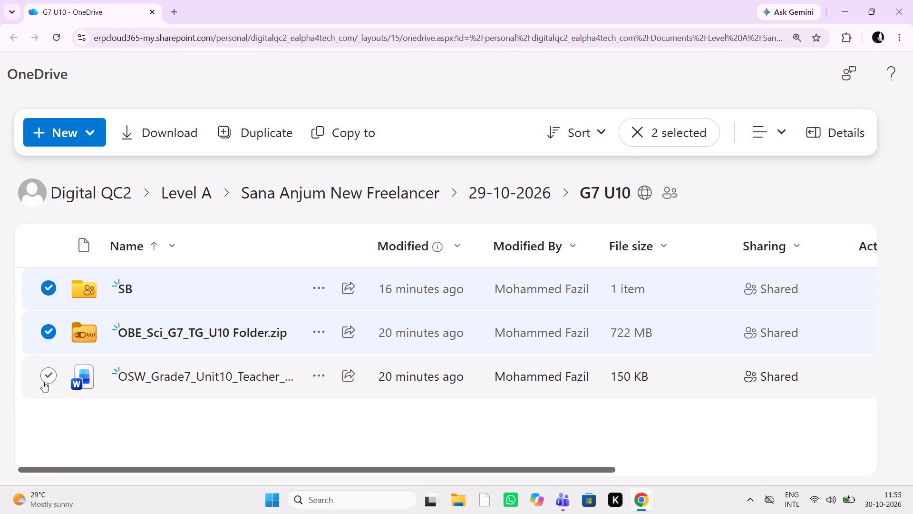
click(48, 380)
click(171, 142)
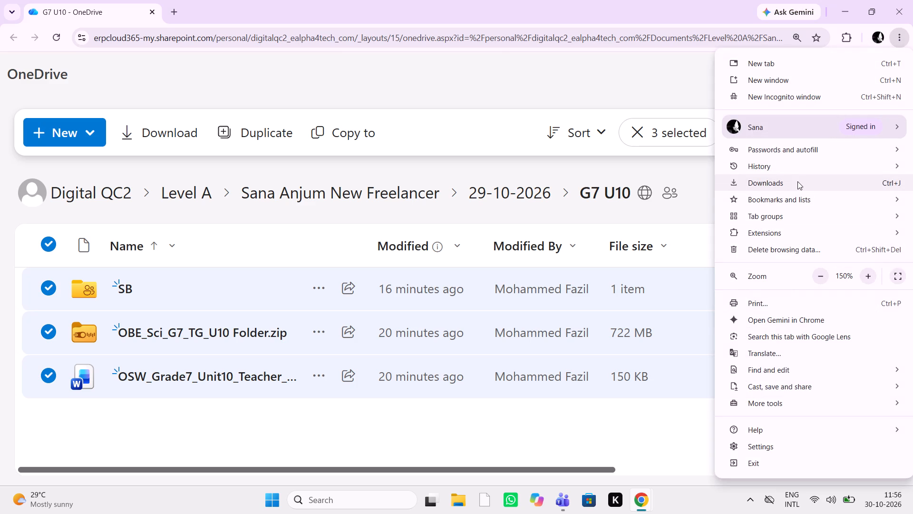
click(797, 181)
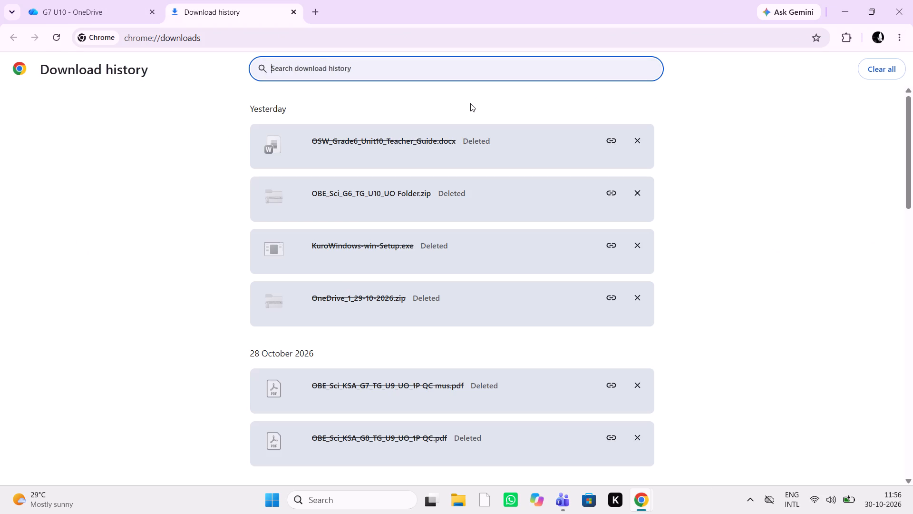
click(72, 3)
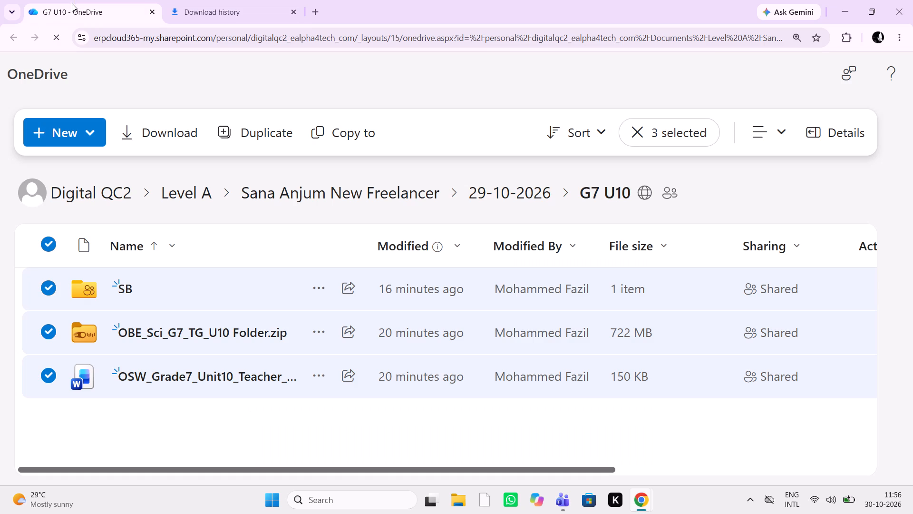
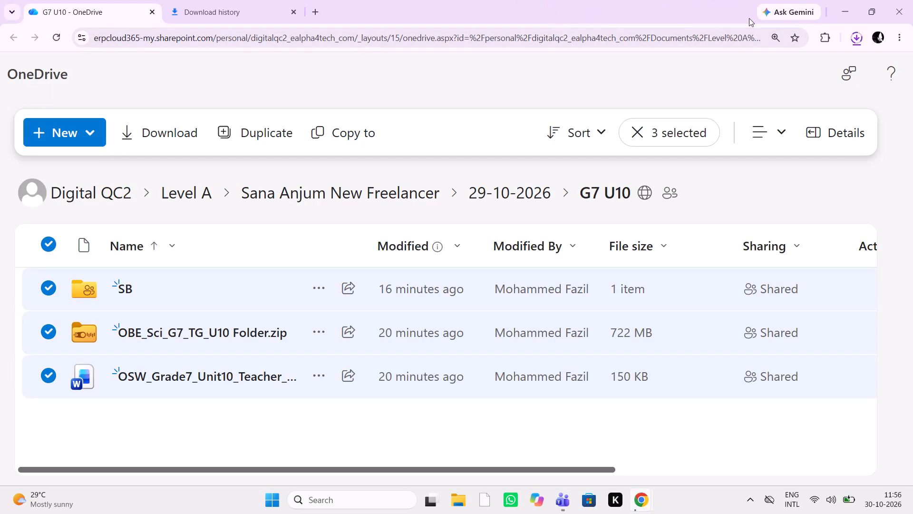
Check the recent download history for the progress of the zip download of the three selected G7 U10 items.
click(846, 33)
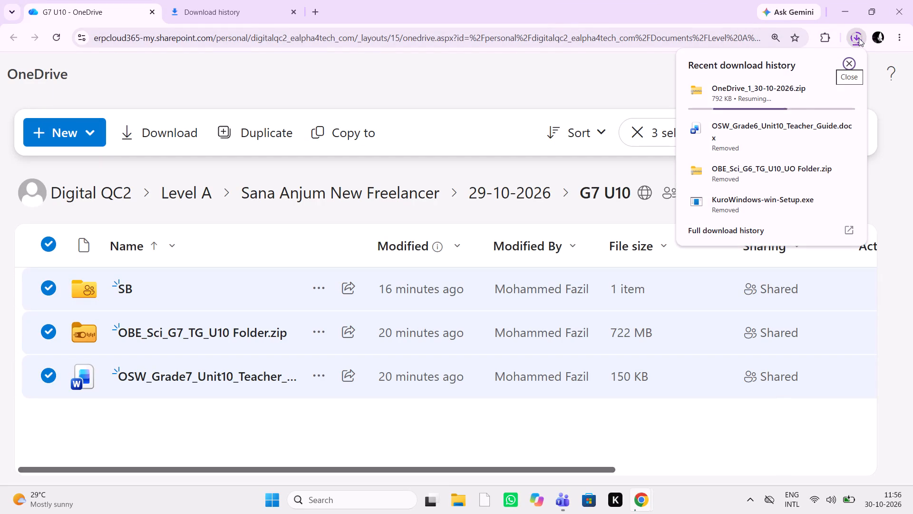
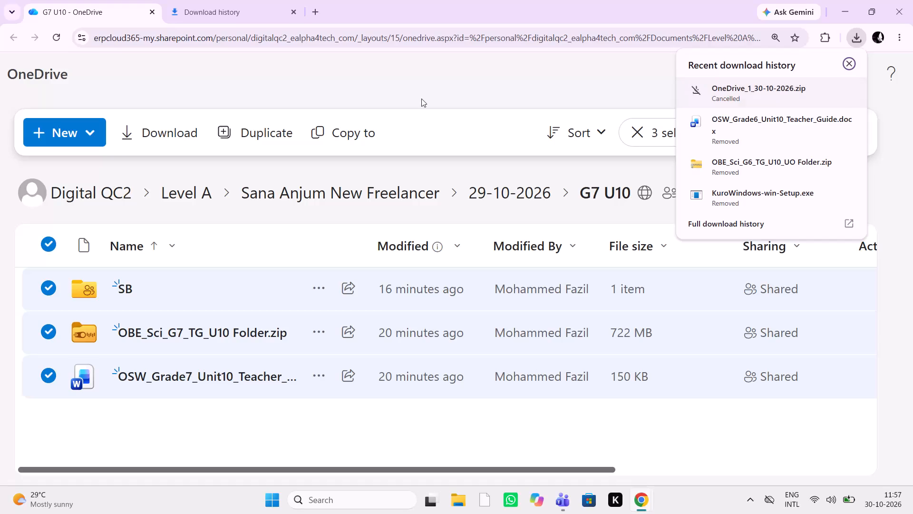
Download the three selected items in the G7 U10 folder together again.
click(407, 75)
click(315, 384)
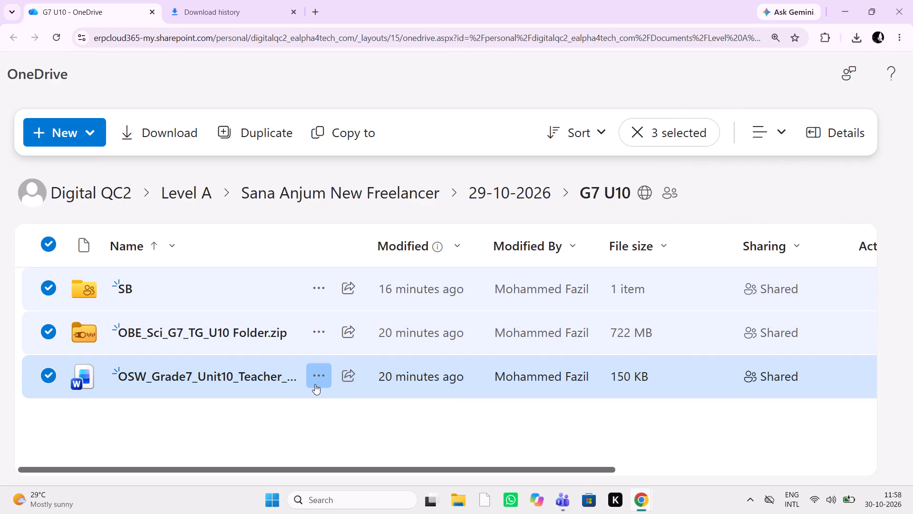
click(391, 346)
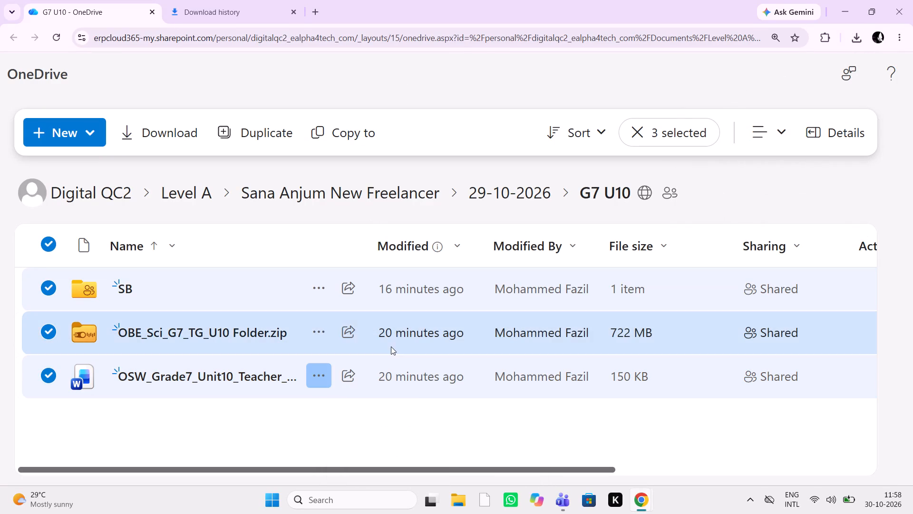
Preview OBE_Sci_G7_TG_U10 Folder.zip and look over its top-level folders, checking the download progress meanwhile.
click(275, 335)
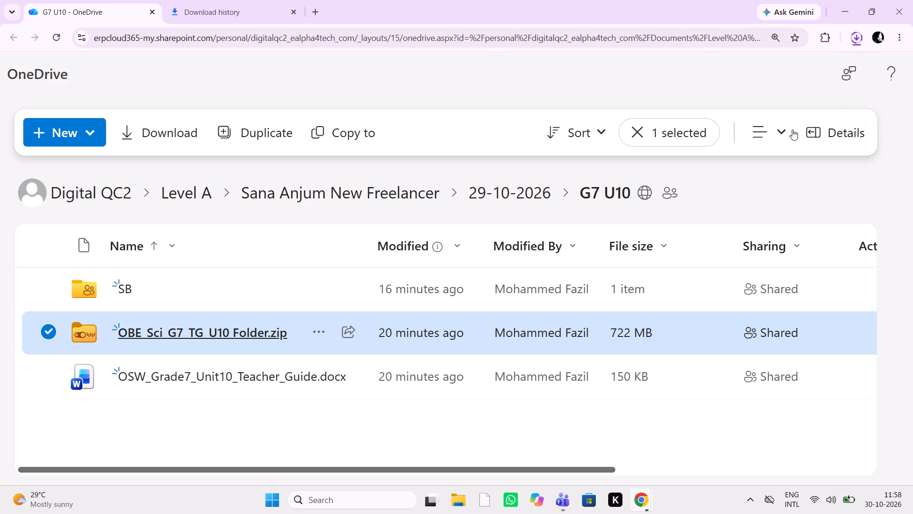
click(859, 41)
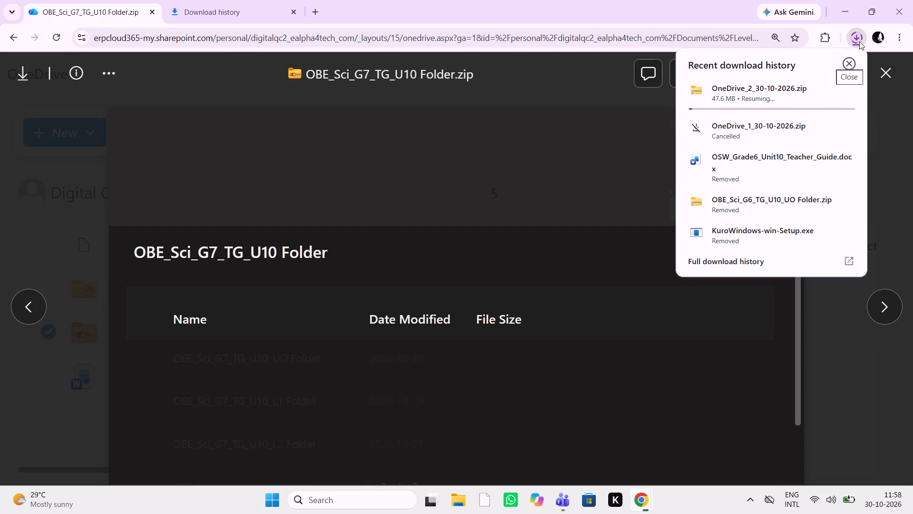
scroll(356, 374, down, 6)
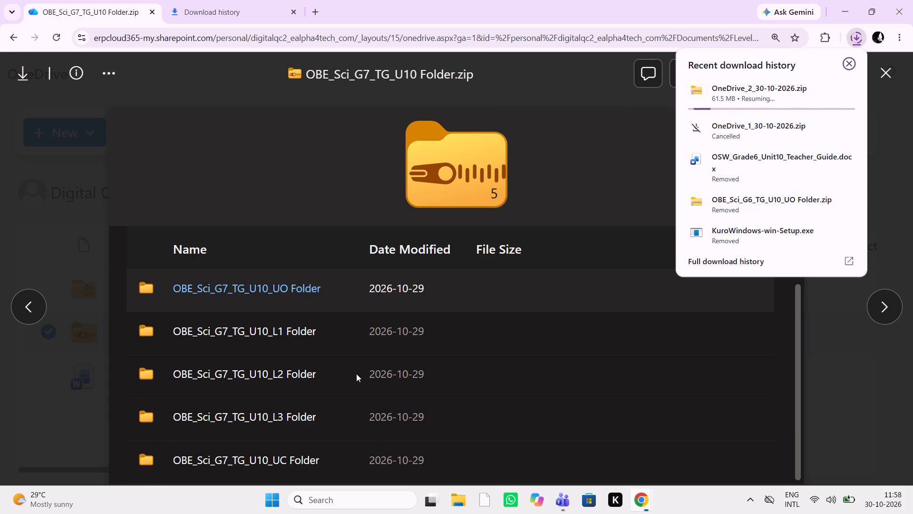
scroll(356, 374, down, 1)
scroll(356, 374, up, 1)
Examine the OBE_Sci_G7_TG_U10_UO Folder and its Document fonts subfolder inside the zip preview, and return to the G7 U10 file list.
double_click(266, 356)
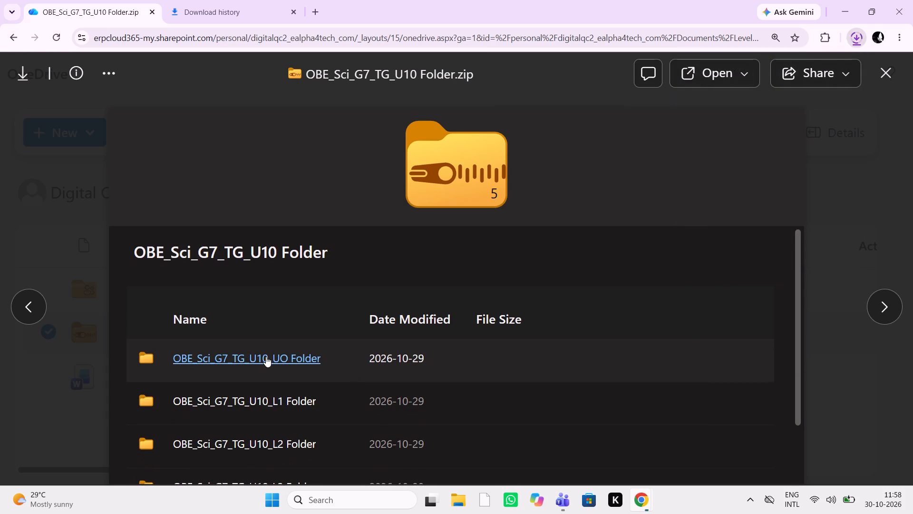
scroll(282, 420, down, 8)
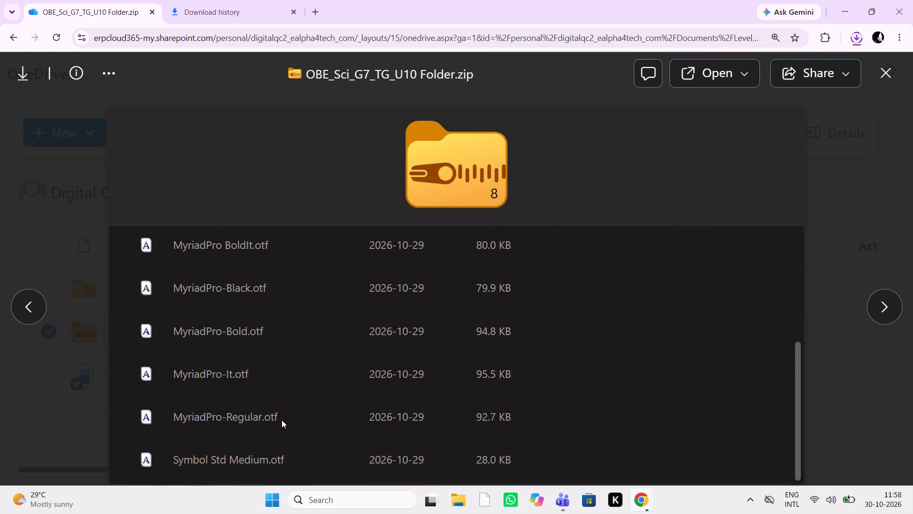
scroll(282, 420, down, 10)
scroll(282, 420, up, 10)
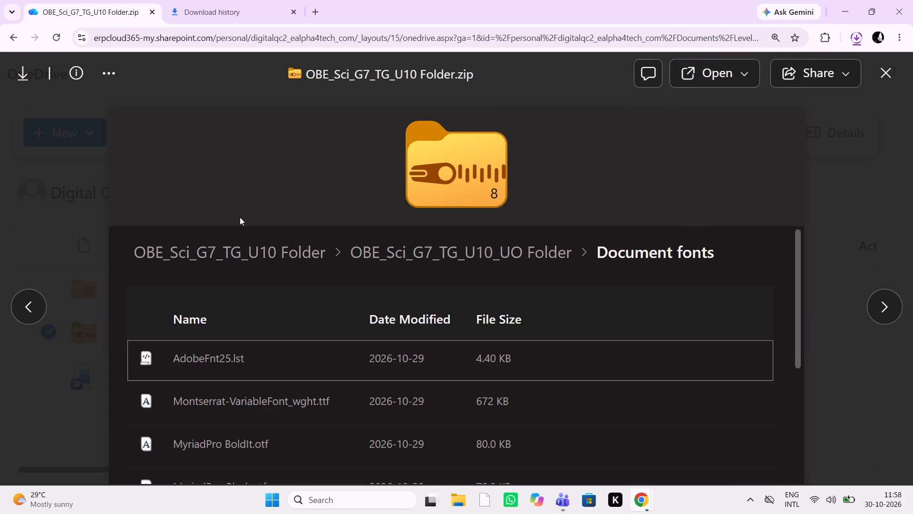
click(555, 251)
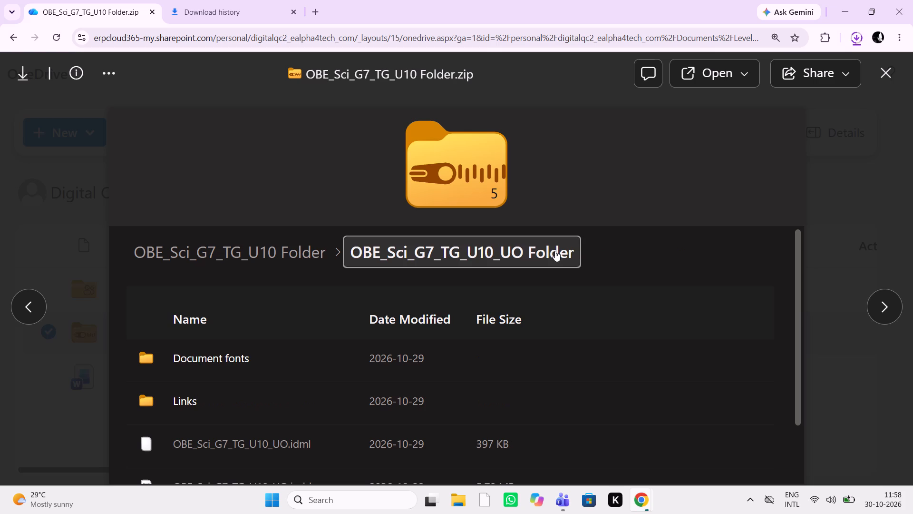
scroll(237, 394, down, 2)
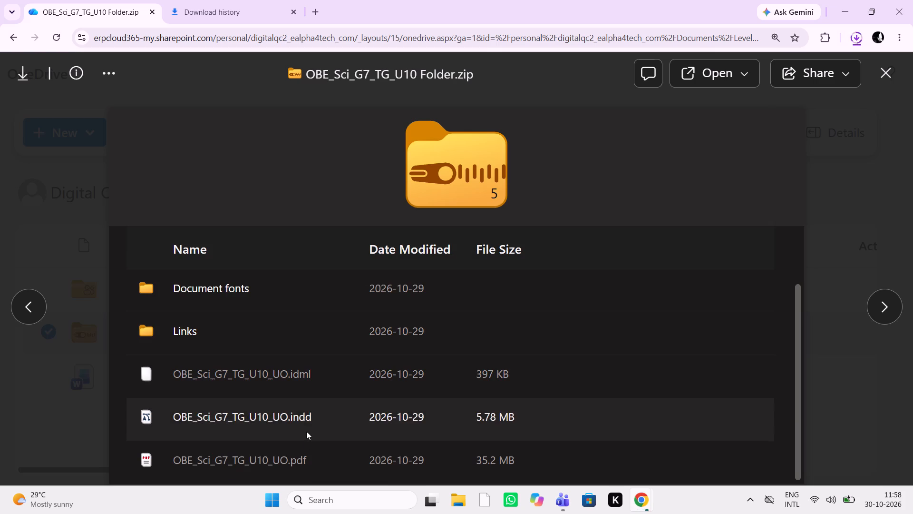
scroll(305, 441, down, 4)
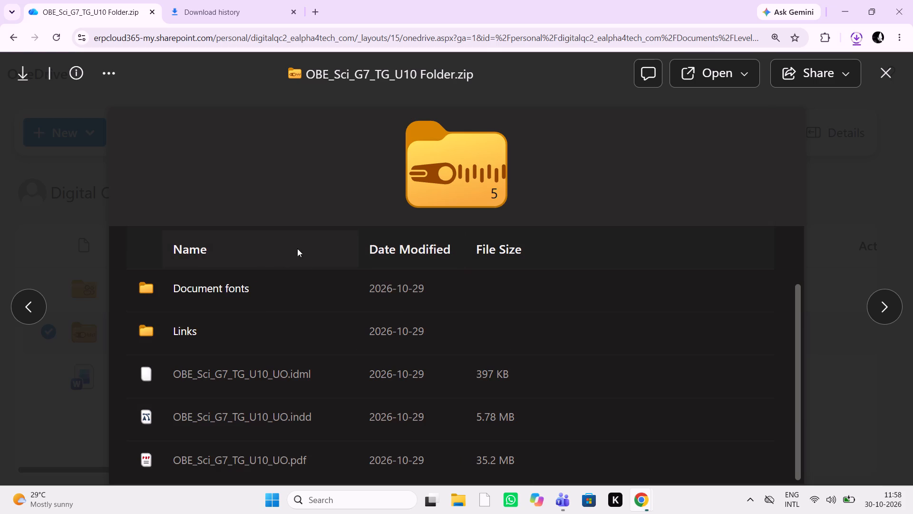
click(41, 309)
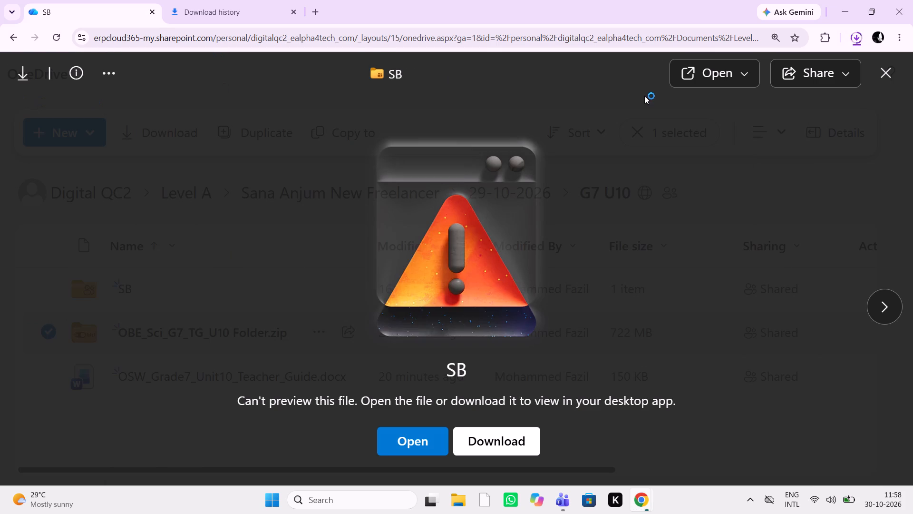
click(896, 75)
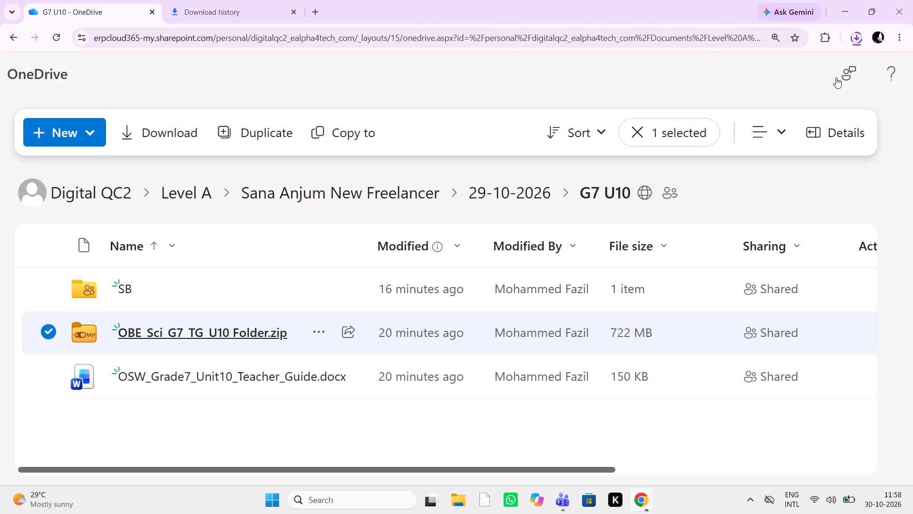
Check the progress of the OneDrive_2_30-10-2026.zip download in the recent and full download history.
click(856, 38)
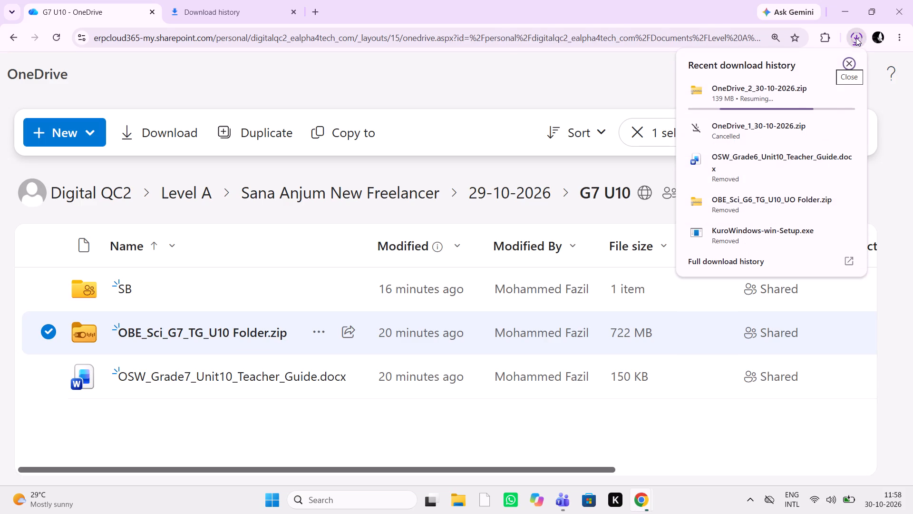
click(754, 271)
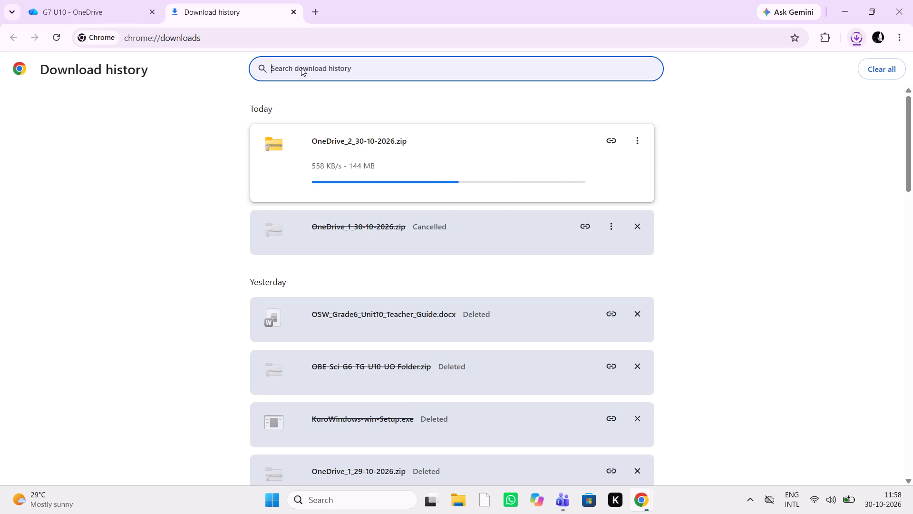
Return to the G7 U10 folder, dismiss the split view tip, and download the SB folder on its own.
click(105, 10)
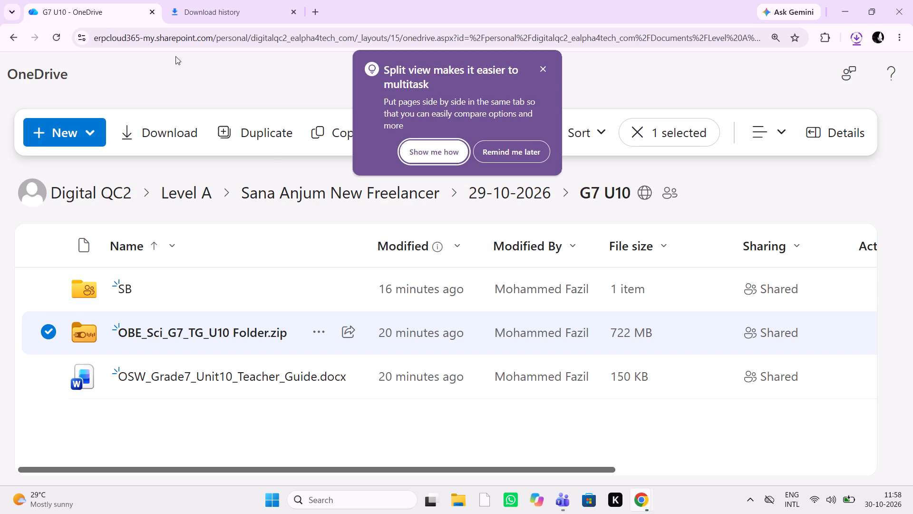
click(532, 65)
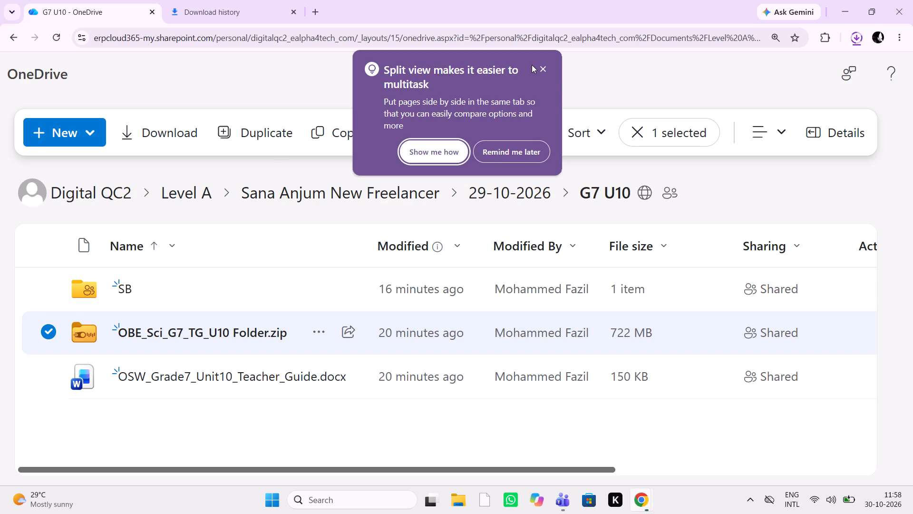
click(542, 65)
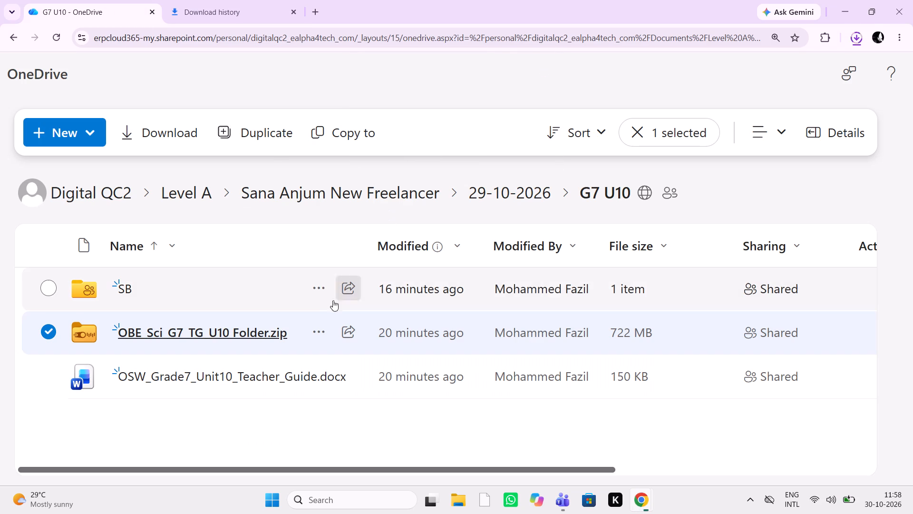
click(325, 293)
click(378, 298)
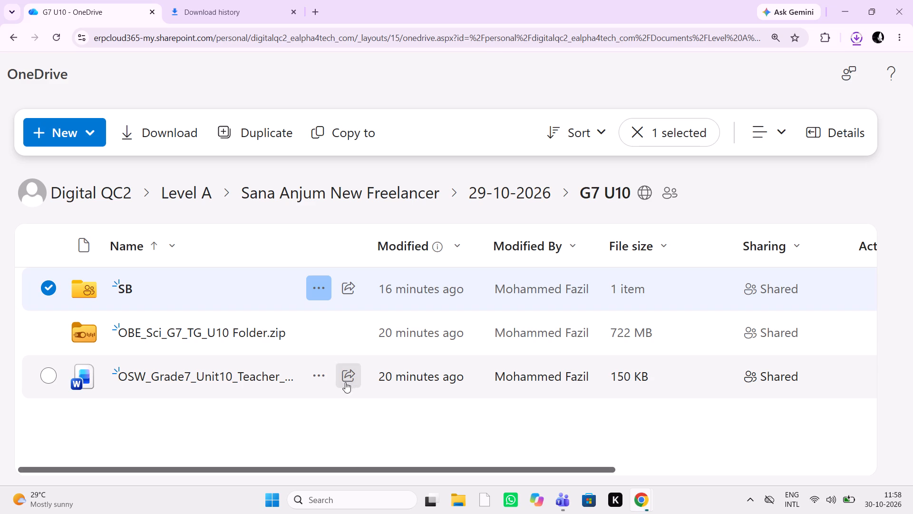
Download the OSW_Grade7_Unit10_Teacher_Guide.docx file separately from the G7 U10 folder.
click(322, 383)
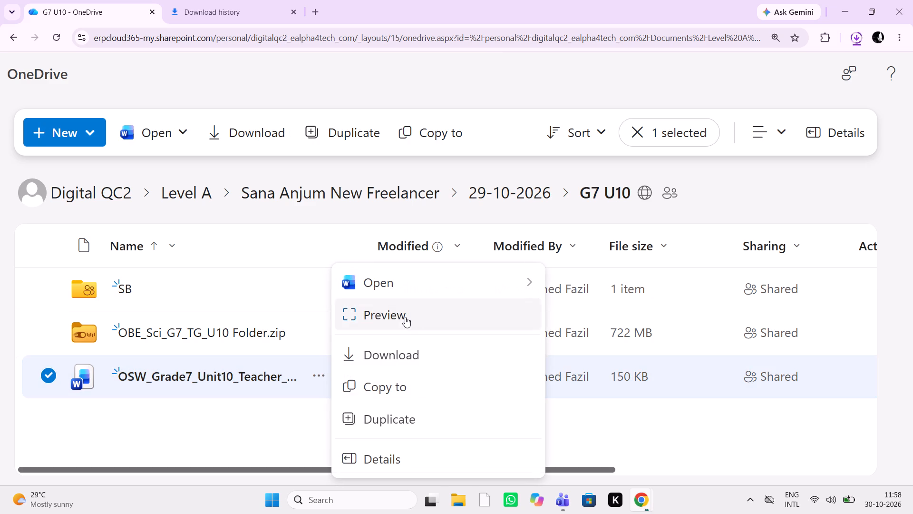
click(410, 354)
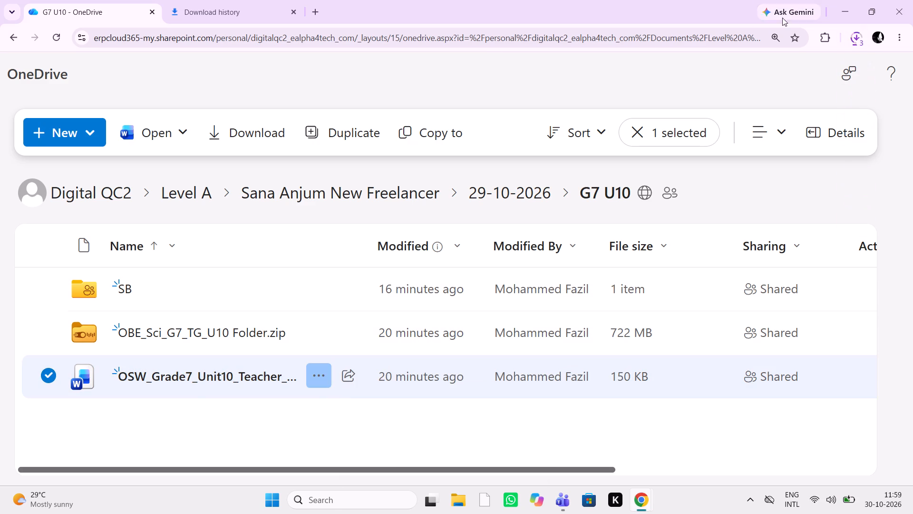
Check the status of the current downloads in the recent and full download history.
click(846, 40)
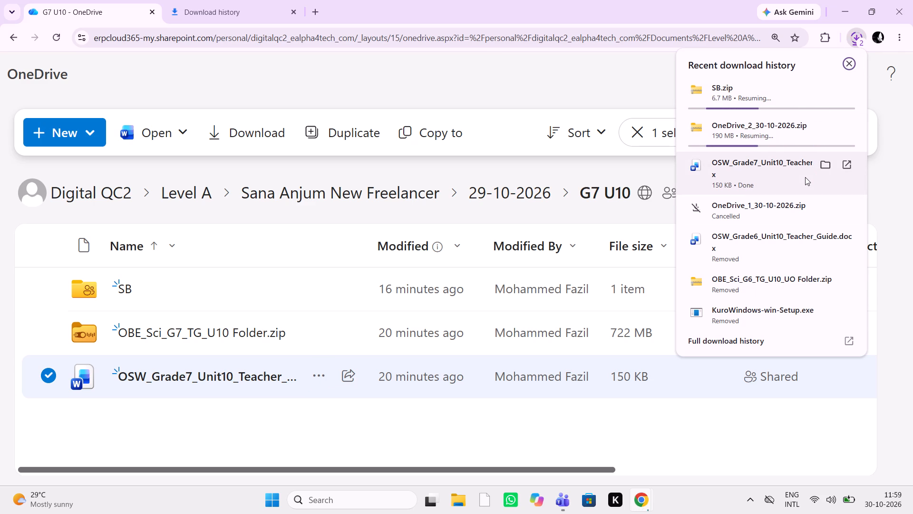
click(784, 350)
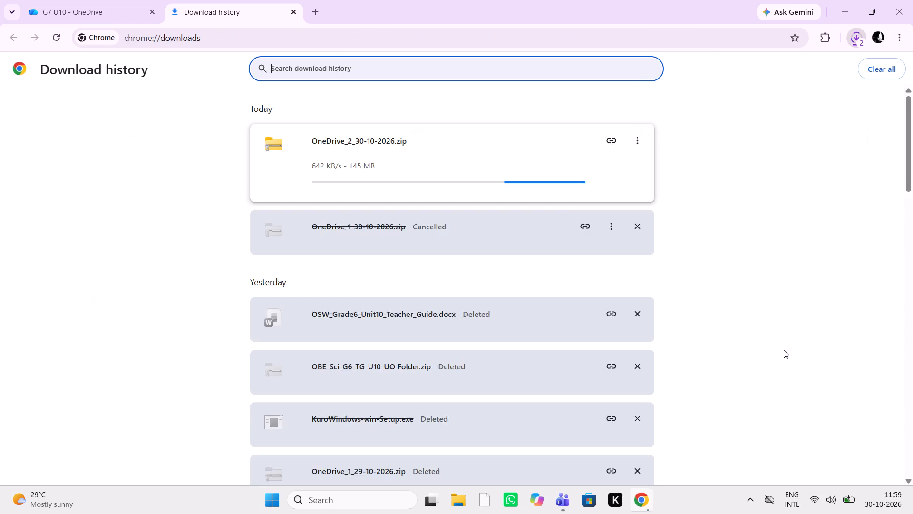
Switch to File Explorer and delete the old OBE_Sci_G6_TG_U10_UO Folder from the Downloads folder.
double_click(458, 500)
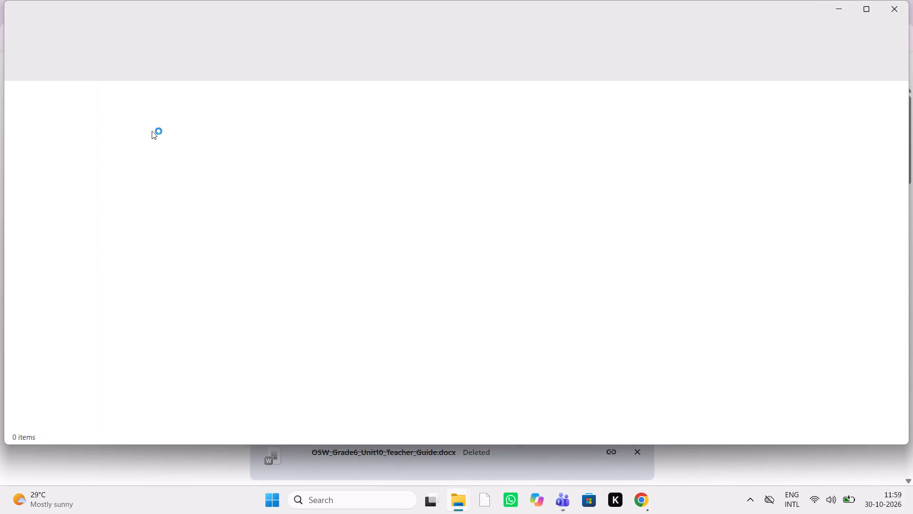
click(56, 172)
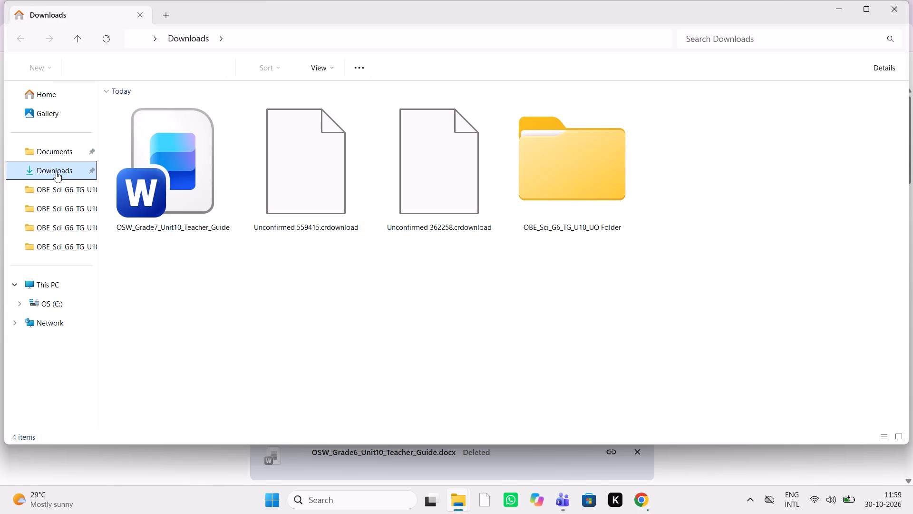
click(581, 216)
key(Delete)
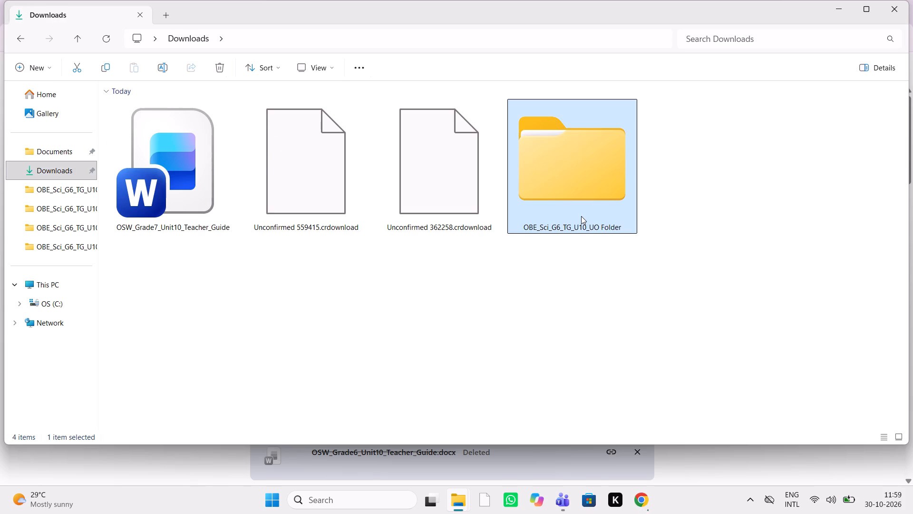
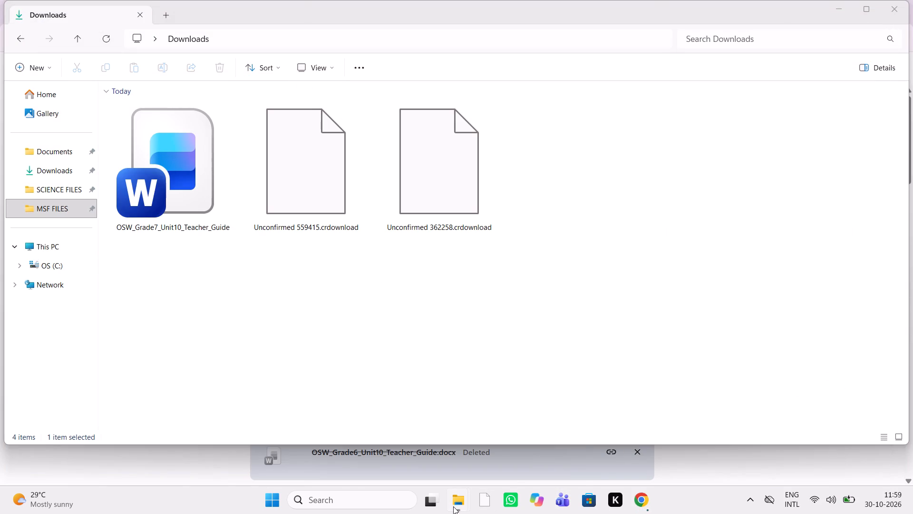
Switch to Chrome and preview OBE_Sci_G7_TG_U10 Folder.zip and the SB folder from G7 U10, then return to the file list.
click(651, 501)
click(715, 422)
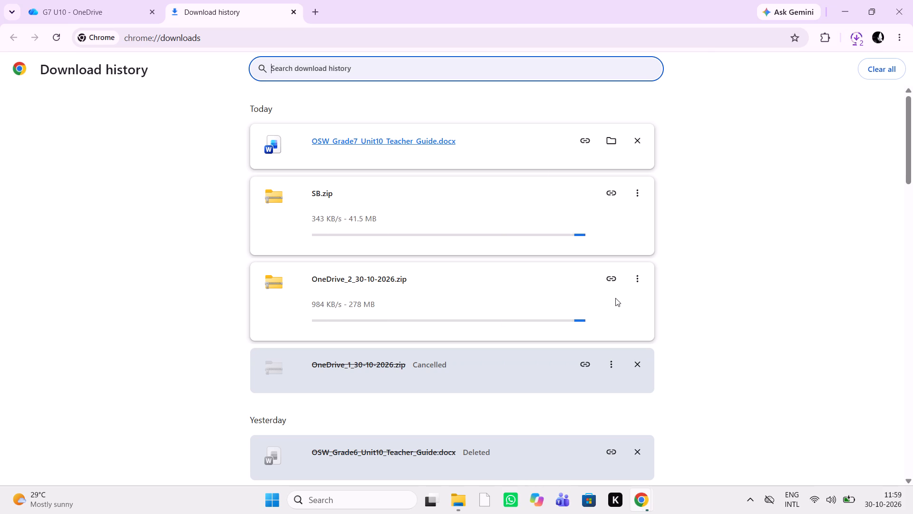
click(117, 5)
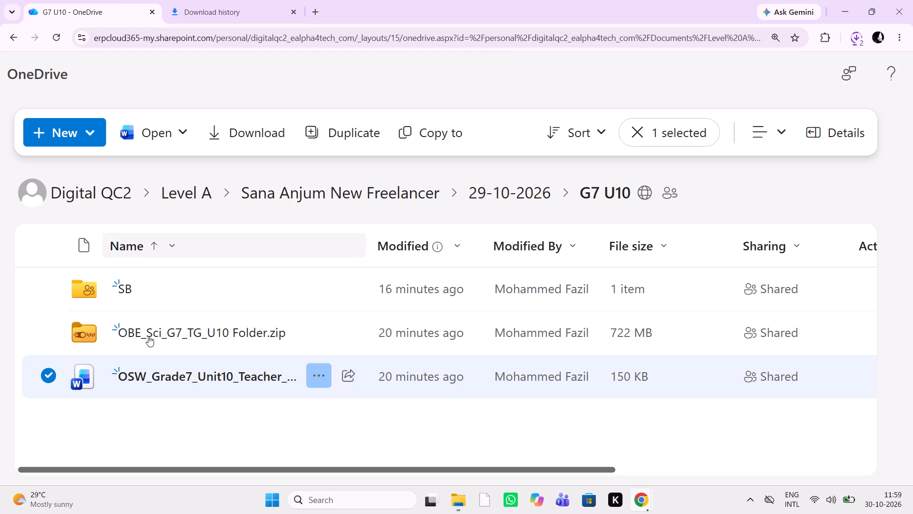
double_click(201, 333)
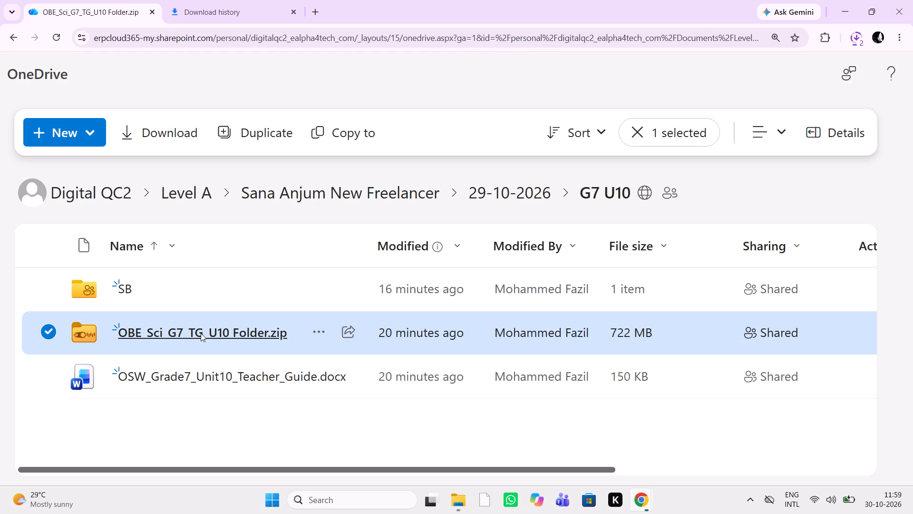
scroll(374, 294, down, 4)
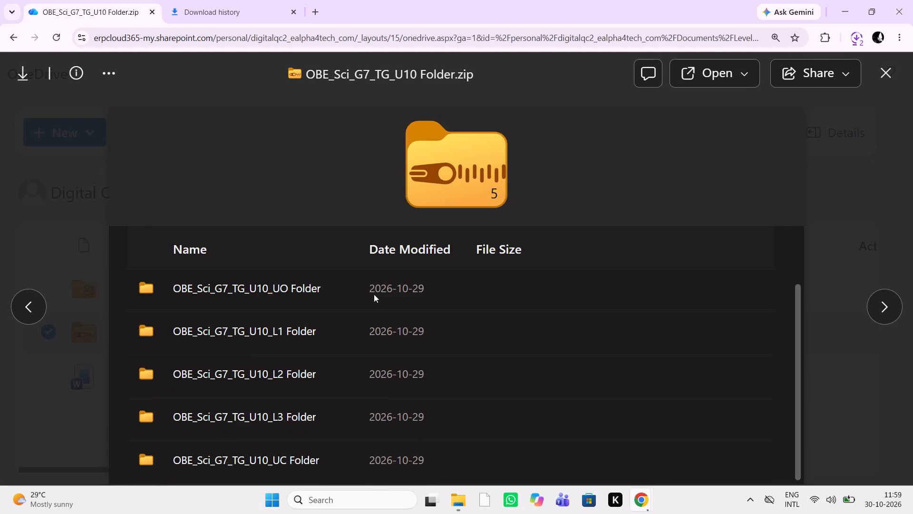
double_click(271, 291)
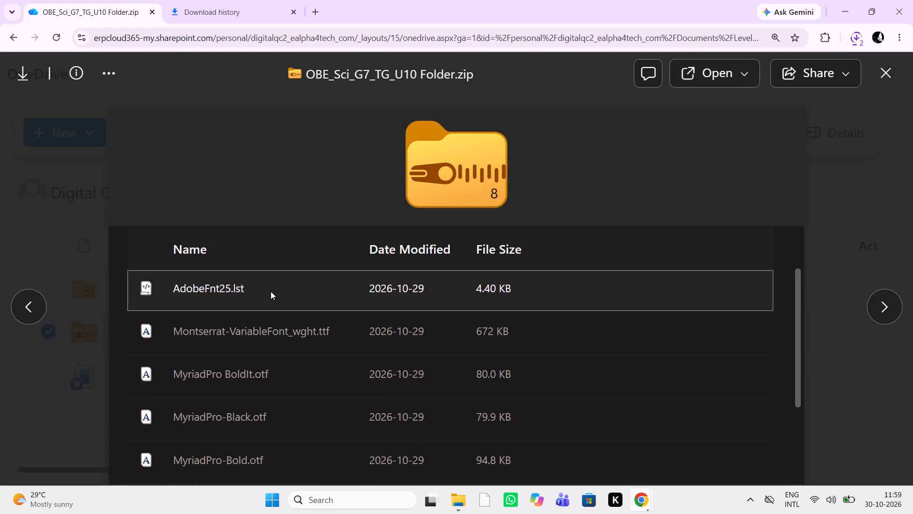
click(42, 302)
scroll(435, 268, down, 1)
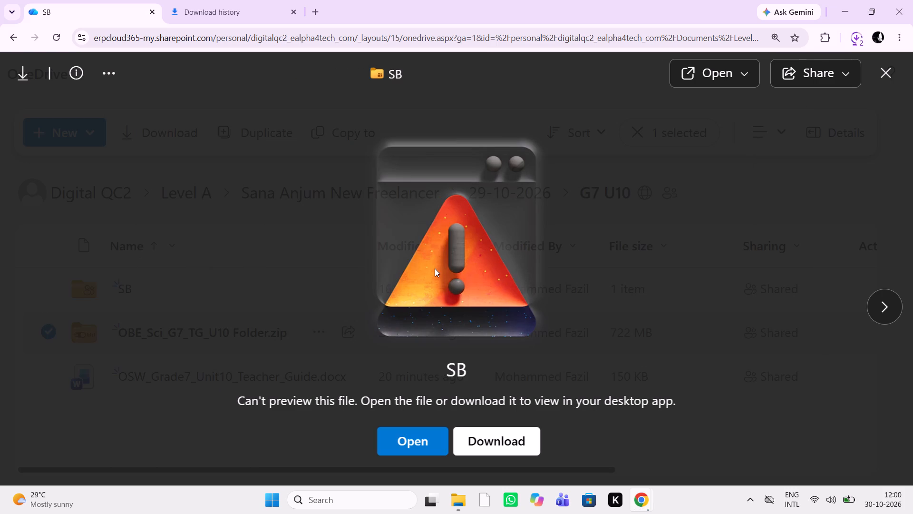
scroll(435, 268, down, 4)
click(16, 41)
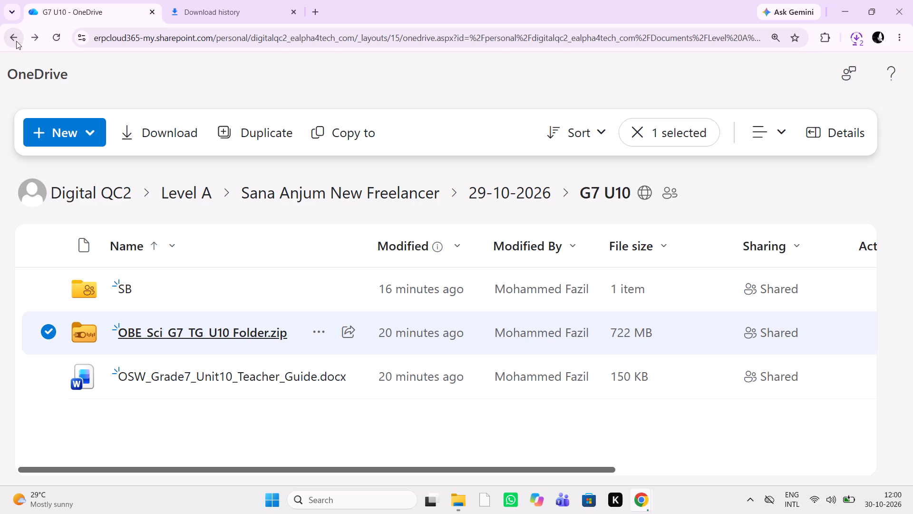
Browse the UO folder inside OBE_Sci_G7_TG_U10 Folder.zip, try to open OBE_Sci_G7_TG_U10_UO.pdf, and move on to the teacher guide preview.
click(230, 332)
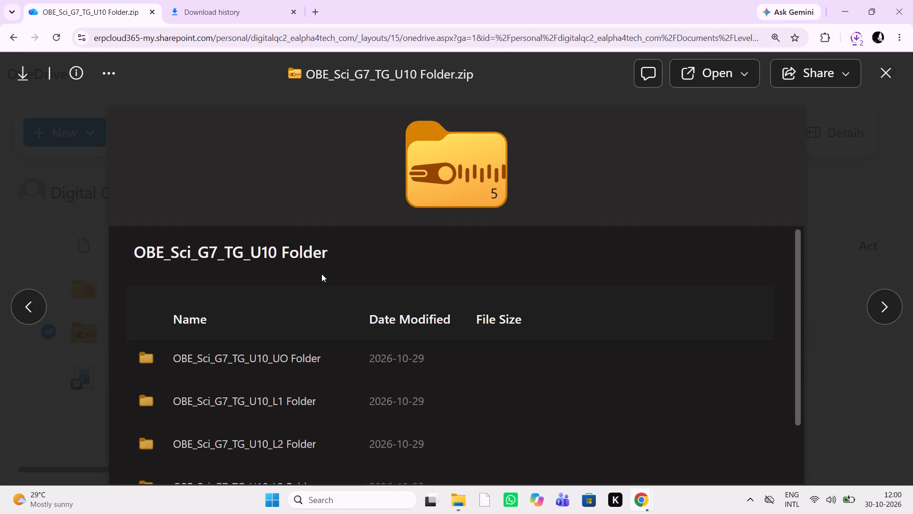
scroll(321, 274, down, 3)
click(267, 290)
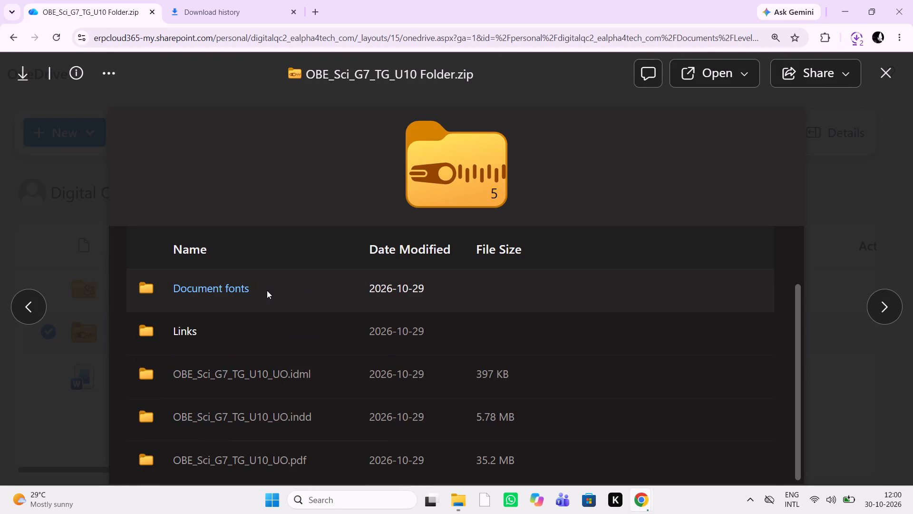
scroll(281, 341, down, 3)
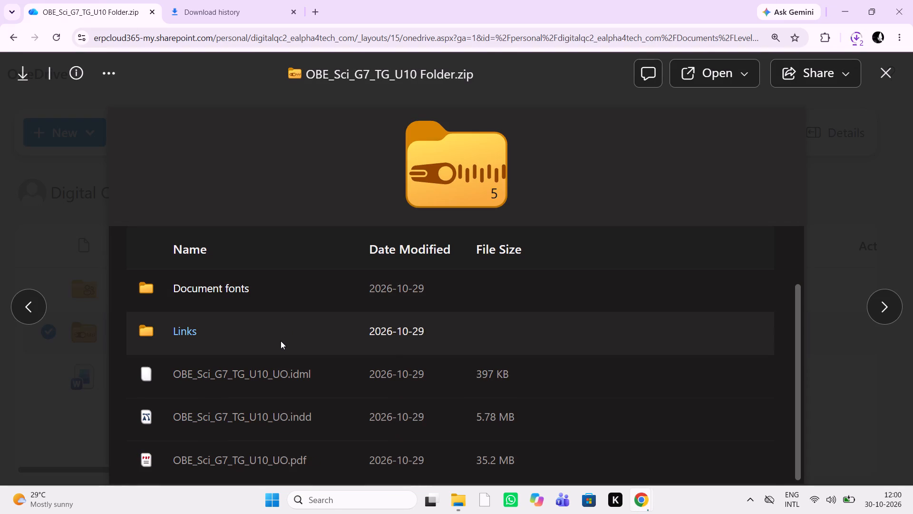
click(236, 460)
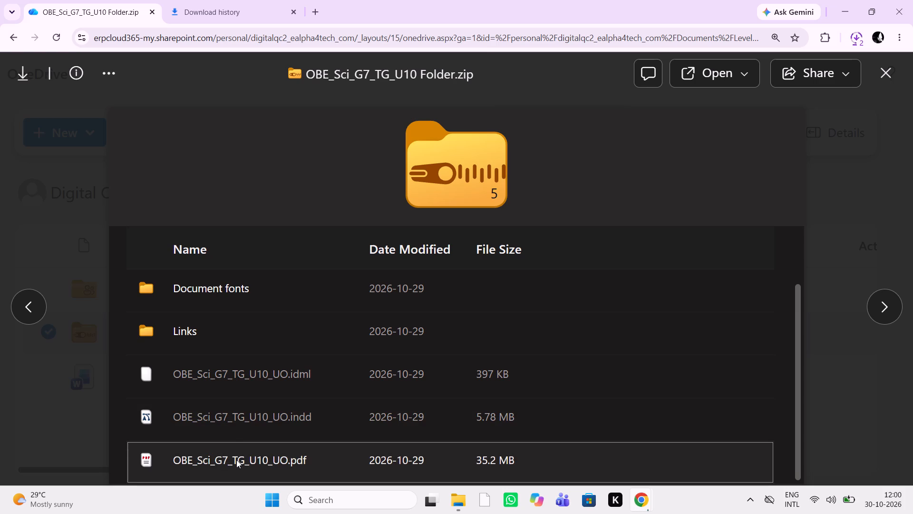
double_click(236, 460)
scroll(236, 460, down, 3)
triple_click(295, 462)
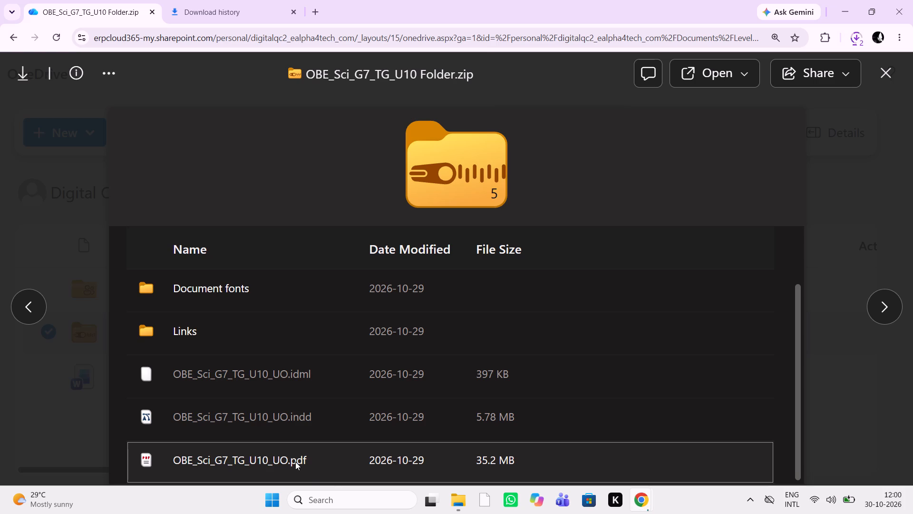
triple_click(148, 458)
scroll(148, 458, down, 6)
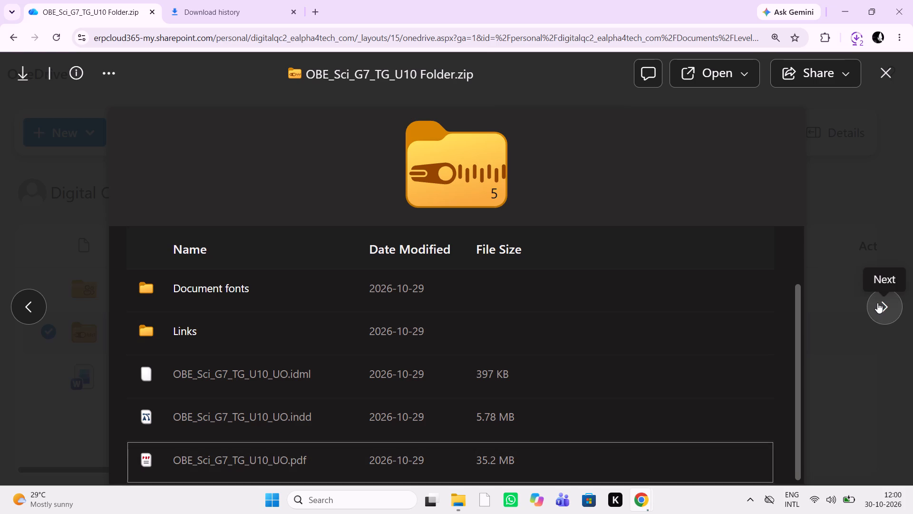
click(877, 303)
click(877, 303)
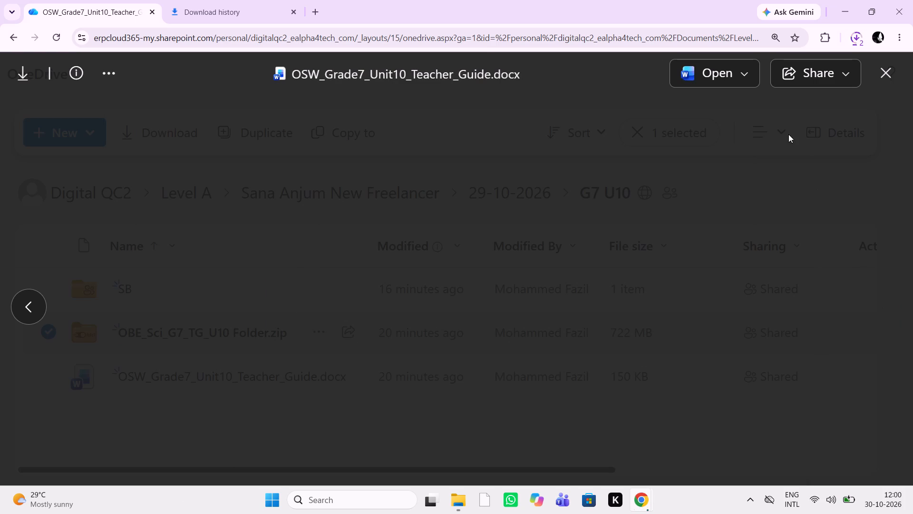
Open the full download history and remove the SB.zip entry from it.
click(864, 39)
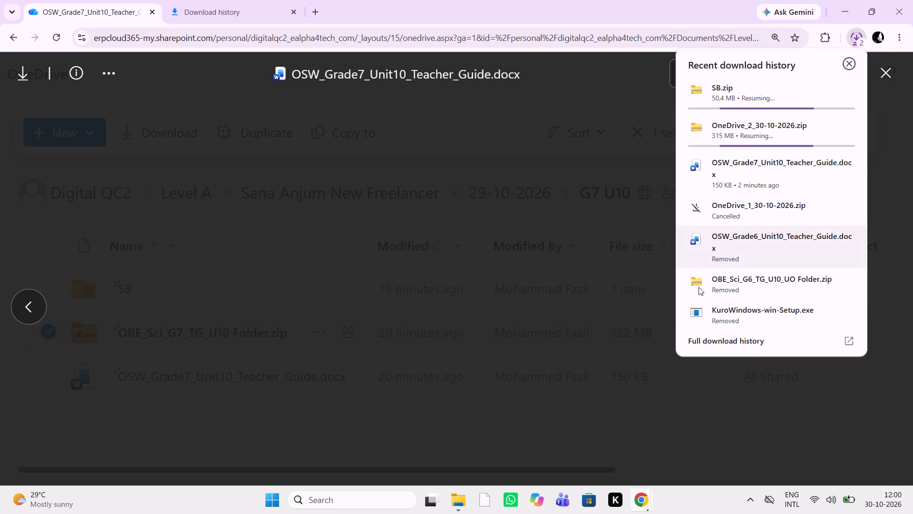
click(754, 342)
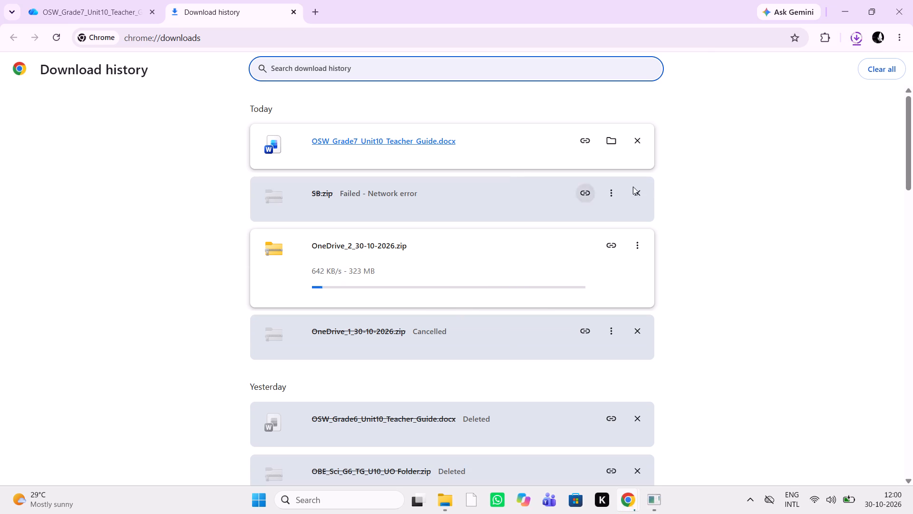
click(643, 196)
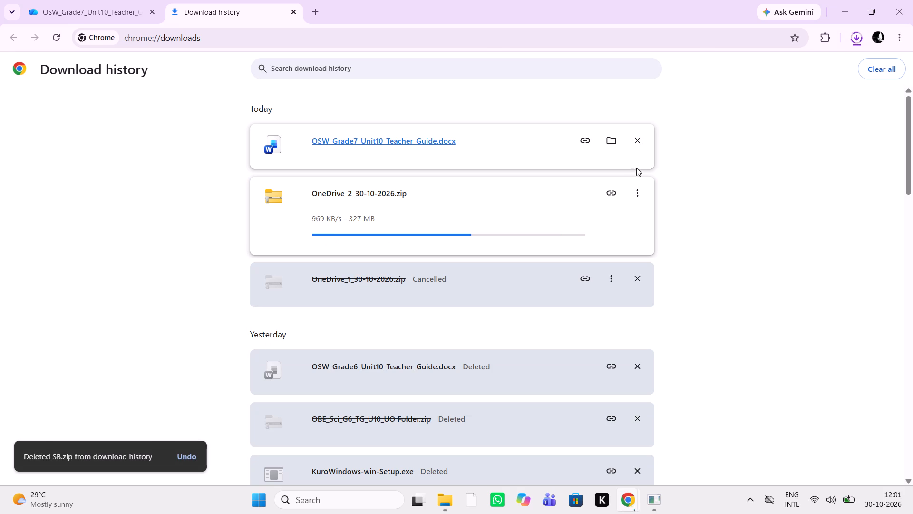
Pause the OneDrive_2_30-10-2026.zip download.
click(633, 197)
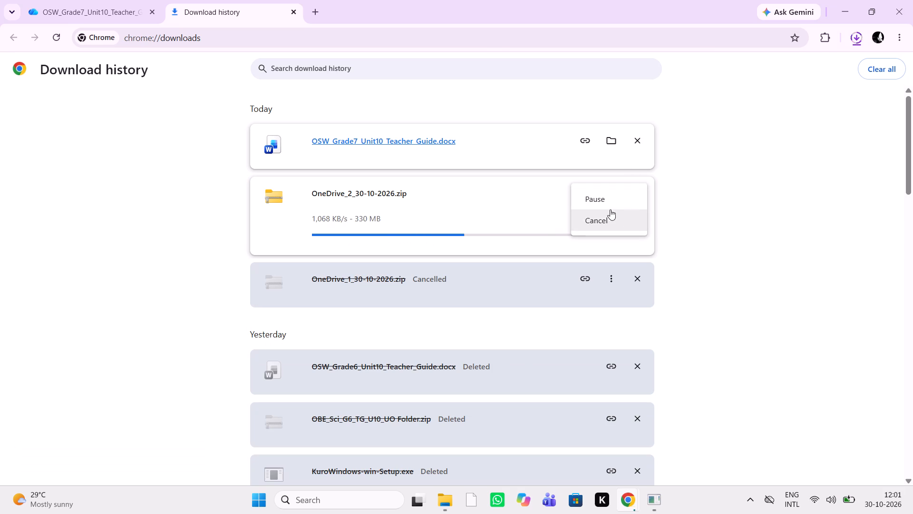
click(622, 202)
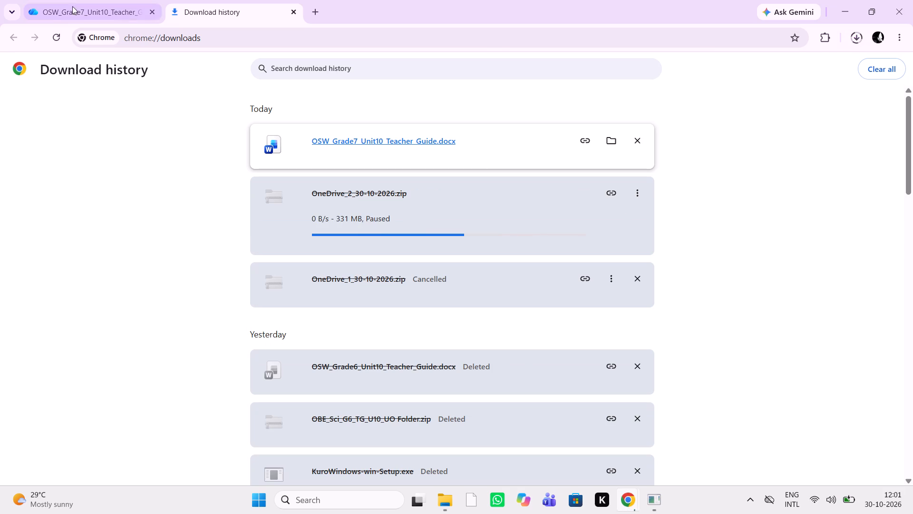
Return to the G7 U10 folder and download the SB folder and OBE_Sci_G7_TG_U10 Folder.zip together.
click(71, 3)
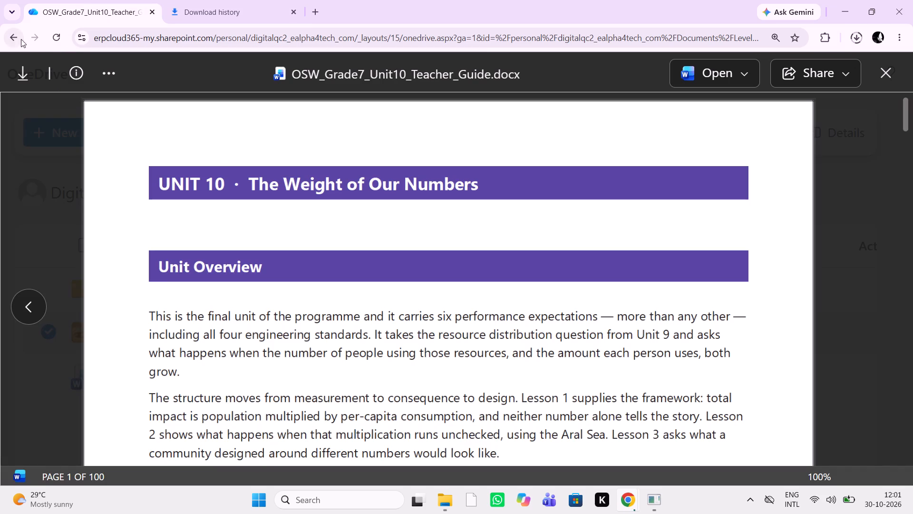
click(242, 13)
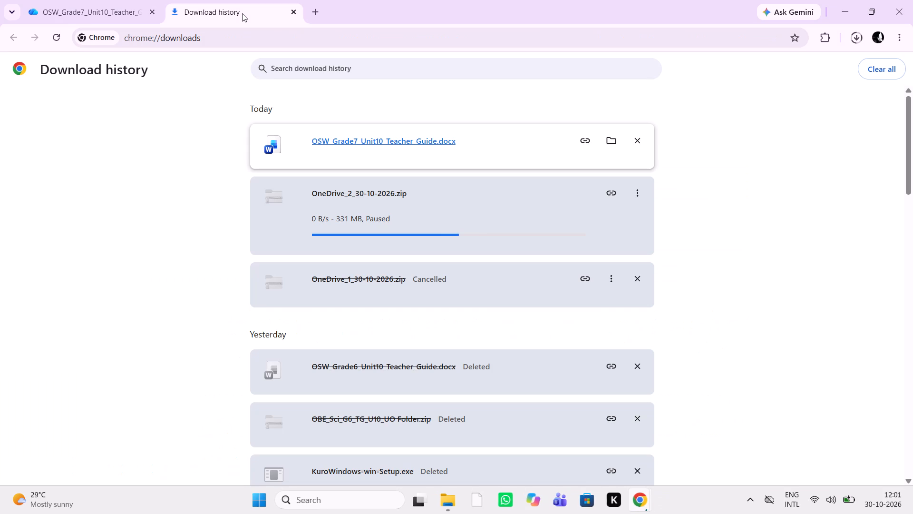
click(110, 7)
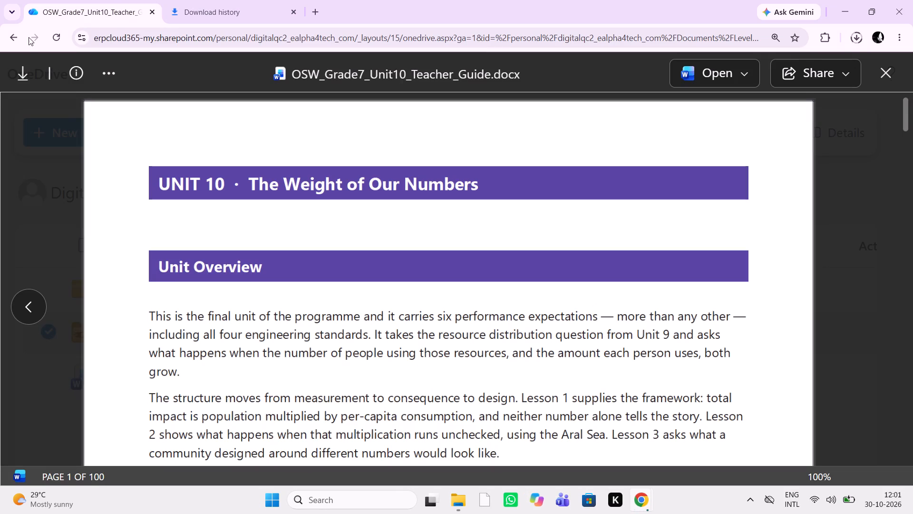
click(17, 38)
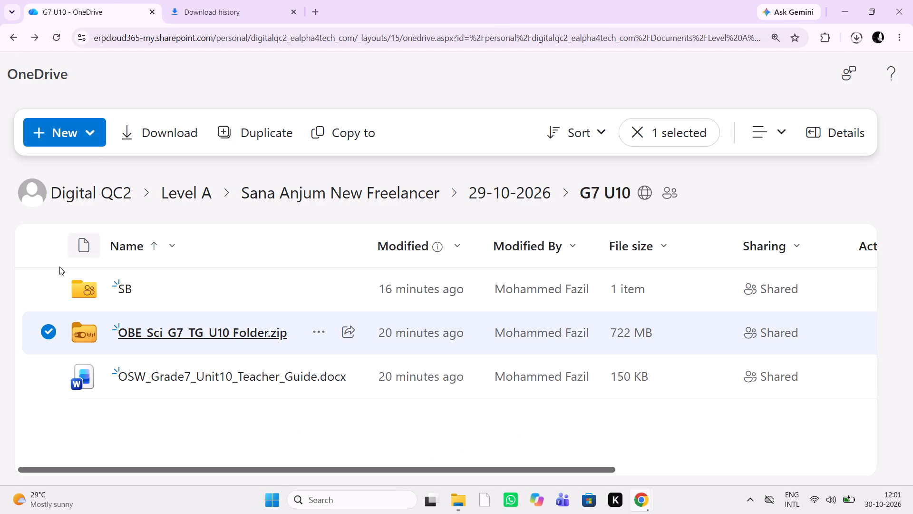
click(49, 285)
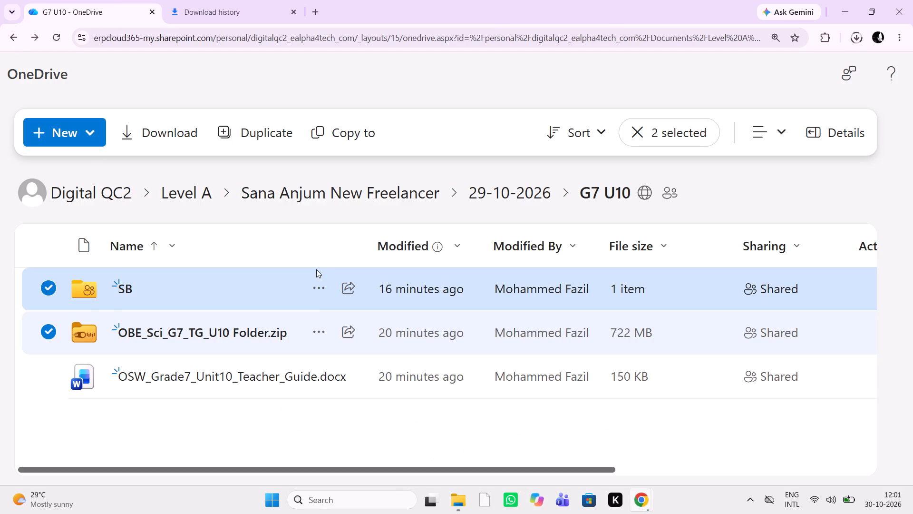
click(177, 144)
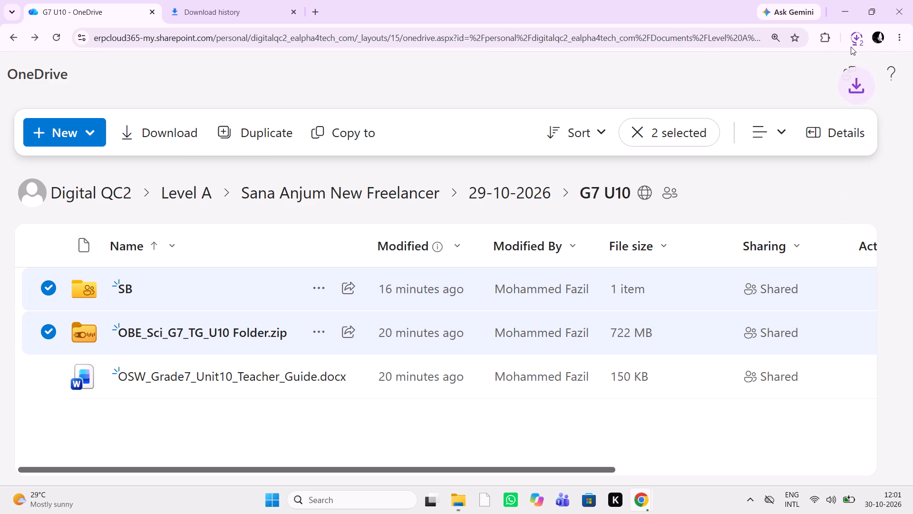
Cancel the paused OneDrive_2_30-10-2026.zip download in the full download history.
click(860, 39)
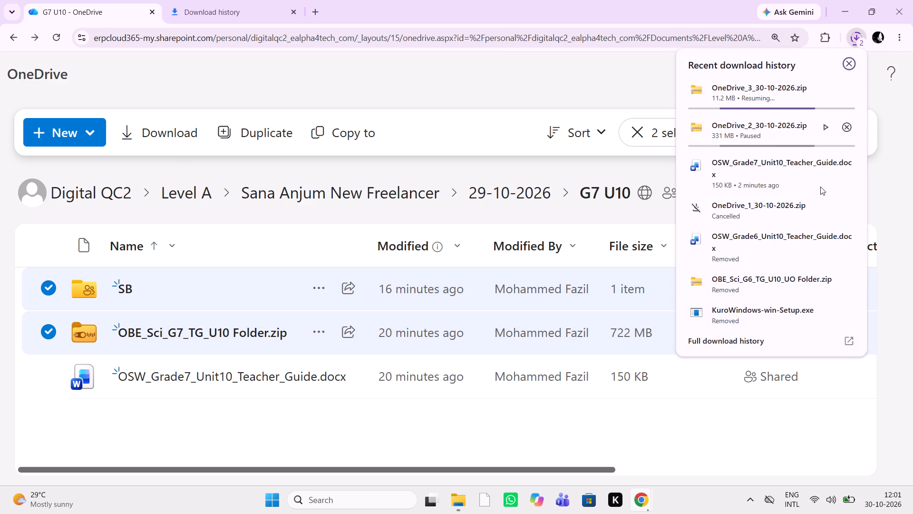
click(760, 346)
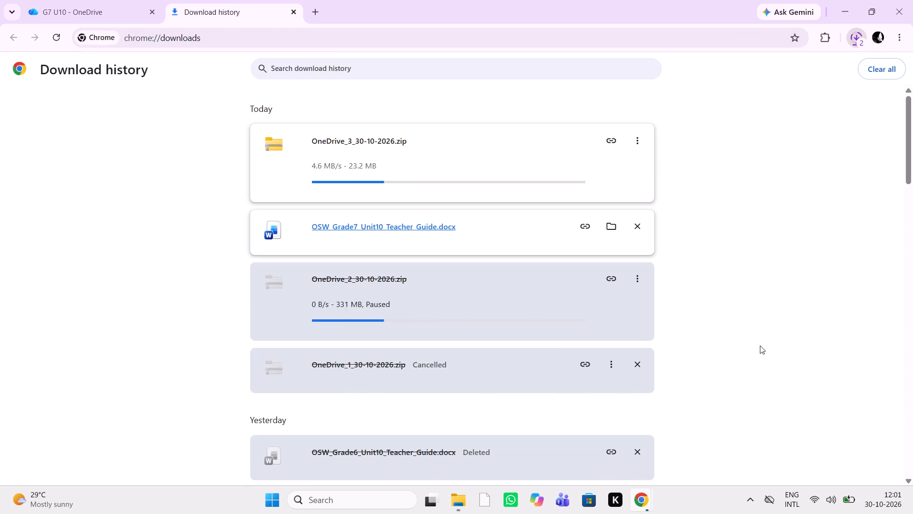
click(633, 281)
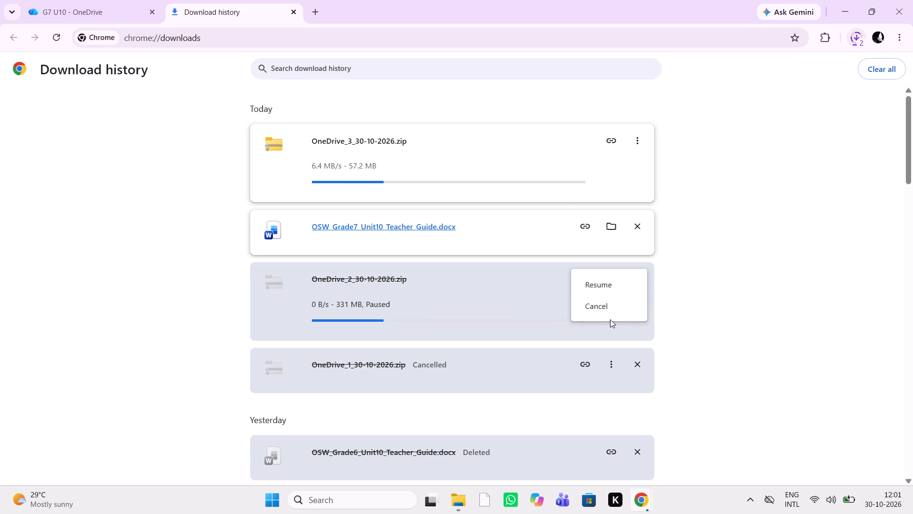
click(625, 312)
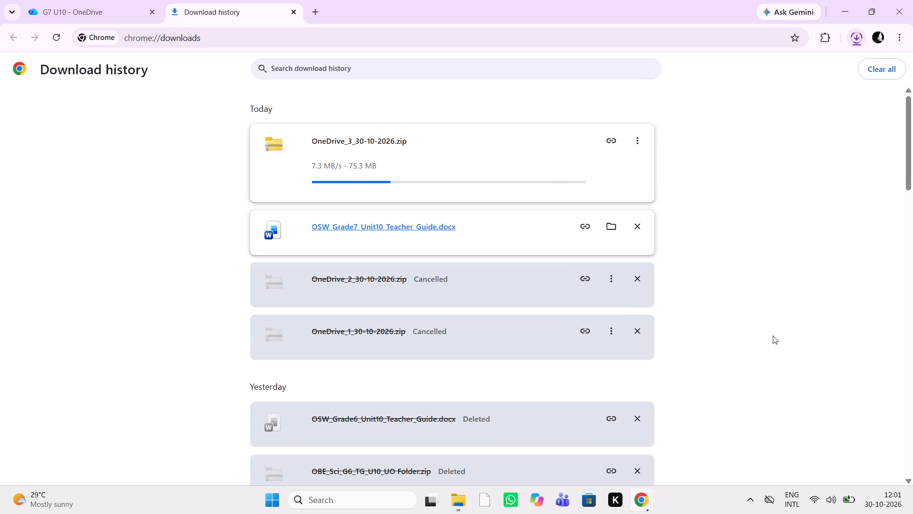
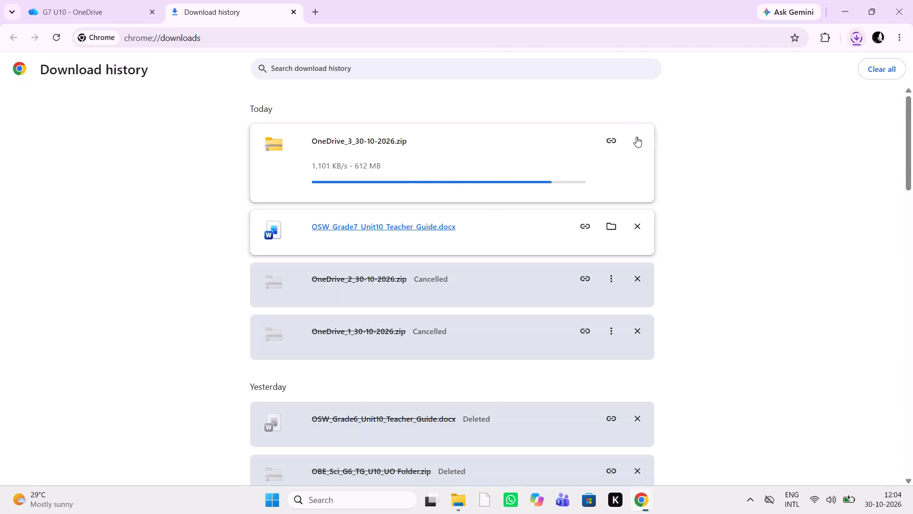
Cancel the running OneDrive_3_30-10-2026.zip download in the full download history.
click(637, 137)
click(623, 169)
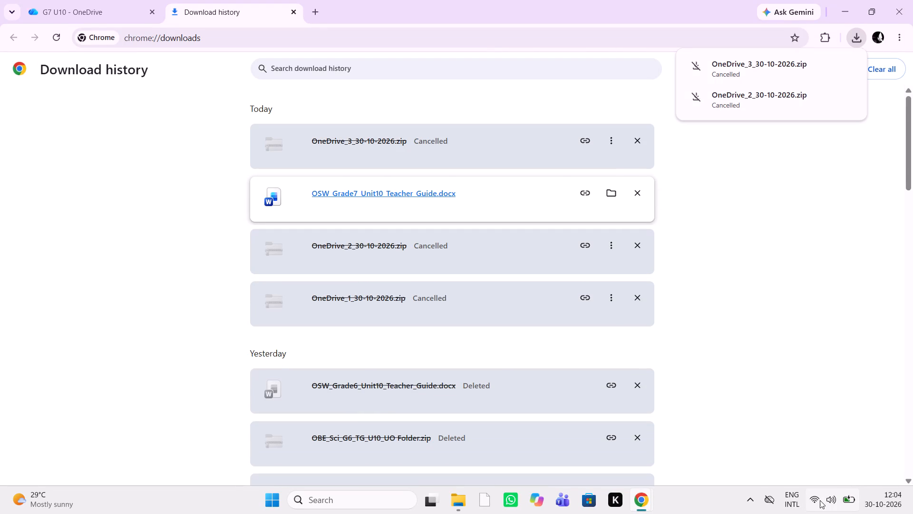
Switch Wi-Fi off and on, reconnect to the A55 network, and reopen the Wi-Fi list to check the connection.
click(820, 500)
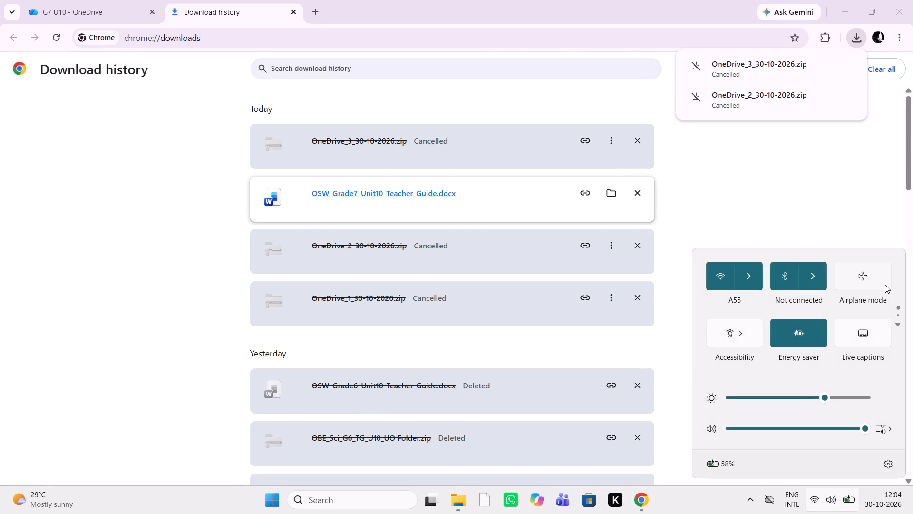
click(750, 285)
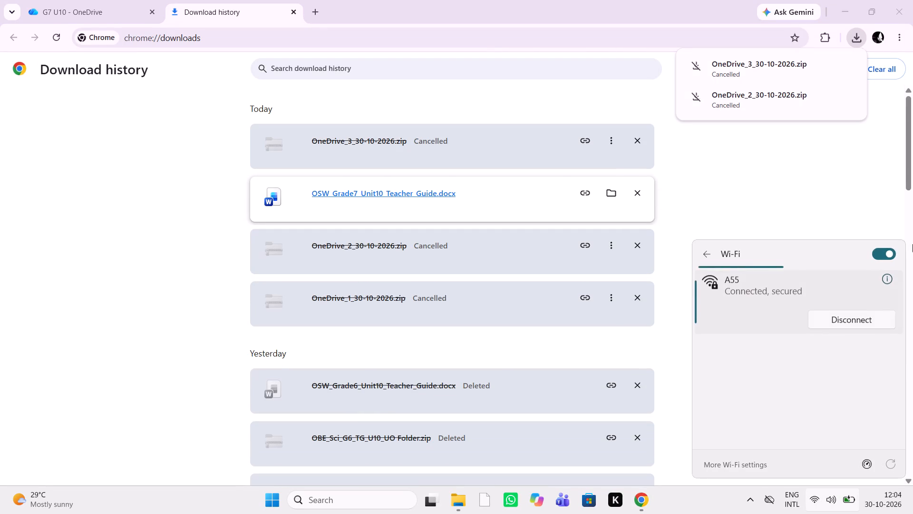
click(893, 255)
click(893, 255)
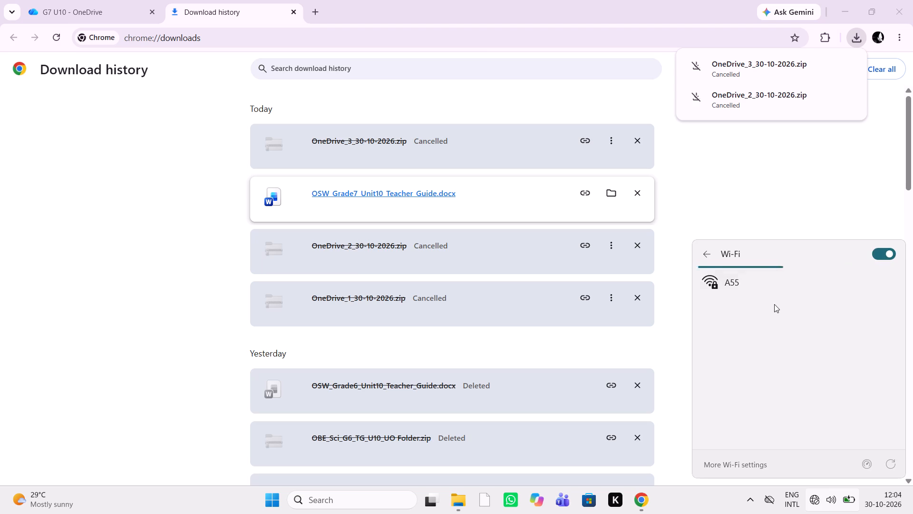
click(773, 304)
click(776, 297)
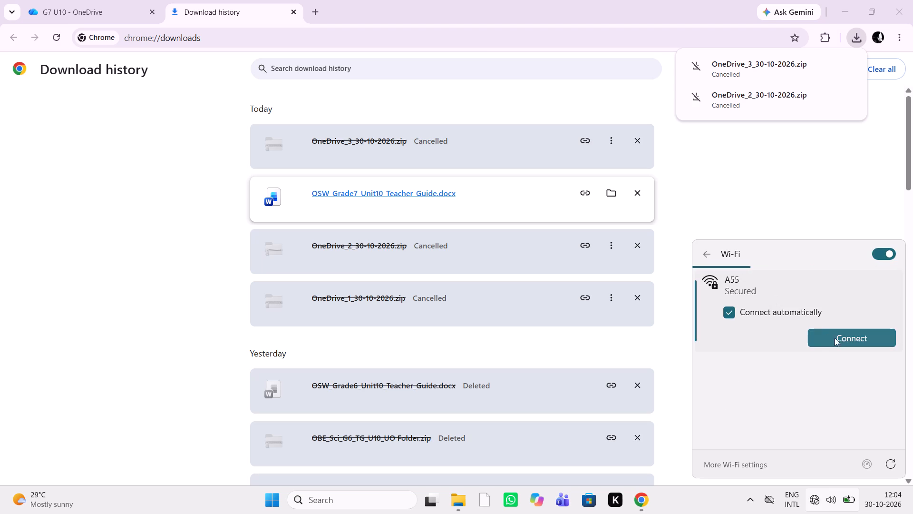
click(847, 339)
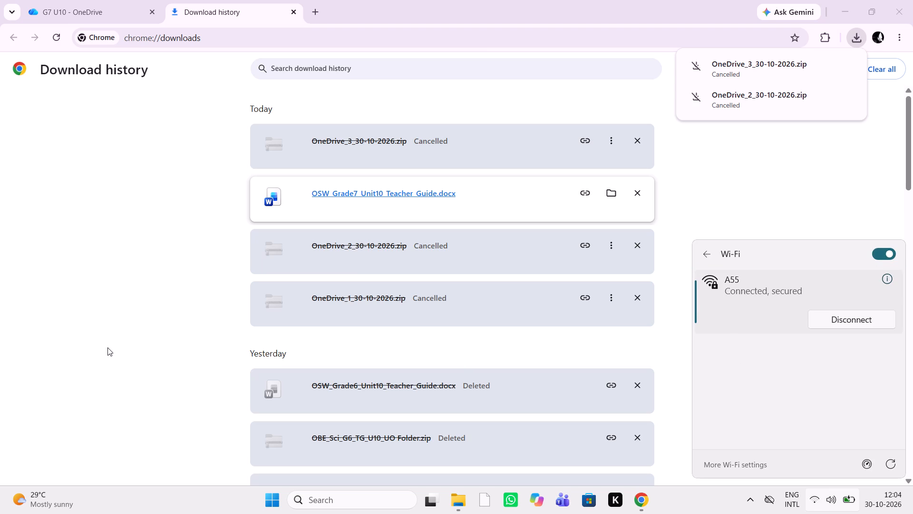
click(107, 347)
click(813, 494)
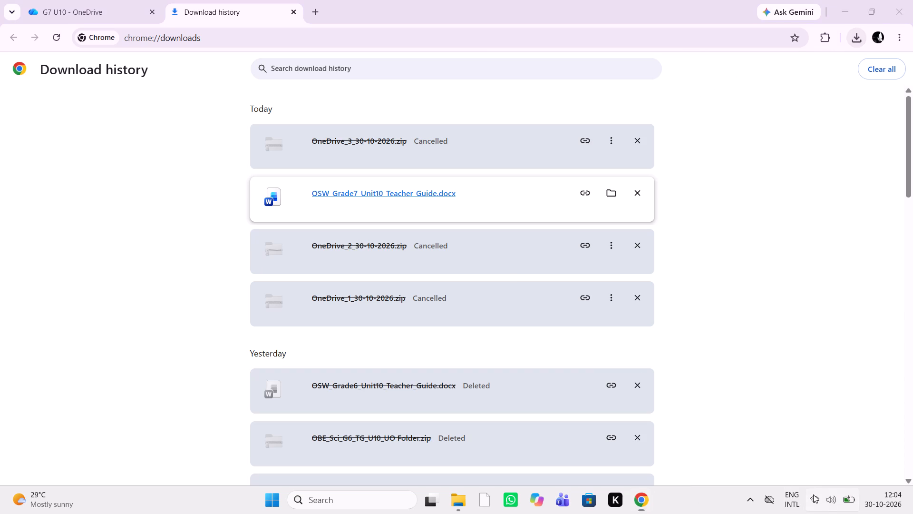
click(748, 268)
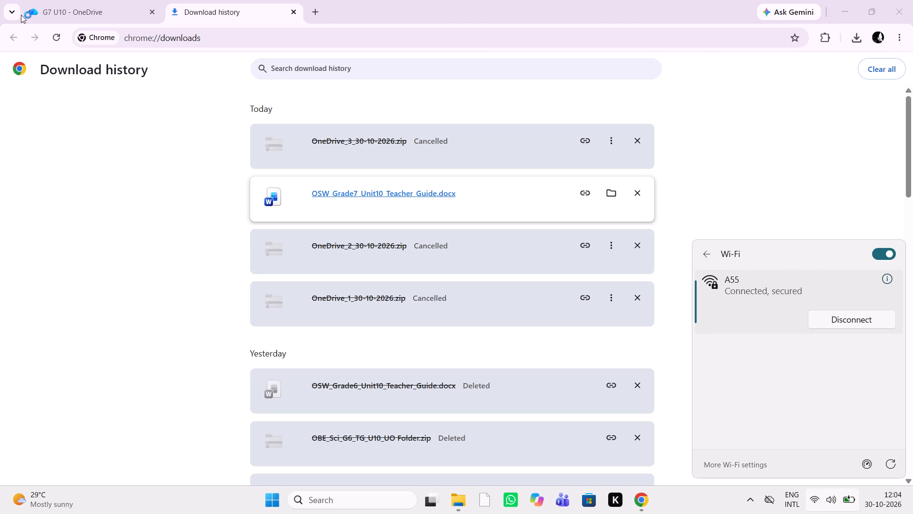
Return to the G7 U10 folder, download SB and OBE_Sci_G7_TG_U10 Folder.zip together again, and open the recent downloads to check progress.
click(68, 8)
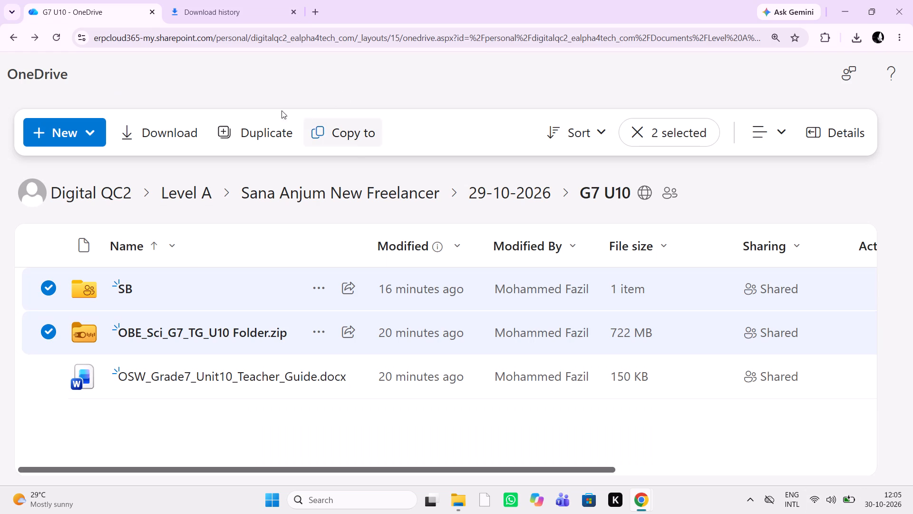
click(189, 120)
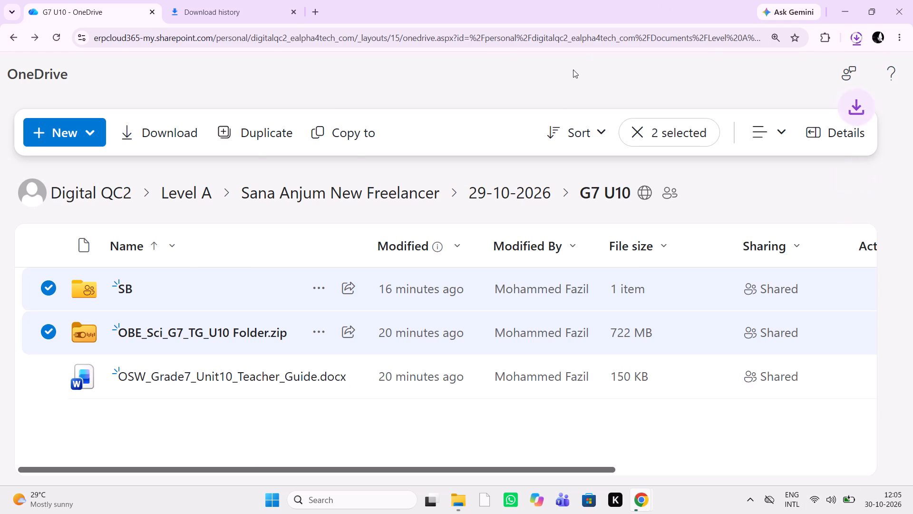
click(852, 48)
click(855, 45)
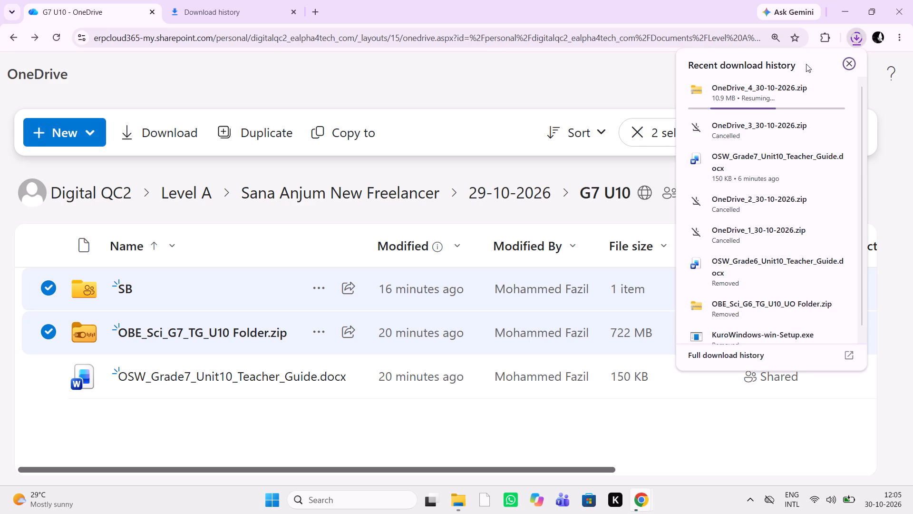
Open the full download history to check the progress of the OneDrive_4_30-10-2026.zip download.
click(784, 349)
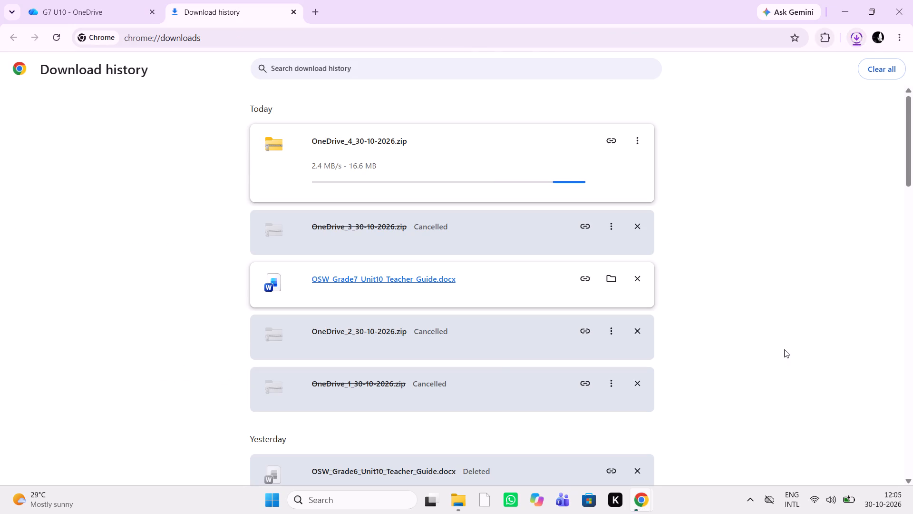
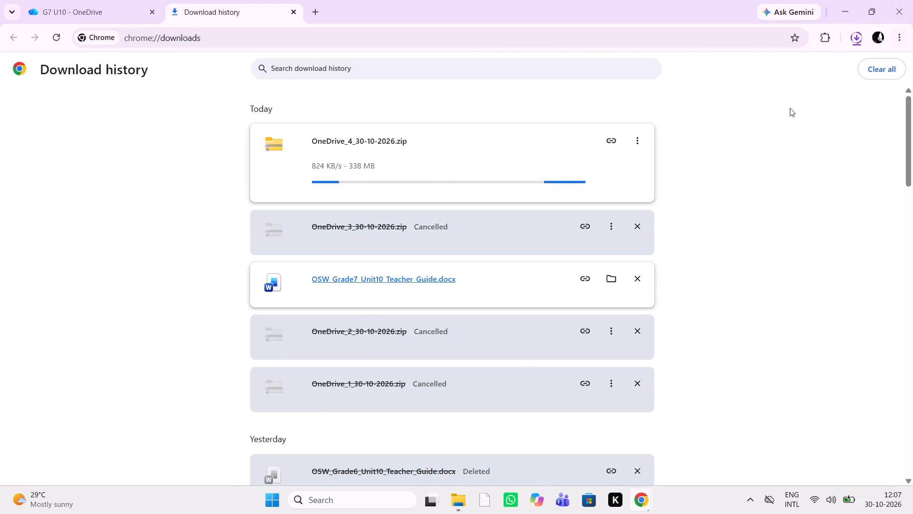
Cancel the OneDrive_4_30-10-2026.zip download that is in progress.
click(639, 147)
click(623, 165)
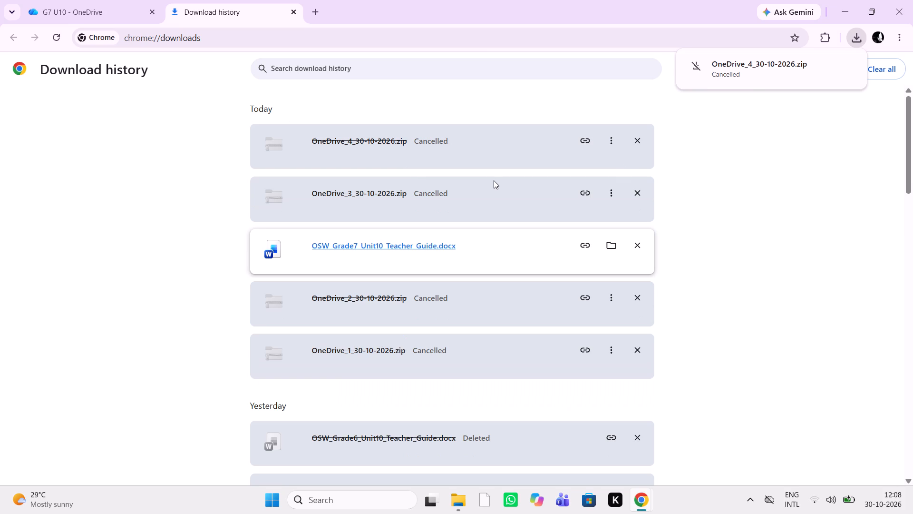
Return to the G7 U10 OneDrive folder and download the selected SB folder and OBE_Sci_G7_TG_U10 Folder.zip again.
click(69, 11)
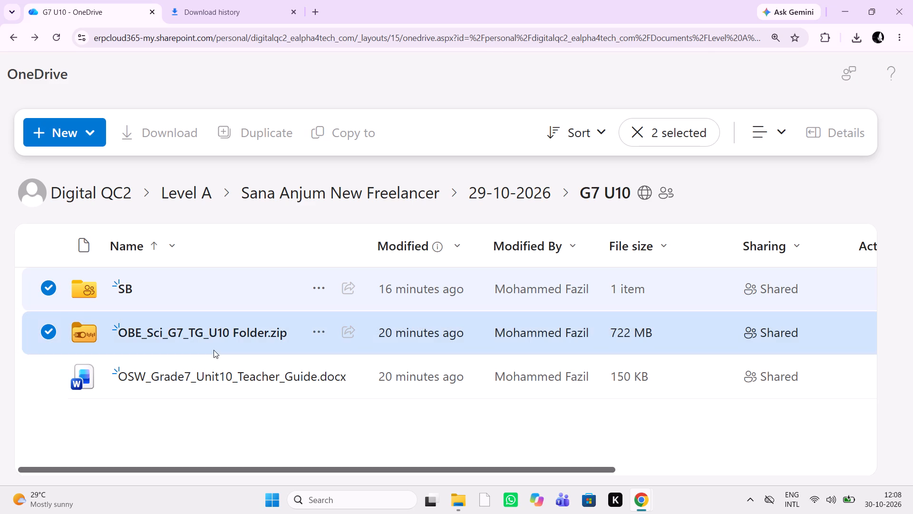
click(148, 138)
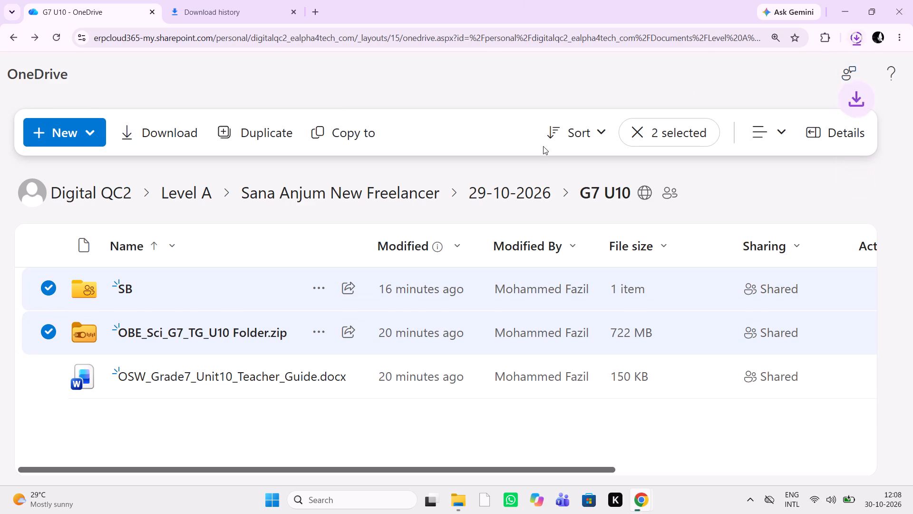
Open the full download history to check the progress of the restarted zip download.
click(861, 42)
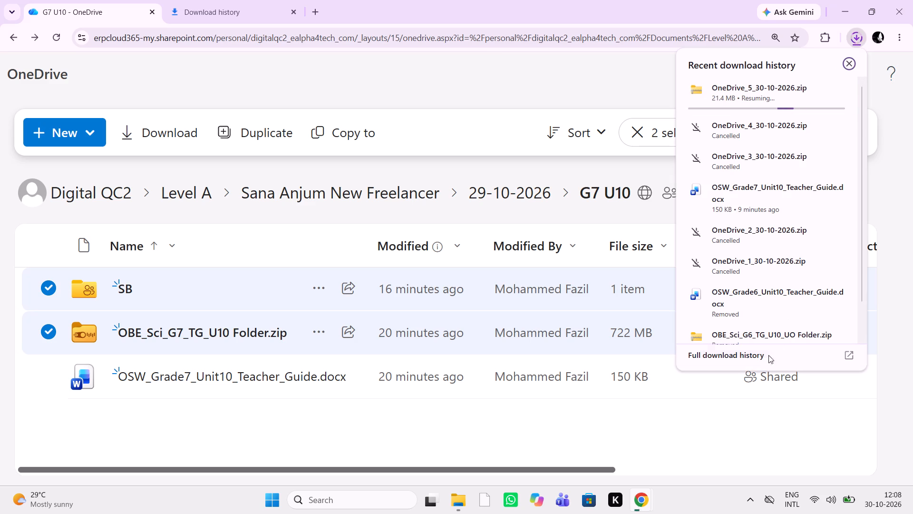
click(764, 363)
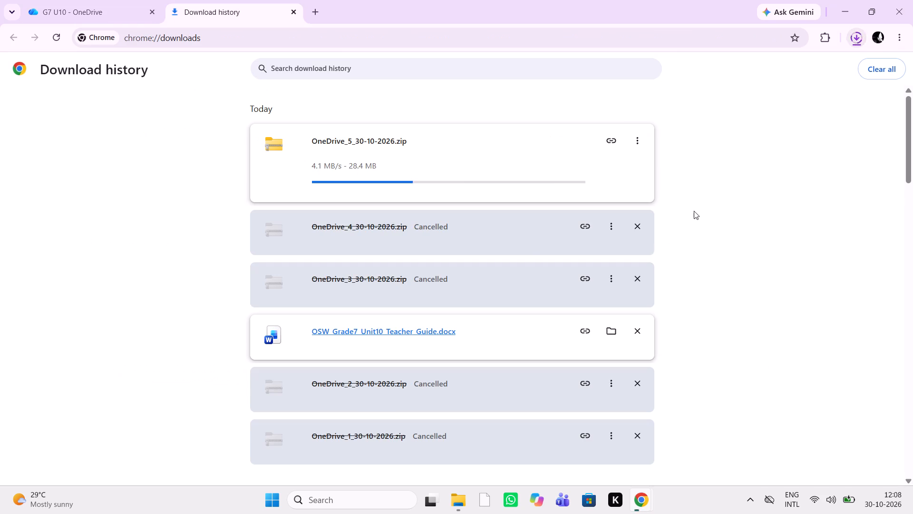
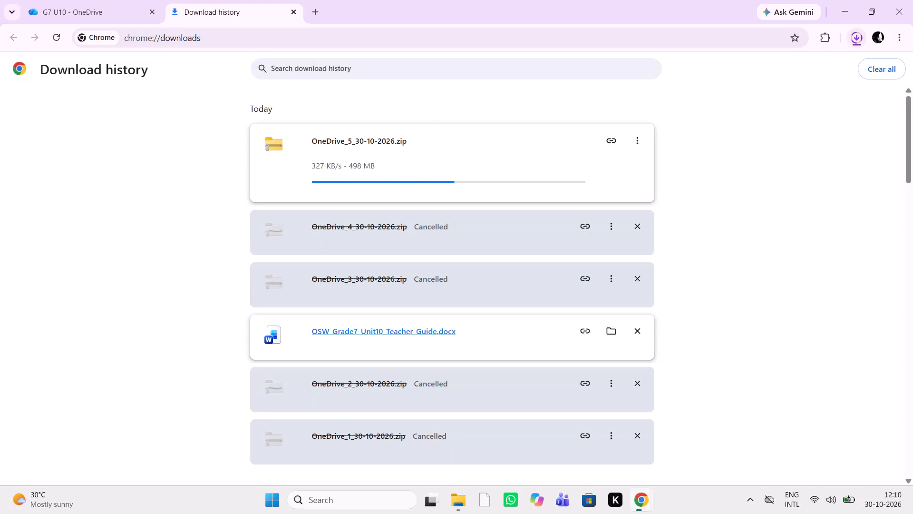
Bring the G7 U10 OneDrive folder back to full size and reopen the full download history to check the OneDrive_5_30-10-2026.zip download.
click(120, 4)
drag(120, 4, 323, 247)
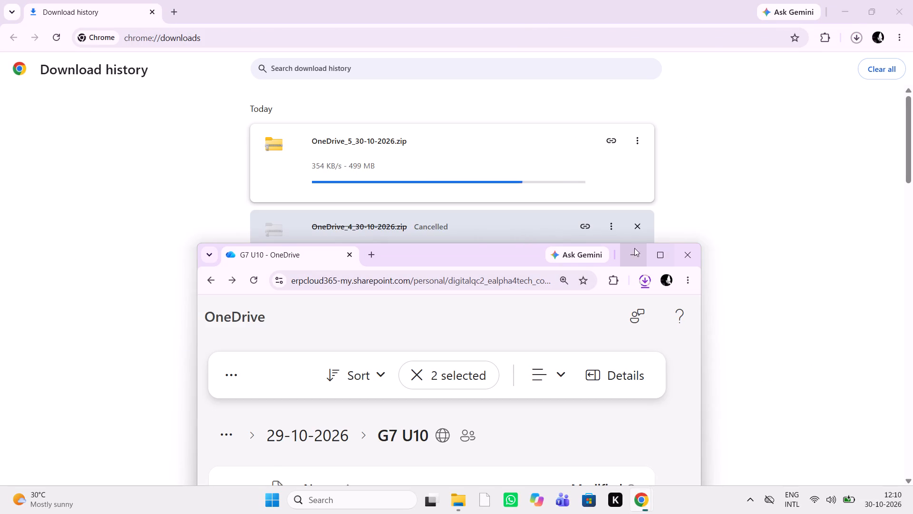
click(658, 256)
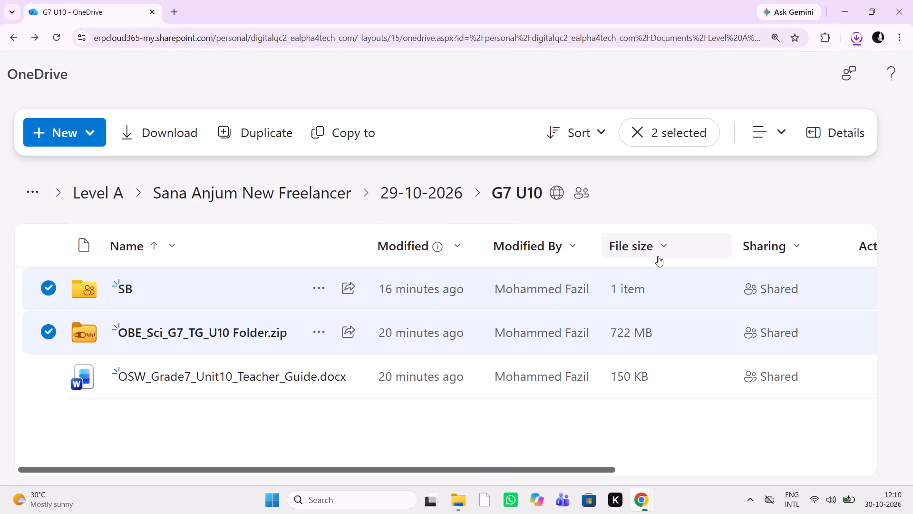
click(858, 44)
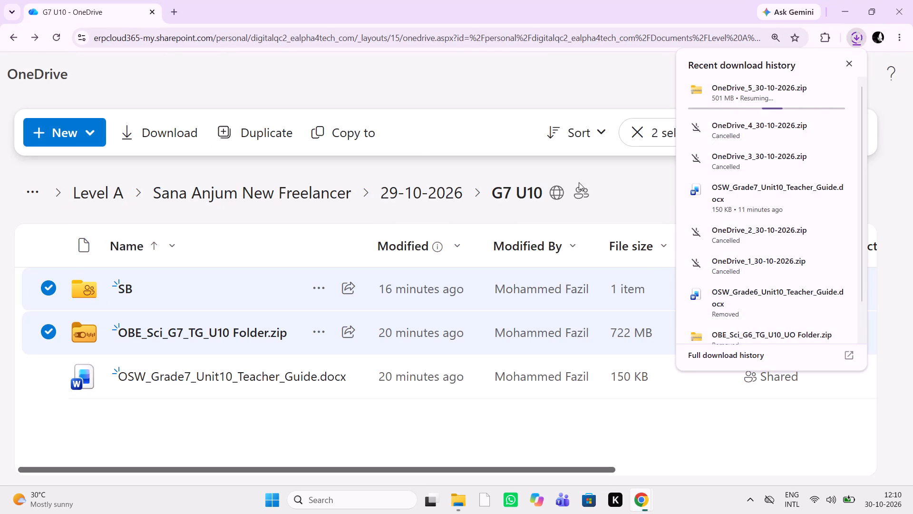
click(716, 360)
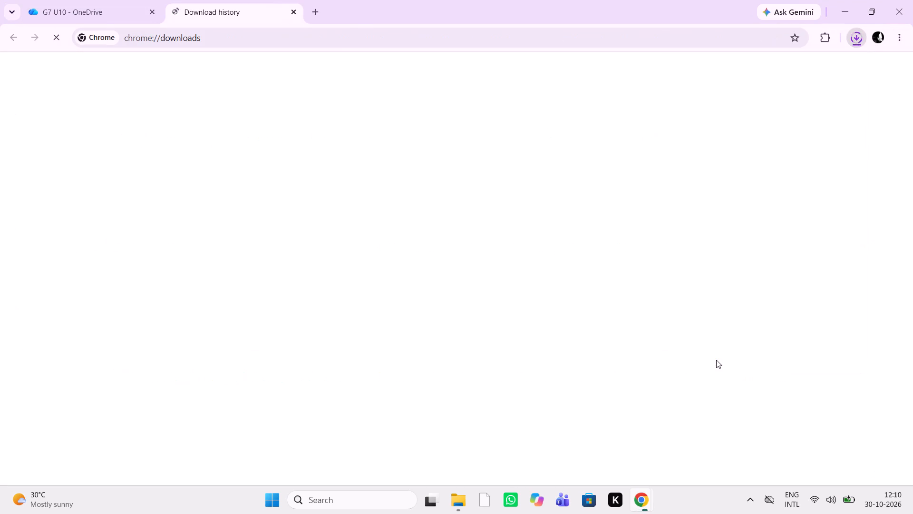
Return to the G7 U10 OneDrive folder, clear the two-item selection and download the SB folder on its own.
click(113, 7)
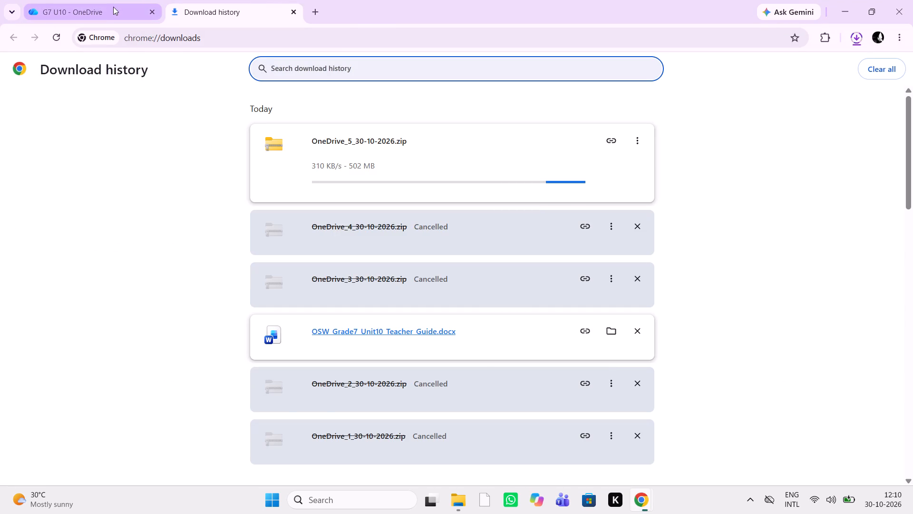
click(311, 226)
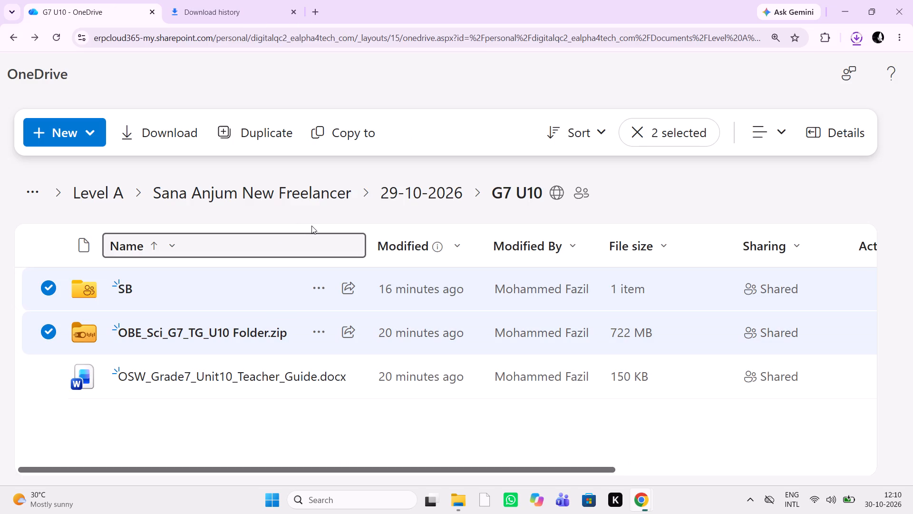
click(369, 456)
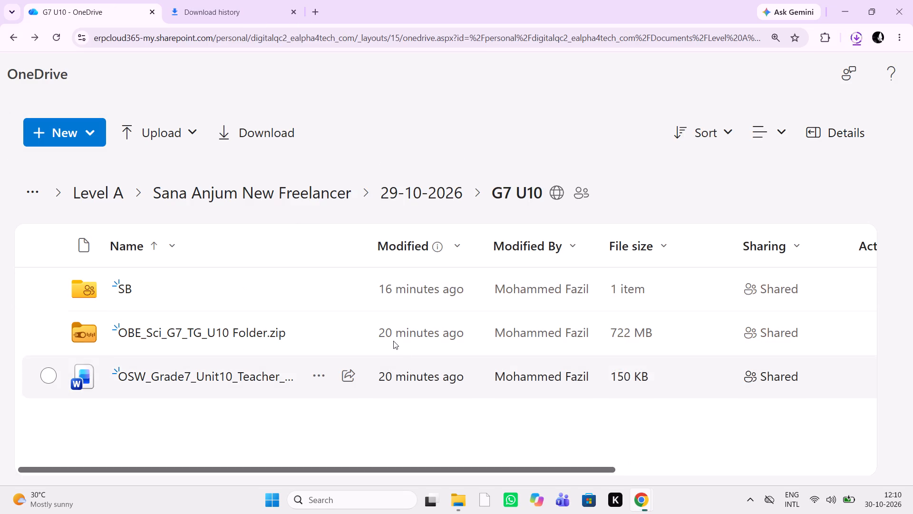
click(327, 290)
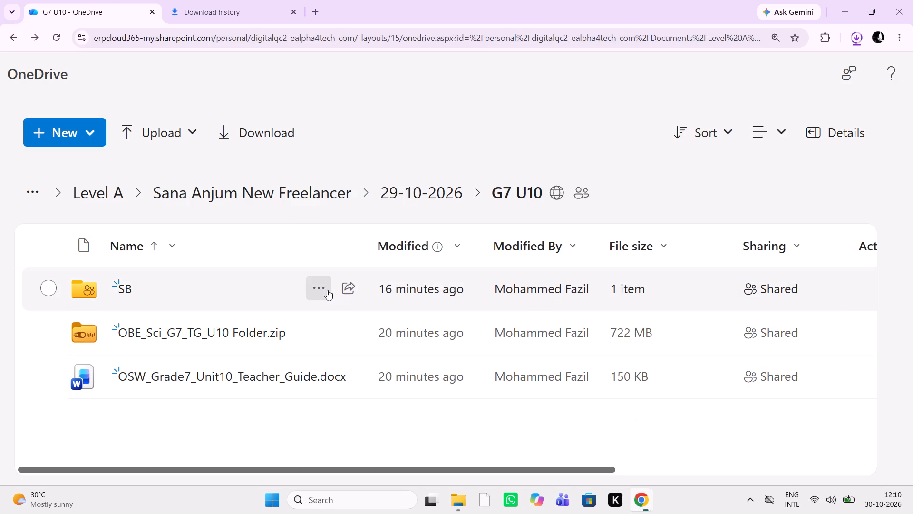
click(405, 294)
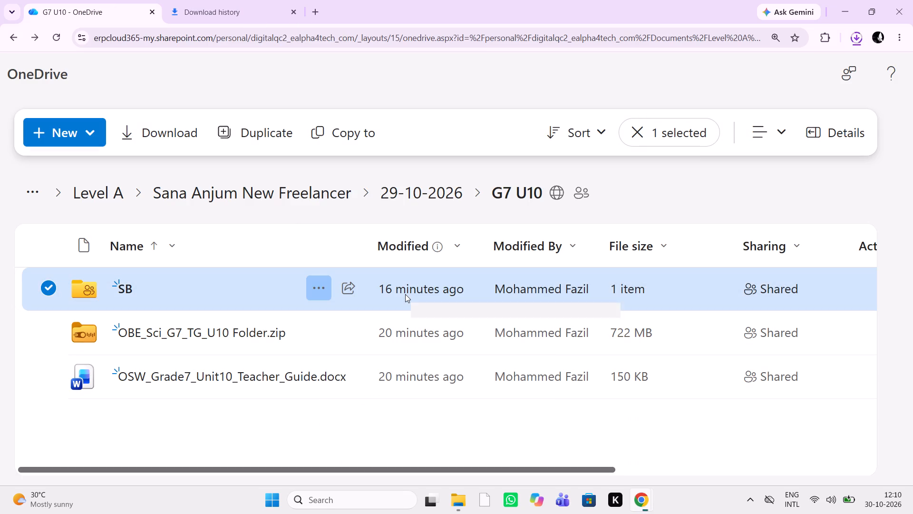
Open the preview of OBE_Sci_G7_TG_U10 Folder.zip, download it as a separate file and look through its contents.
double_click(219, 328)
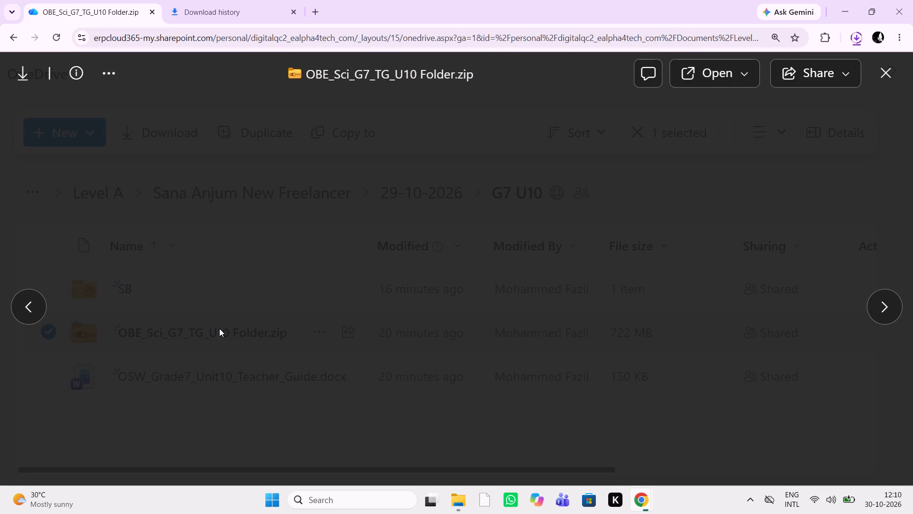
scroll(219, 328, down, 6)
click(22, 78)
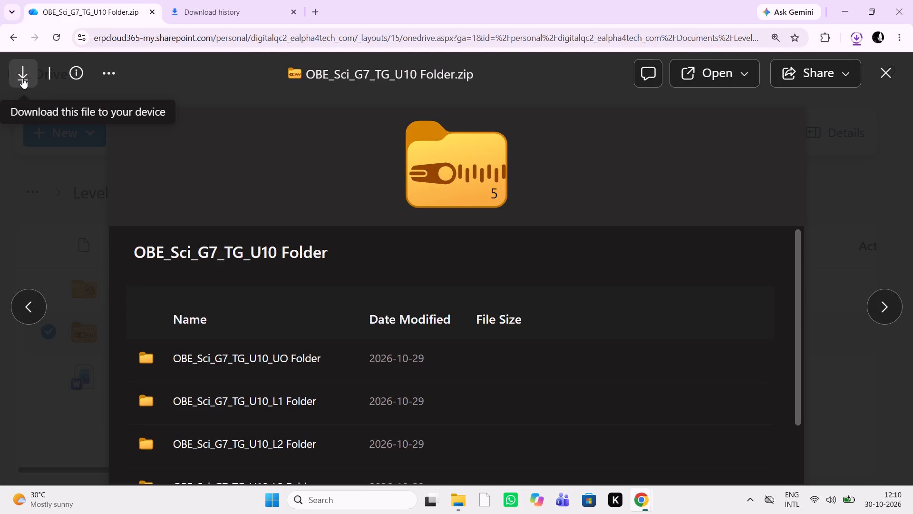
scroll(309, 375, down, 8)
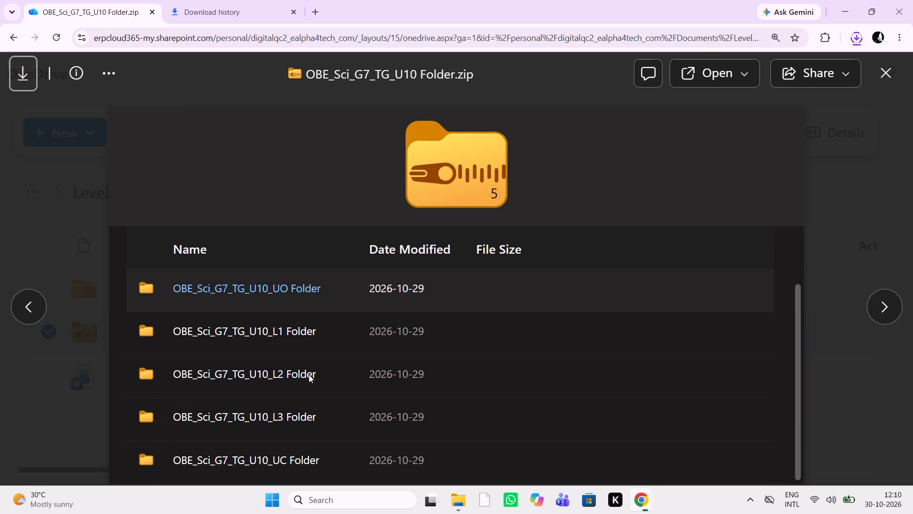
scroll(309, 375, down, 5)
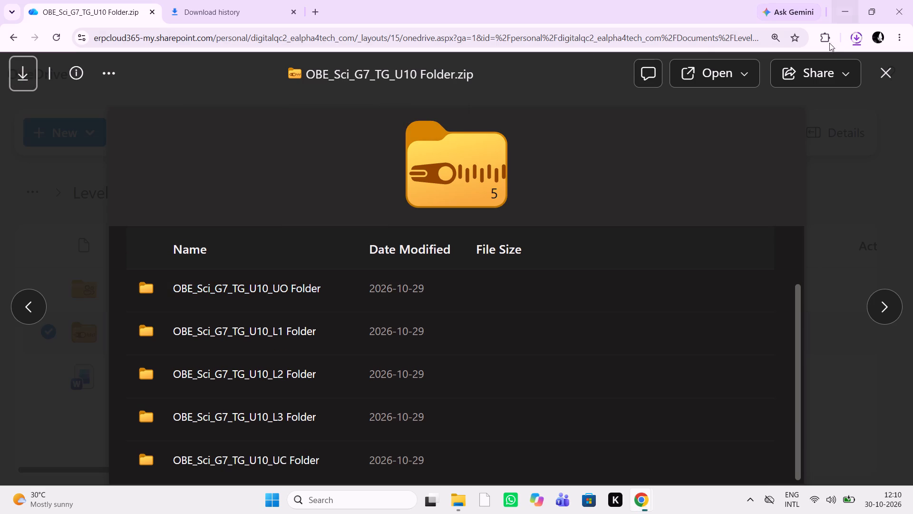
In the full download history, cancel the SB.zip and OneDrive_5_30-10-2026.zip downloads, keeping OBE_Sci_G7_TG_U10 Folder.zip downloading.
click(860, 38)
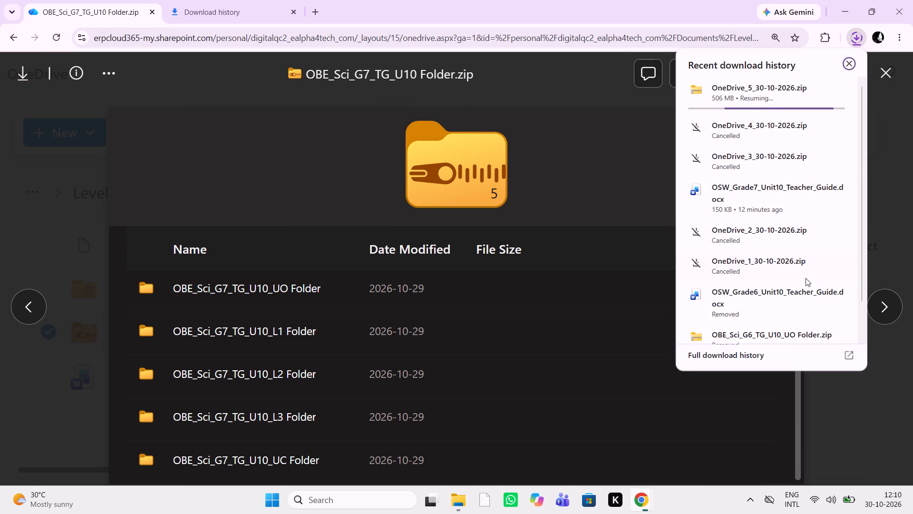
click(764, 350)
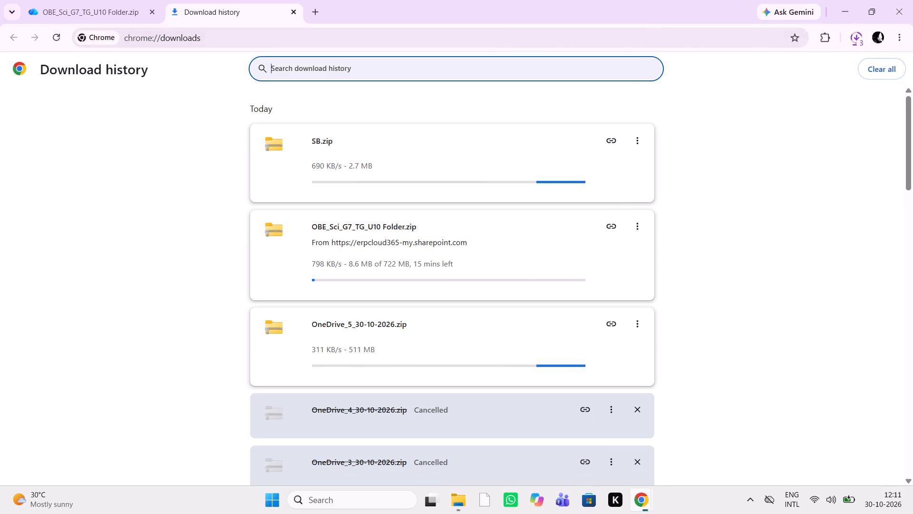
click(641, 145)
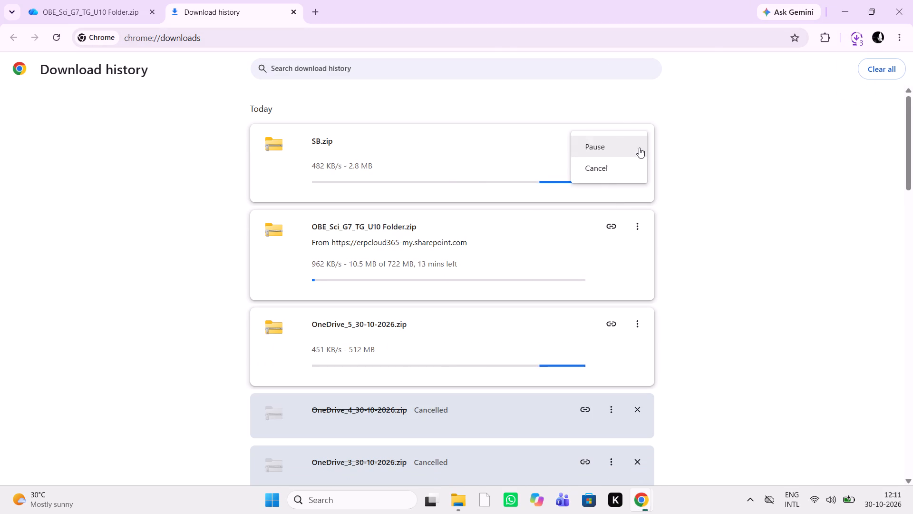
click(613, 174)
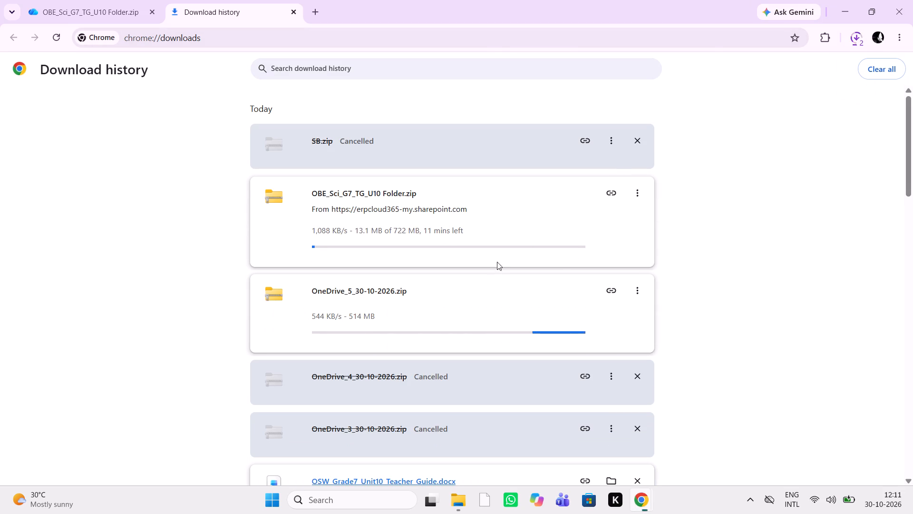
click(641, 287)
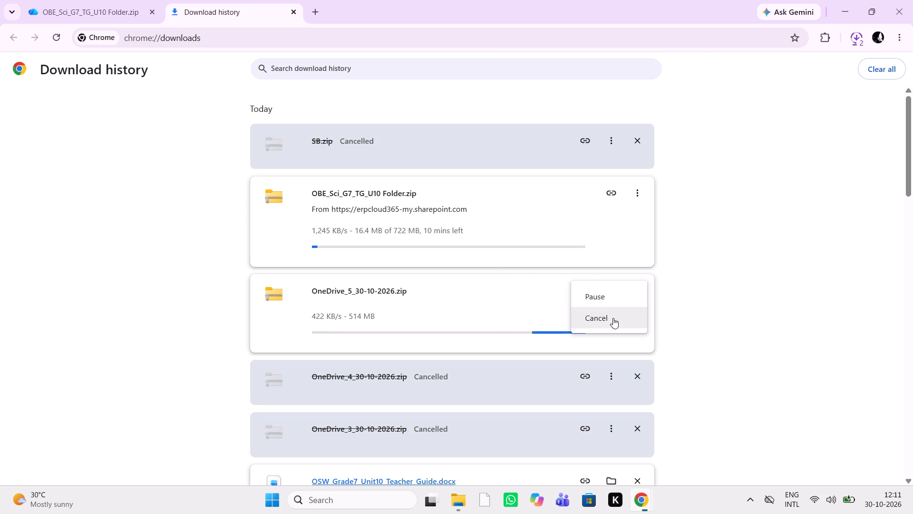
click(613, 318)
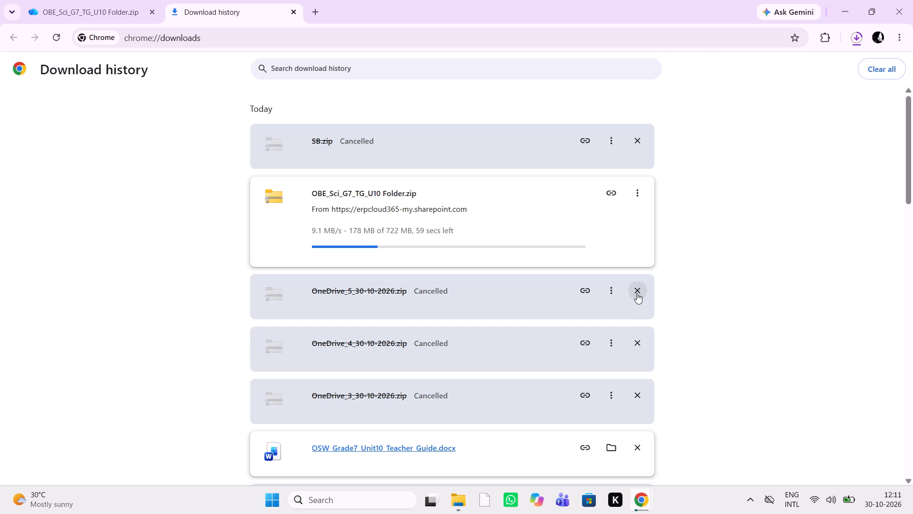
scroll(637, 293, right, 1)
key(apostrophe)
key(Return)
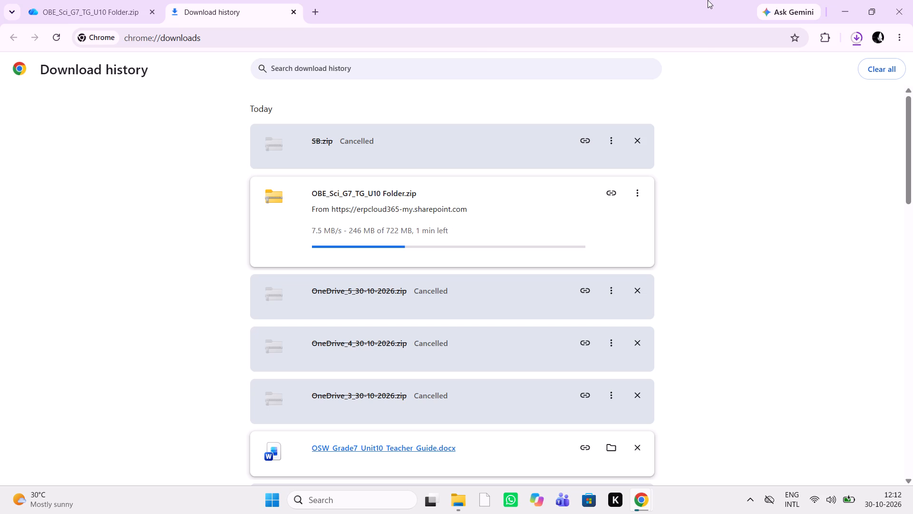
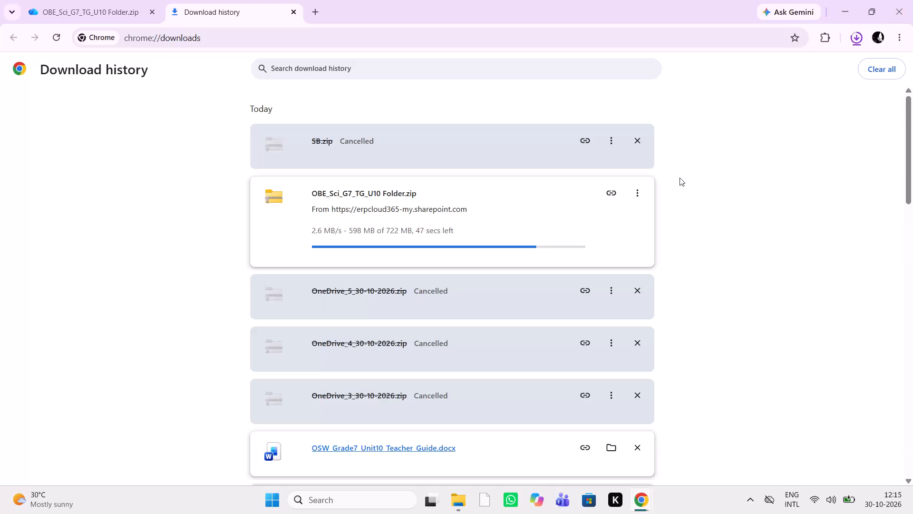
Remove today's cancelled SB.zip and OneDrive zip entries from the download history, keeping OBE_Sci_G7_TG_U10 Folder.zip and OSW_Grade7_Unit10_Teacher_Guide.docx.
click(639, 144)
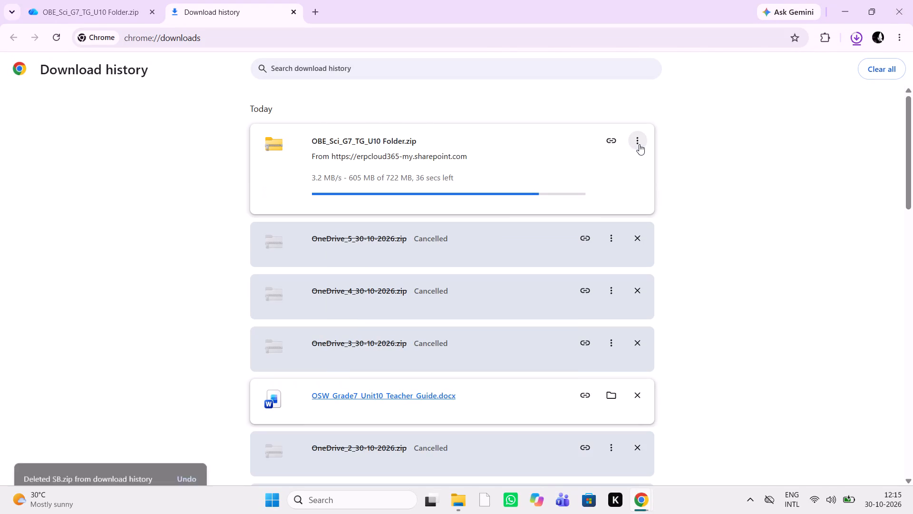
click(638, 244)
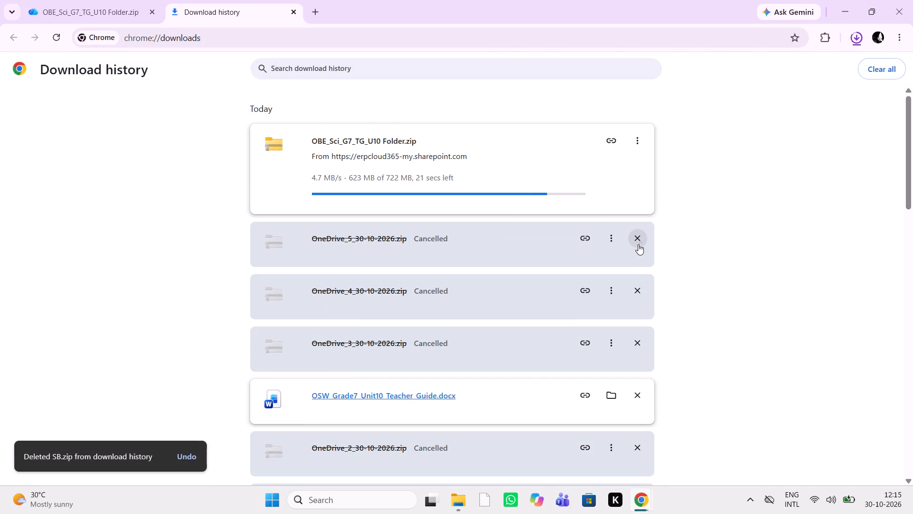
click(638, 244)
click(638, 244)
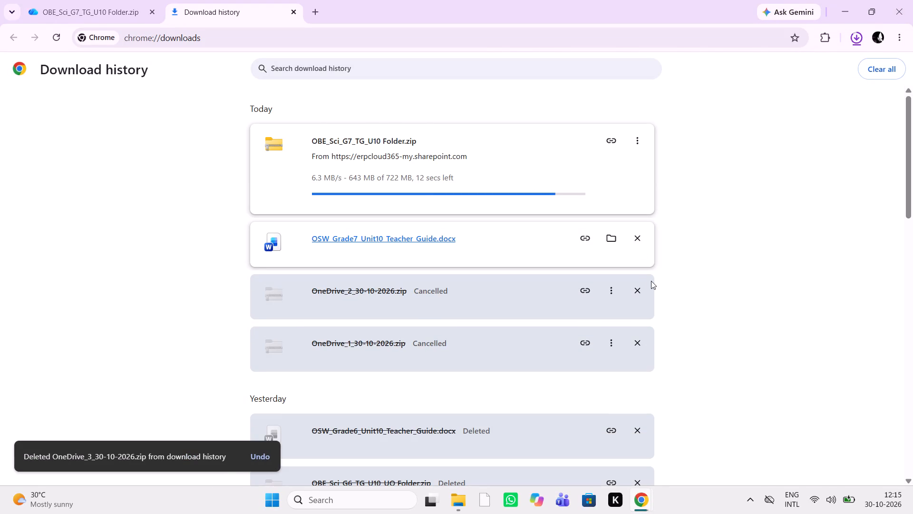
click(637, 287)
click(637, 287)
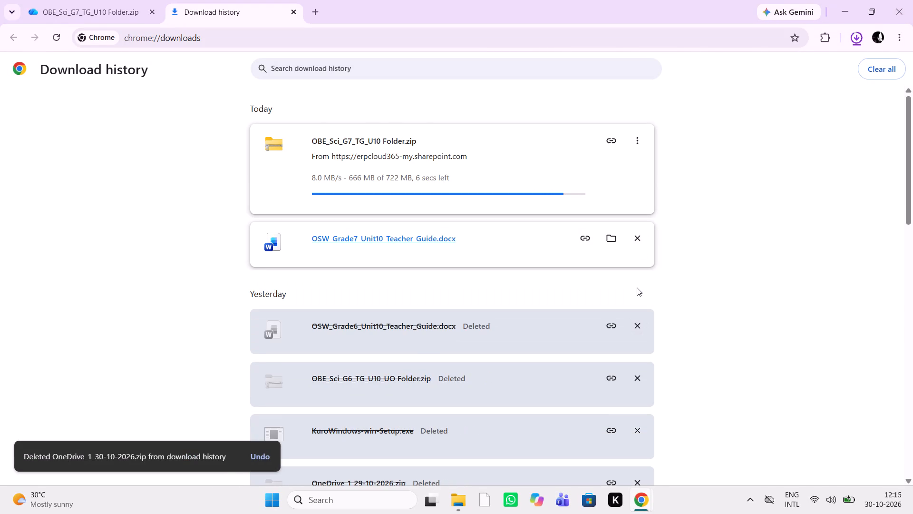
Remove all of yesterday's entries and those of 28 and 27 October 2026 from the download history.
click(633, 324)
click(633, 324)
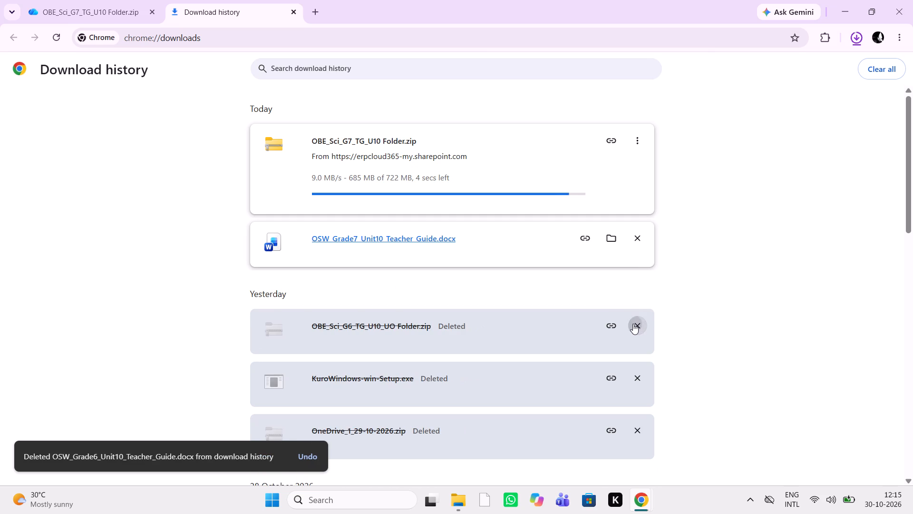
click(633, 324)
click(633, 324)
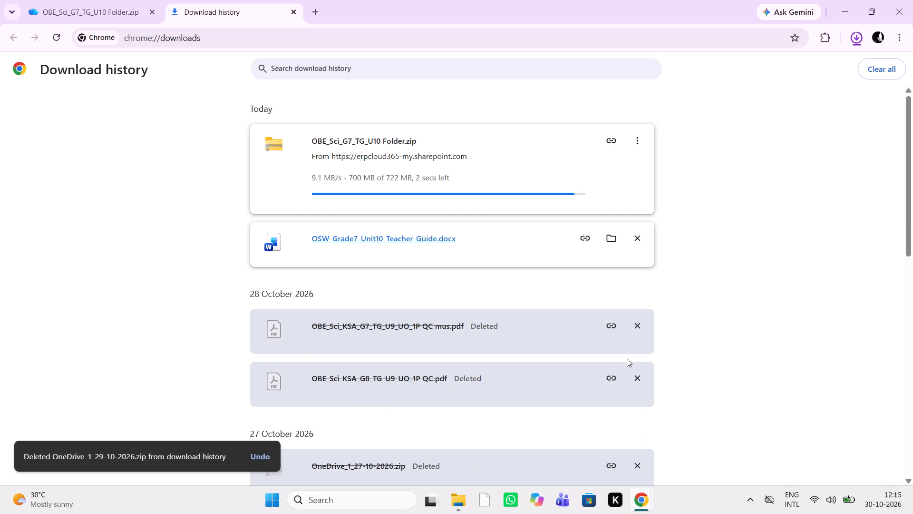
click(638, 329)
click(638, 329)
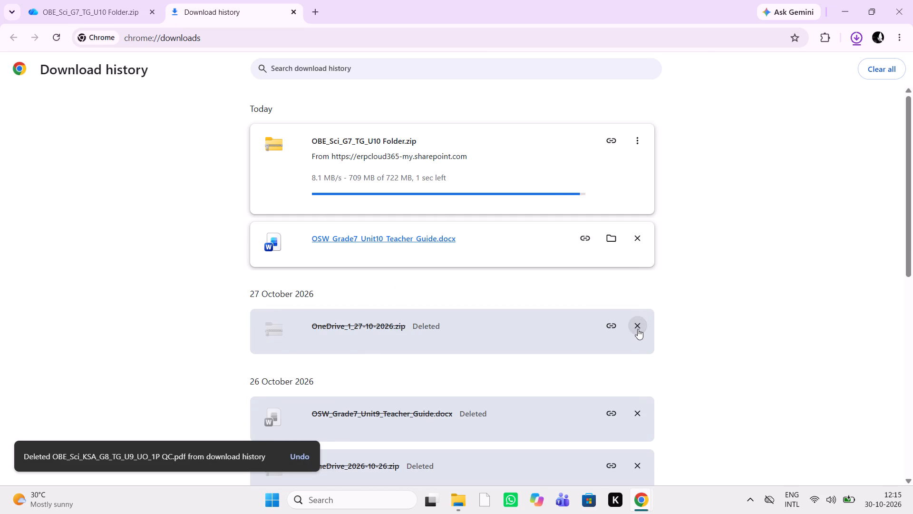
click(644, 323)
click(644, 323)
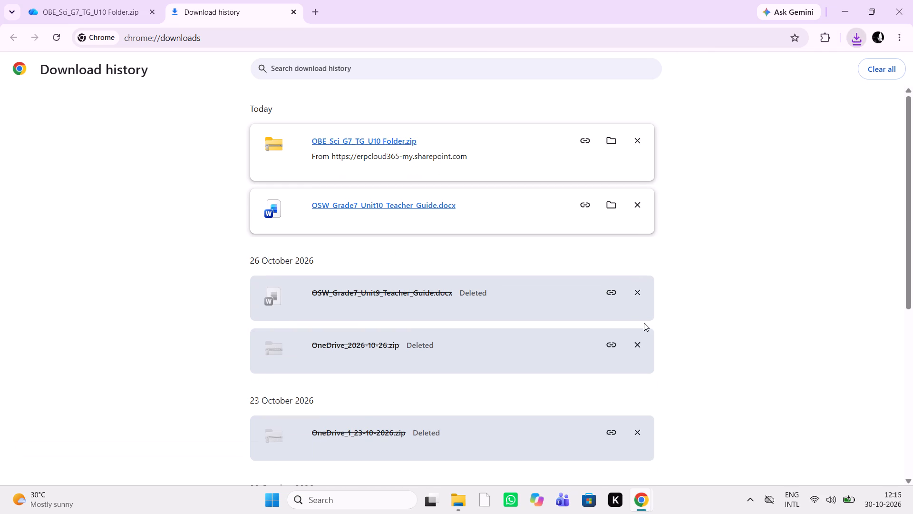
Remove every remaining entry dated 26 October 2026 or earlier from the download history, leaving only today's two files.
click(641, 294)
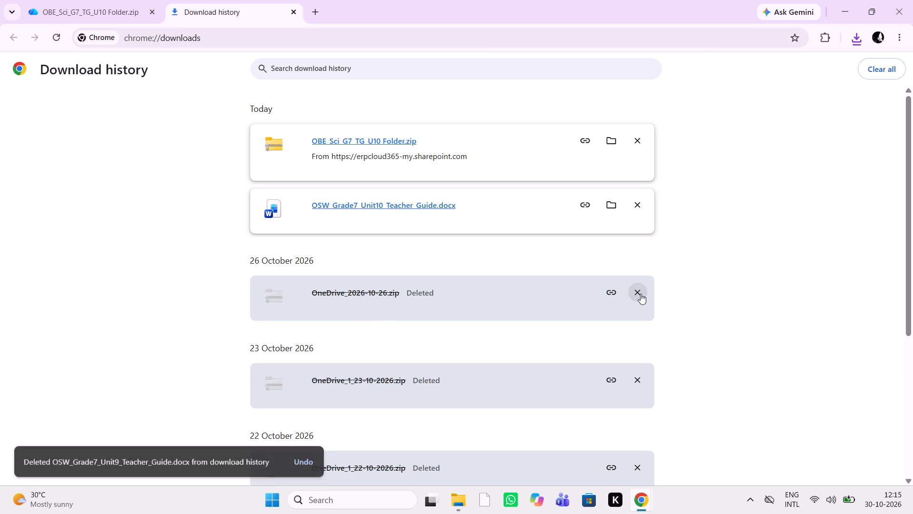
click(641, 294)
click(641, 294)
click(641, 294)
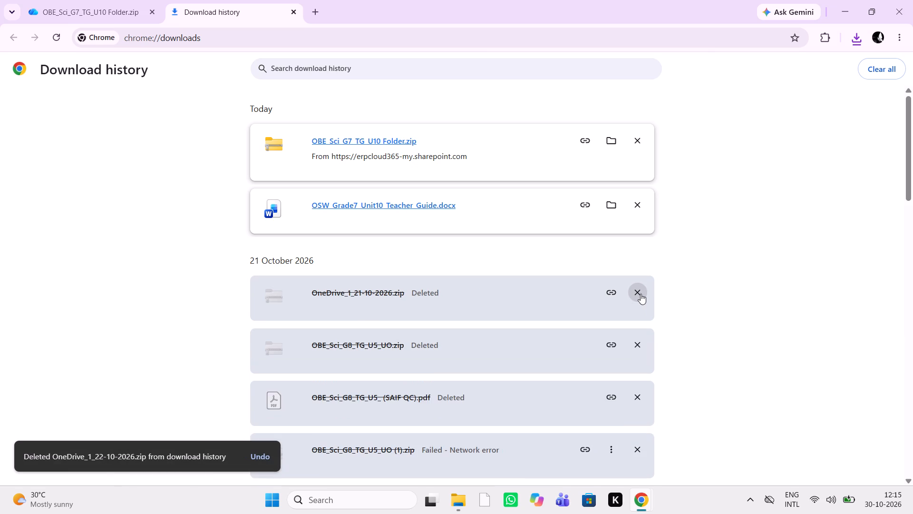
click(641, 294)
triple_click(641, 294)
triple_click(641, 294)
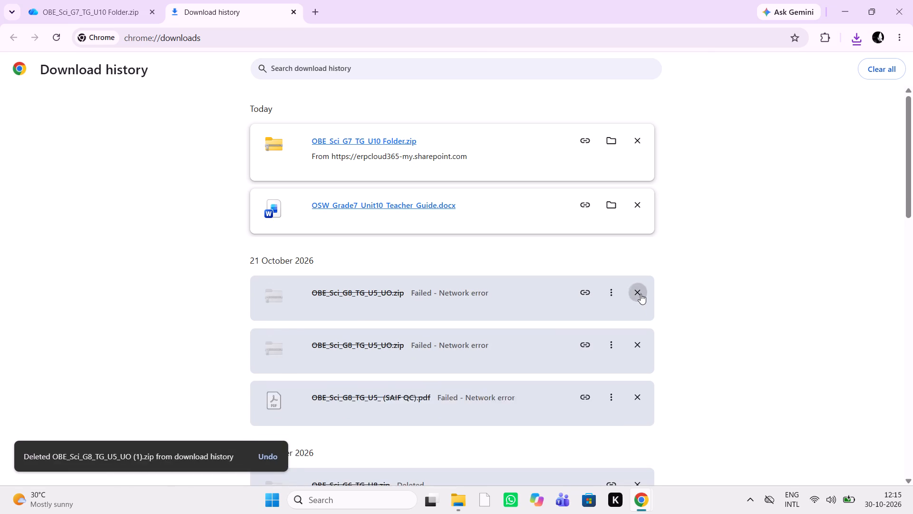
triple_click(641, 294)
triple_click(641, 294)
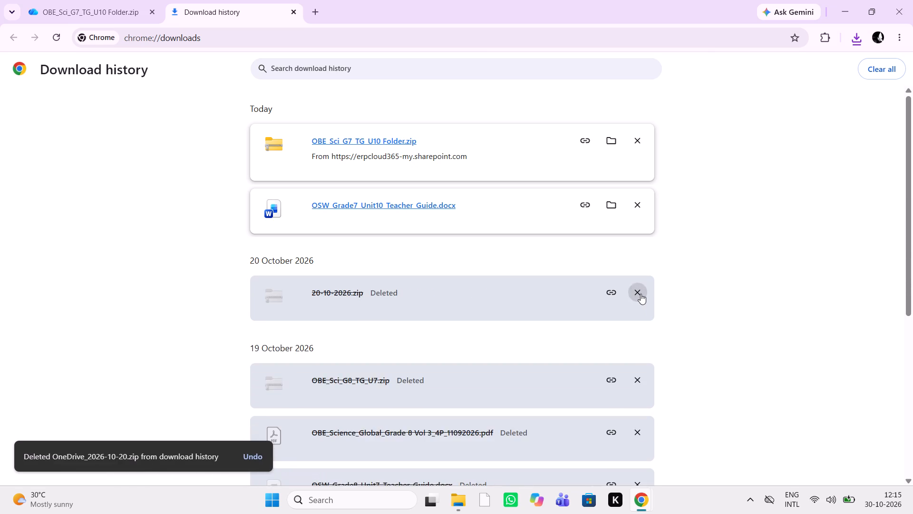
double_click(641, 294)
triple_click(641, 294)
double_click(641, 294)
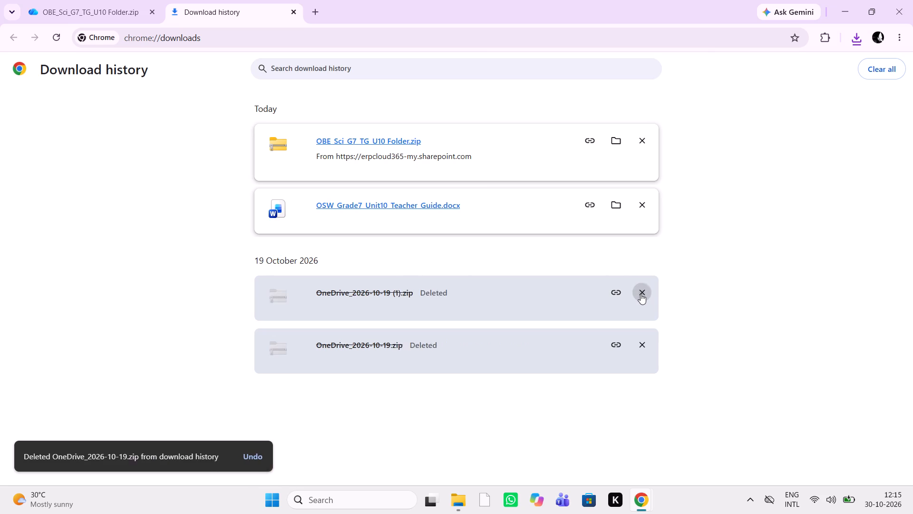
Show the downloaded OBE_Sci_G7_TG_U10 Folder.zip in File Explorer and extract it into its default folder in Downloads.
click(619, 138)
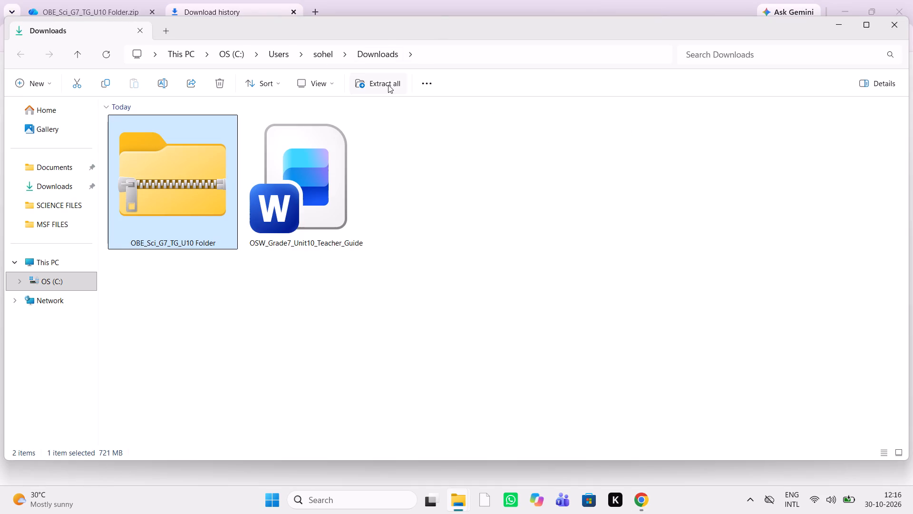
click(388, 85)
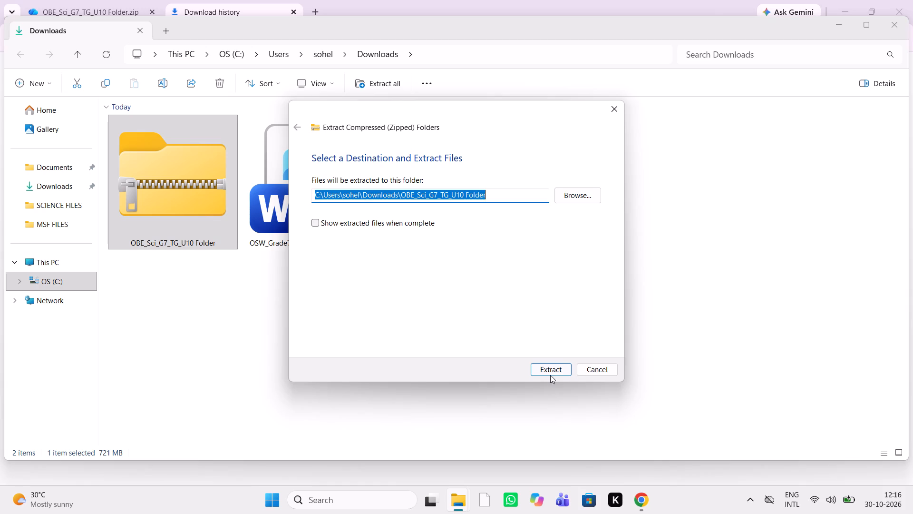
click(549, 371)
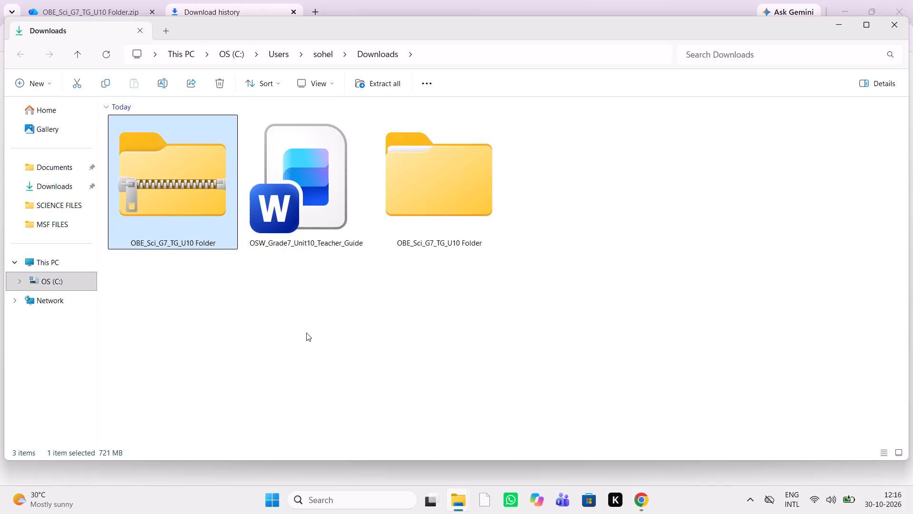
Delete the OBE_Sci_G7_TG_U10 Folder zip archive from Downloads.
click(287, 428)
click(195, 198)
key(Delete)
Open the OBE_Sci_G7_TG_U10_UO PDF from the extracted folder's UO subfolder and view the Unit Overview page.
click(313, 152)
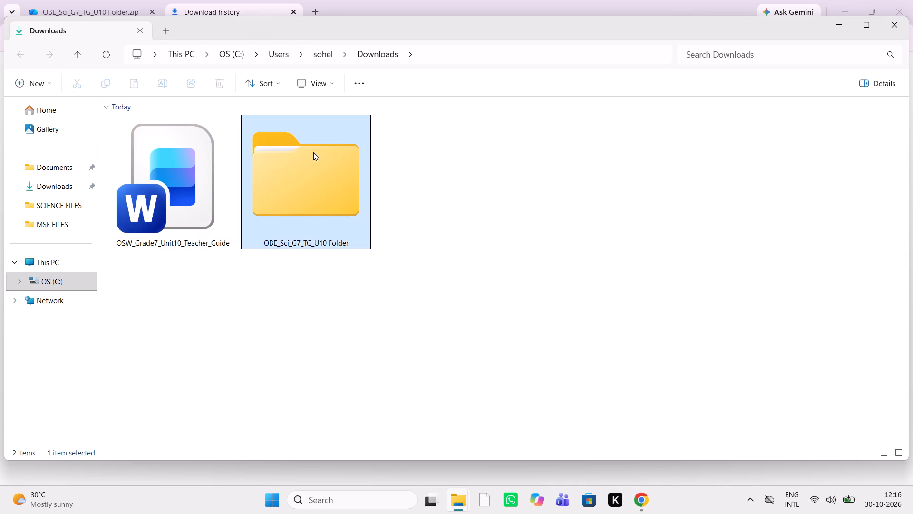
key(Return)
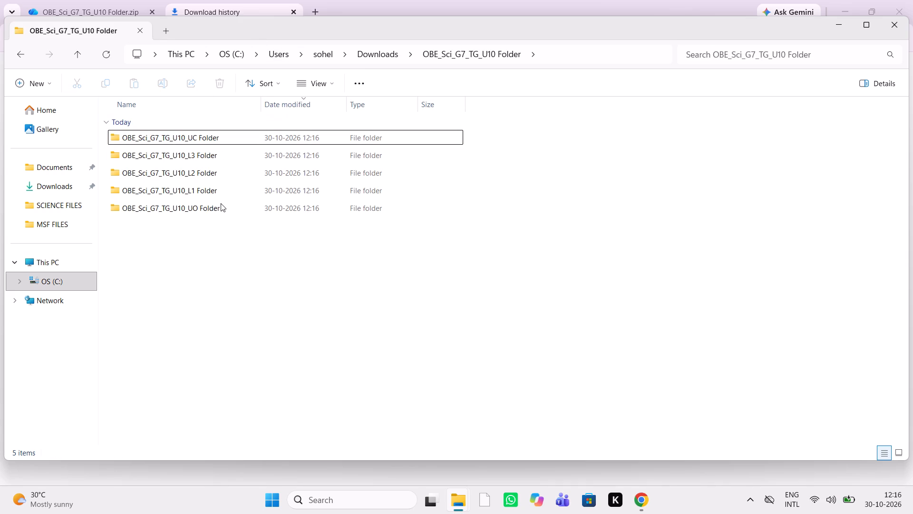
click(219, 205)
key(Return)
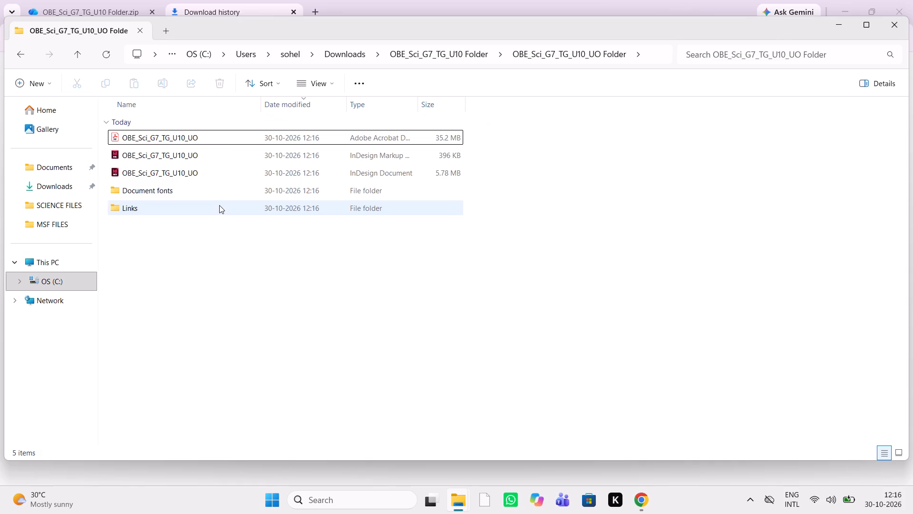
click(190, 140)
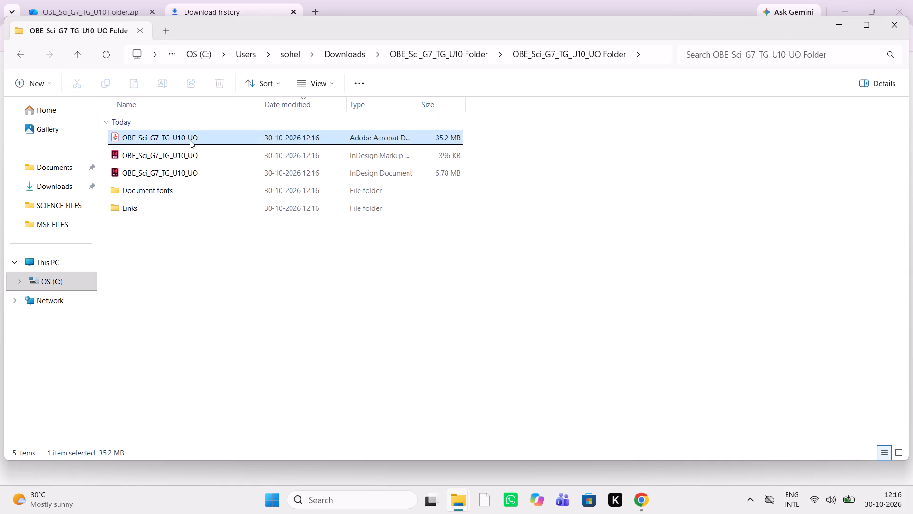
key(Return)
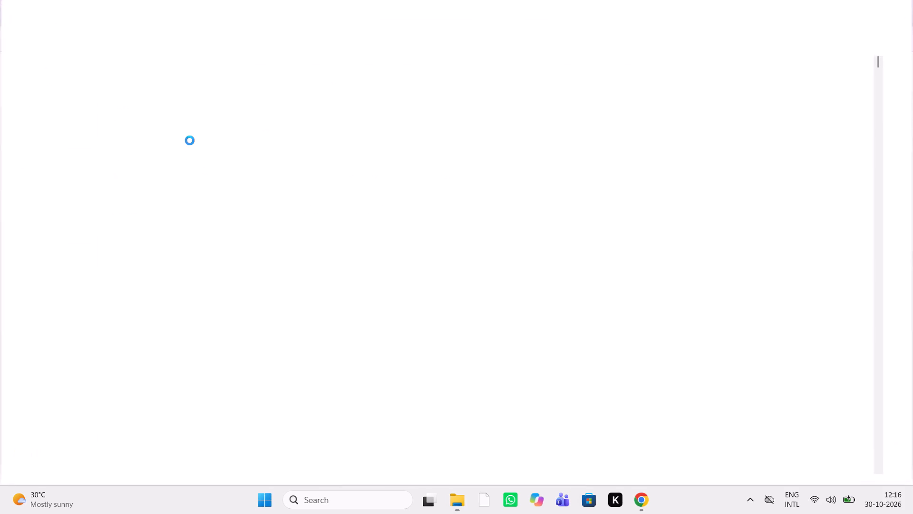
scroll(415, 256, right, 1)
scroll(415, 256, up, 1)
scroll(415, 256, right, 1)
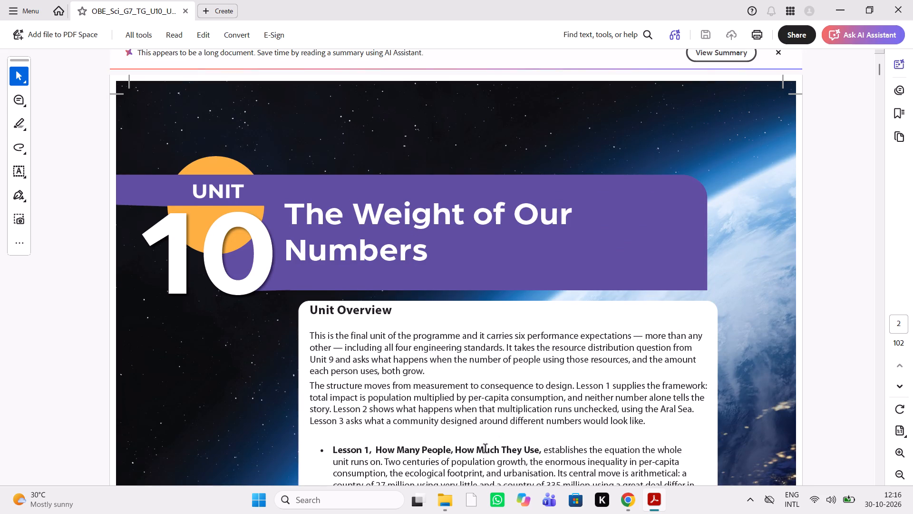
Return to the extracted folder in File Explorer and open the OBE_Sci_G7_TG_U10_L1 PDF from the L1 subfolder.
click(447, 498)
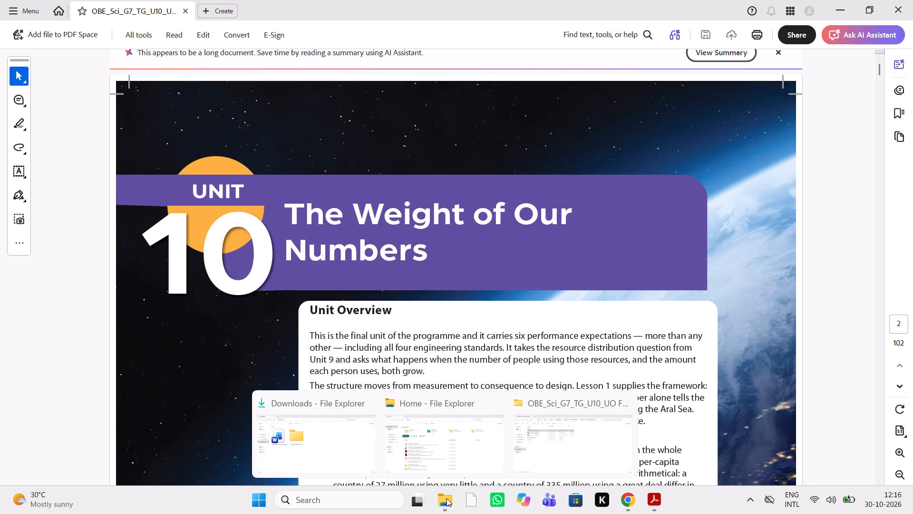
click(582, 438)
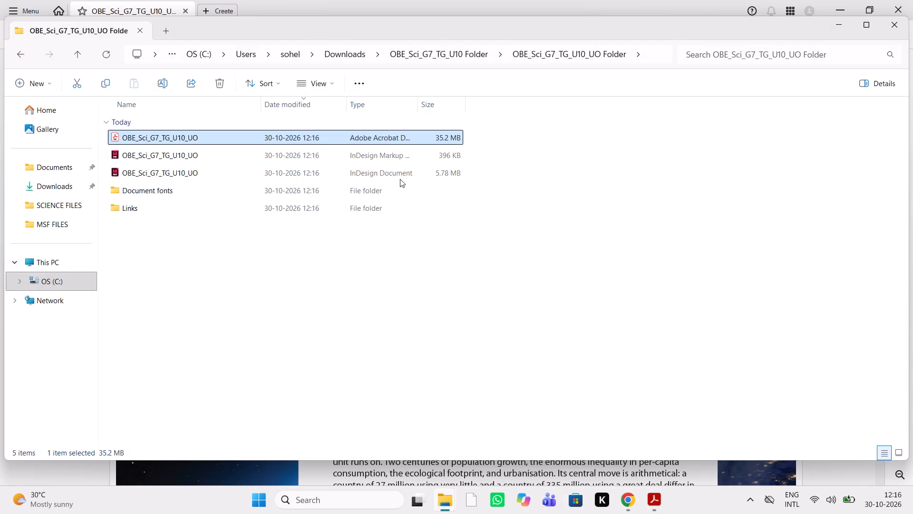
click(443, 47)
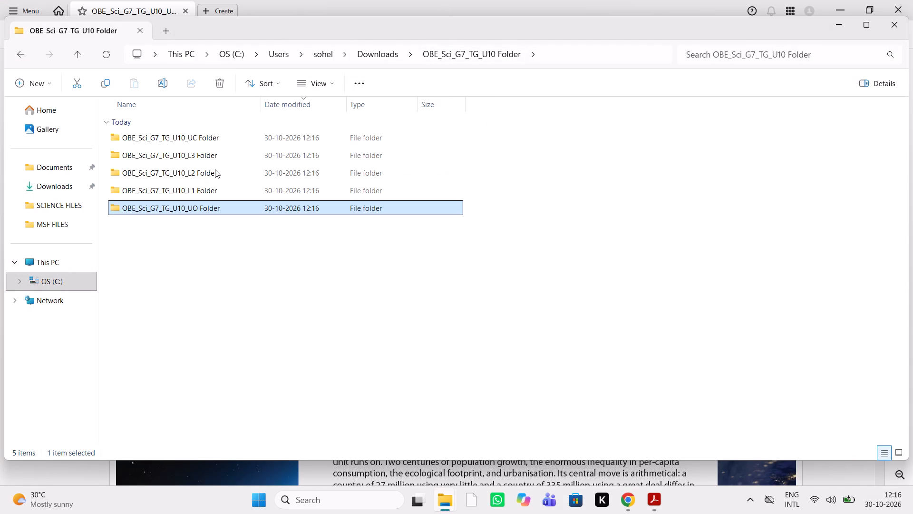
double_click(201, 192)
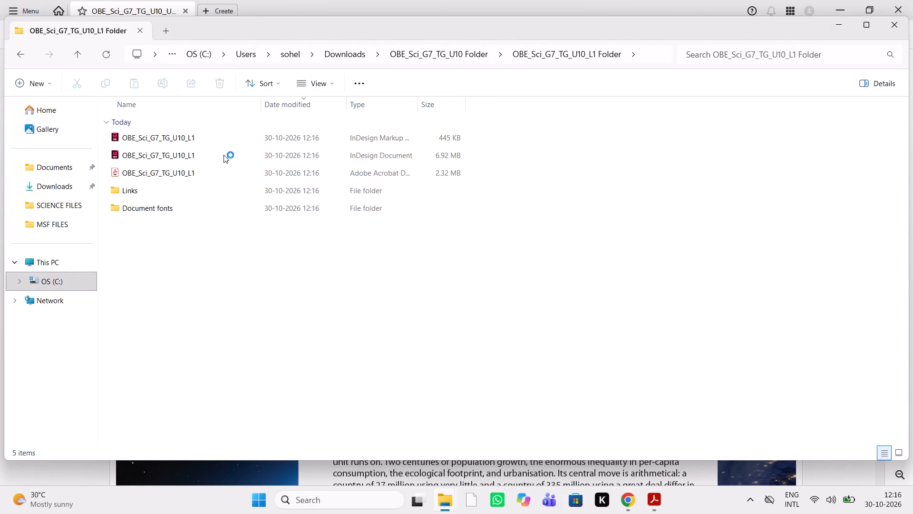
click(218, 172)
key(Return)
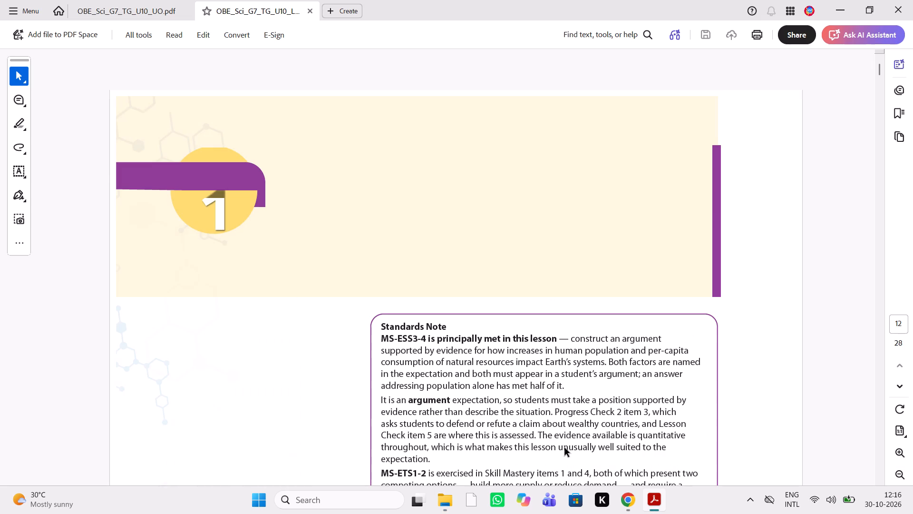
Return to the extracted folder in File Explorer and open the OBE_Sci_G7_TG_U10_L2 PDF from the L2 subfolder.
click(437, 504)
click(425, 441)
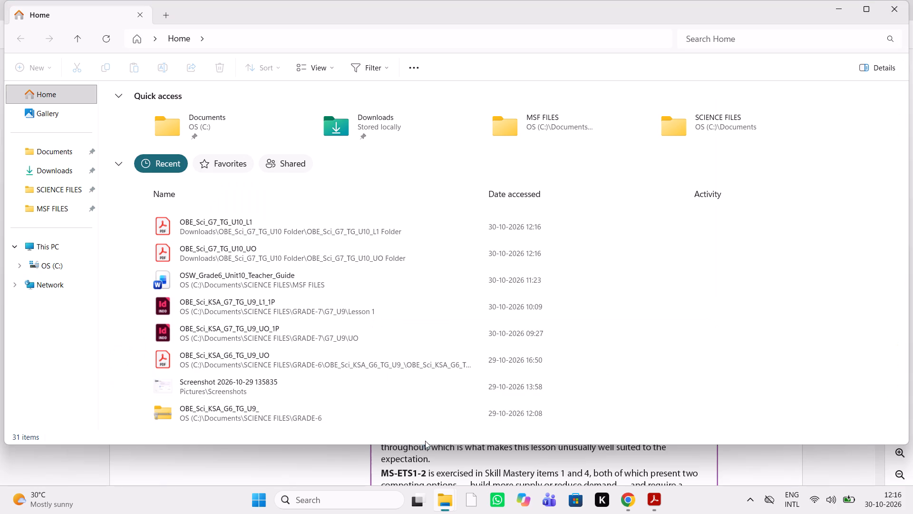
click(451, 513)
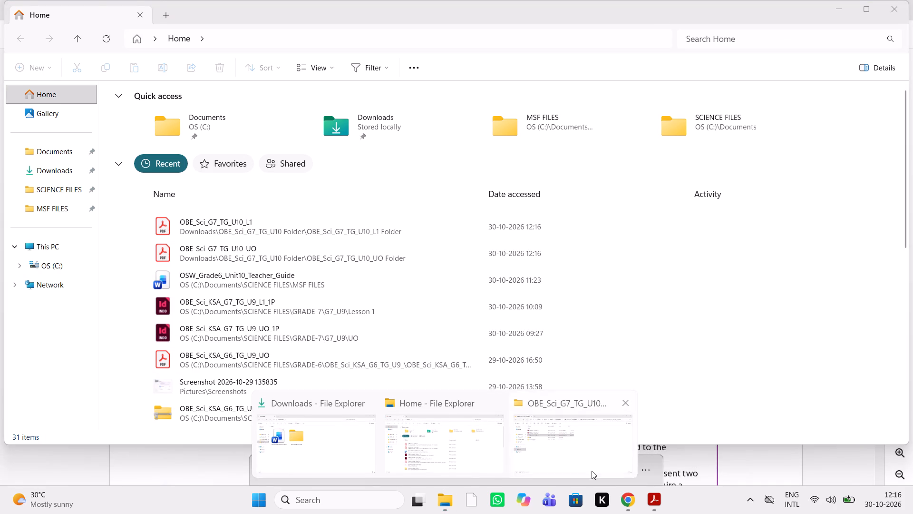
click(592, 471)
click(429, 56)
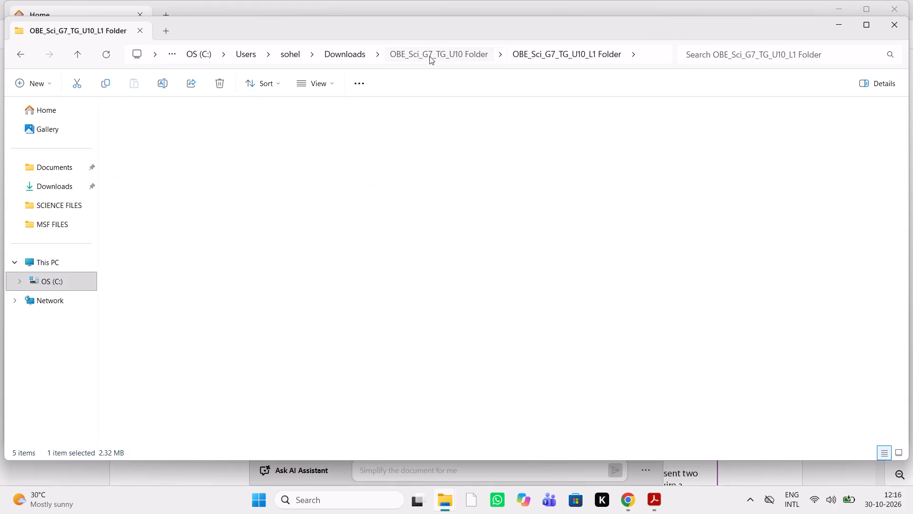
click(245, 165)
drag(245, 165, 239, 176)
double_click(239, 176)
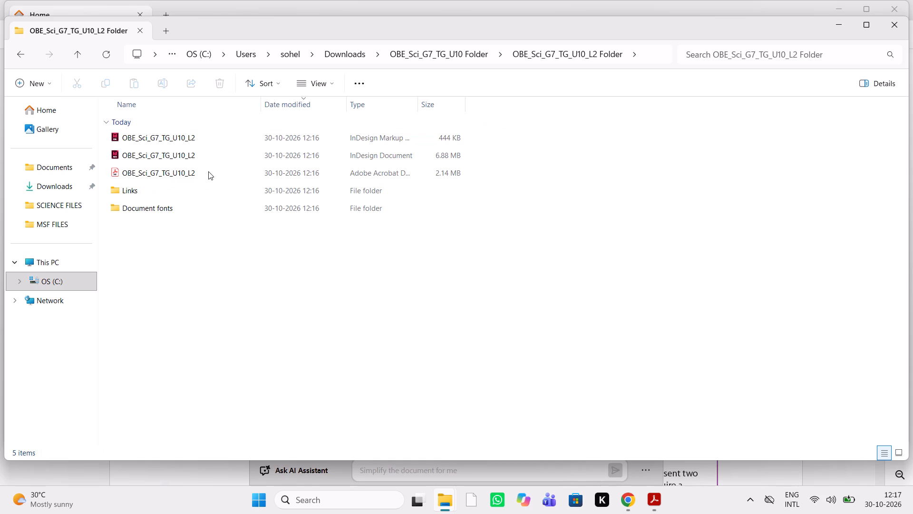
click(208, 171)
key(Return)
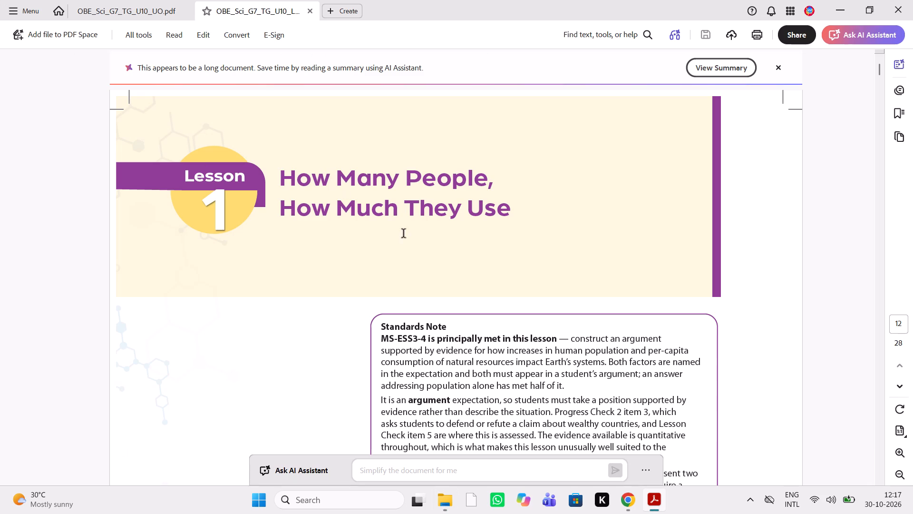
Return to the extracted folder in File Explorer and open the OBE_Sci_G7_TG_U10_L3 PDF from the L3 subfolder.
click(450, 501)
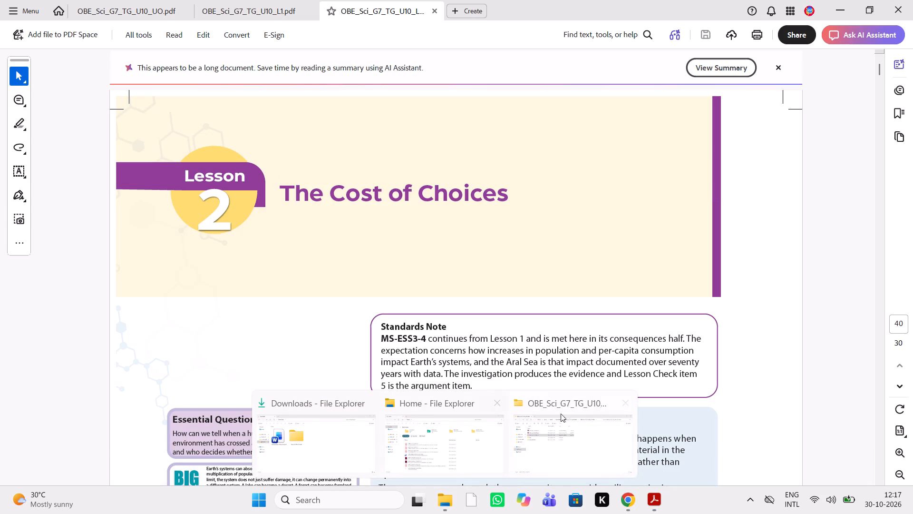
click(561, 435)
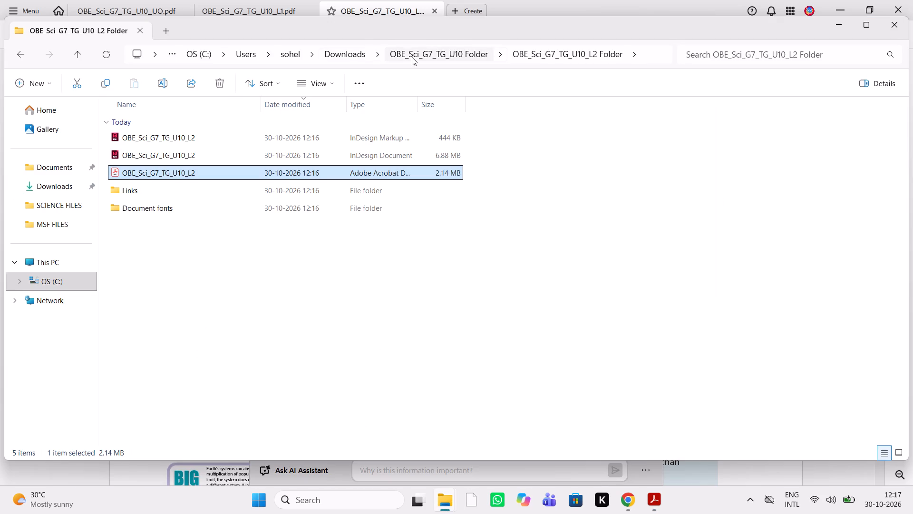
click(412, 57)
double_click(223, 148)
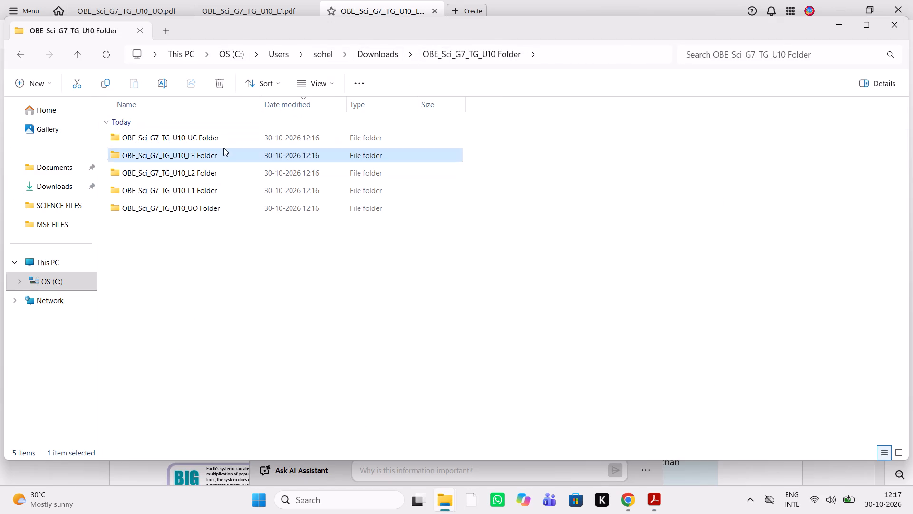
click(255, 170)
key(Return)
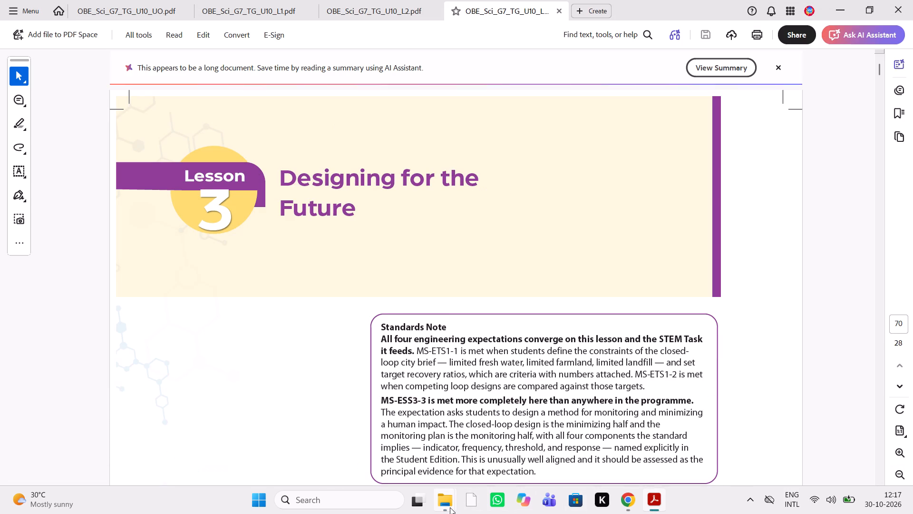
Return to the extracted folder in File Explorer and open the OBE_Sci_G7_TG_U10_UC PDF from the UC subfolder.
click(450, 507)
click(563, 440)
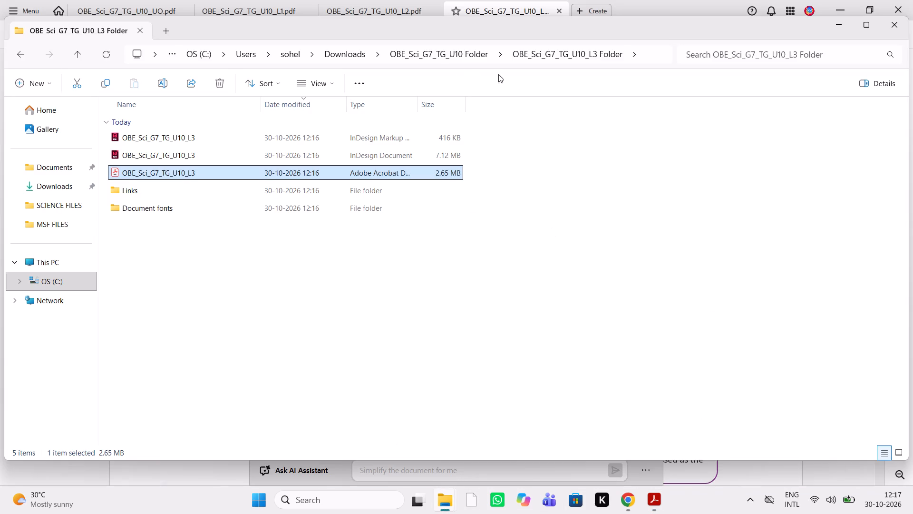
click(431, 58)
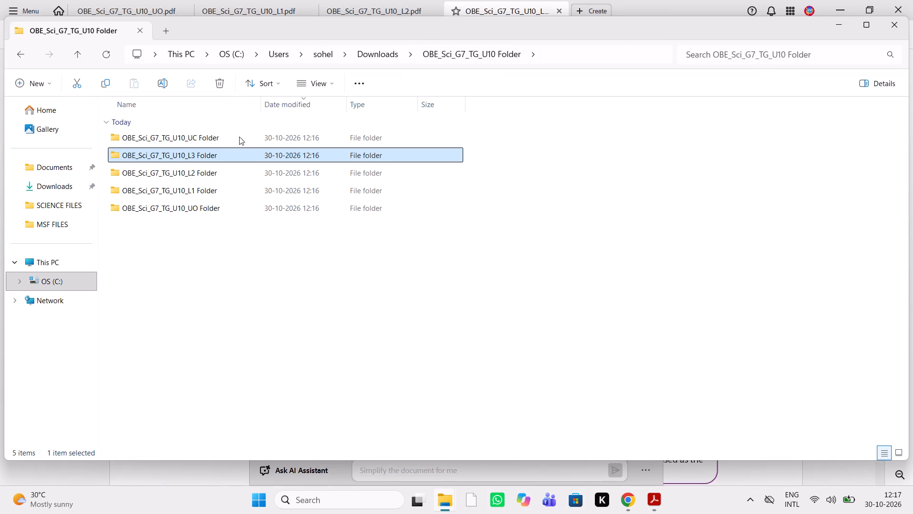
double_click(234, 141)
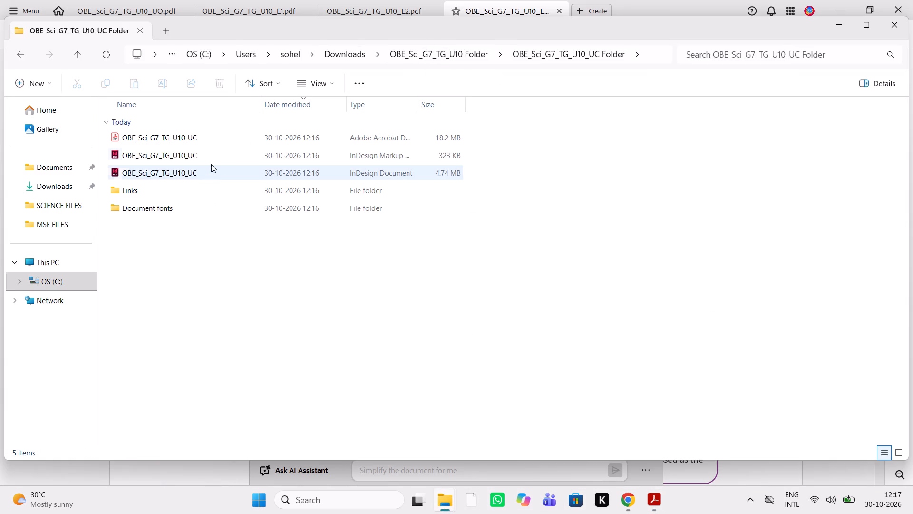
click(257, 137)
key(Return)
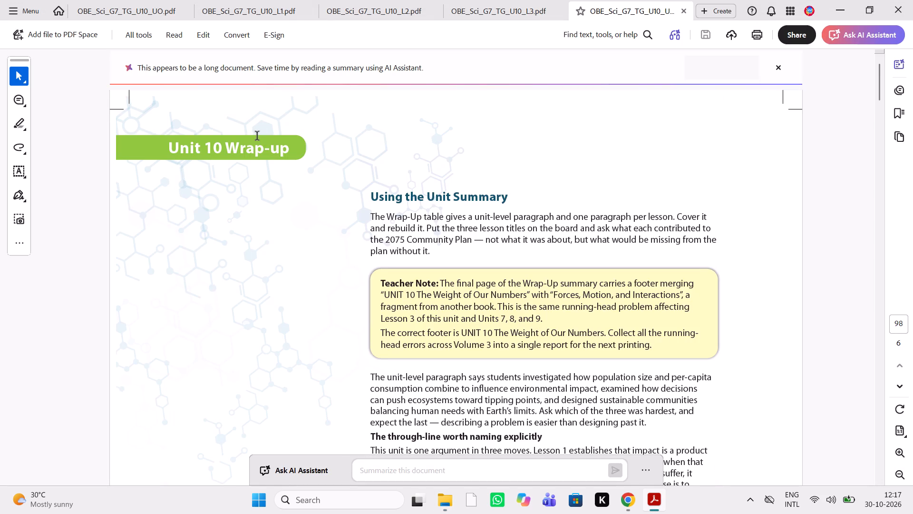
In the OBE_Sci_G7_TG_U10_UO PDF, draw a short horizontal red line between the digits 1 and 0 of the unit number.
click(104, 5)
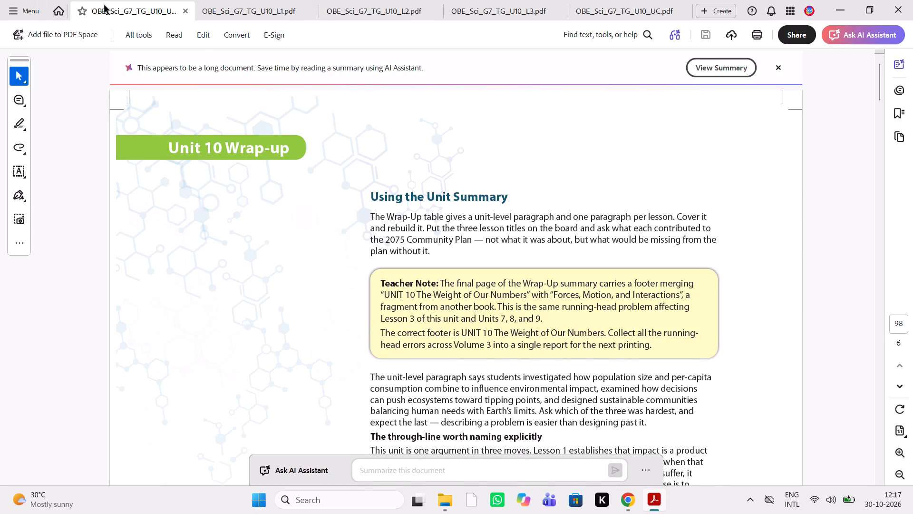
scroll(369, 216, down, 1)
scroll(369, 216, up, 1)
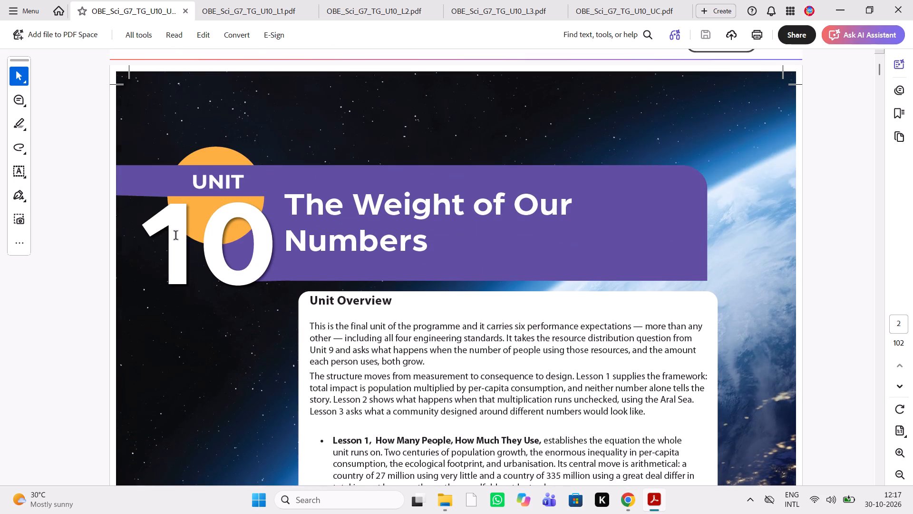
scroll(128, 247, down, 1)
click(22, 152)
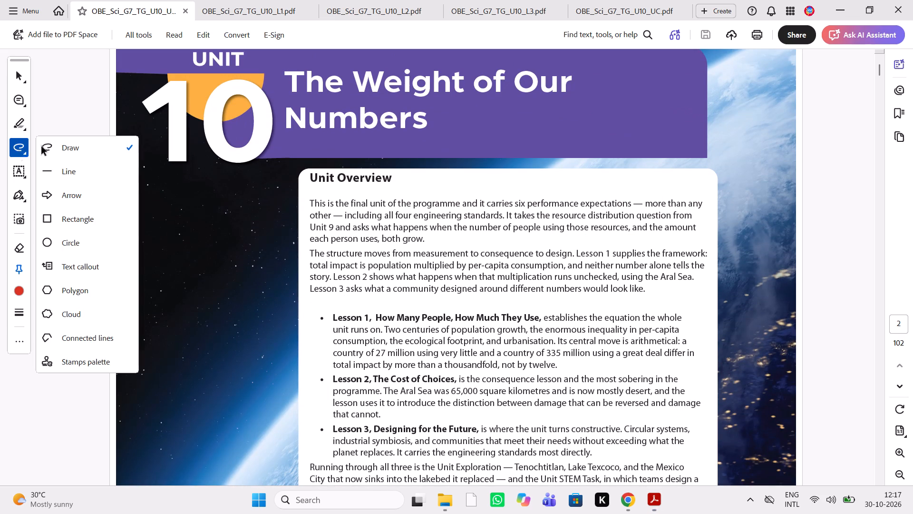
click(77, 166)
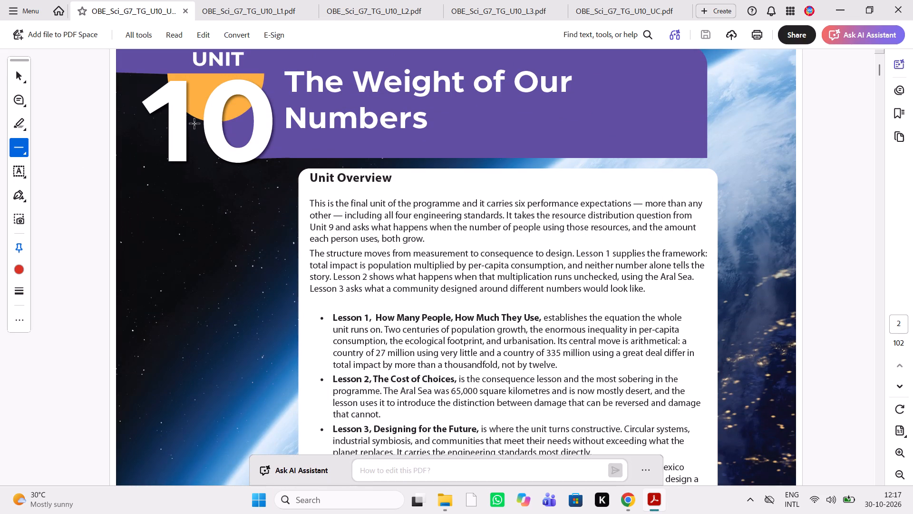
drag(187, 126, 206, 126)
drag(206, 126, 205, 126)
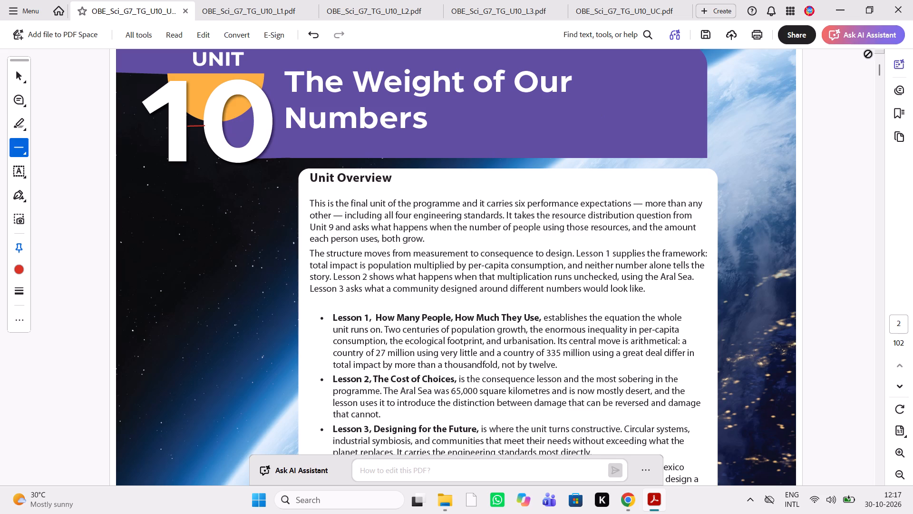
Post the reply "decrease the space" on the line markup between the unit number's digits.
click(897, 90)
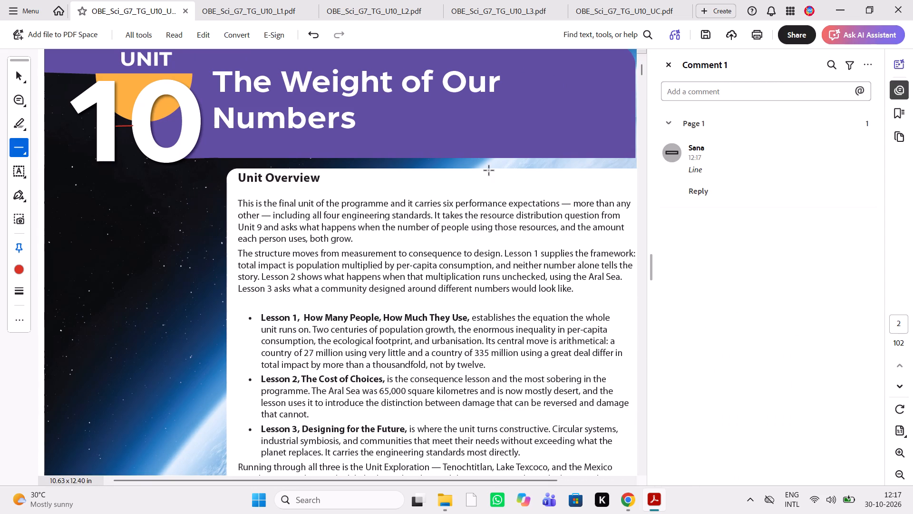
click(691, 170)
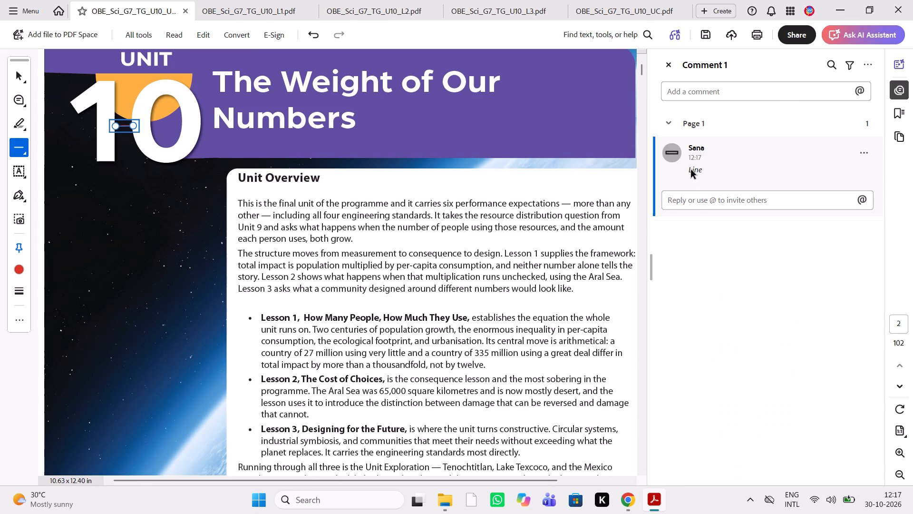
click(684, 207)
text(decrease te)
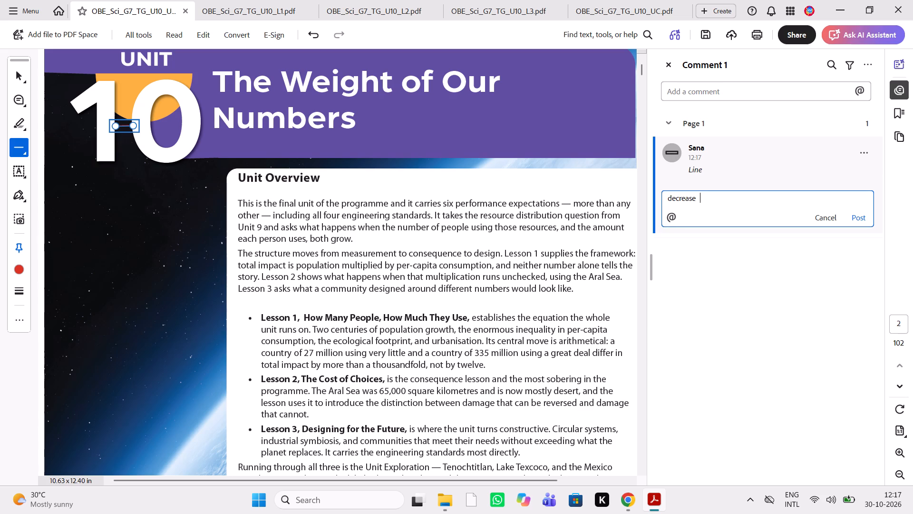
key(space)
key(BackSpace)
key(BackSpace)
text(he space)
key(space)
click(862, 220)
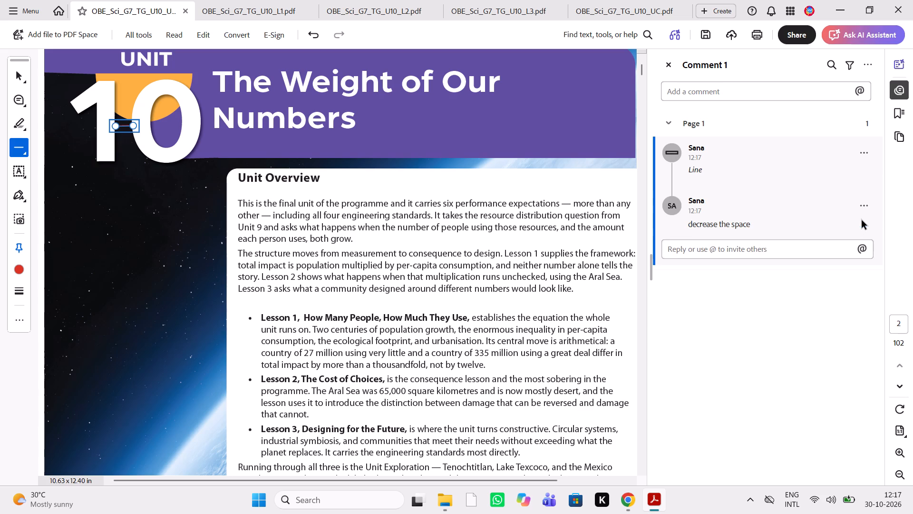
Open the OSW_Grade7_Unit10_Teacher_Guide Word document from the Downloads folder in File Explorer.
scroll(492, 337, down, 1)
scroll(492, 337, up, 1)
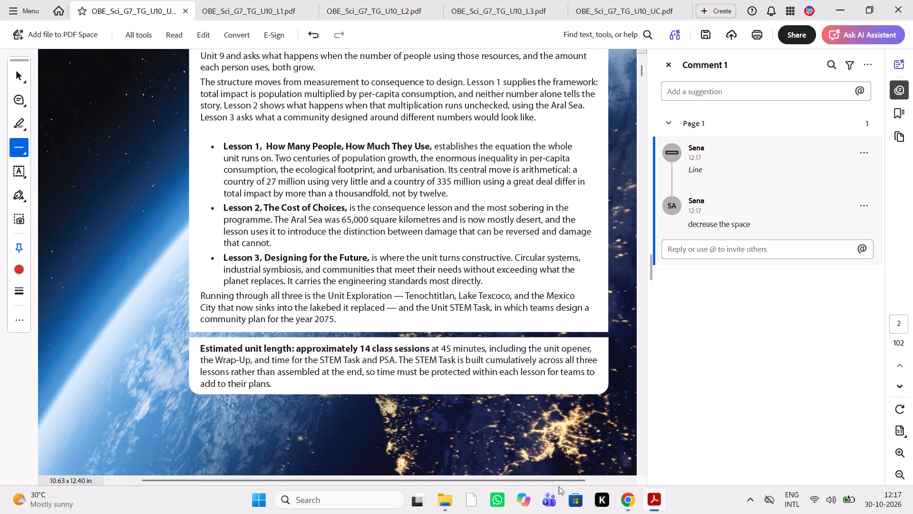
click(442, 495)
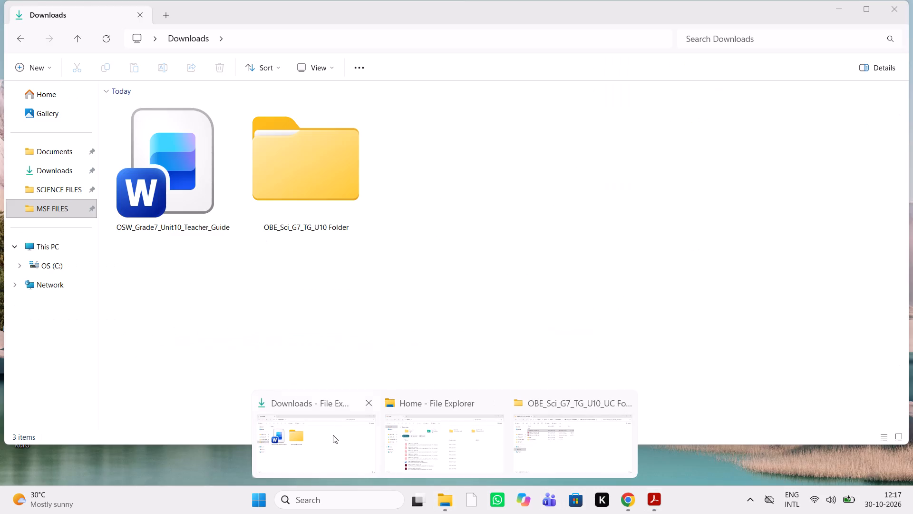
click(333, 435)
click(182, 200)
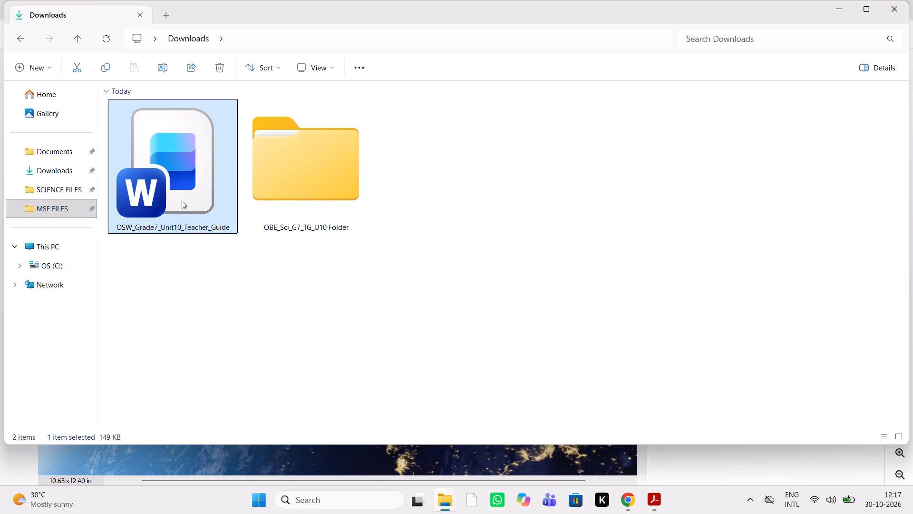
key(Return)
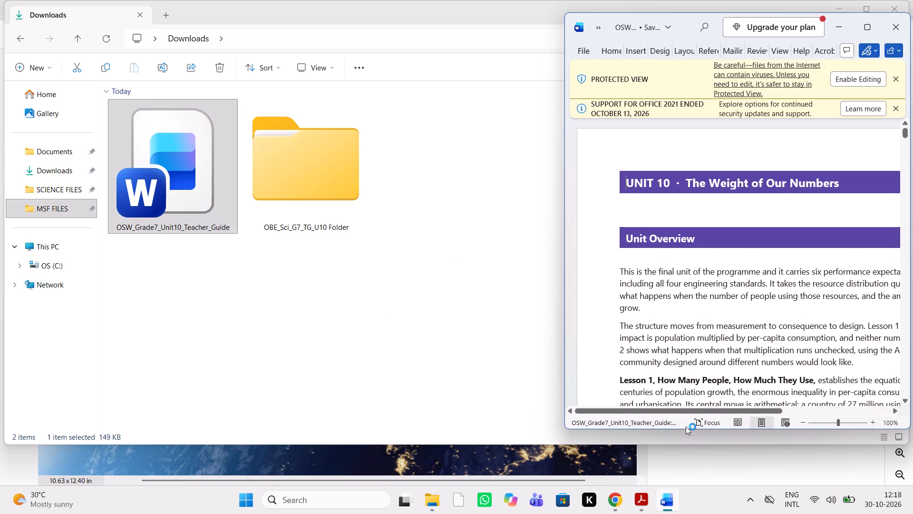
Enlarge the Word window to full screen height beside the UO PDF and bring both documents to the Unit Overview section.
drag(686, 430, 709, 485)
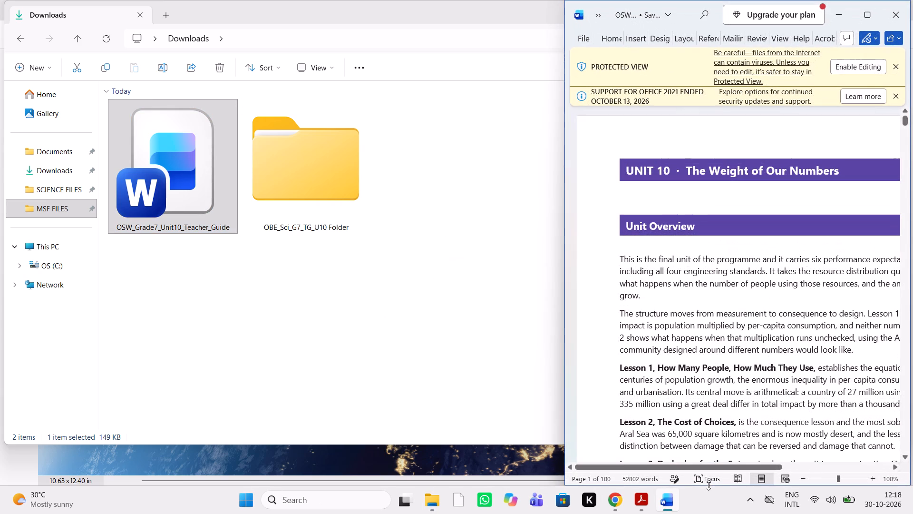
click(639, 502)
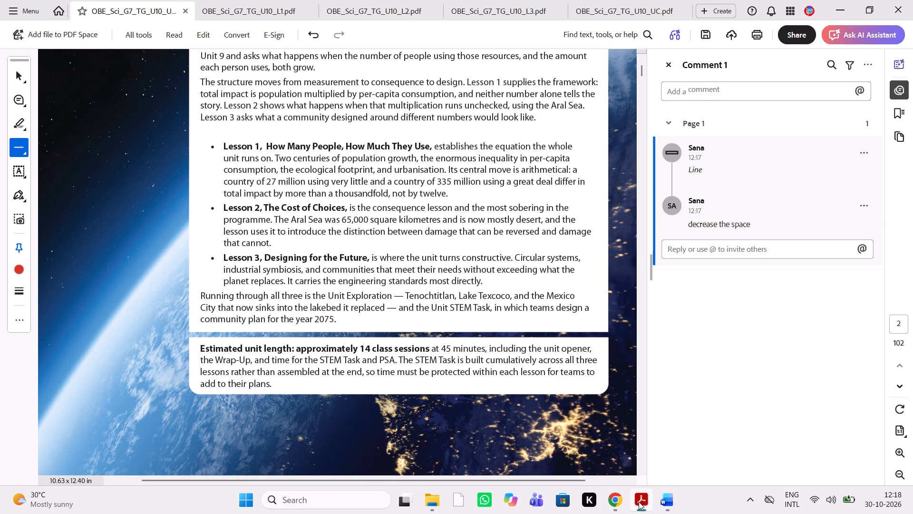
click(660, 498)
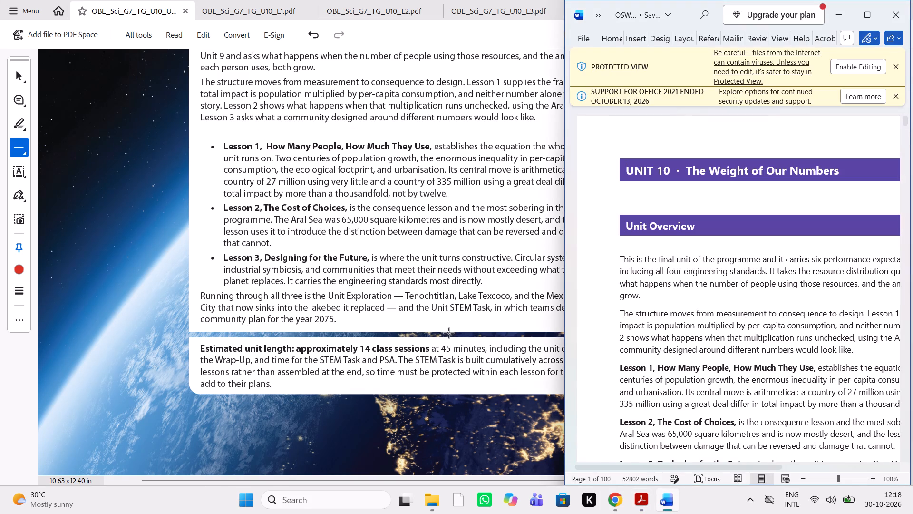
scroll(449, 334, up, 1)
scroll(751, 344, down, 1)
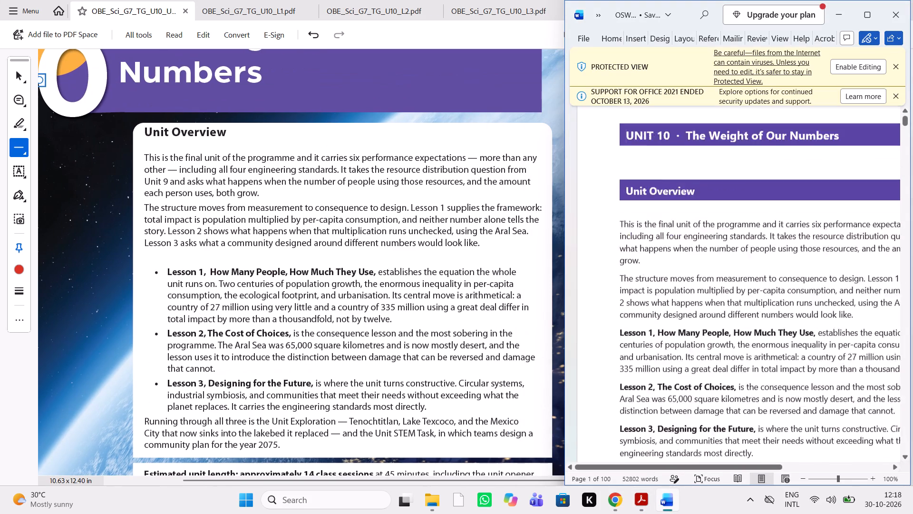
scroll(751, 344, down, 1)
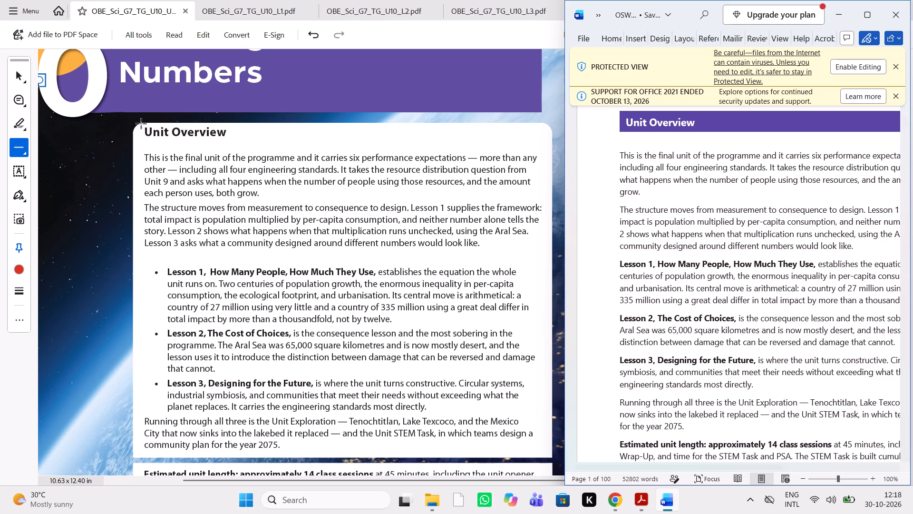
Draw a horizontal line along the top of the PDF's Unit Overview heading and enter the comment text "move the text down".
drag(142, 125, 243, 126)
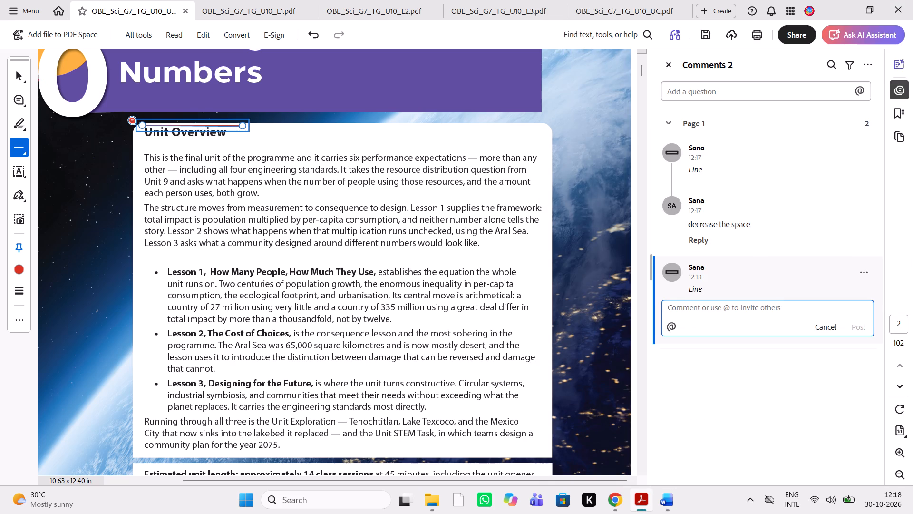
text(move the etxt =)
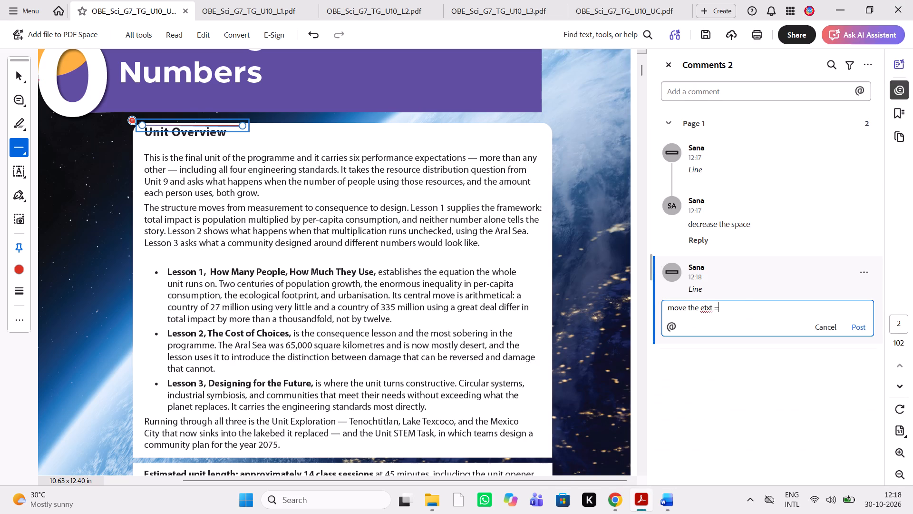
key(BackSpace)
key(BackSpace)
key(BackSpace)
key(BackSpace)
key(BackSpace)
key(BackSpace)
text(text)
key(space)
text(down)
key(space)
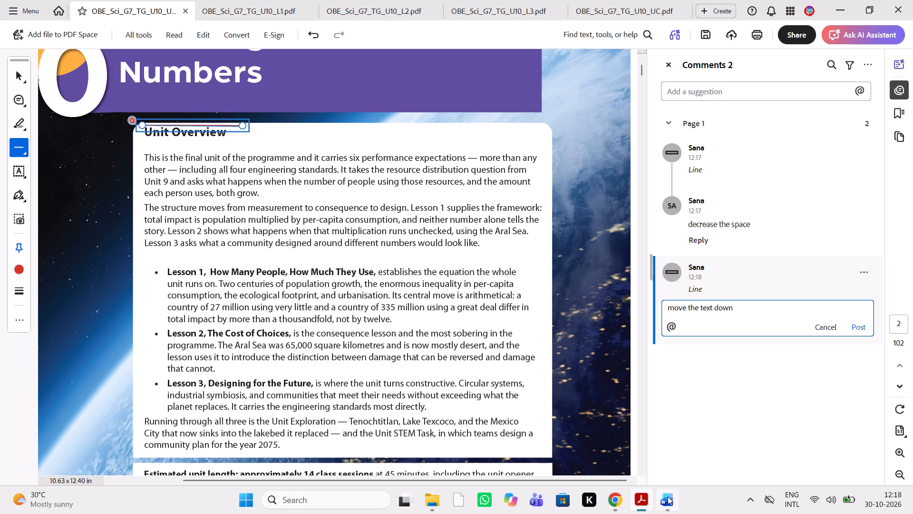
Bring up the Word manuscript beside the PDF and compare the Unit Overview paragraphs and lesson bullets.
click(668, 496)
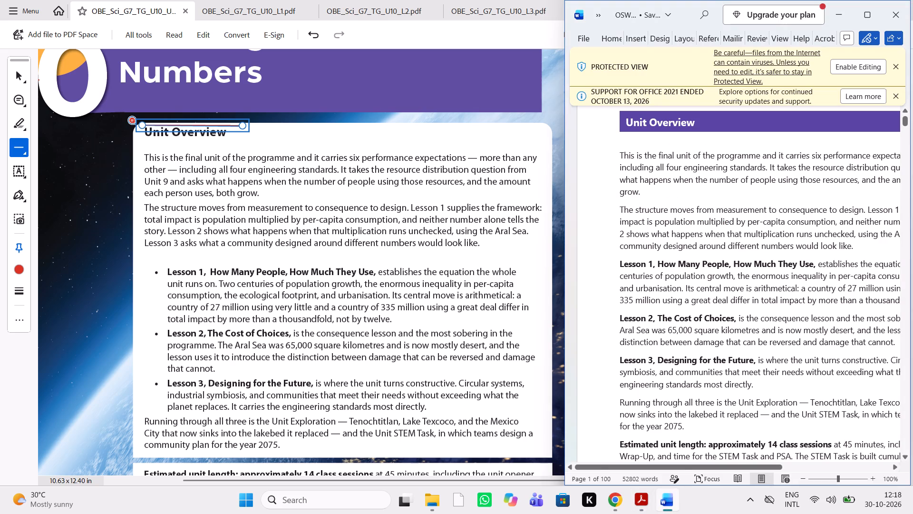
scroll(745, 258, left, 1)
scroll(745, 258, right, 1)
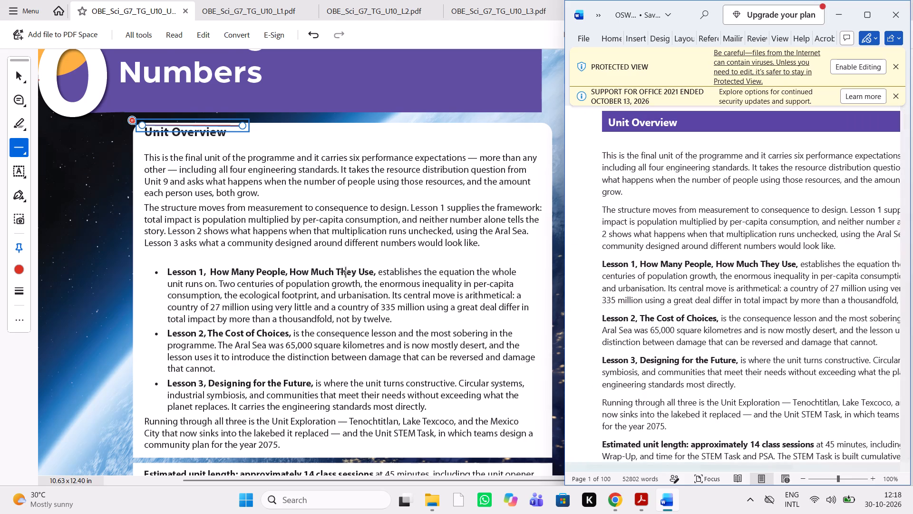
scroll(346, 273, down, 1)
scroll(346, 273, up, 1)
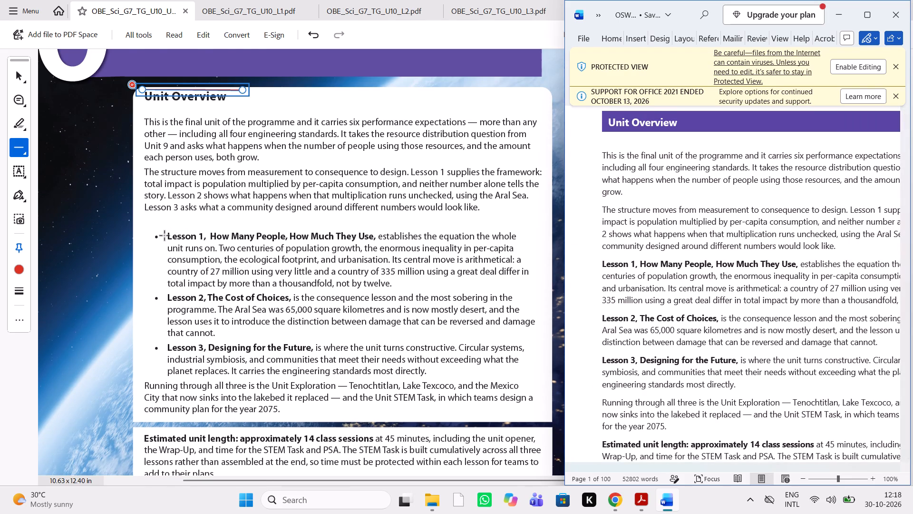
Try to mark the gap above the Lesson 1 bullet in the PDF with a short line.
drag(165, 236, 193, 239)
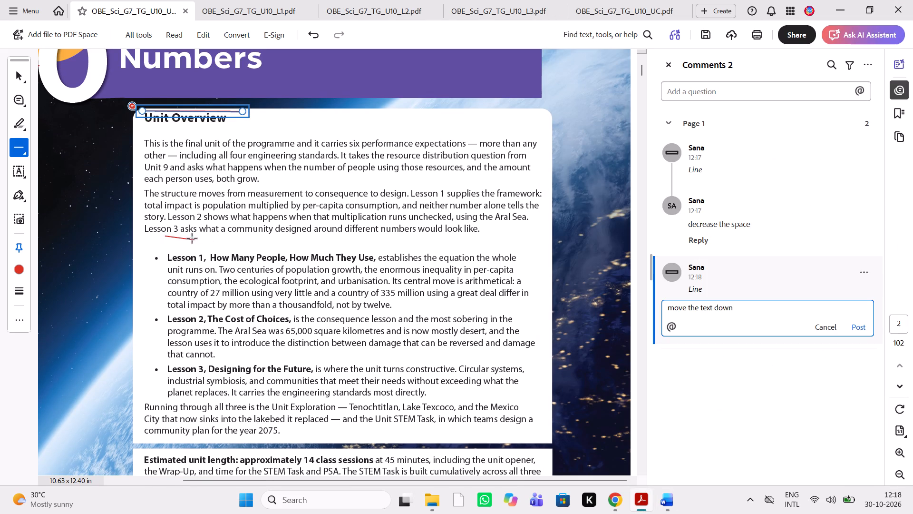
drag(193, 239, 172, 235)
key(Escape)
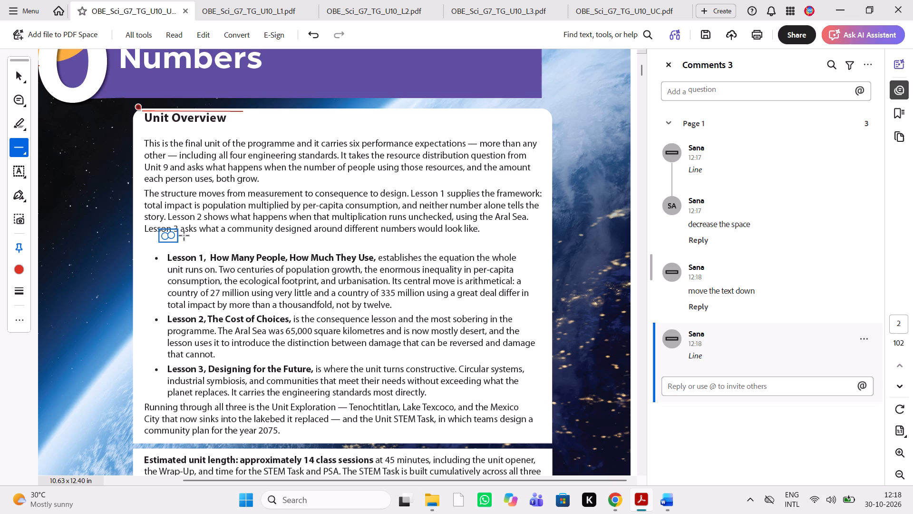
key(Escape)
Delete the stray short line and mark the gap above the Lesson 1 bullet with a rectangle, posting the comment "decrease the space".
click(18, 83)
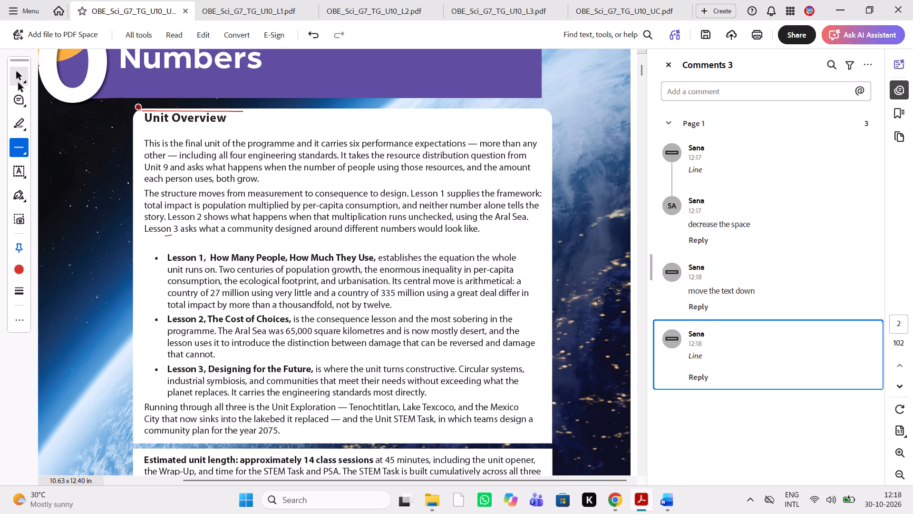
click(21, 142)
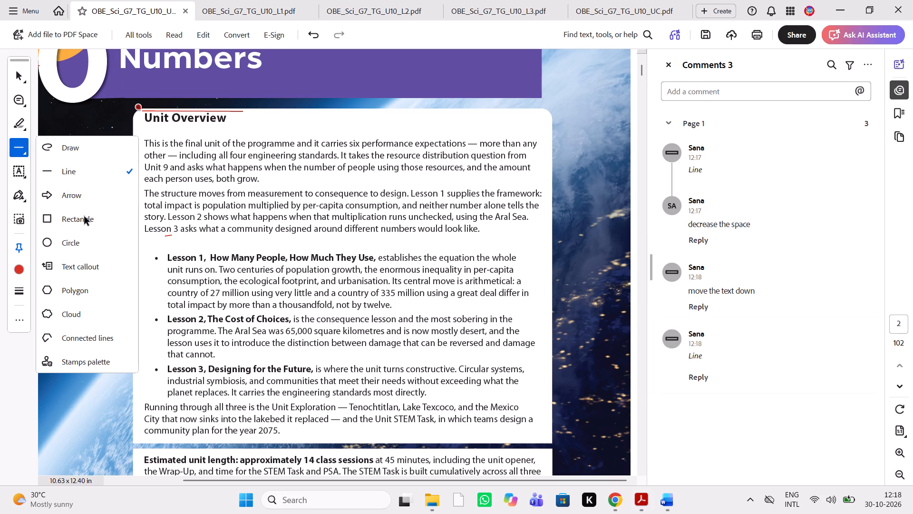
click(102, 219)
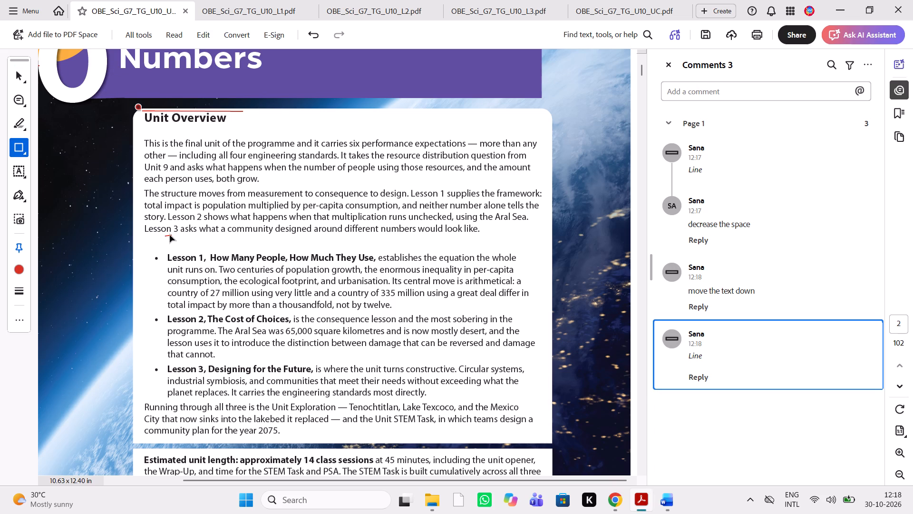
click(171, 236)
key(Delete)
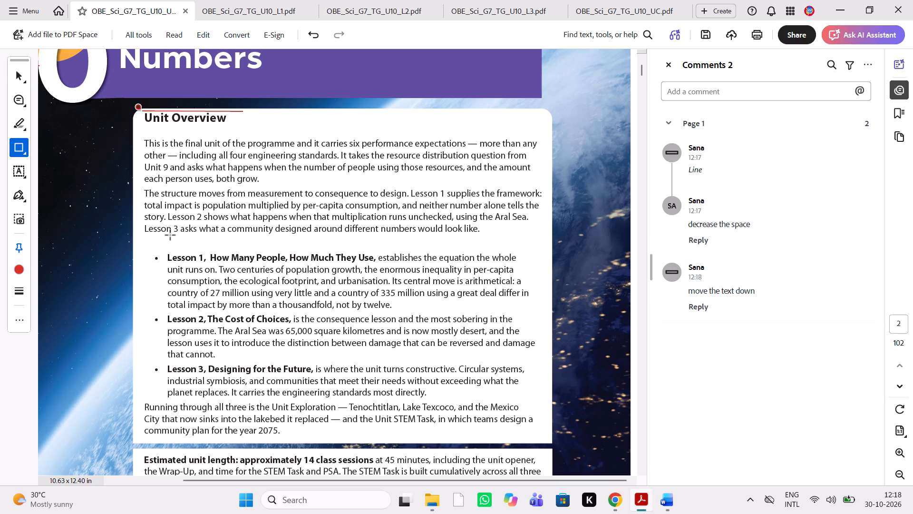
drag(175, 236, 232, 248)
drag(232, 248, 211, 253)
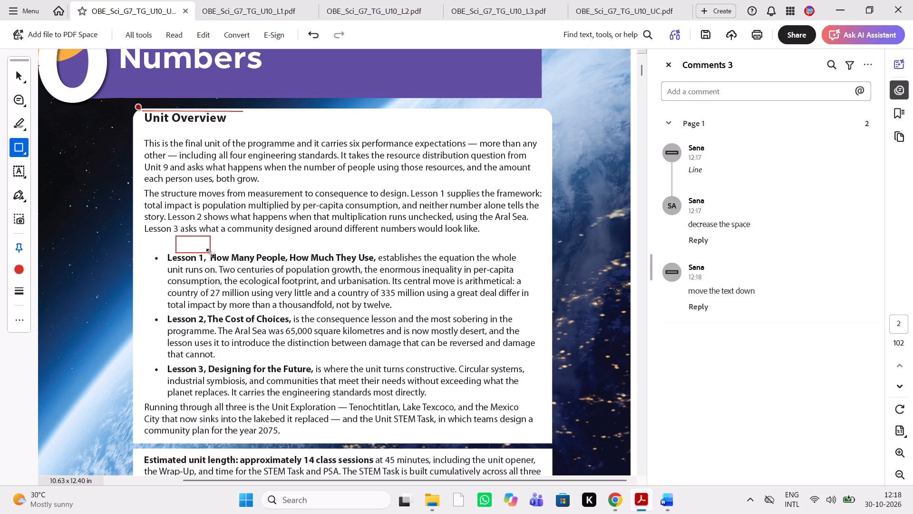
click(722, 379)
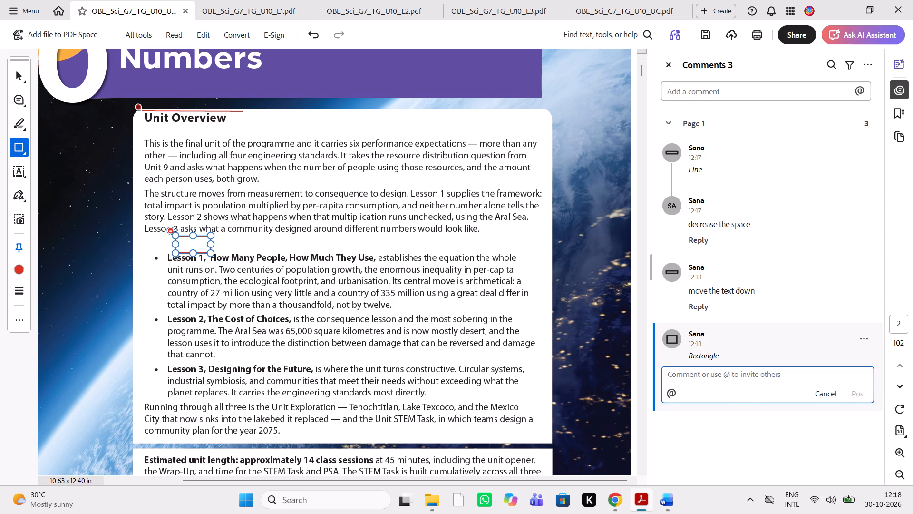
text(decrease the s)
text(pace)
key(space)
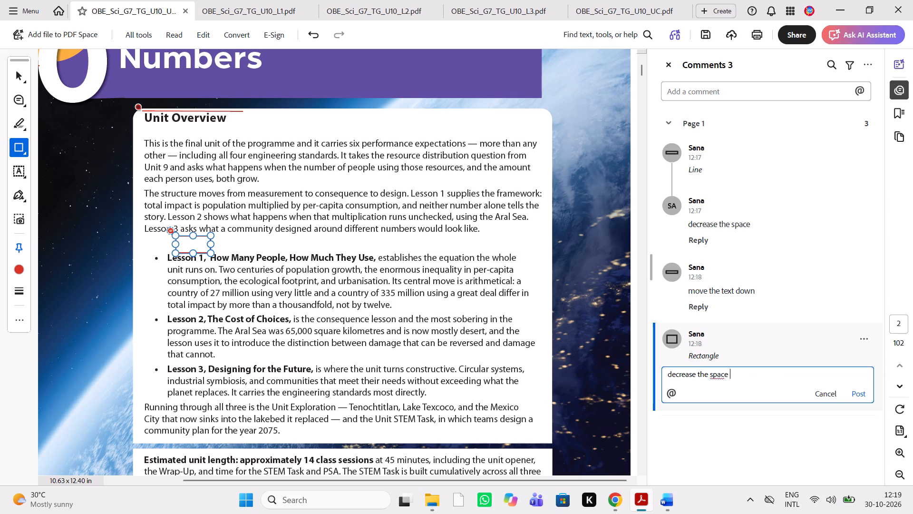
click(867, 395)
click(860, 395)
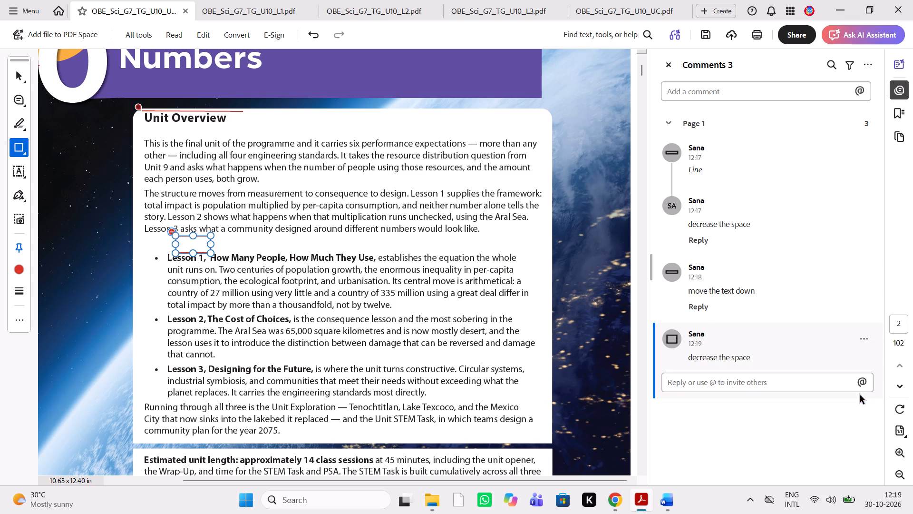
Compare the rest of the PDF's Unit Overview, from the lesson bullets through the estimated unit length, with the Word manuscript.
click(676, 507)
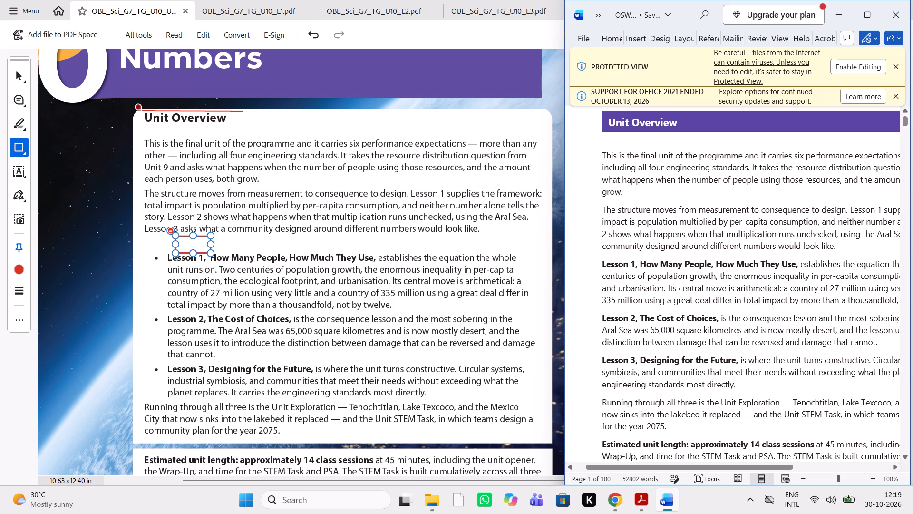
scroll(710, 269, down, 1)
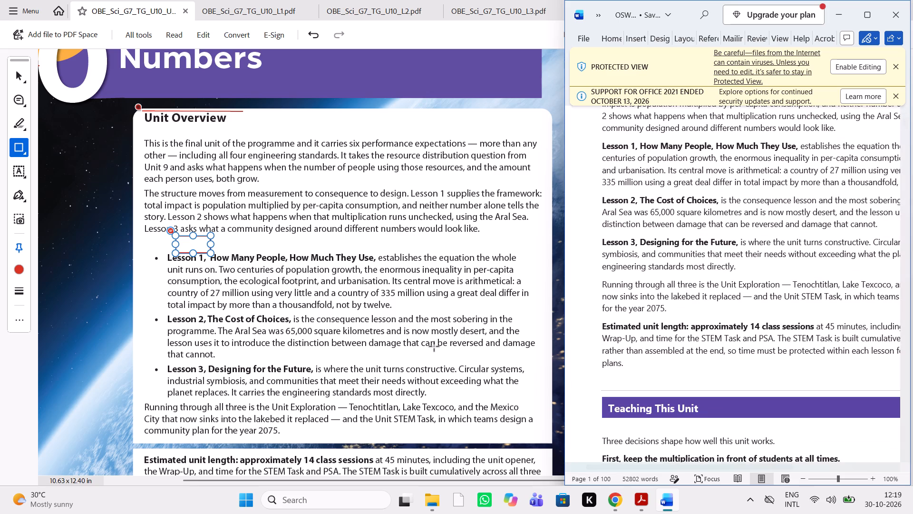
scroll(435, 347, down, 1)
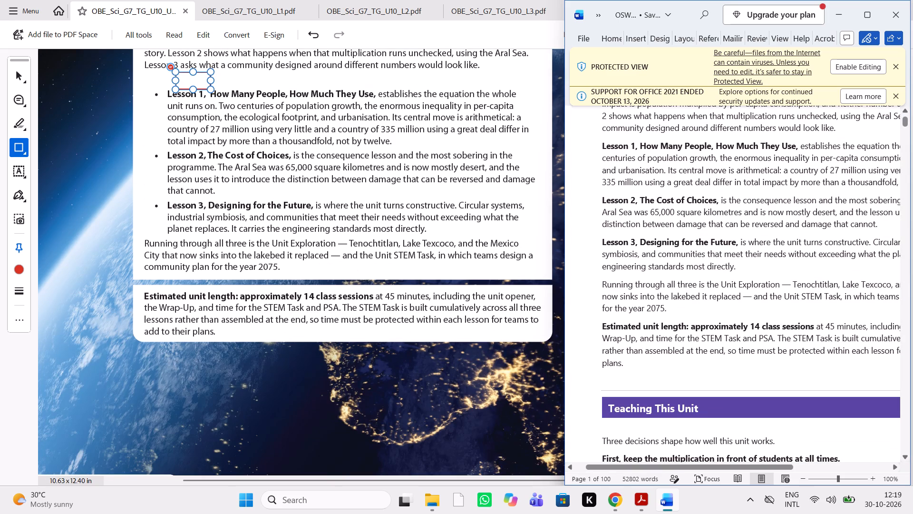
scroll(725, 299, left, 1)
scroll(725, 299, right, 1)
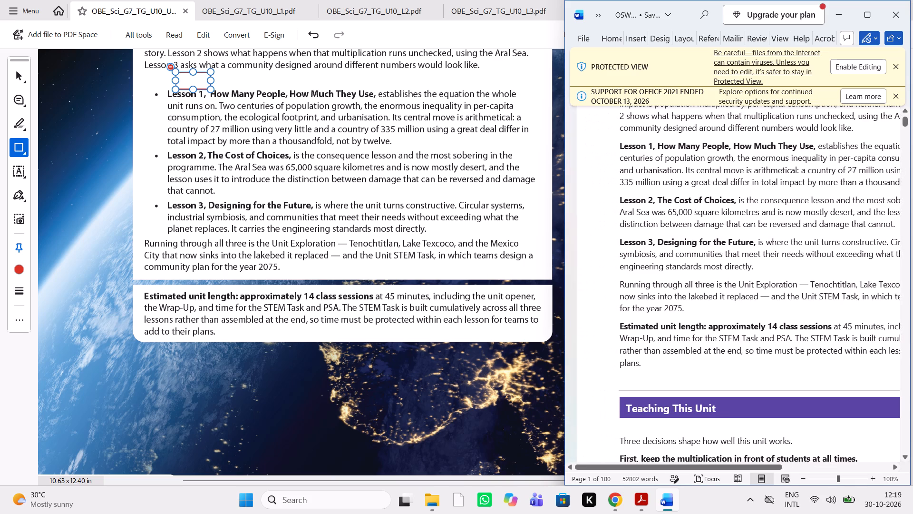
scroll(725, 299, down, 1)
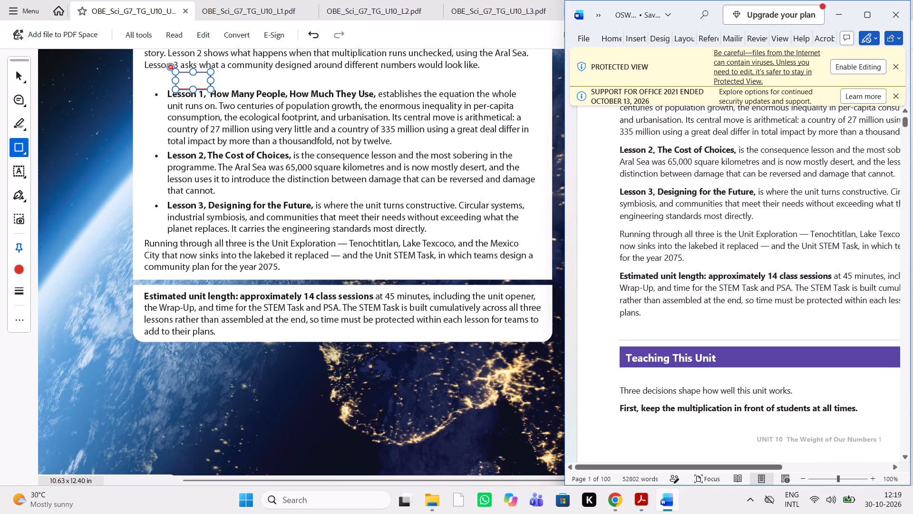
scroll(758, 297, left, 1)
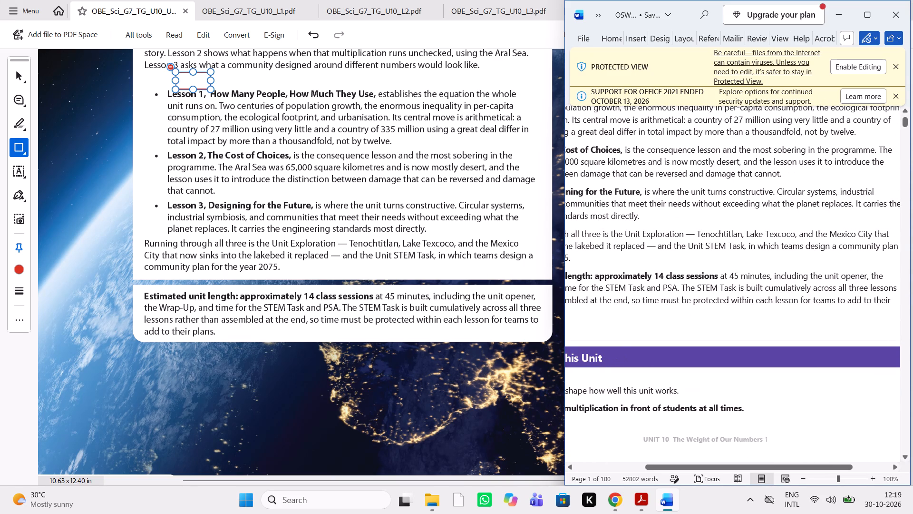
scroll(758, 297, right, 1)
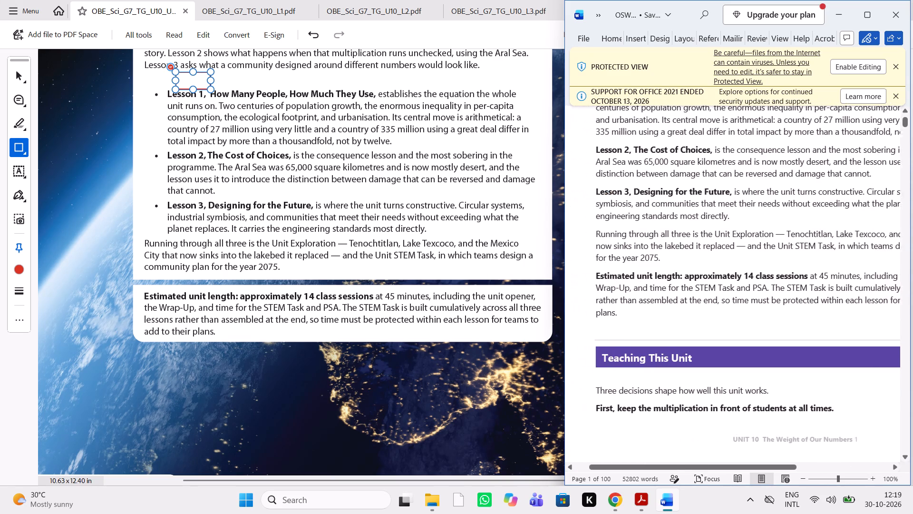
scroll(758, 297, left, 1)
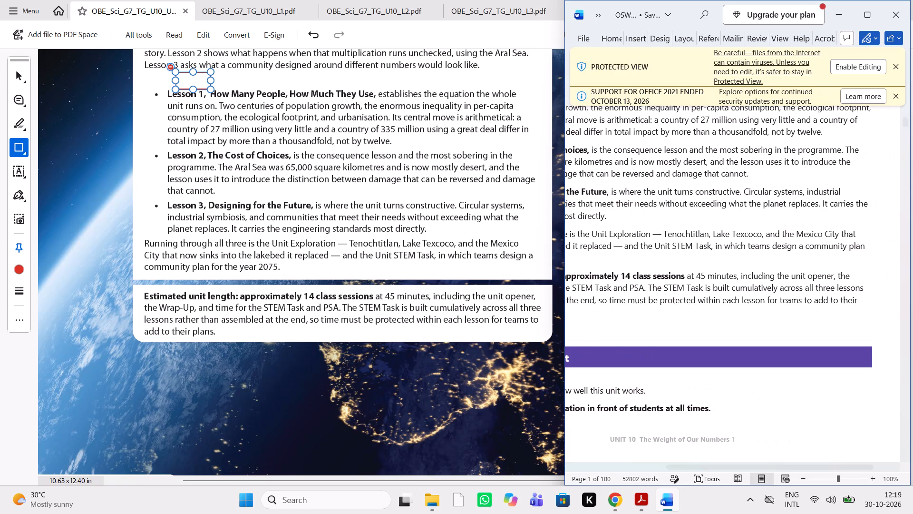
scroll(758, 297, right, 1)
scroll(461, 322, down, 2)
scroll(461, 322, up, 1)
scroll(461, 322, right, 1)
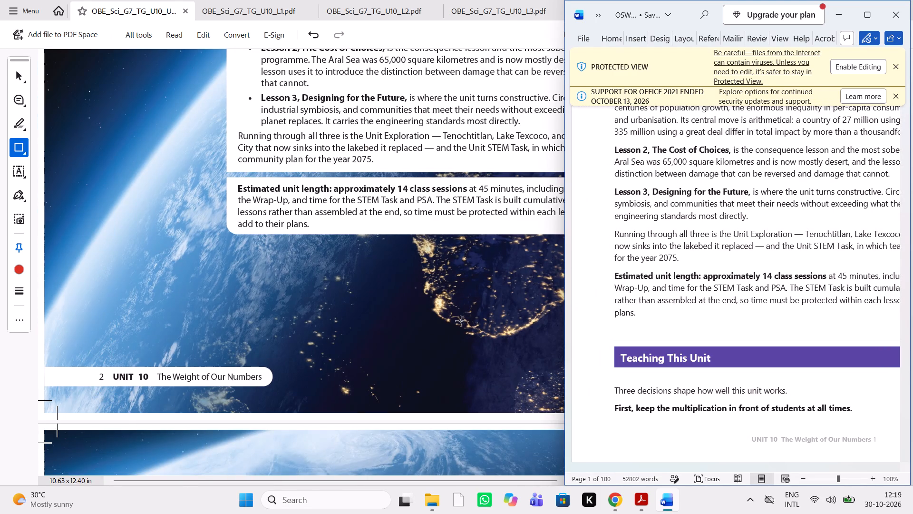
scroll(461, 322, up, 4)
scroll(461, 322, down, 1)
scroll(461, 322, up, 1)
scroll(461, 322, down, 7)
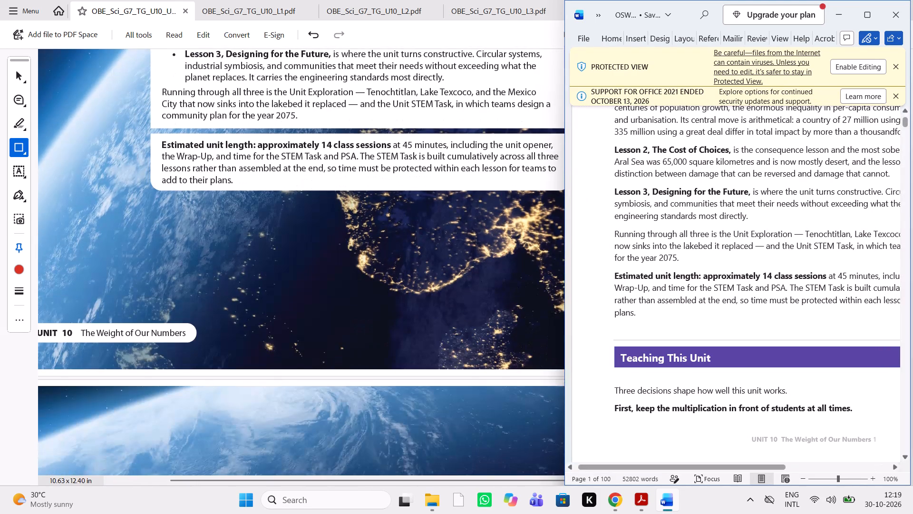
Compare the Teaching This Unit section in the PDF with the Word manuscript, up to the Unit Alignment to Standards heading.
scroll(698, 292, up, 4)
scroll(698, 292, down, 4)
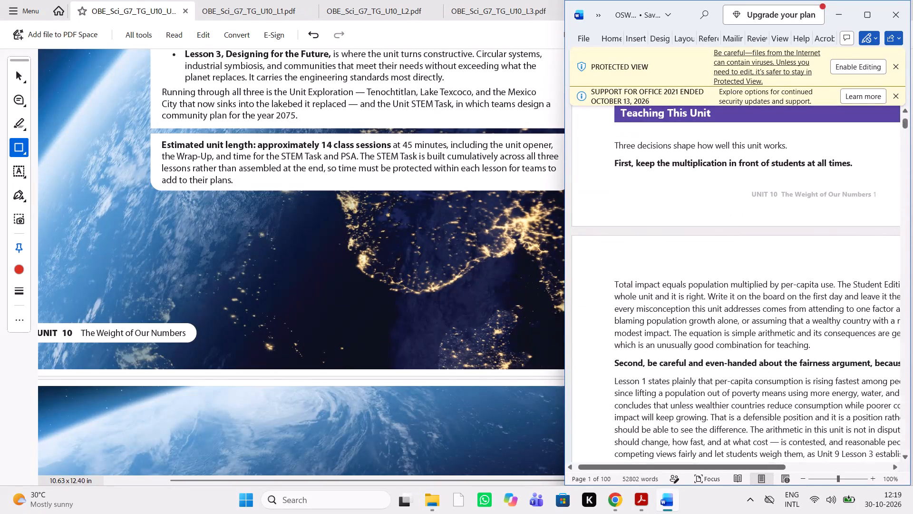
scroll(408, 324, right, 1)
scroll(408, 324, left, 10)
scroll(408, 324, down, 1)
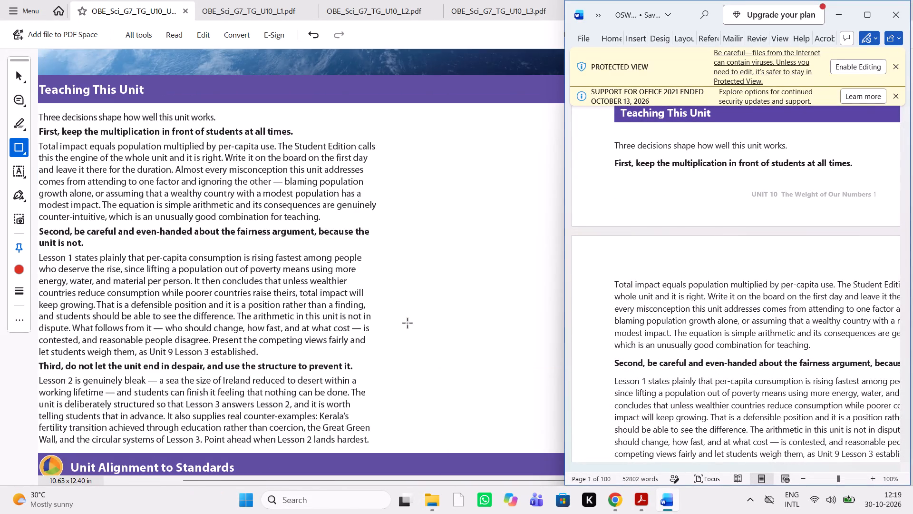
scroll(408, 324, down, 5)
scroll(408, 324, up, 1)
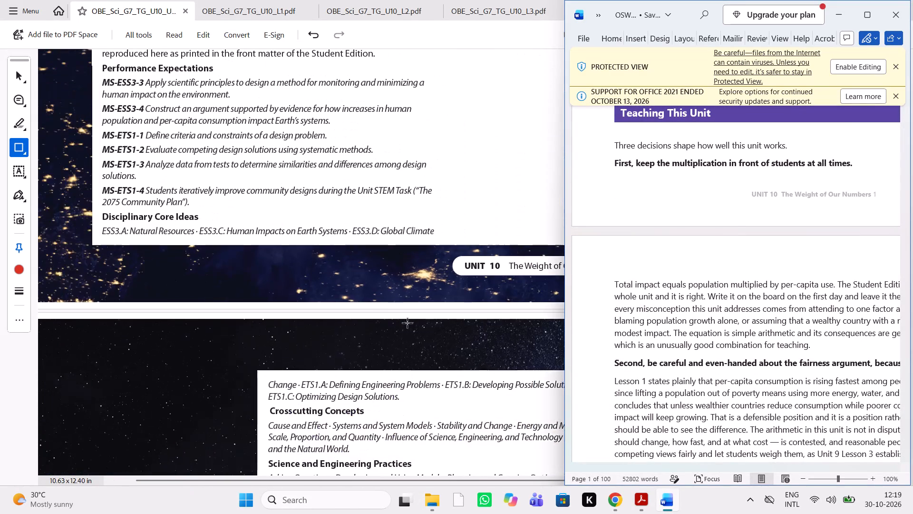
scroll(408, 324, up, 2)
scroll(408, 324, right, 1)
scroll(408, 324, up, 1)
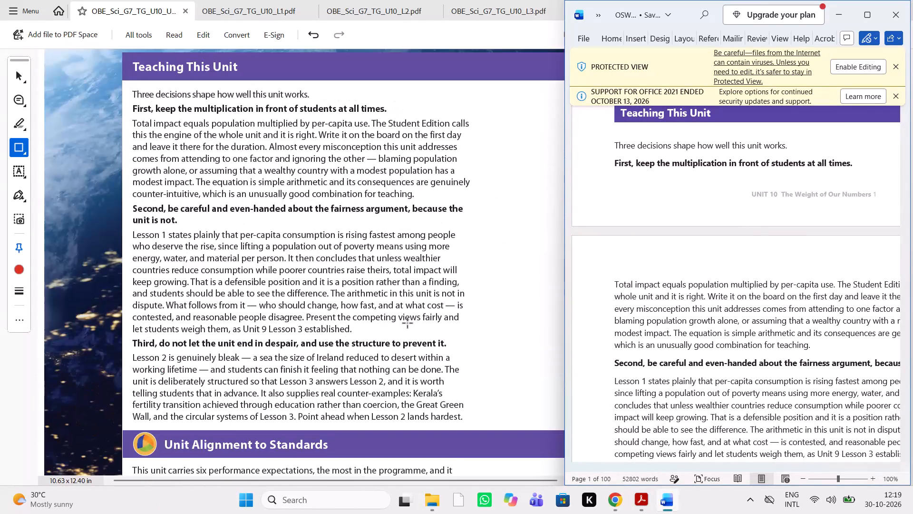
scroll(408, 324, up, 1)
scroll(408, 324, right, 1)
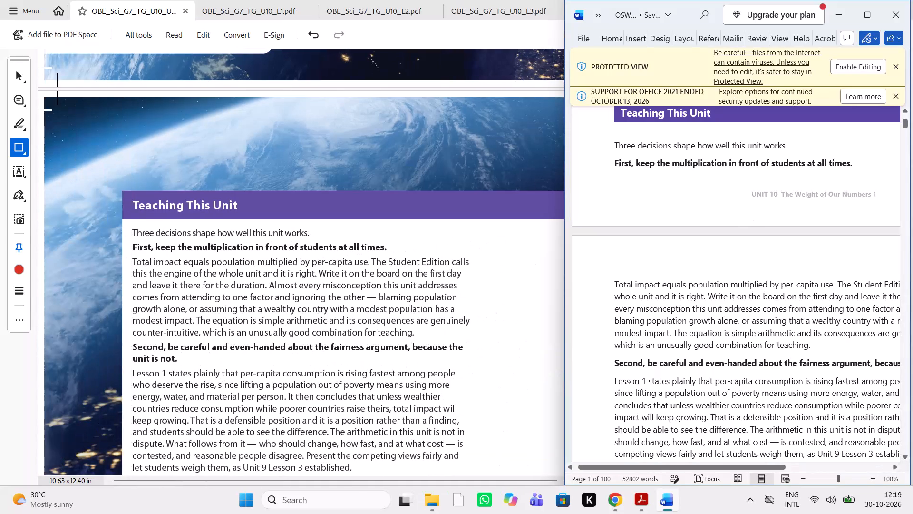
scroll(746, 234, left, 1)
scroll(746, 234, down, 1)
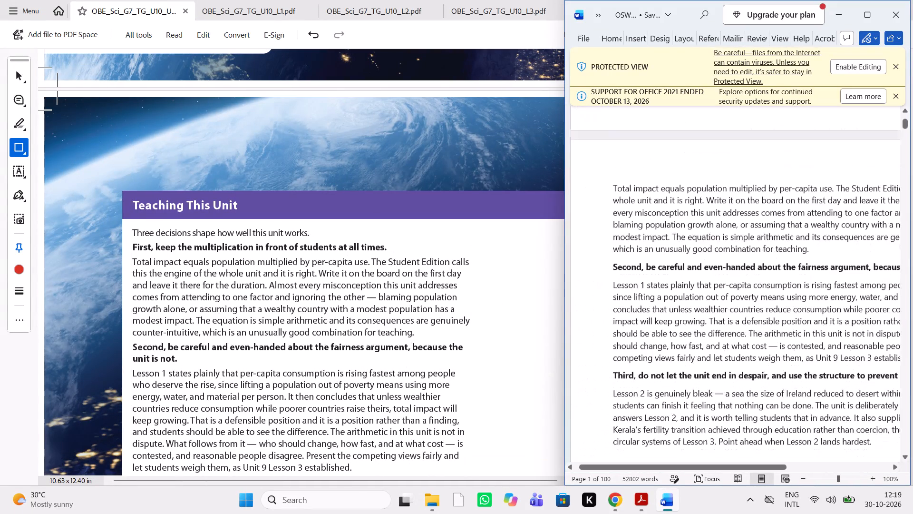
scroll(746, 234, down, 1)
scroll(746, 234, left, 1)
scroll(746, 234, right, 1)
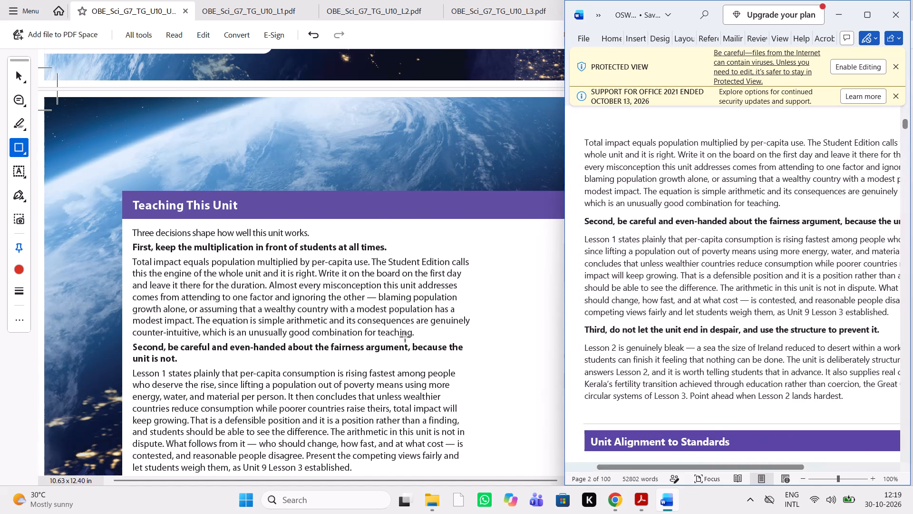
scroll(397, 341, down, 1)
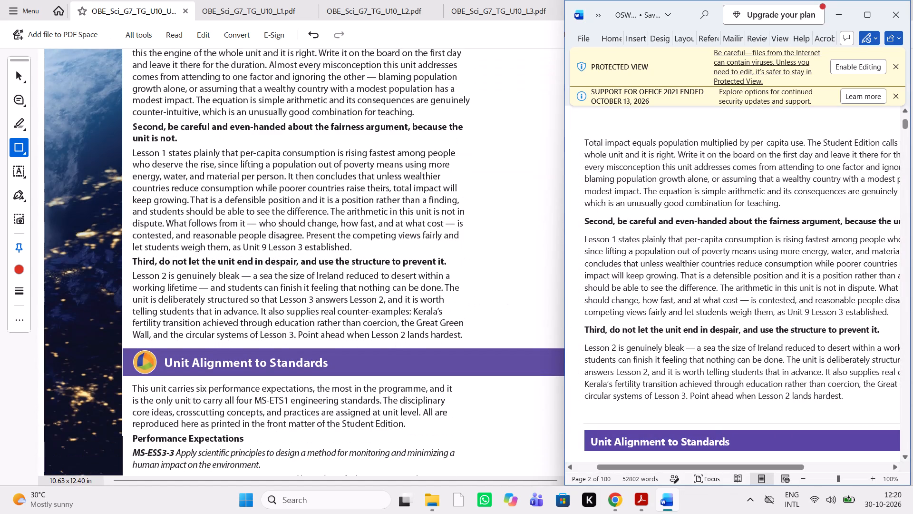
scroll(589, 337, left, 1)
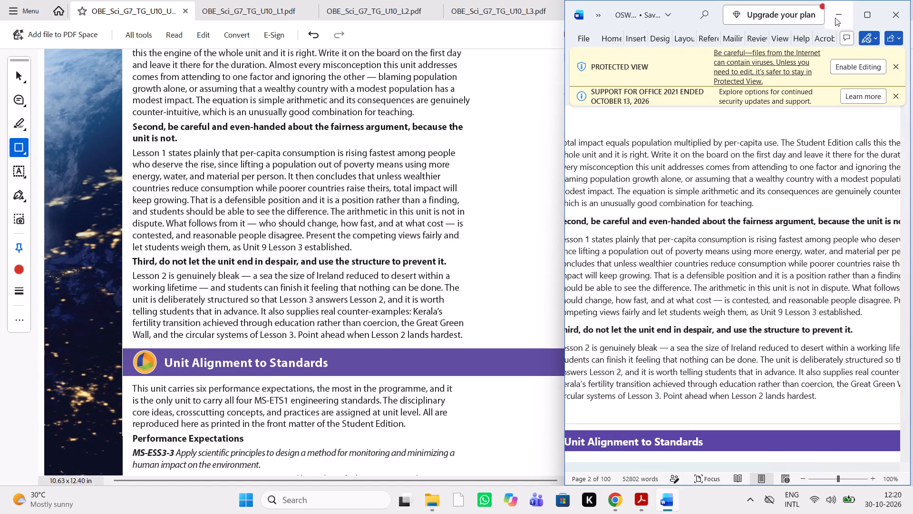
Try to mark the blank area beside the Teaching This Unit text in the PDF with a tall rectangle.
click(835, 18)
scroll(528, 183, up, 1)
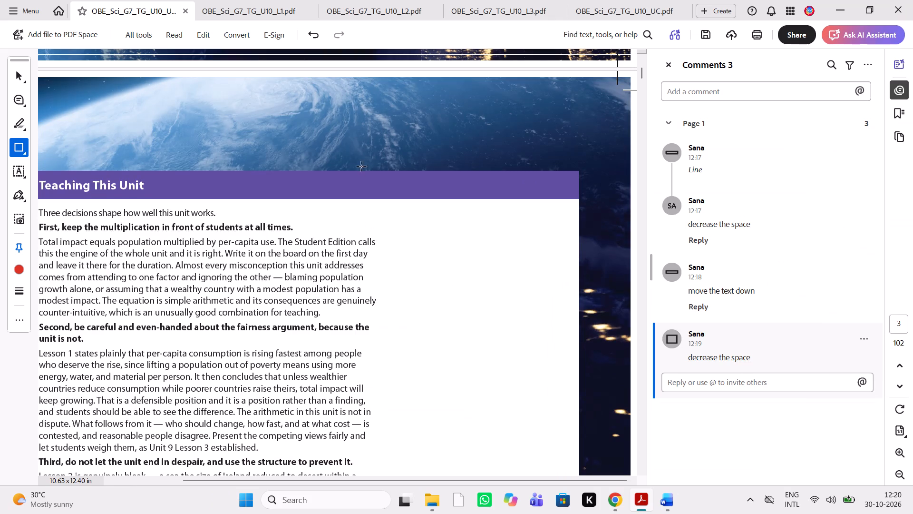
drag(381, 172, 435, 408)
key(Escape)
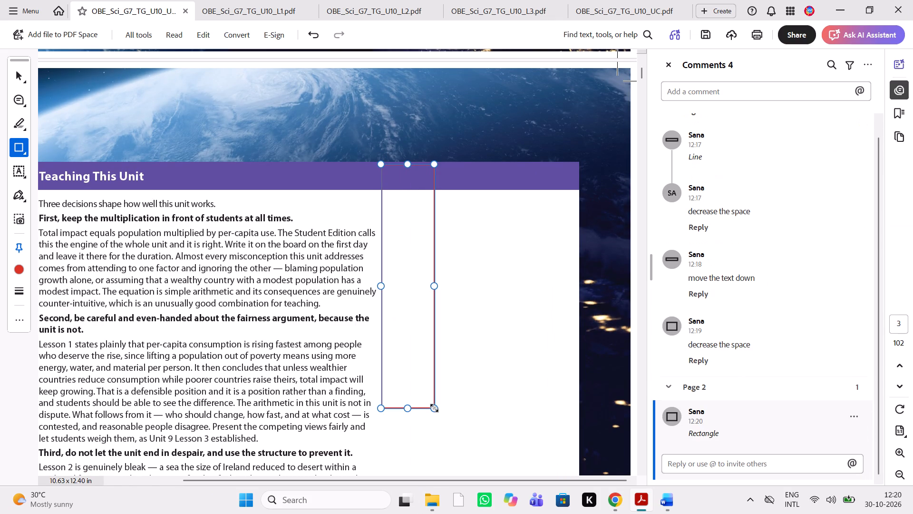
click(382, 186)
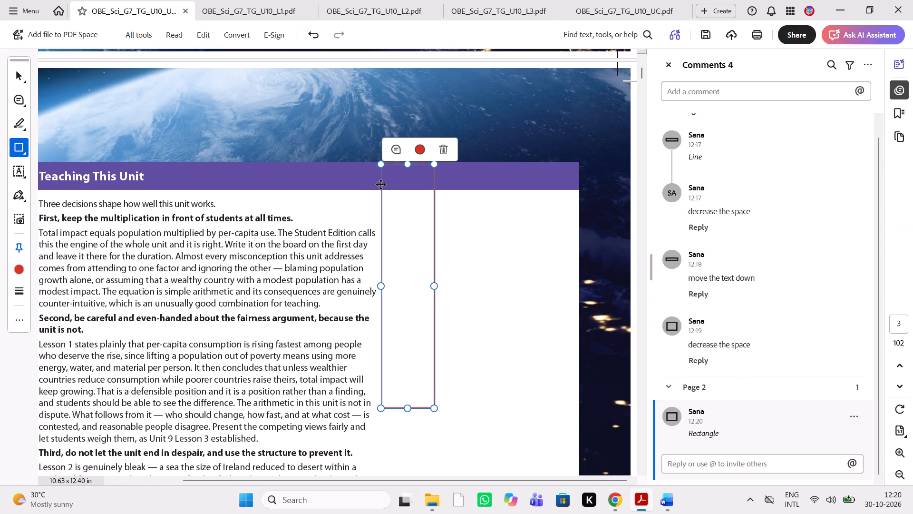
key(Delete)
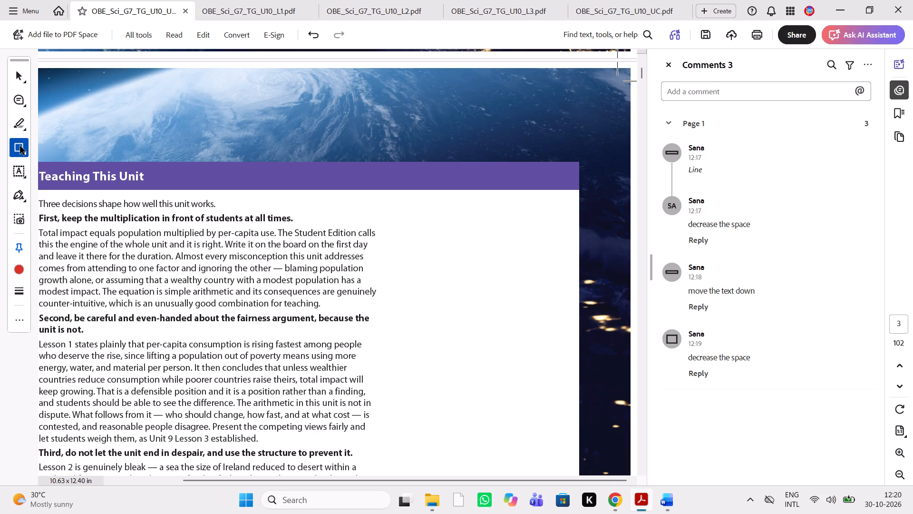
Draw a line down the edge of the text column, from the Teaching This Unit heading to the Disciplinary Core Ideas at the page's bottom.
click(20, 146)
click(70, 169)
scroll(218, 227, down, 1)
key(ctrl+minus)
key(ctrl+minus)
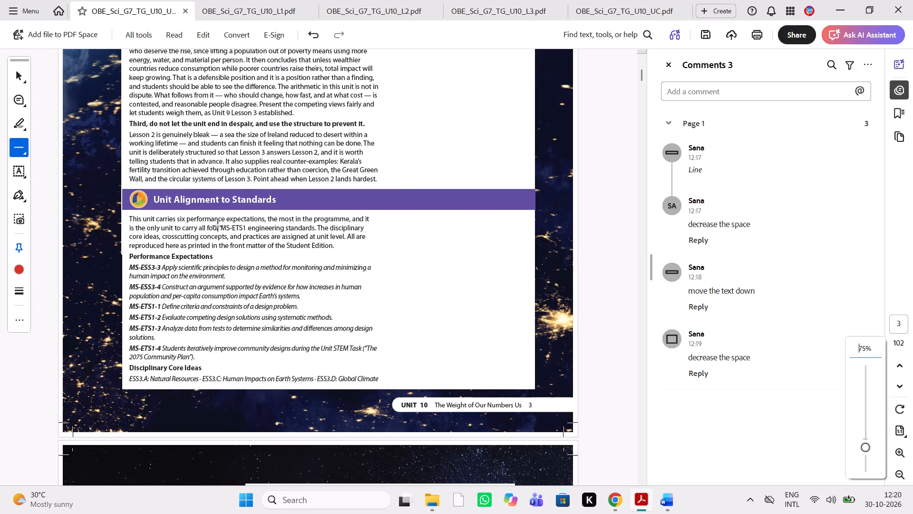
scroll(401, 186, up, 1)
scroll(401, 186, down, 1)
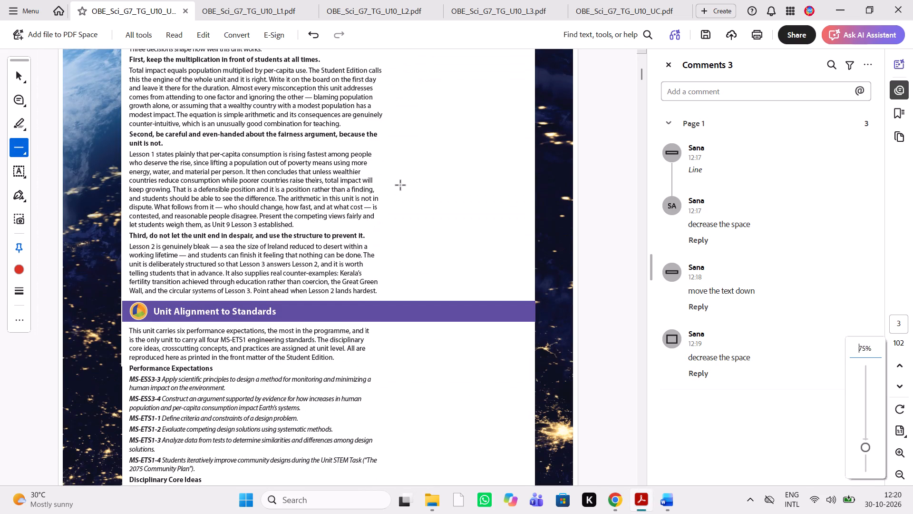
scroll(506, 105, up, 1)
key(ctrl+minus)
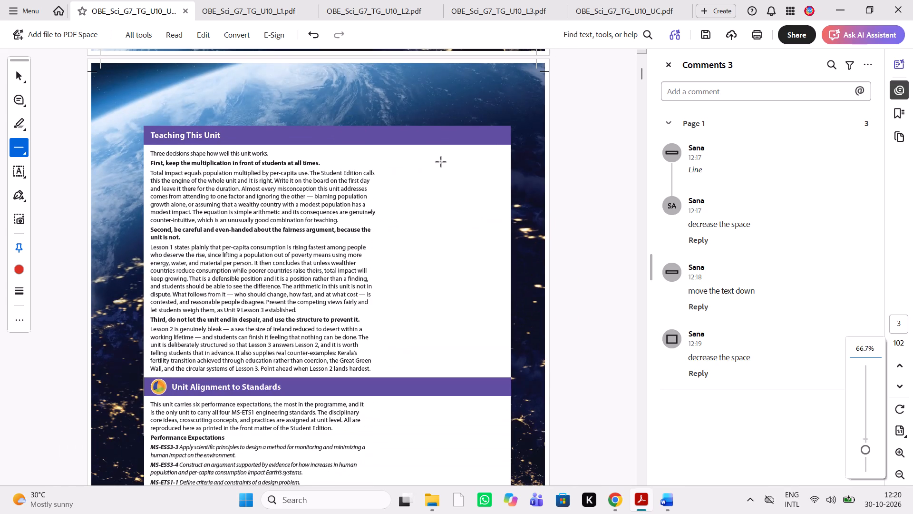
scroll(441, 162, down, 1)
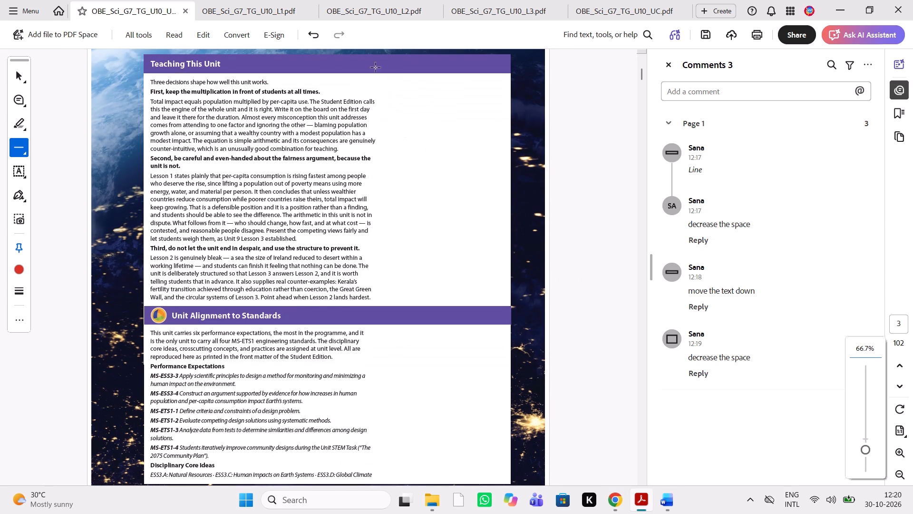
drag(375, 56, 387, 503)
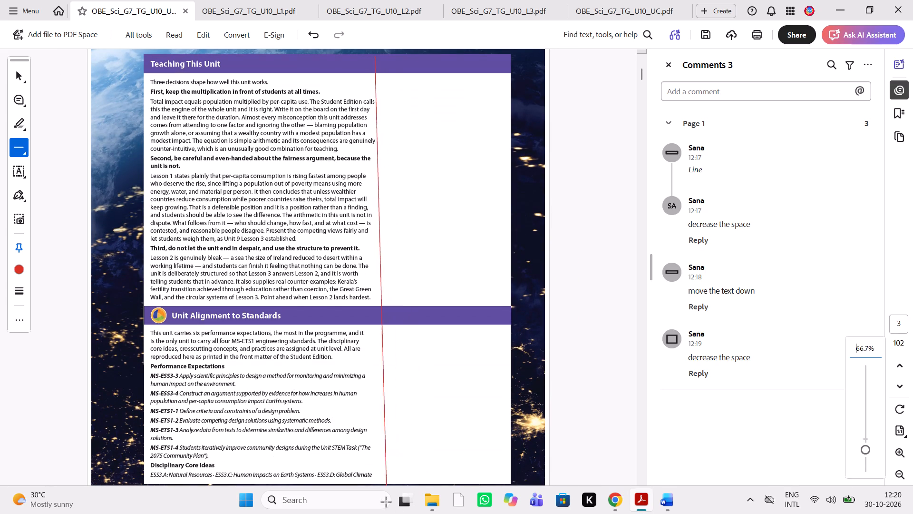
drag(387, 503, 381, 475)
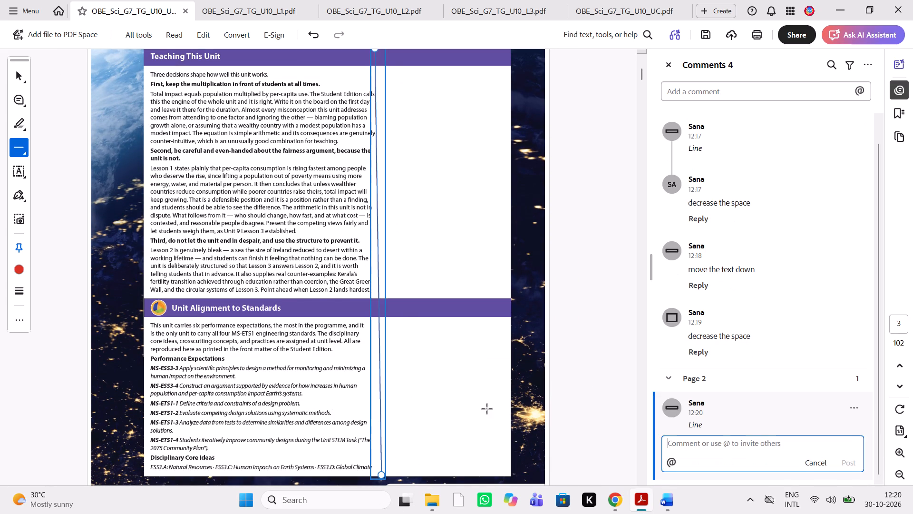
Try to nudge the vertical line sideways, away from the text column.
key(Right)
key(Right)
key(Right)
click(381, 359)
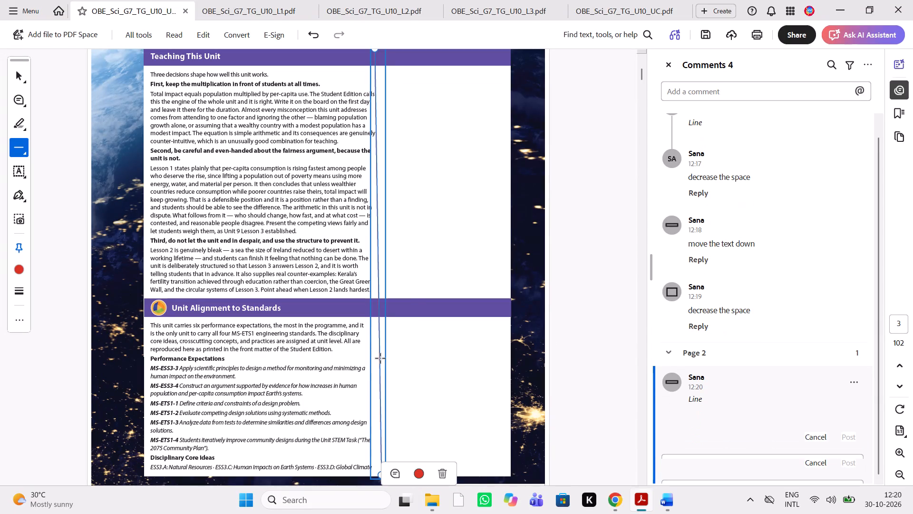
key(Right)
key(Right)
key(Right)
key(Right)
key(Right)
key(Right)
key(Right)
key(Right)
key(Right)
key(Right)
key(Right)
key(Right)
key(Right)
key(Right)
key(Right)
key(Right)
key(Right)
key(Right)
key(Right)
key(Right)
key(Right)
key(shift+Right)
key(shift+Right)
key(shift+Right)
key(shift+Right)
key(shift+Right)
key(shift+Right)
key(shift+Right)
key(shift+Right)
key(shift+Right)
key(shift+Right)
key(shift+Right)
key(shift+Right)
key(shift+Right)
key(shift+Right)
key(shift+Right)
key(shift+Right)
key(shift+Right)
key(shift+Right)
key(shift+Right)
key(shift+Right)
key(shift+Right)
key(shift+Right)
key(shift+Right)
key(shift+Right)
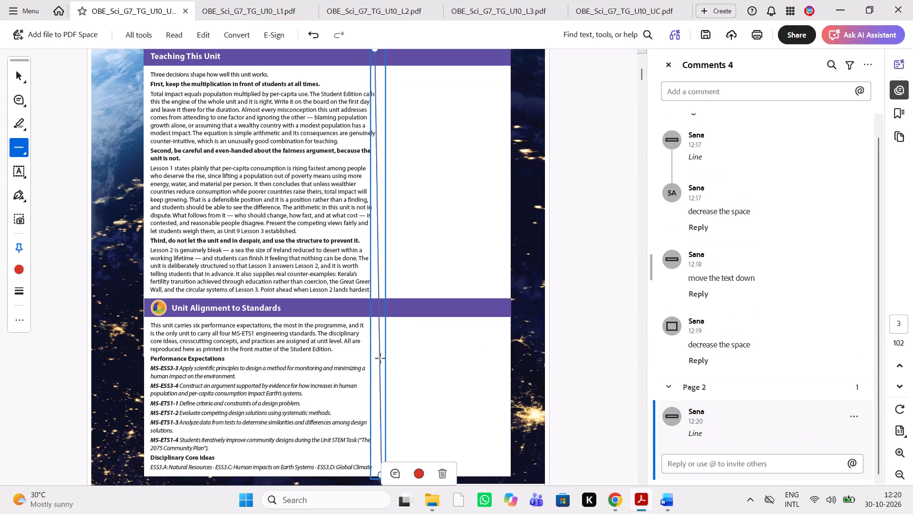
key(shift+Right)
Move the vertical line off the text column into the blank space just beside it.
scroll(373, 147, up, 1)
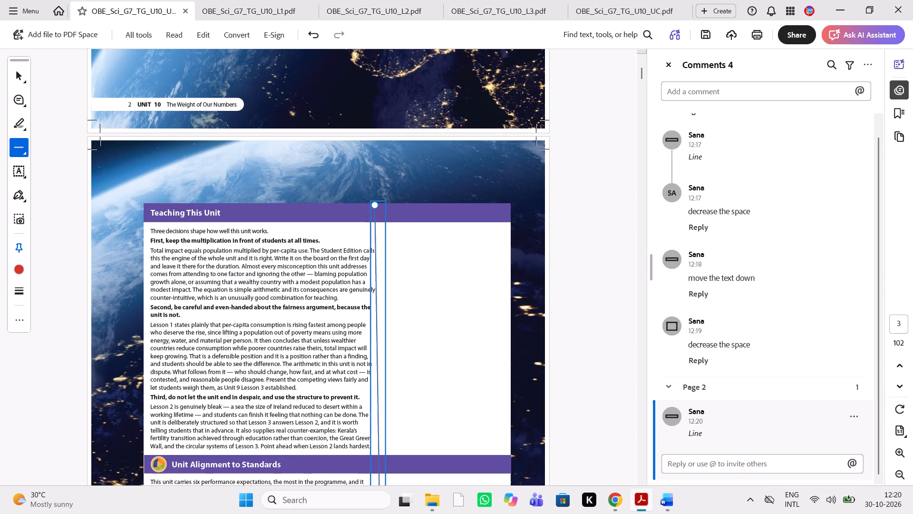
click(23, 76)
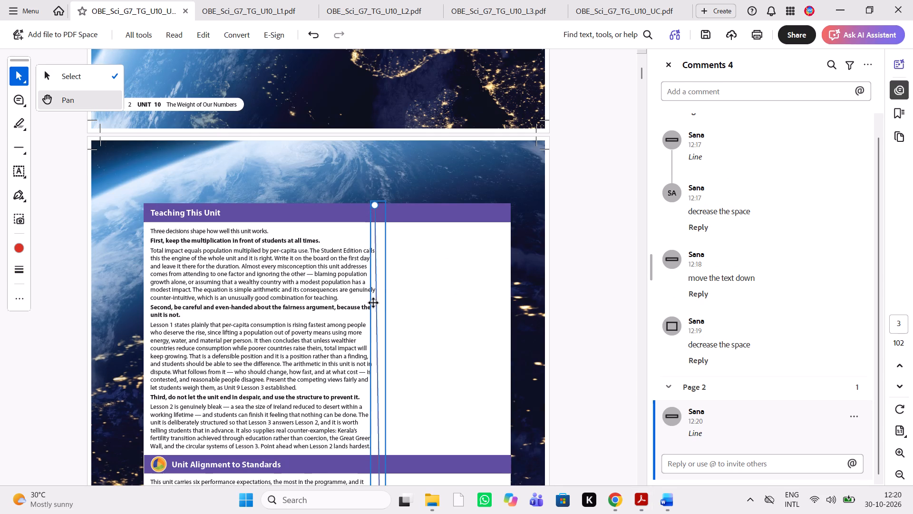
click(75, 84)
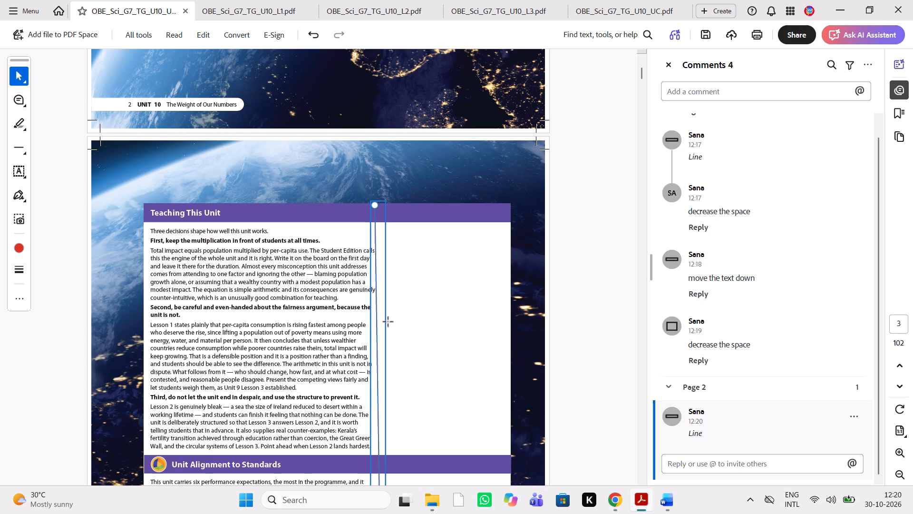
click(375, 323)
drag(375, 323, 380, 320)
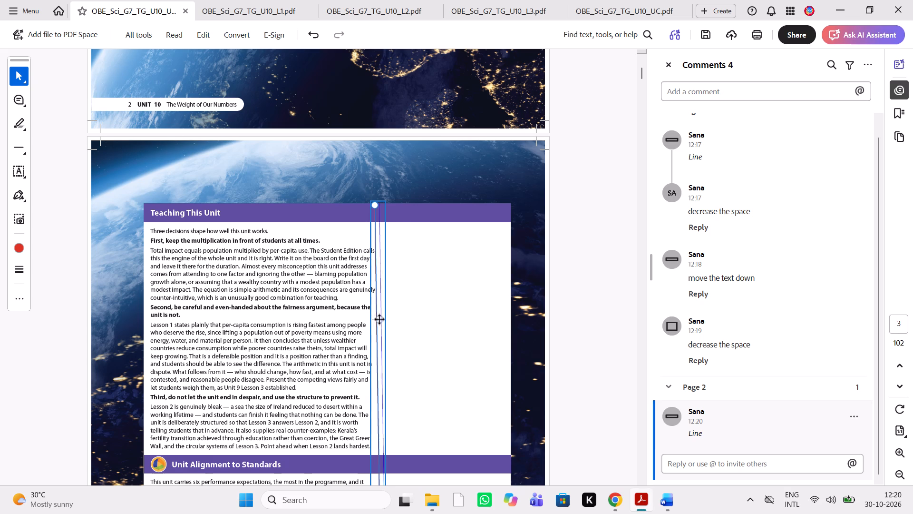
drag(380, 320, 385, 318)
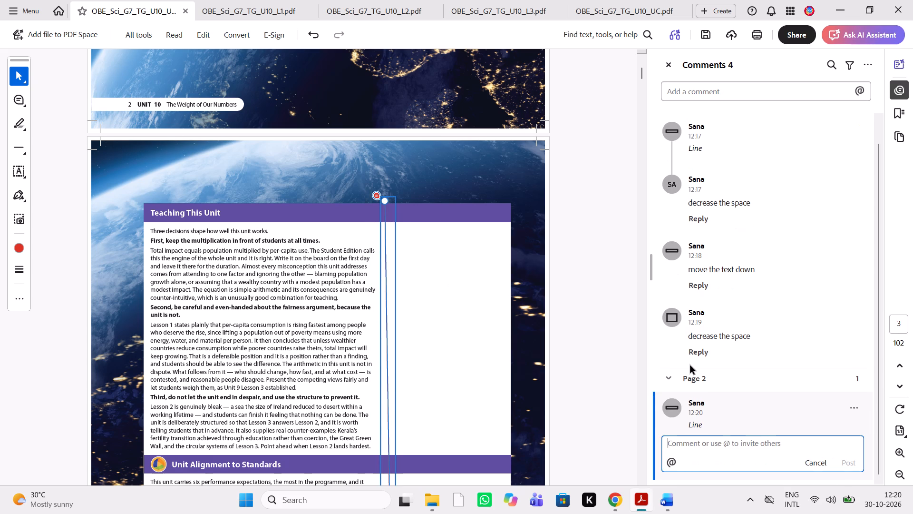
Write the comment "decrease the space" on the vertical line beside the text column.
scroll(690, 366, down, 3)
click(694, 443)
text(decrease)
key(space)
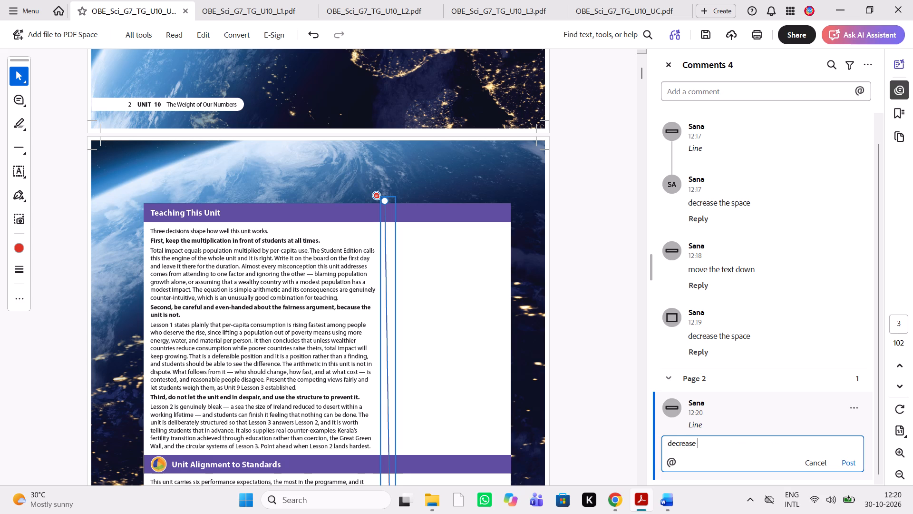
text(the space)
key(space)
scroll(513, 435, down, 1)
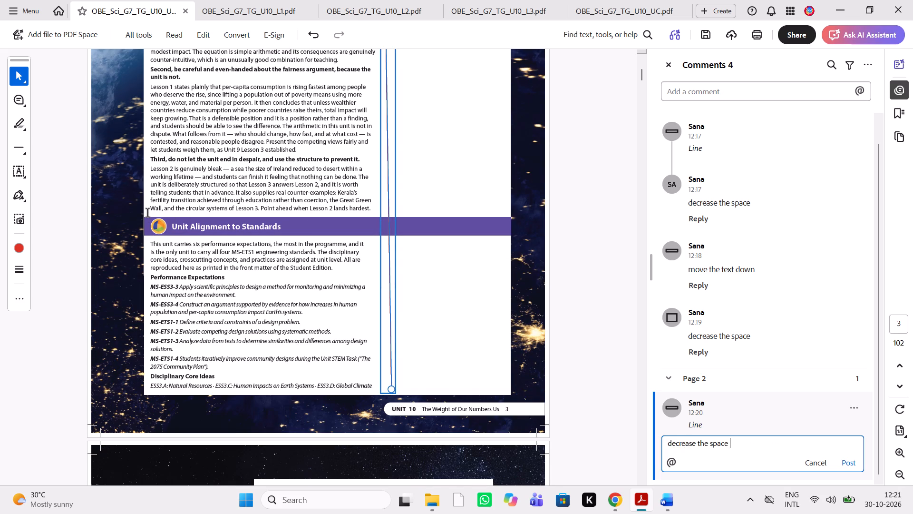
Draw a horizontal line along the upper edge of the Unit Alignment to Standards heading and post the comment "seperate these" on it.
click(24, 144)
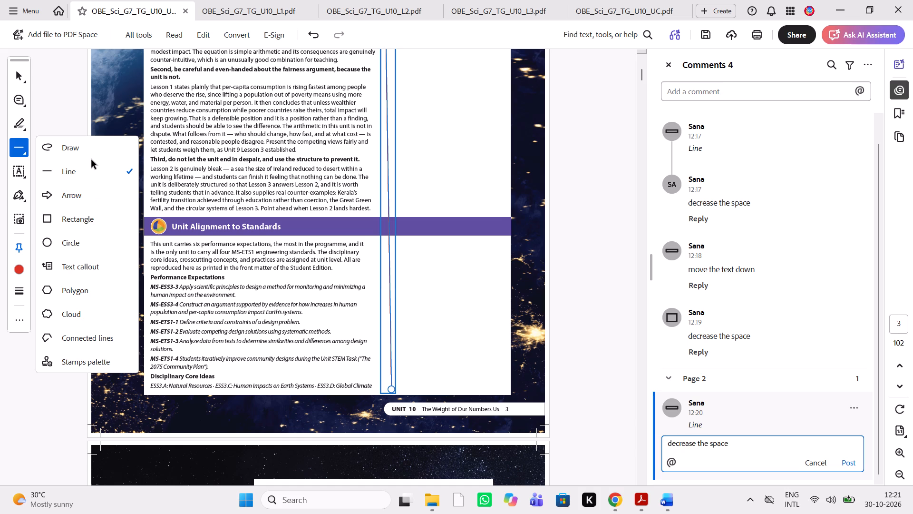
click(91, 166)
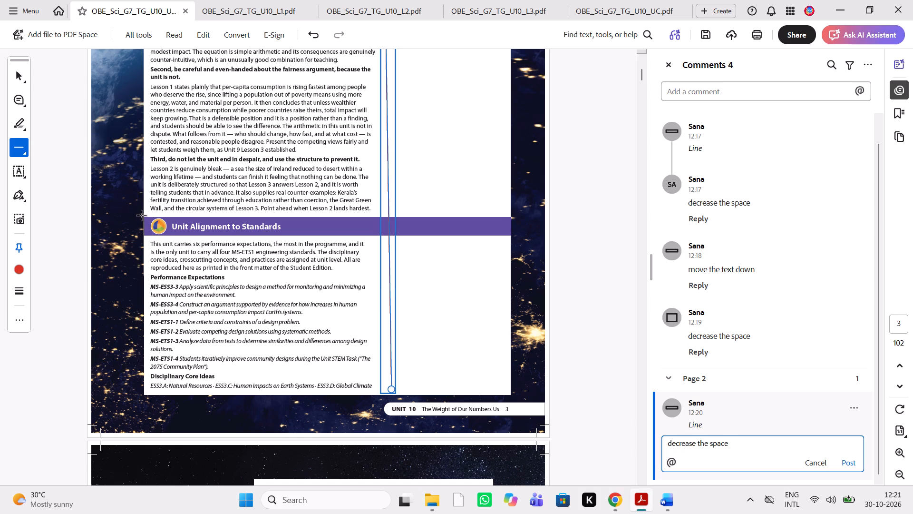
drag(142, 216, 522, 217)
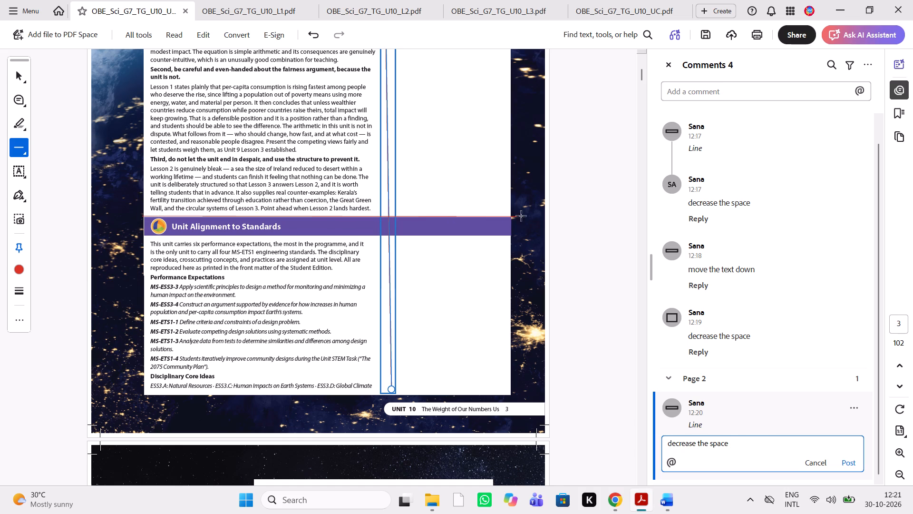
drag(522, 217, 524, 214)
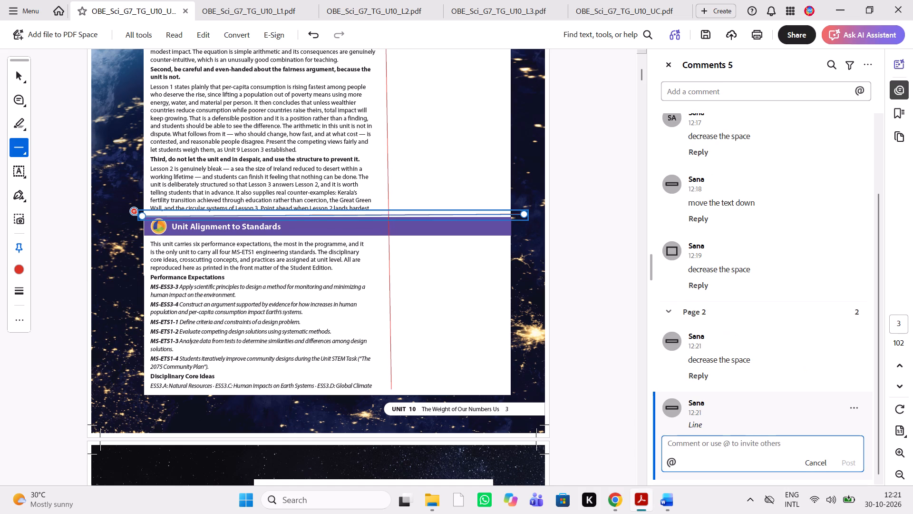
text(seperatre)
key(space)
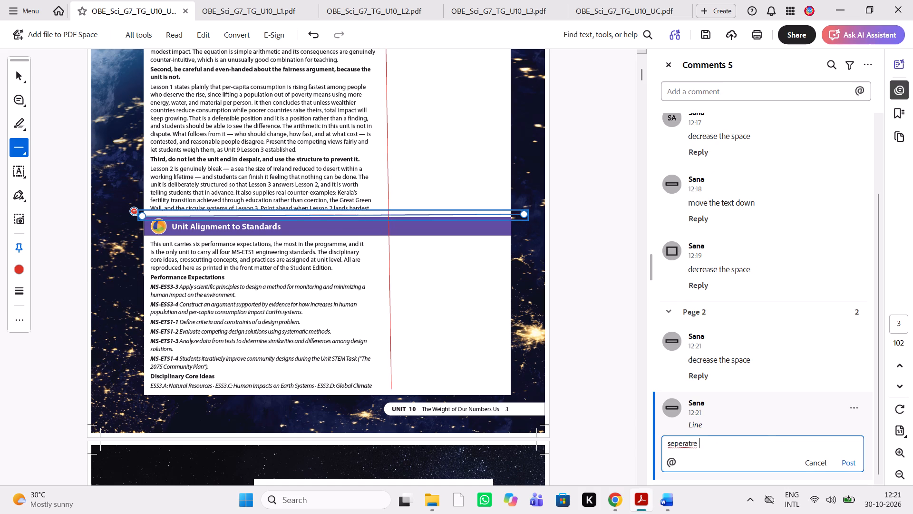
text(these)
click(697, 444)
key(BackSpace)
key(BackSpace)
key(e)
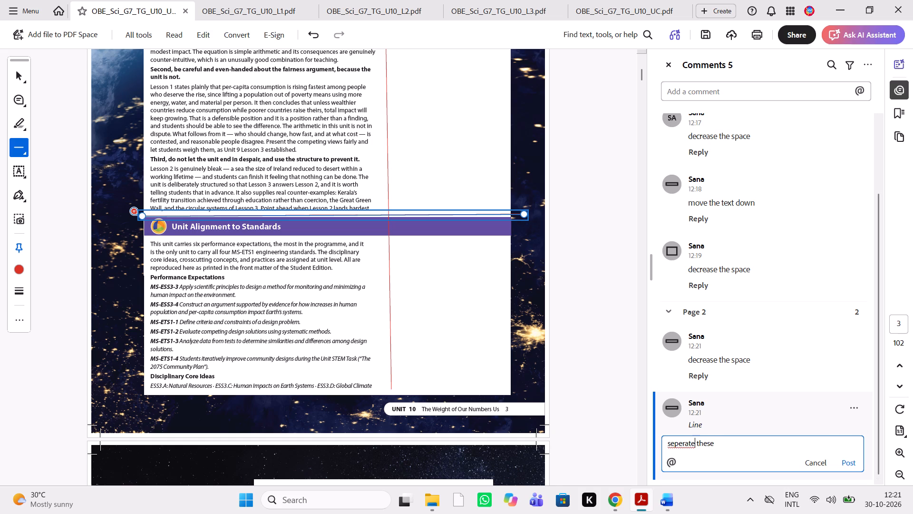
click(853, 459)
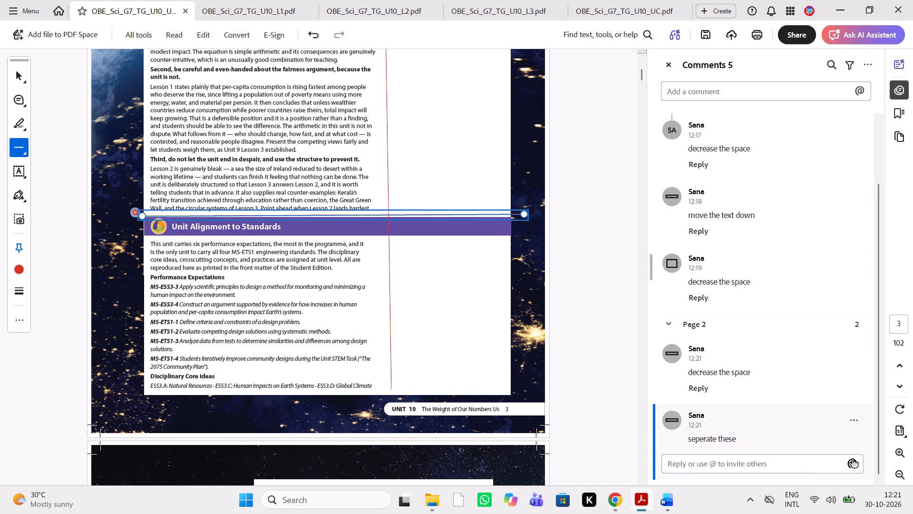
Switch to the Word manuscript and bring up the Performance Expectations under Unit Alignment to Standards for comparison with the PDF.
click(666, 496)
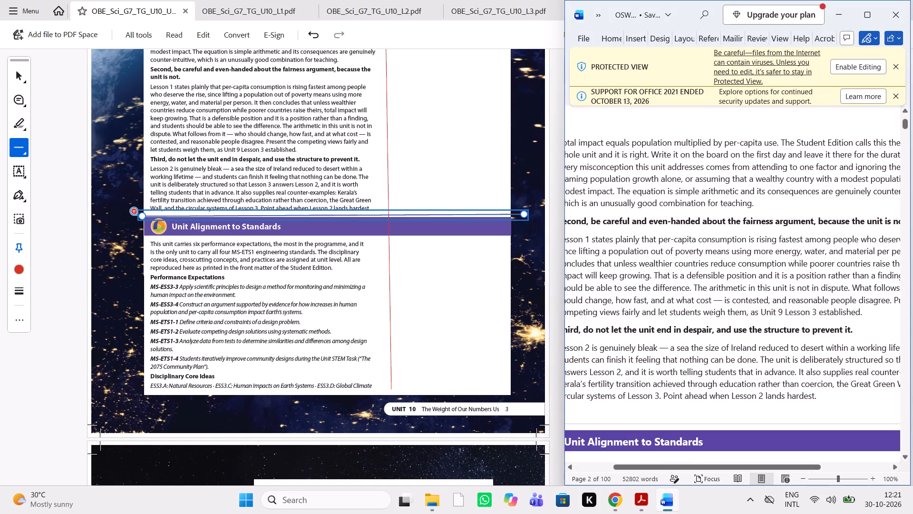
scroll(680, 329, down, 3)
scroll(385, 324, up, 1)
scroll(385, 324, down, 1)
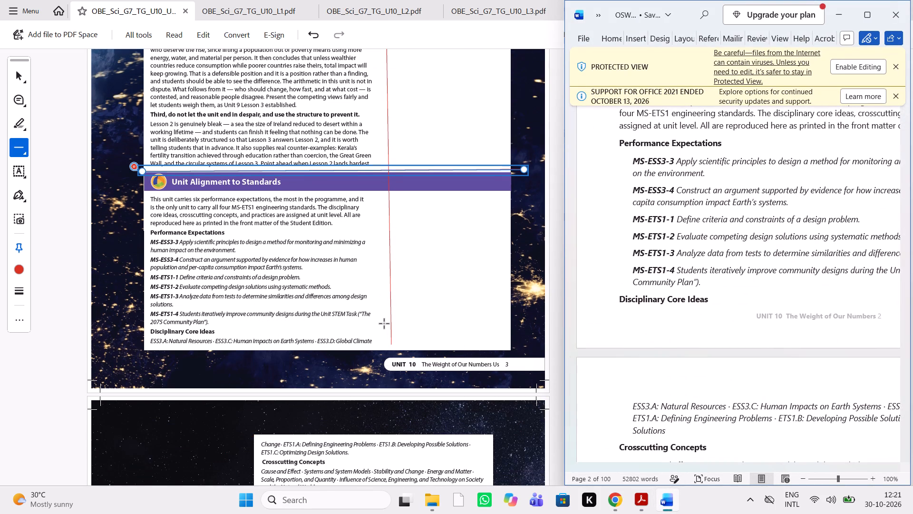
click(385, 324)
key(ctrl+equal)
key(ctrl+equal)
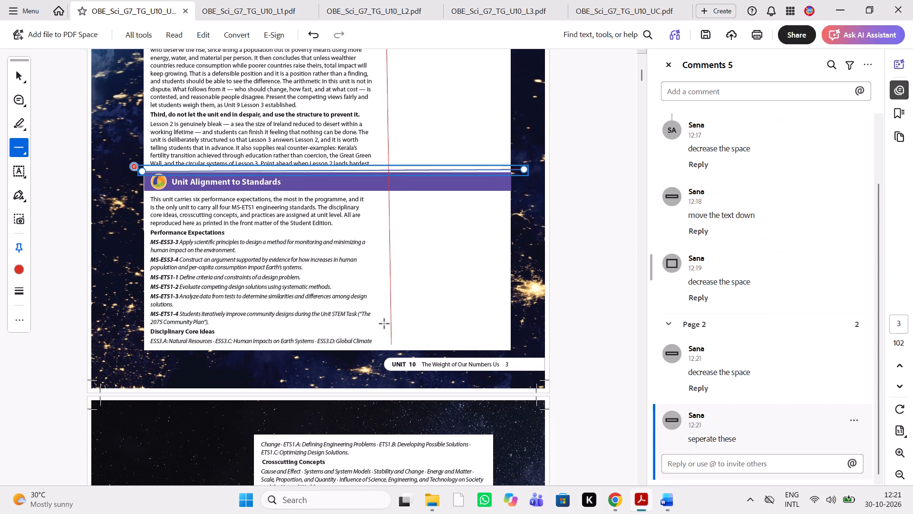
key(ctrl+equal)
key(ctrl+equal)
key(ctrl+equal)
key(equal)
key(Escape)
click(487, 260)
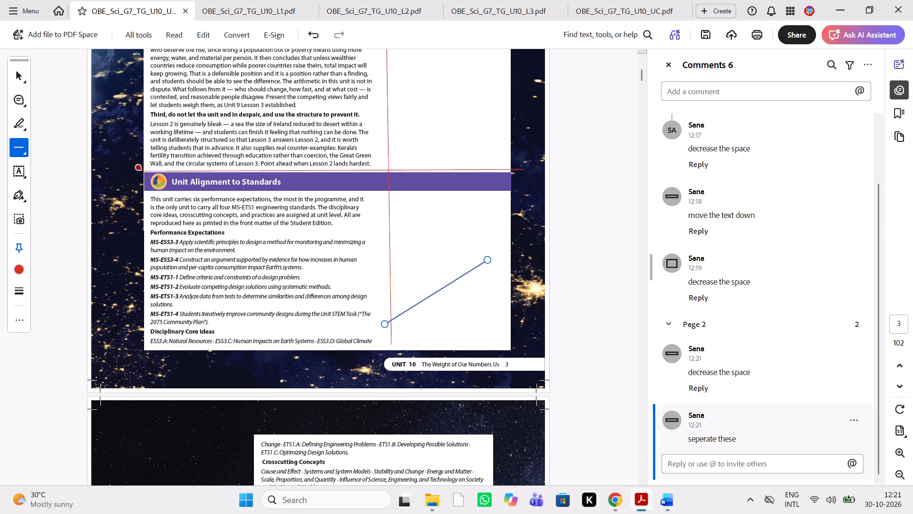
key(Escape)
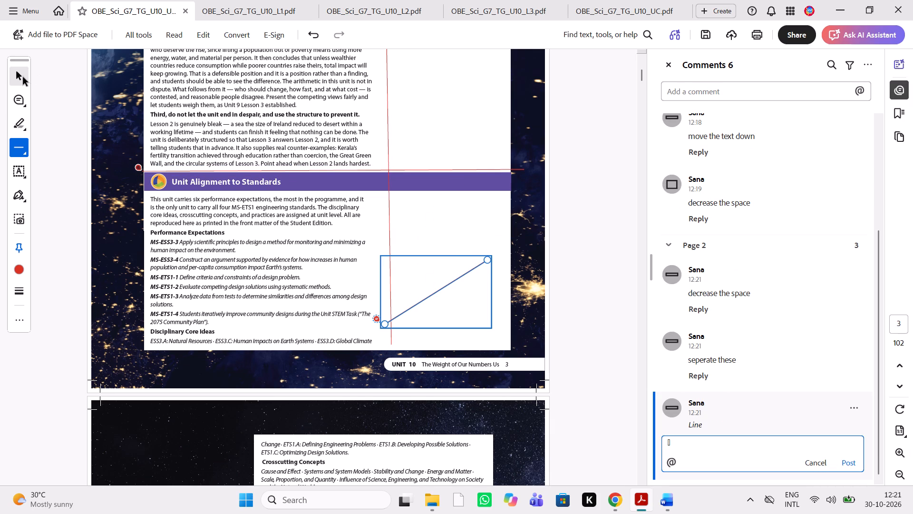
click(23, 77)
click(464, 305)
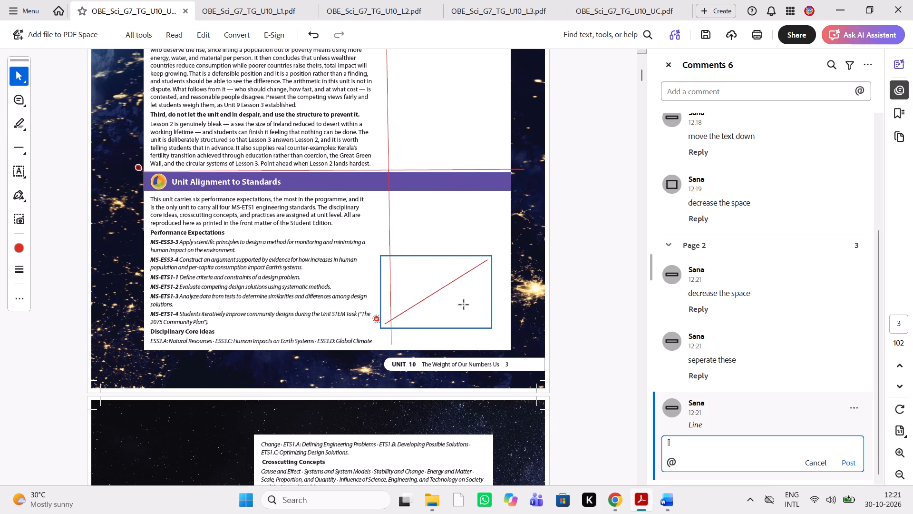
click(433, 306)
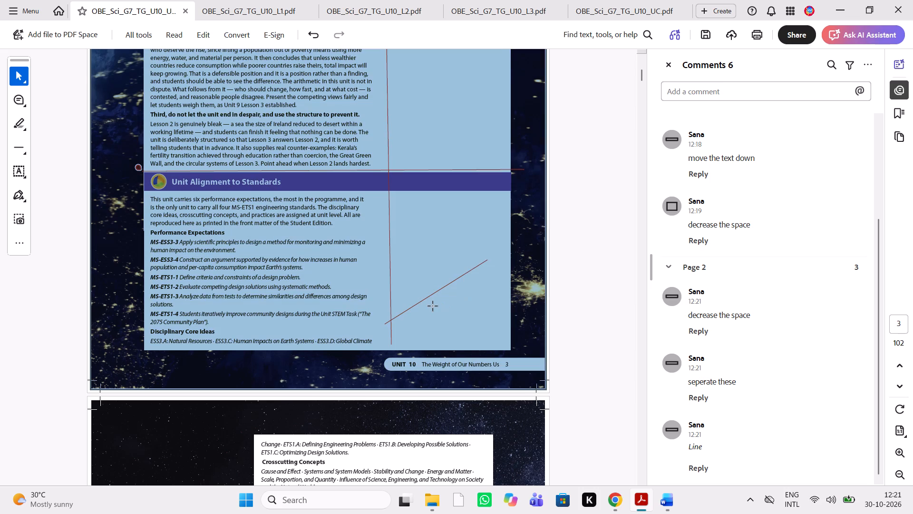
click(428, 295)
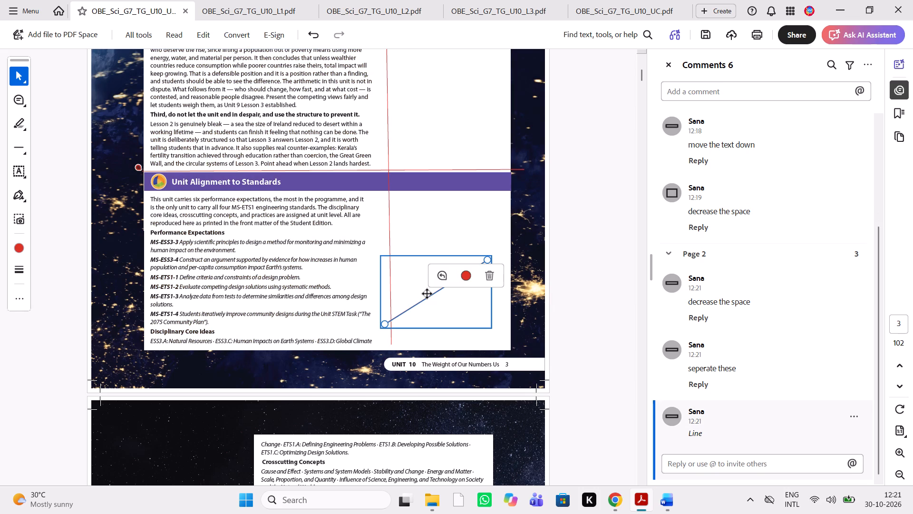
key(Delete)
Compare the enlarged Unit Alignment to Standards text and Performance Expectations entries in the PDF with the Word manuscript.
key(ctrl+equal)
key(ctrl+equal)
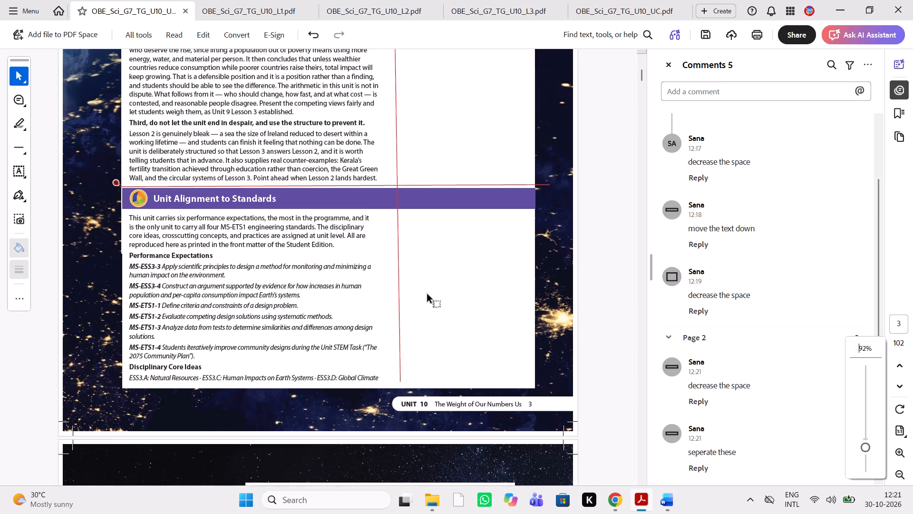
key(ctrl+equal)
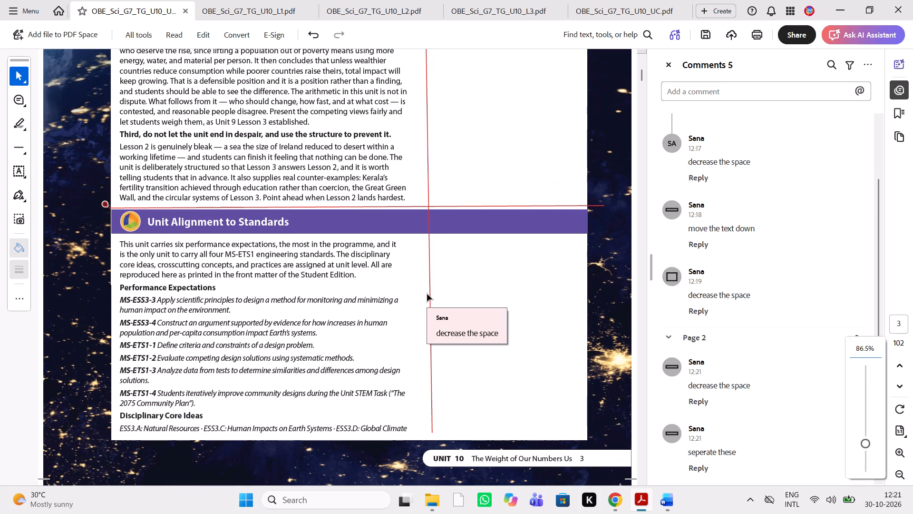
key(ctrl+equal)
scroll(428, 295, down, 1)
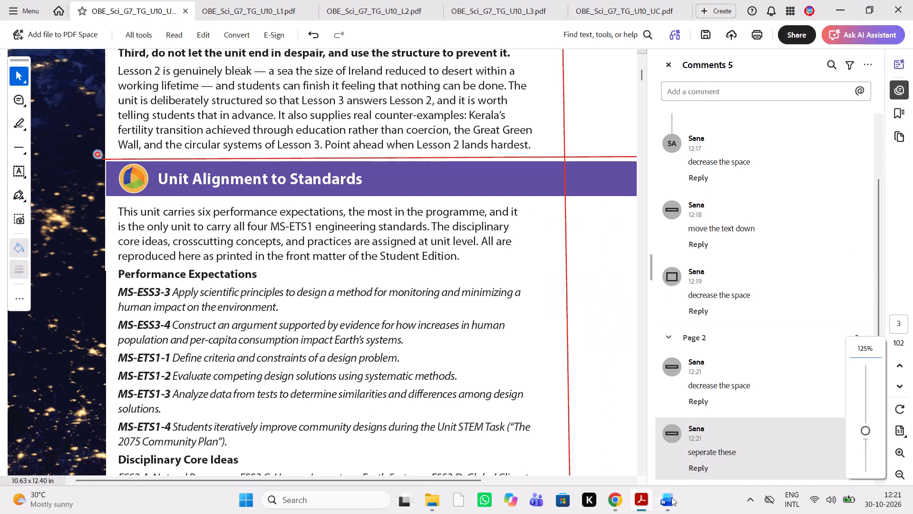
click(663, 510)
scroll(708, 255, up, 1)
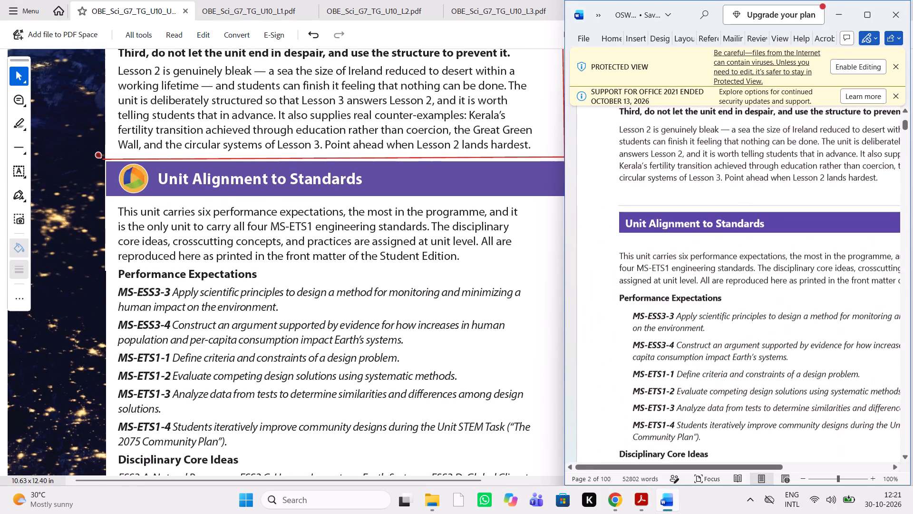
scroll(708, 255, up, 1)
scroll(708, 255, left, 1)
scroll(708, 255, right, 1)
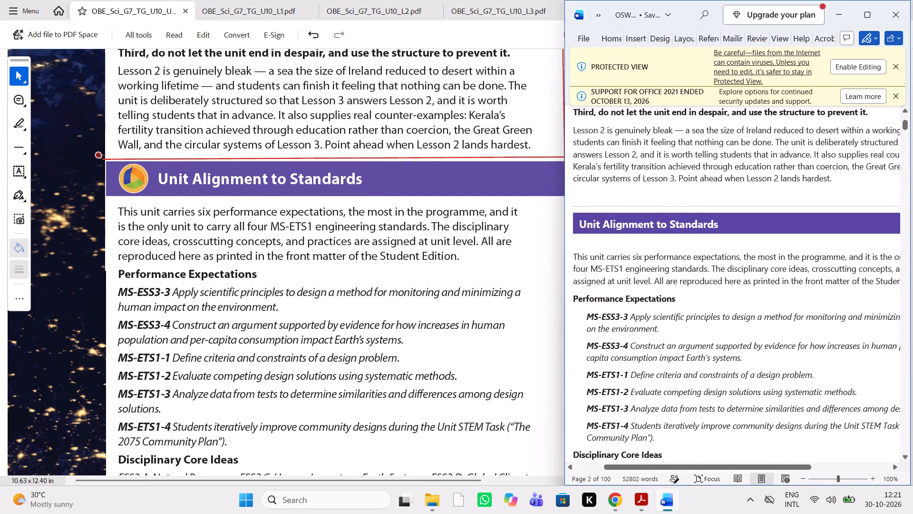
scroll(708, 255, down, 2)
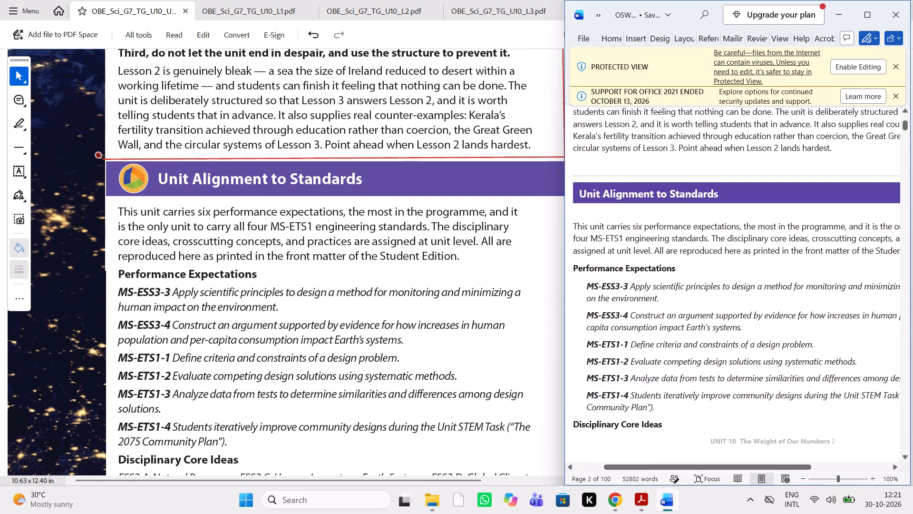
scroll(413, 273, down, 1)
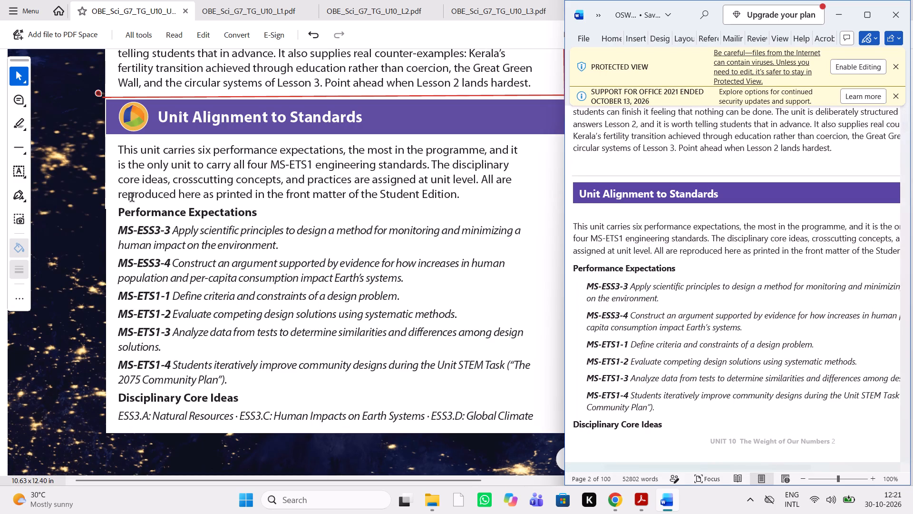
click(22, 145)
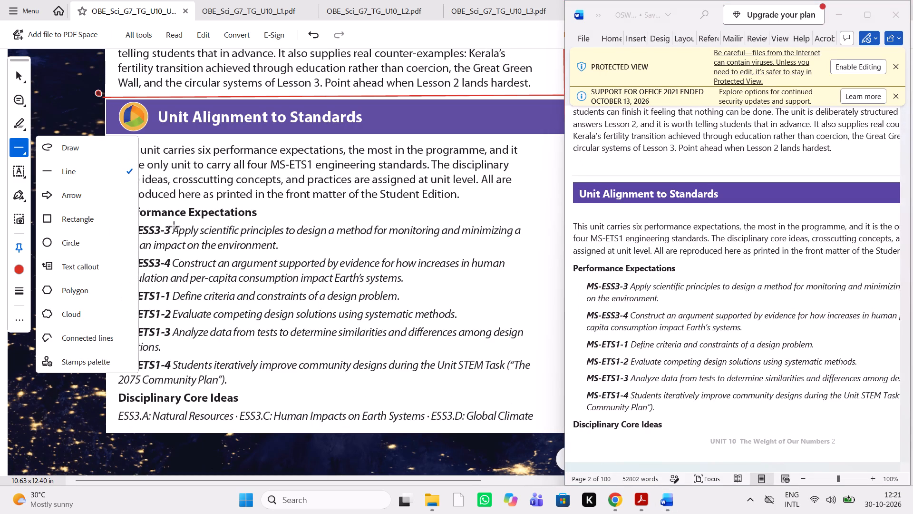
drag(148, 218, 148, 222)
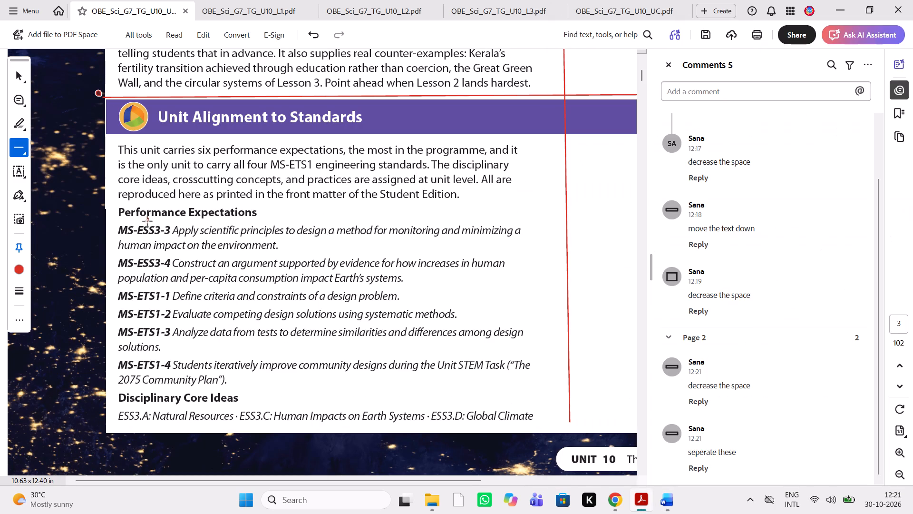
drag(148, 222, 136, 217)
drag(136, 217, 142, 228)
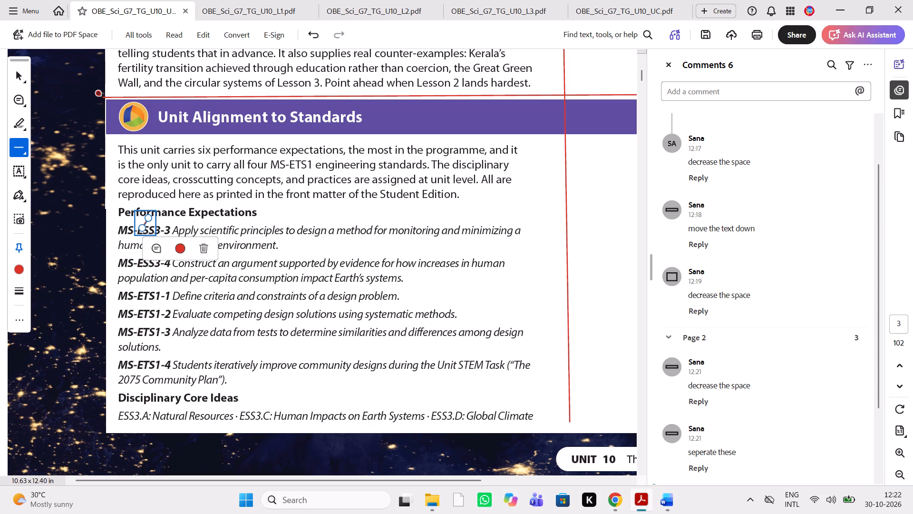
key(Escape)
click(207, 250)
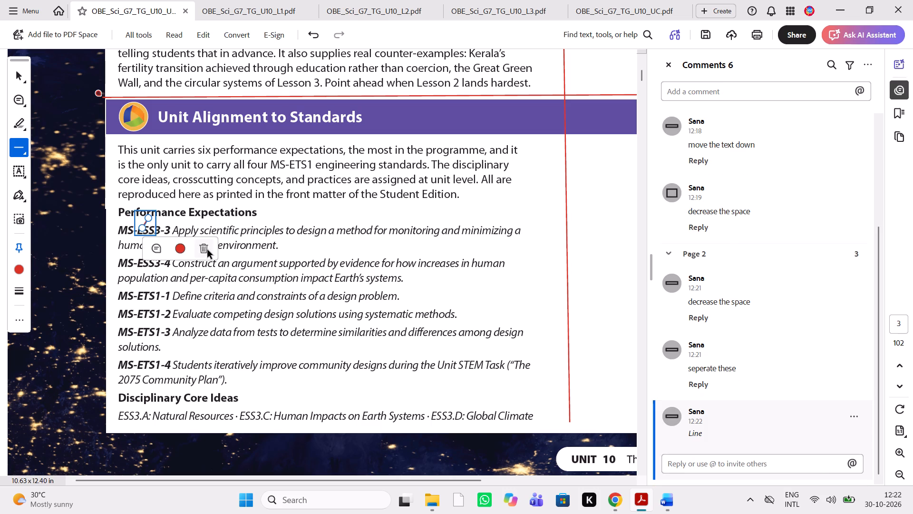
Draw a vertical line through the codes of the Performance Expectations entries, MS-ESS3-3 to MS-ETS1-4, and post the comment "move the text".
drag(138, 222, 140, 390)
text(move the text)
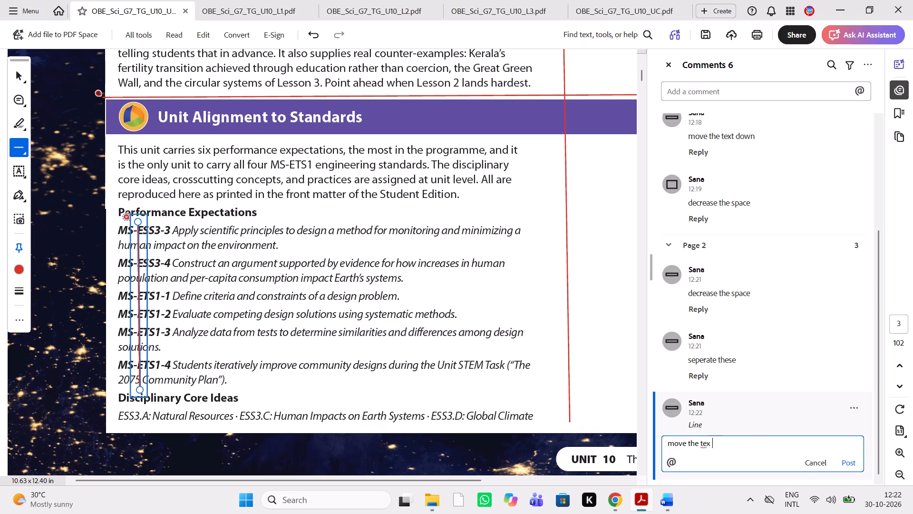
key(space)
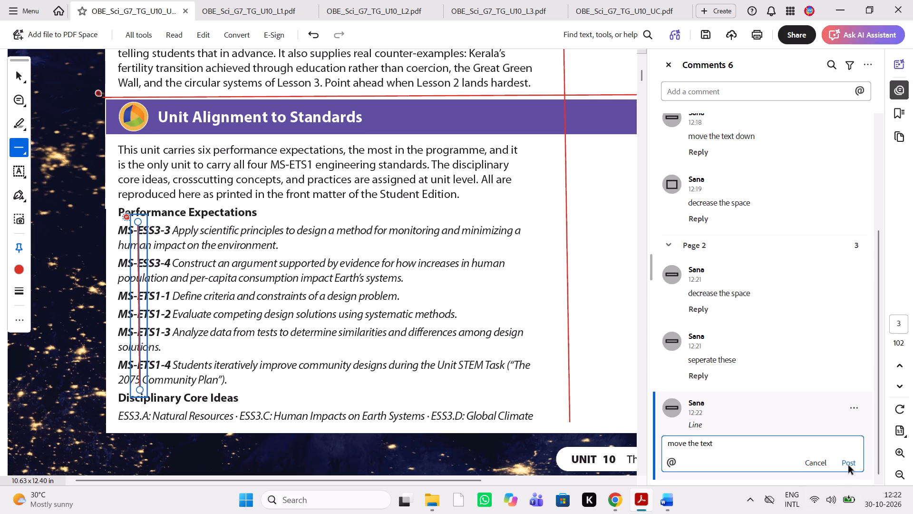
click(848, 465)
Compare the Disciplinary Core Ideas text and its continuation onto page 4 of the PDF with the Word manuscript.
click(668, 506)
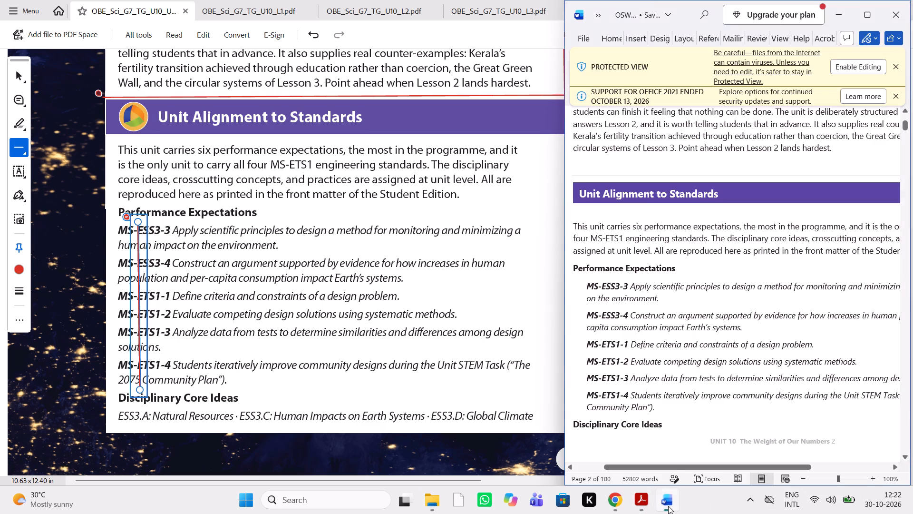
scroll(677, 416, down, 1)
scroll(350, 394, down, 1)
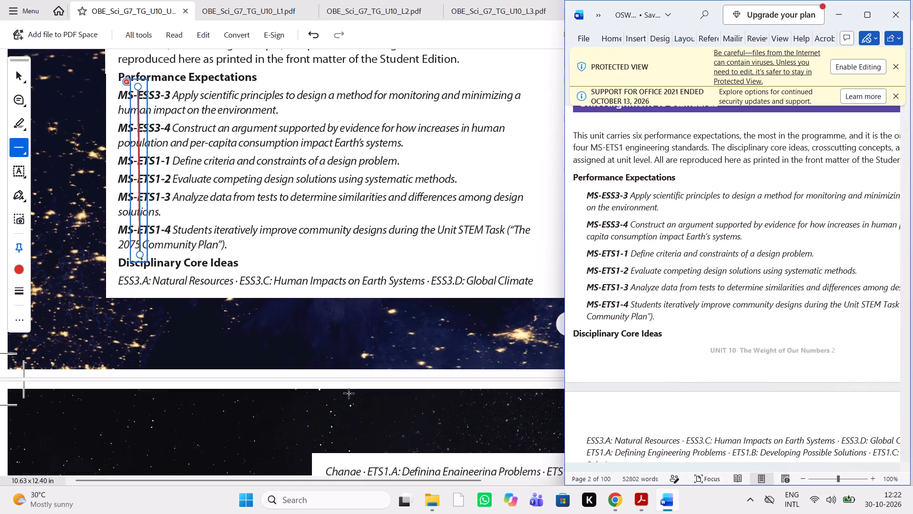
scroll(350, 394, down, 1)
scroll(350, 394, left, 1)
scroll(350, 394, down, 1)
scroll(350, 394, up, 1)
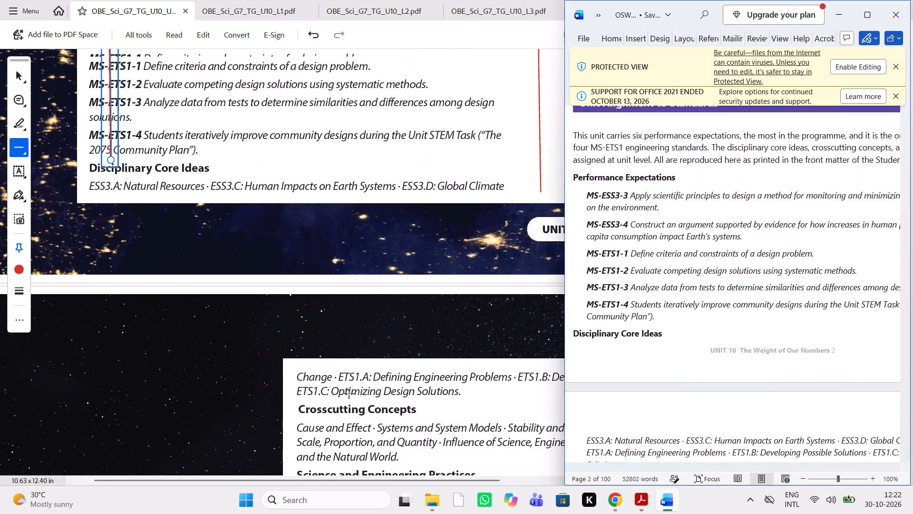
scroll(350, 394, up, 1)
scroll(350, 394, down, 1)
scroll(350, 394, left, 1)
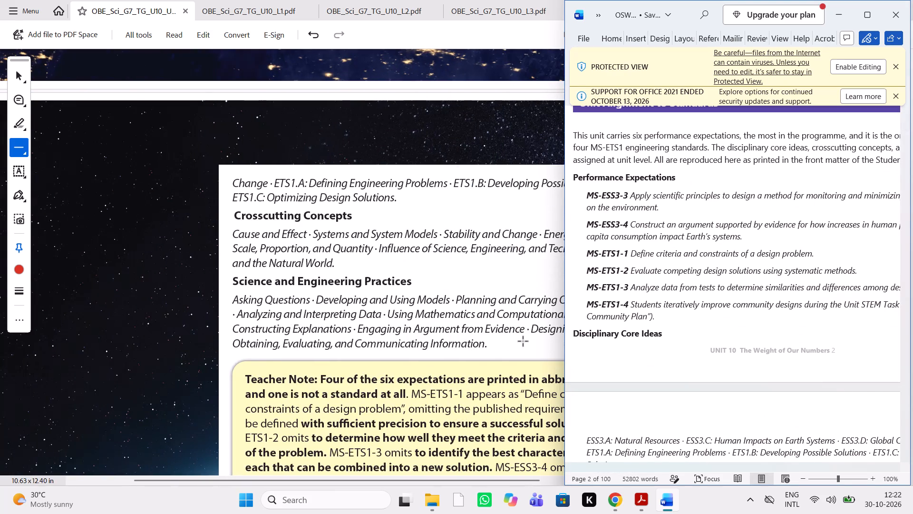
scroll(527, 342, down, 2)
scroll(554, 387, up, 3)
scroll(554, 387, right, 1)
scroll(554, 387, up, 1)
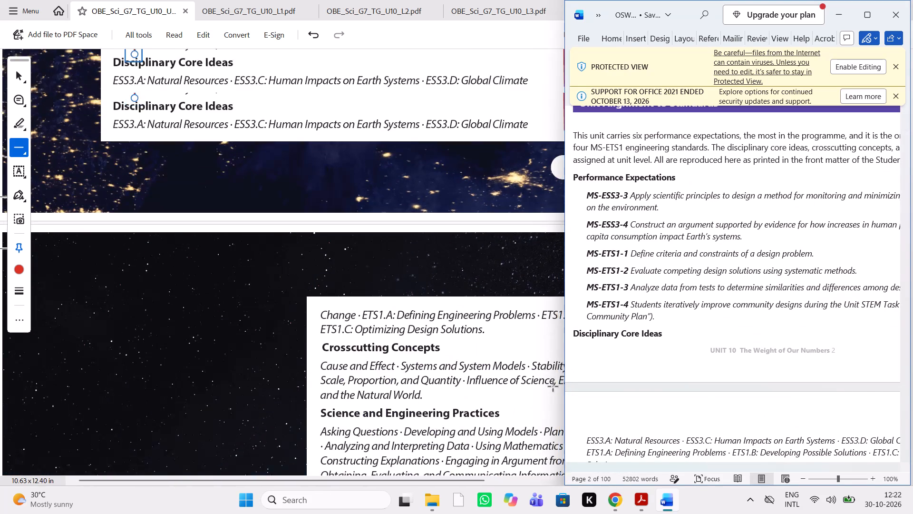
scroll(554, 387, up, 1)
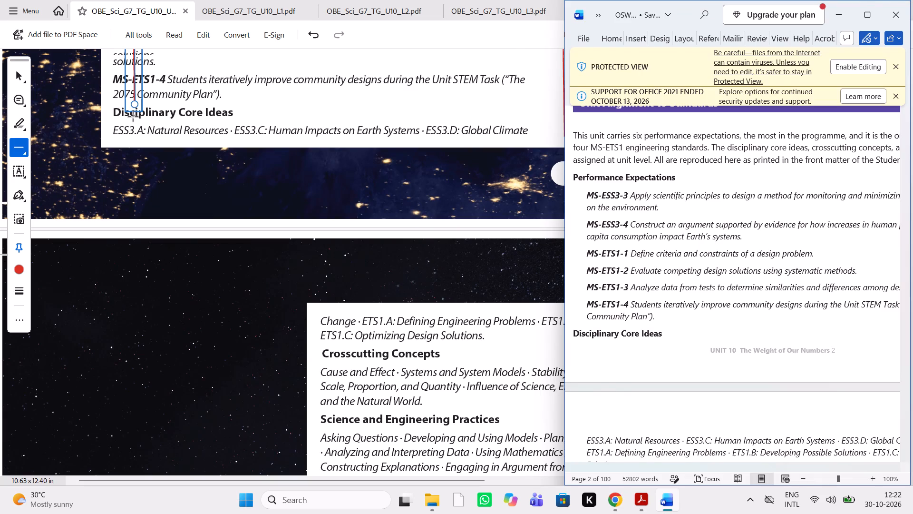
Draw a short vertical line through the start of the text under Disciplinary Core Ideas and post the comment "move the text" on it.
drag(134, 117, 138, 145)
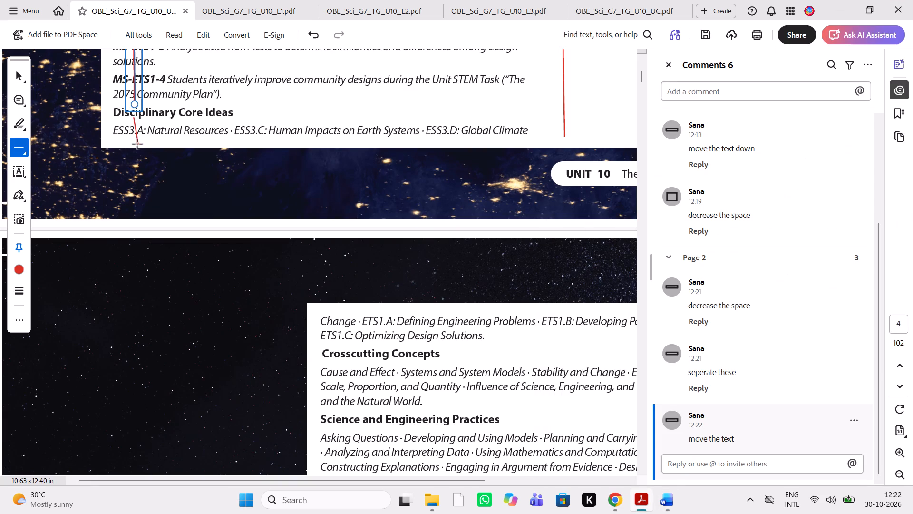
drag(138, 145, 136, 148)
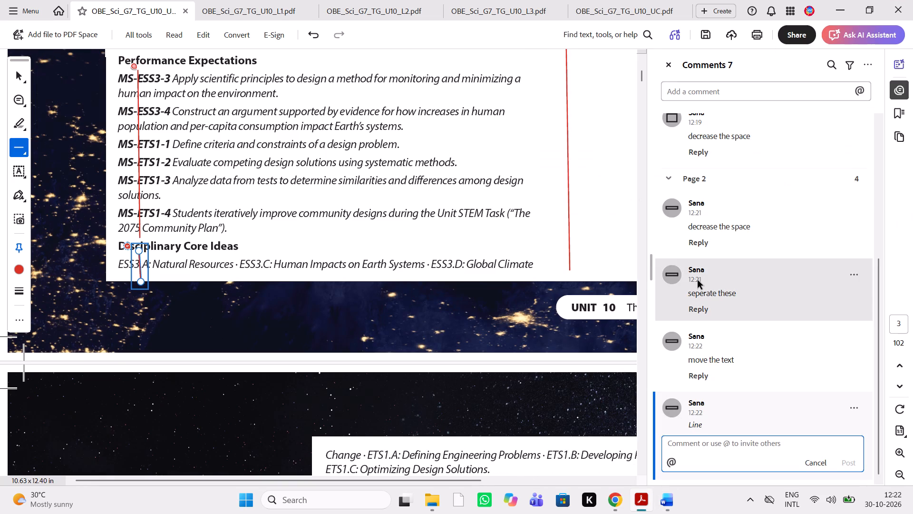
click(703, 441)
text(move the texr)
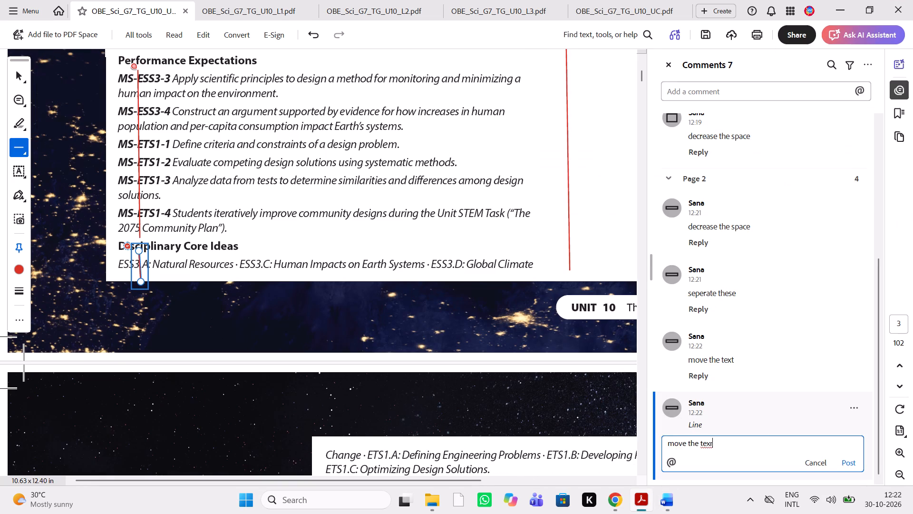
key(BackSpace)
key(t)
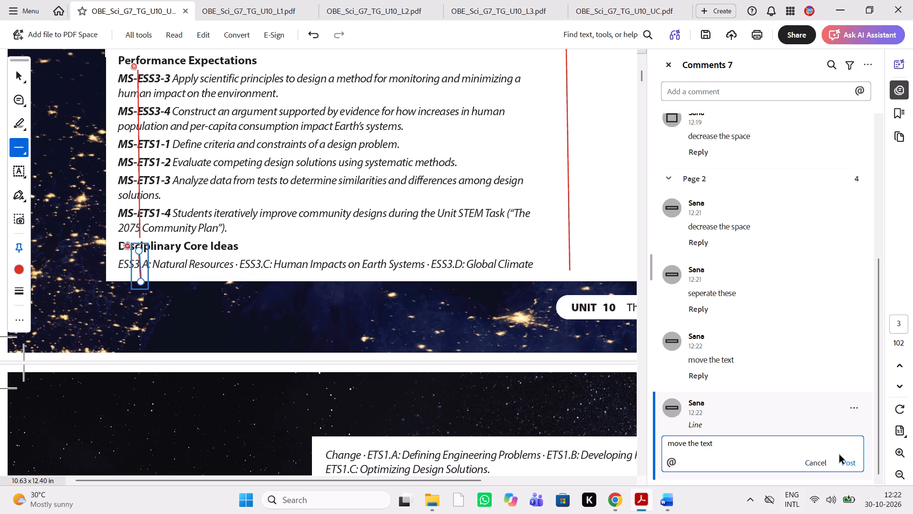
click(848, 462)
Compare the Crosscutting Concepts and Science and Engineering Practices text on page 4 of the PDF with the Word manuscript.
scroll(491, 411, down, 1)
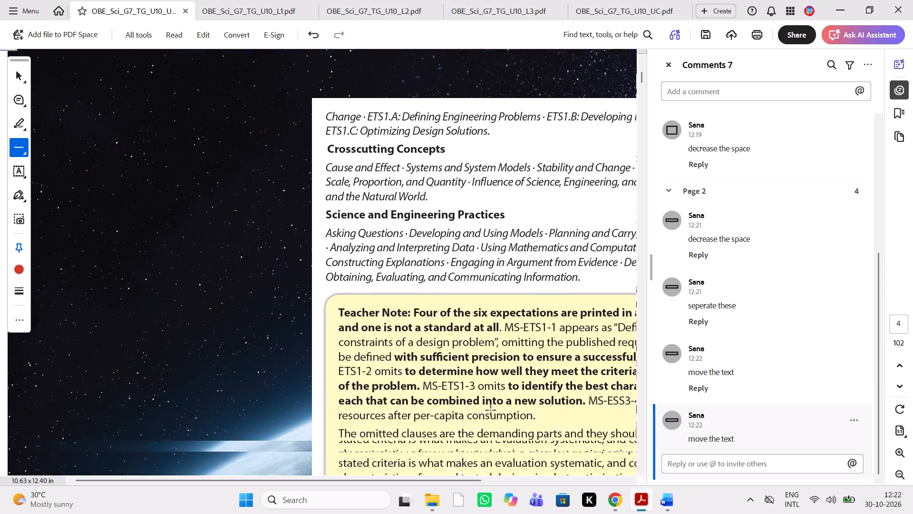
scroll(491, 411, down, 1)
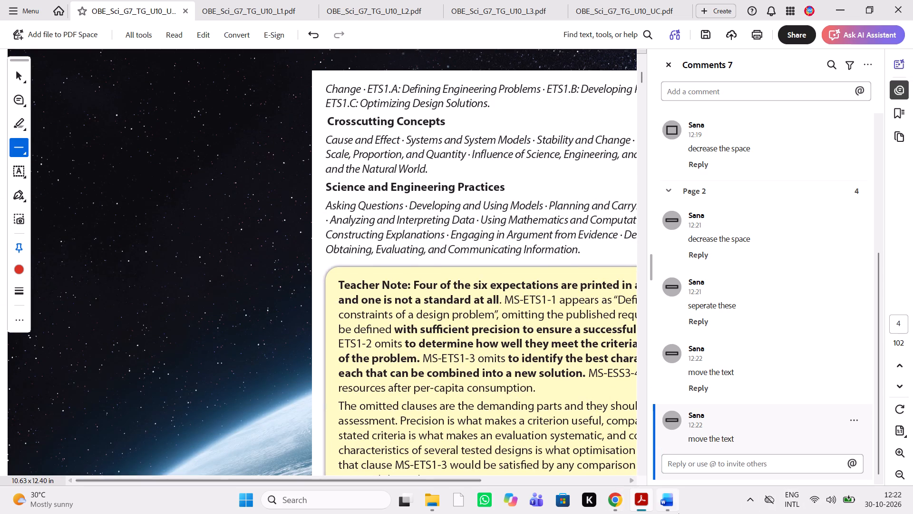
click(675, 513)
scroll(699, 336, down, 1)
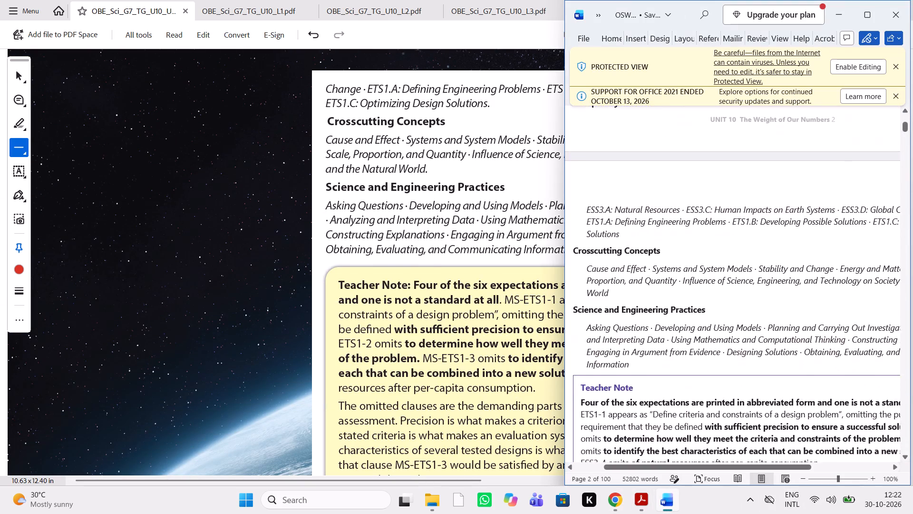
scroll(699, 336, down, 1)
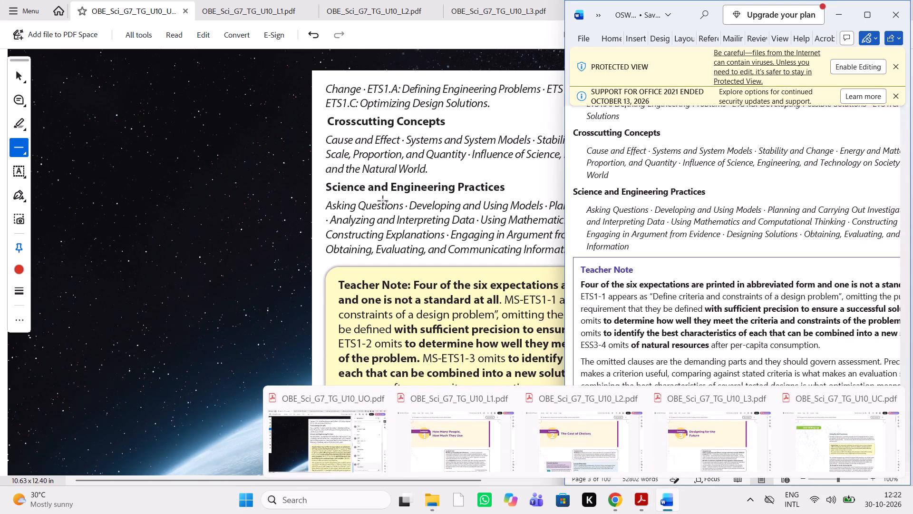
Delete the most recent "move the text" line comment, the one at the text under Disciplinary Core Ideas.
click(383, 201)
key(Escape)
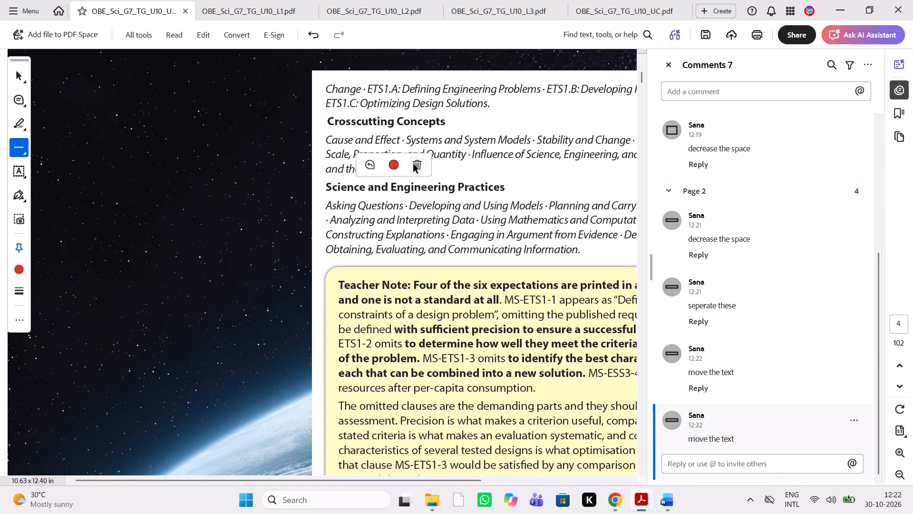
click(413, 164)
Draw a vertical line through the starts of the Crosscutting Concepts and Science and Engineering Practices text and post the comment "move the text on right side".
drag(342, 130, 354, 187)
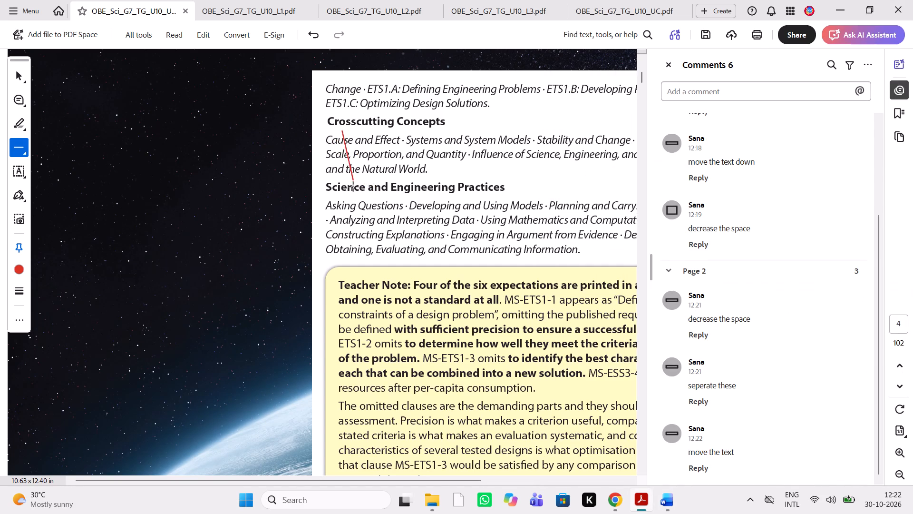
drag(354, 187, 344, 261)
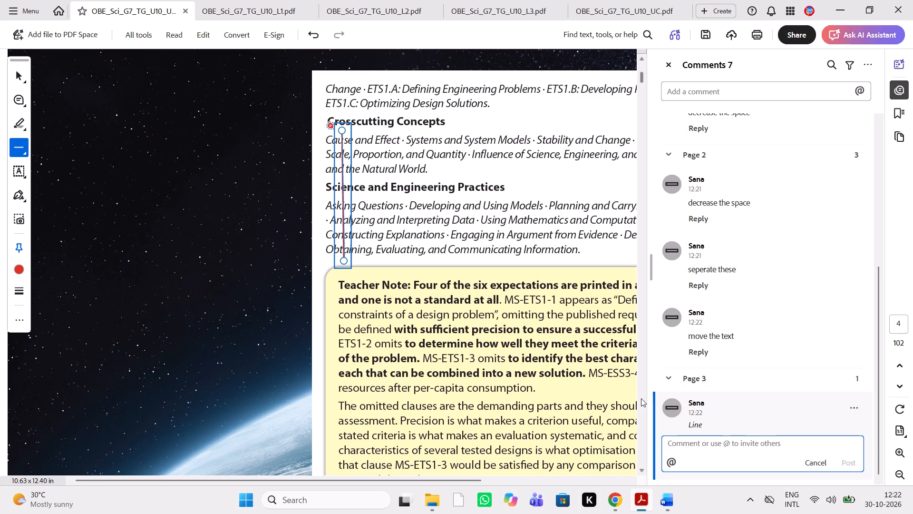
click(702, 443)
text(move the text on right sude)
key(BackSpace)
key(BackSpace)
key(BackSpace)
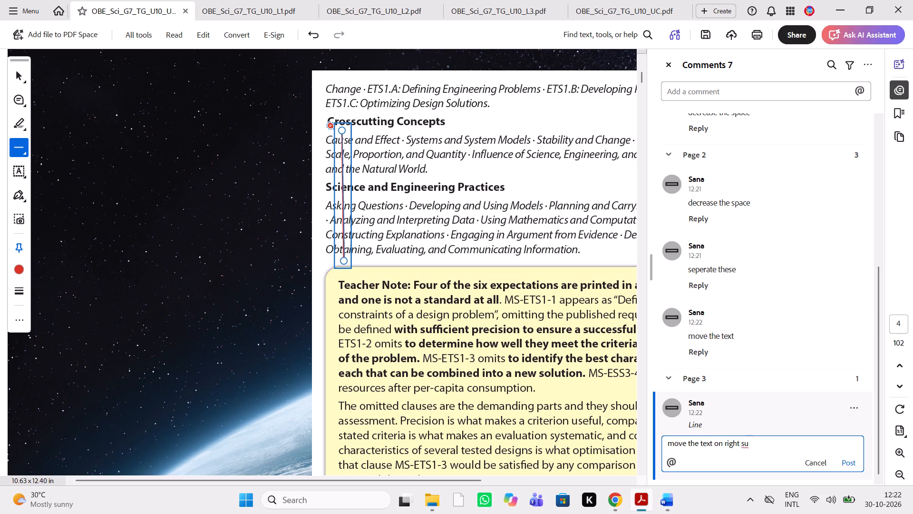
text(ide)
click(856, 463)
click(848, 461)
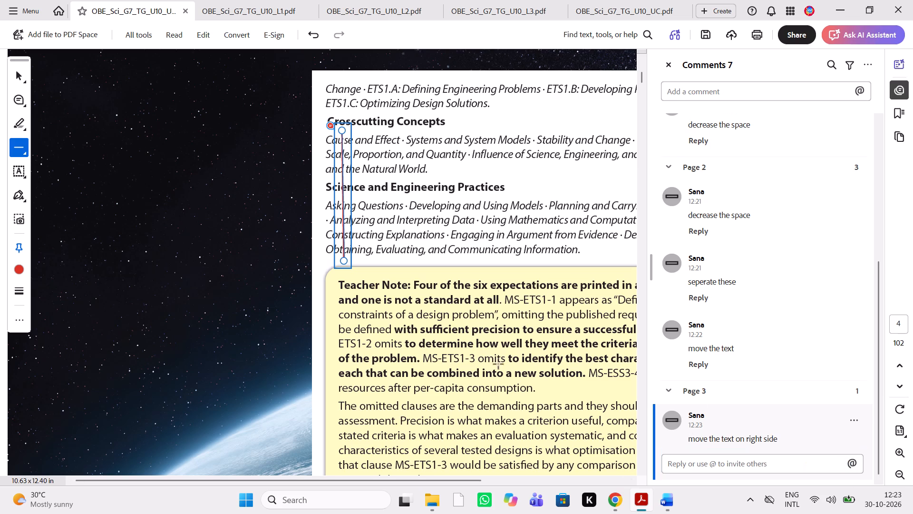
Compare the page 4 Teacher Note on abbreviated expectations and MS-ETS1-4 in the PDF with the Word manuscript.
scroll(482, 357, left, 2)
scroll(482, 357, down, 1)
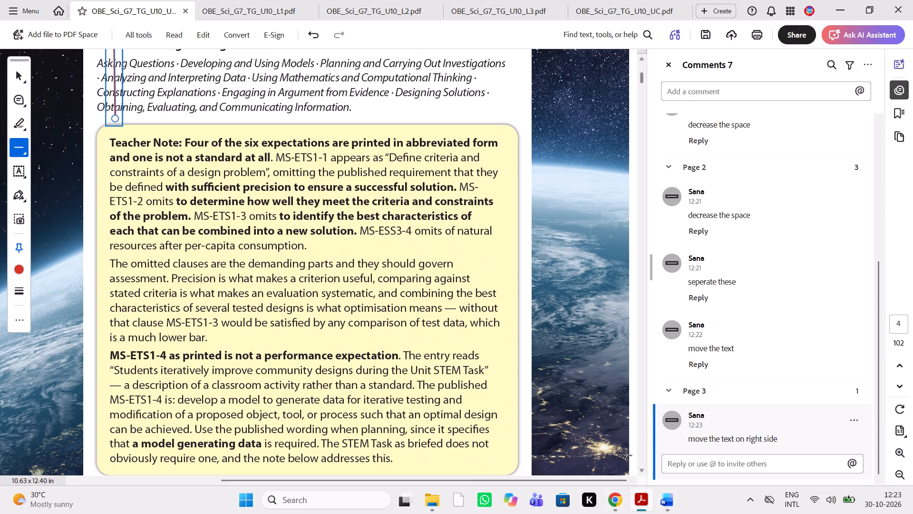
click(674, 509)
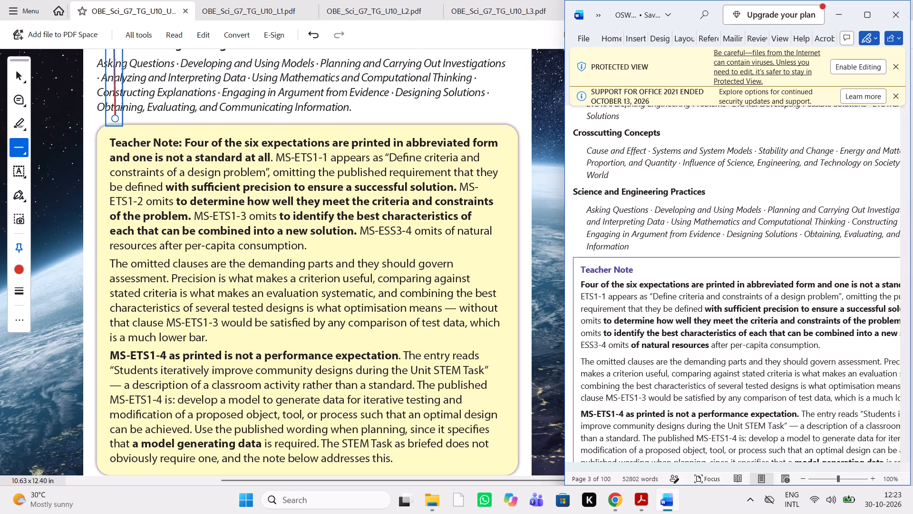
scroll(699, 320, down, 1)
scroll(699, 320, left, 2)
scroll(699, 320, right, 1)
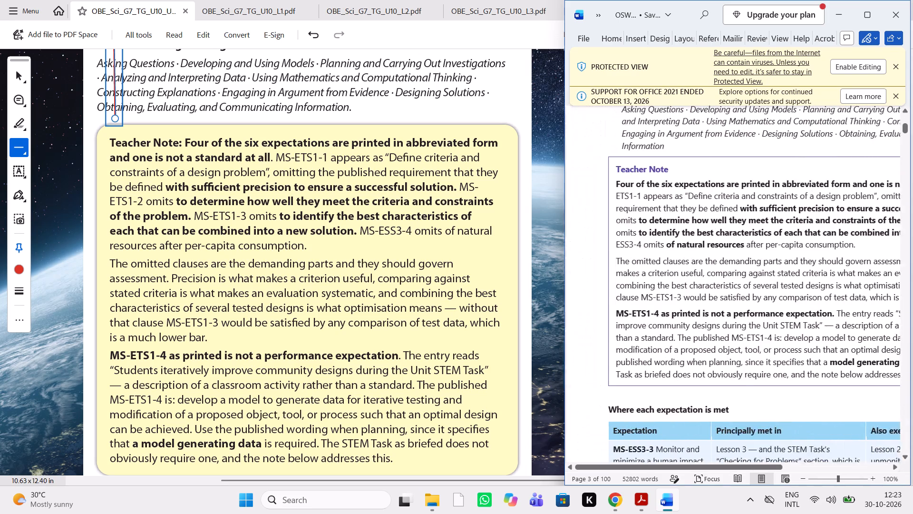
scroll(393, 270, down, 1)
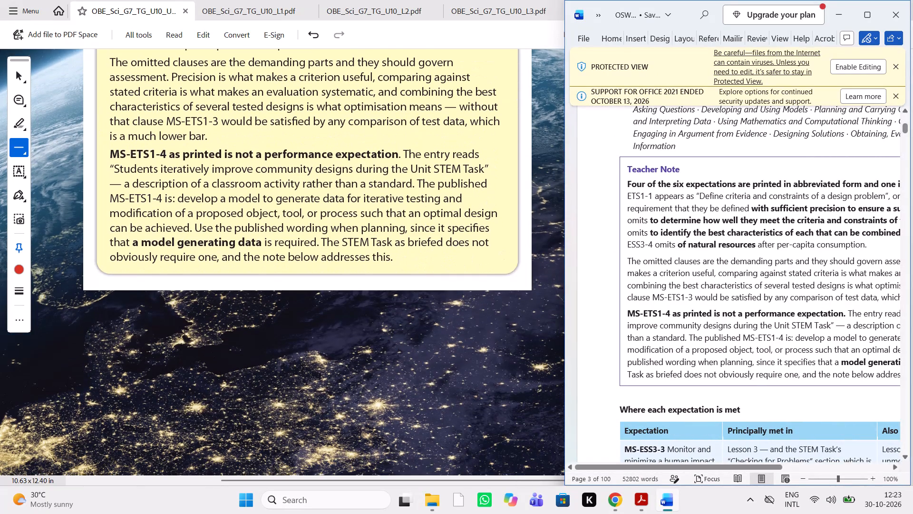
scroll(598, 336, left, 1)
scroll(598, 336, down, 1)
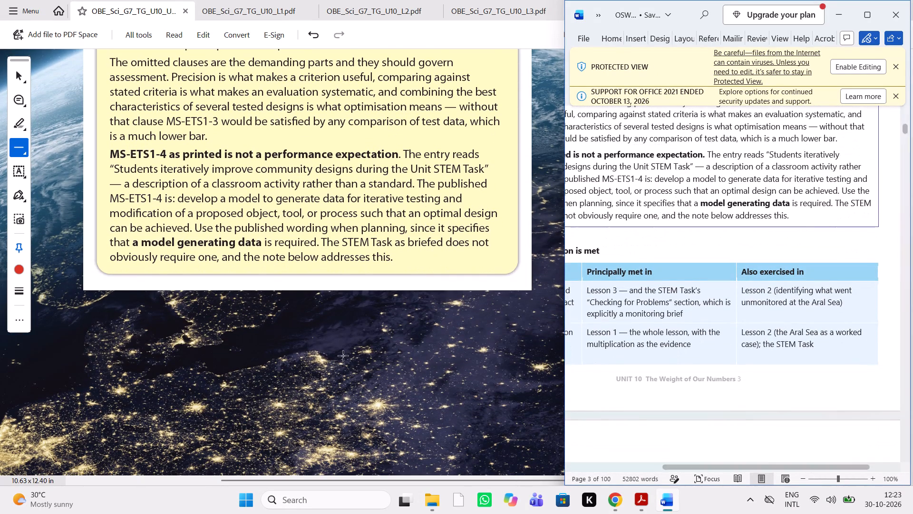
Compare the "Where each expectation is met" table's headings and MS-ESS3-3 and MS-ESS3-4 rows in the PDF with the Word manuscript.
scroll(344, 356, down, 3)
scroll(344, 356, left, 1)
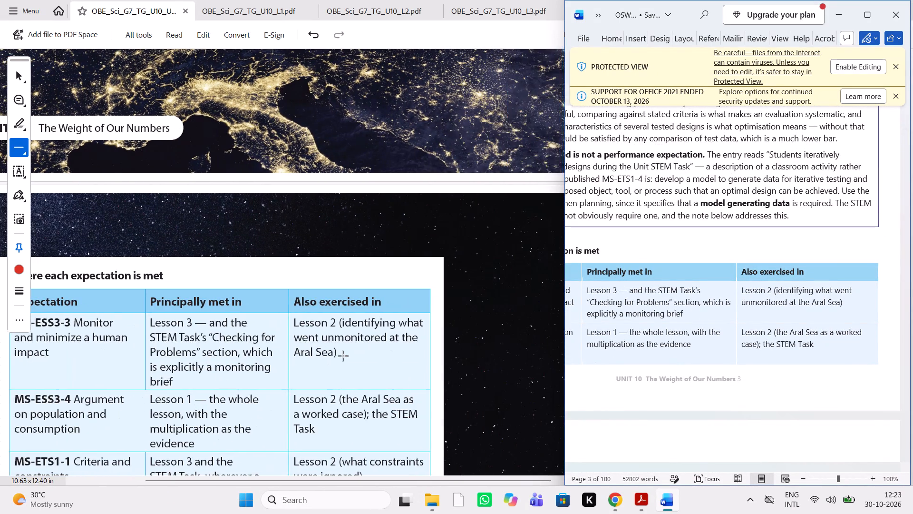
scroll(344, 356, down, 1)
scroll(686, 295, right, 1)
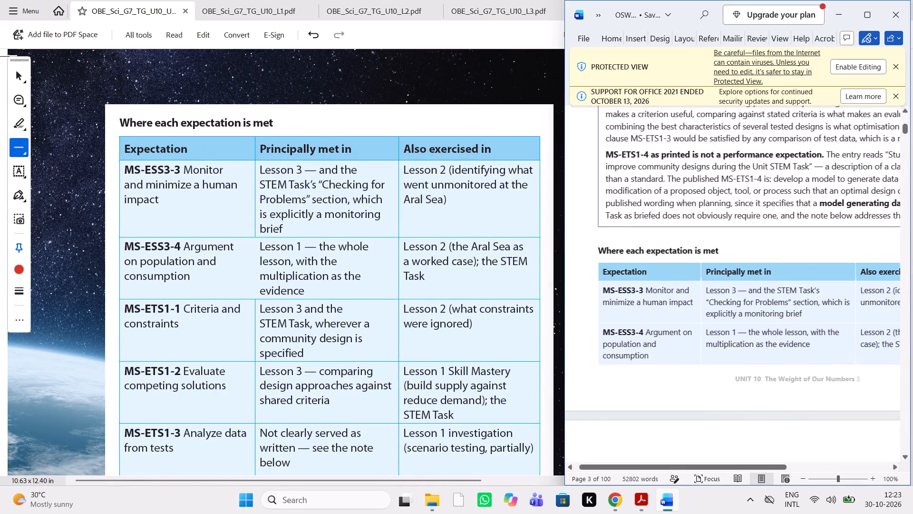
scroll(686, 295, right, 1)
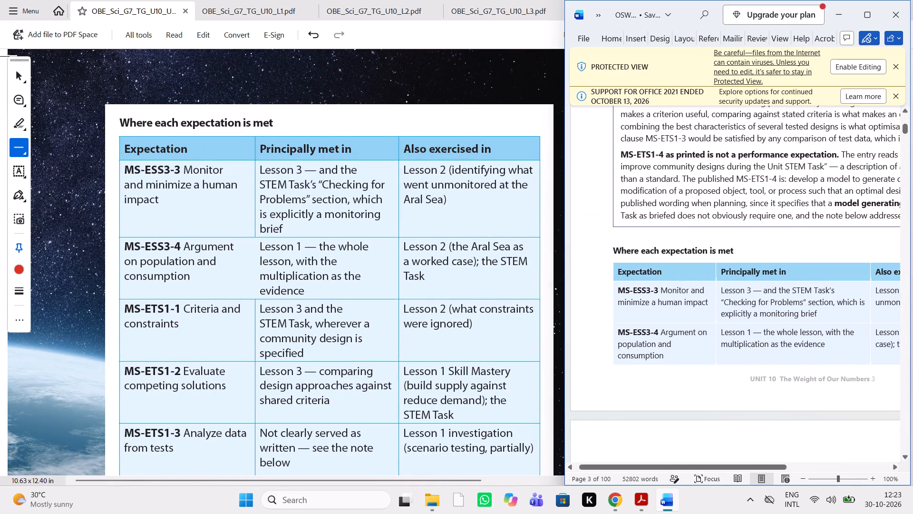
scroll(686, 295, left, 1)
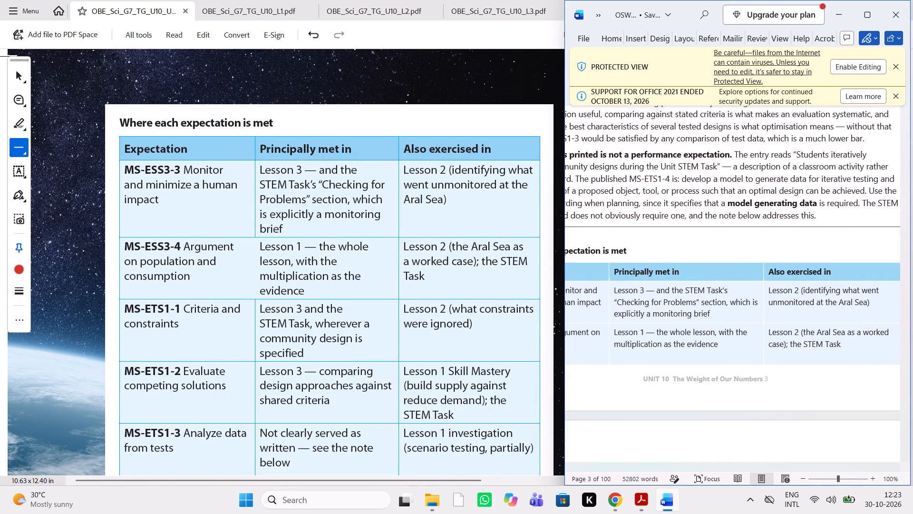
scroll(449, 246, up, 1)
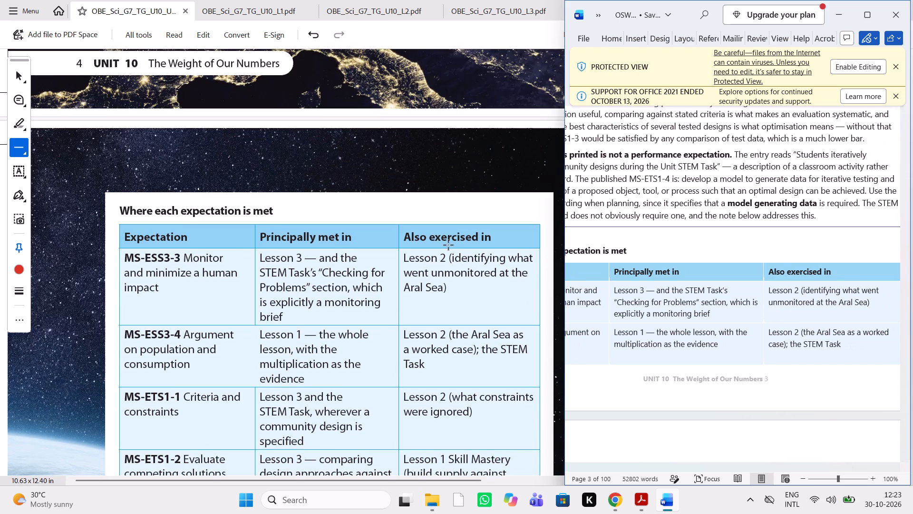
scroll(449, 246, up, 1)
scroll(449, 246, down, 1)
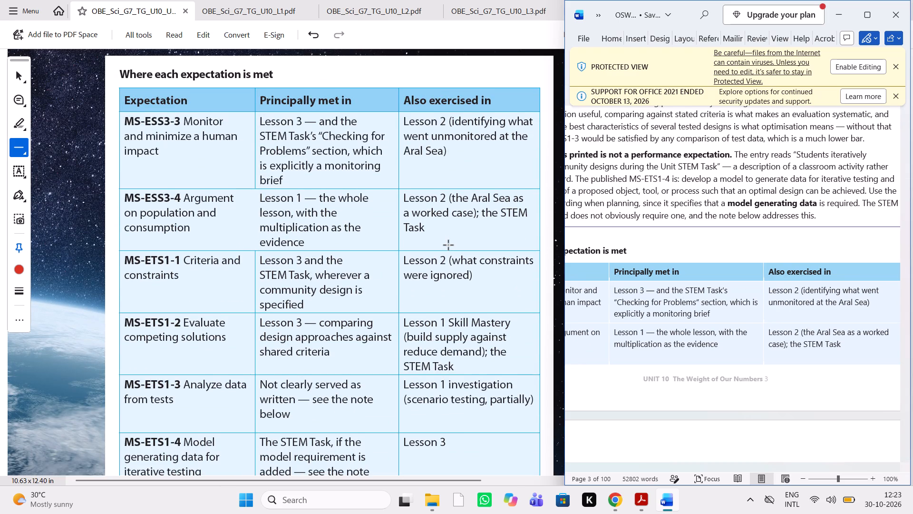
scroll(449, 246, down, 3)
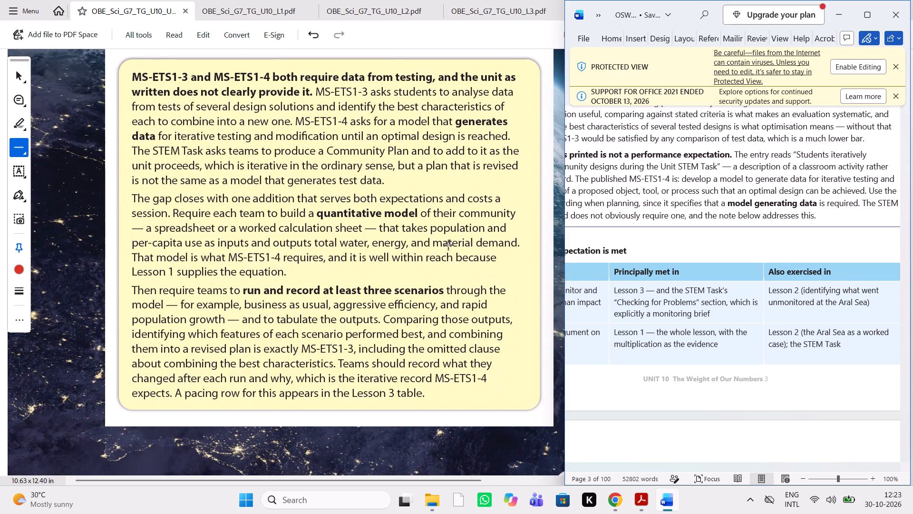
scroll(449, 246, up, 3)
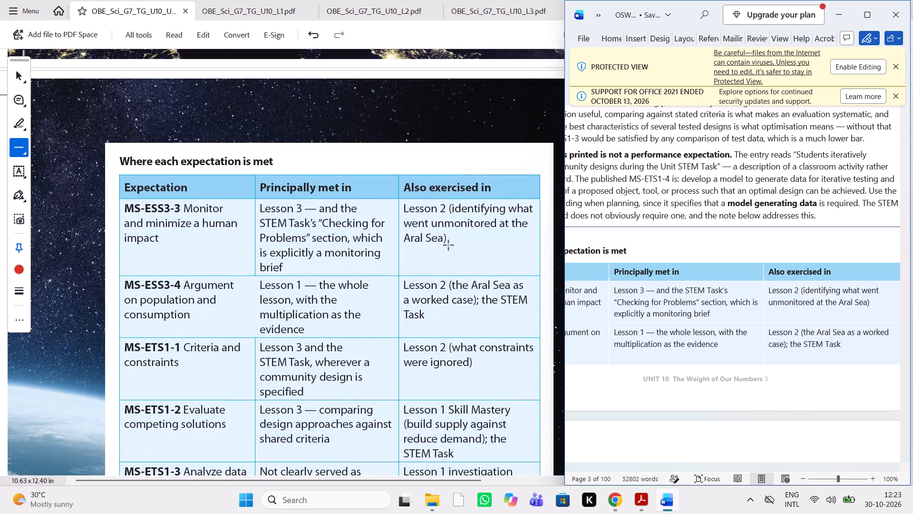
scroll(399, 317, down, 1)
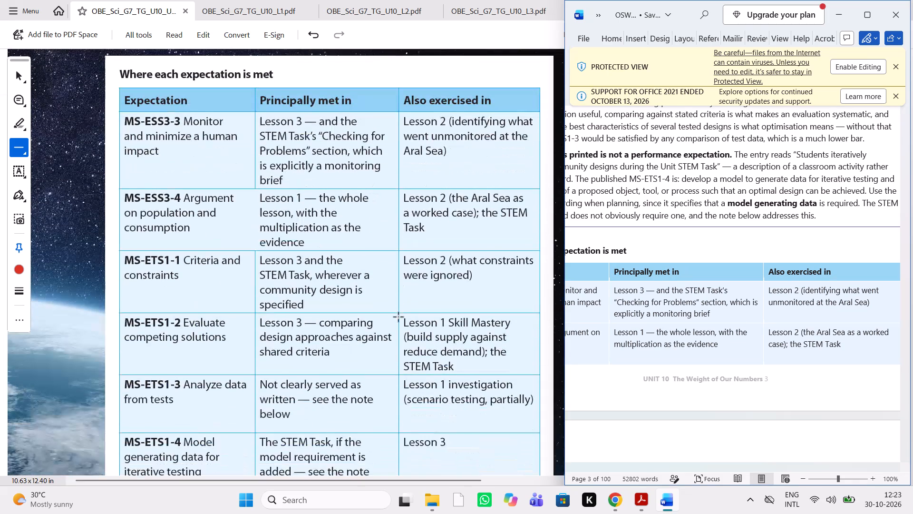
Compare the table's MS-ETS1-1 to MS-ETS1-4 rows across all three columns in the PDF with the Word manuscript.
scroll(690, 276, down, 1)
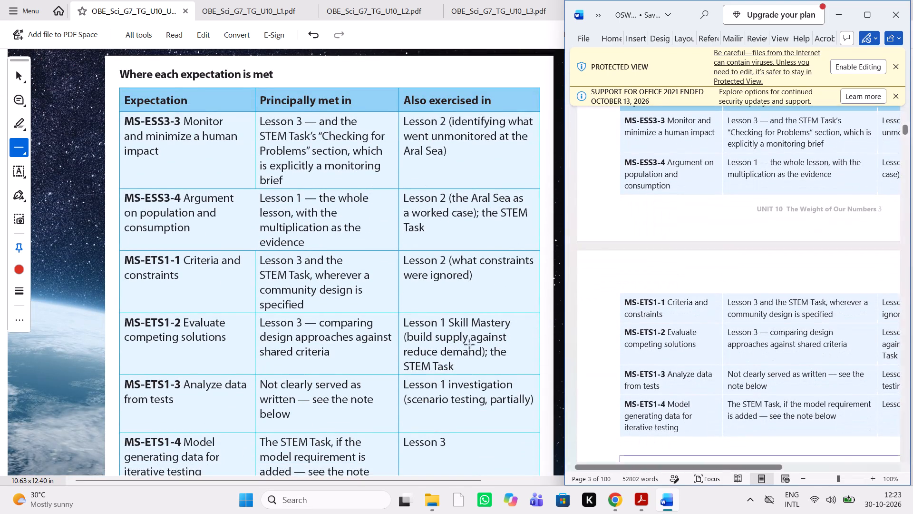
scroll(695, 286, left, 1)
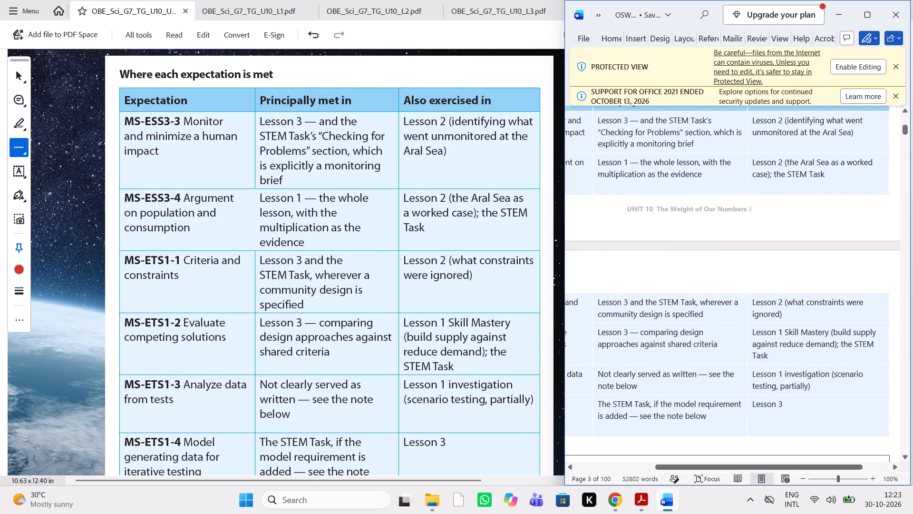
scroll(465, 352, down, 1)
scroll(751, 260, down, 1)
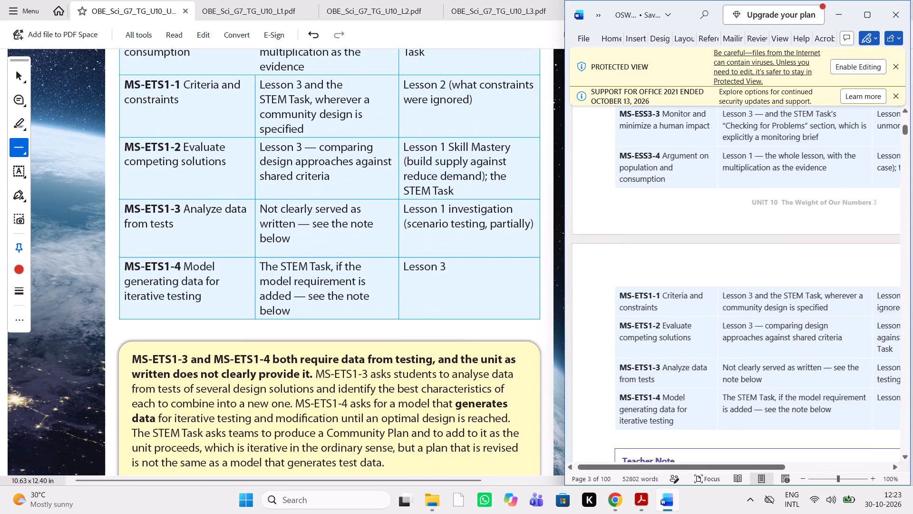
scroll(751, 260, down, 1)
scroll(751, 260, left, 1)
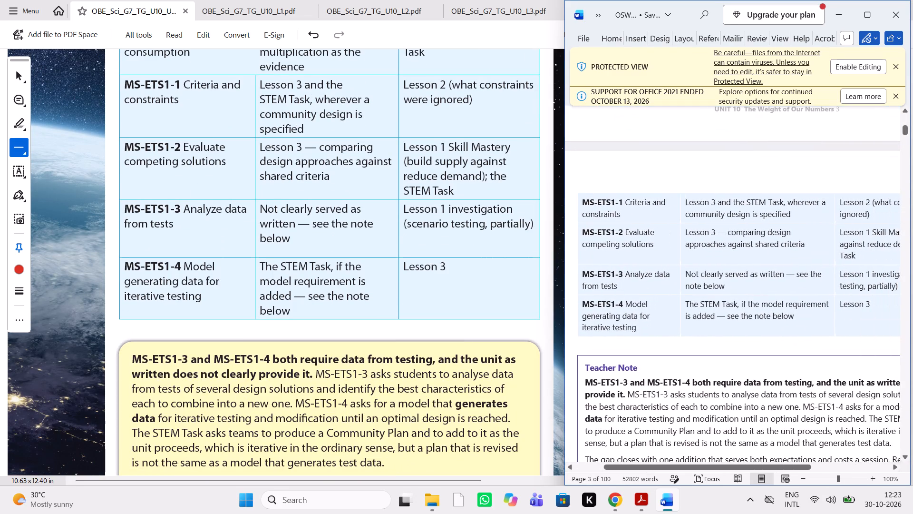
scroll(751, 260, left, 1)
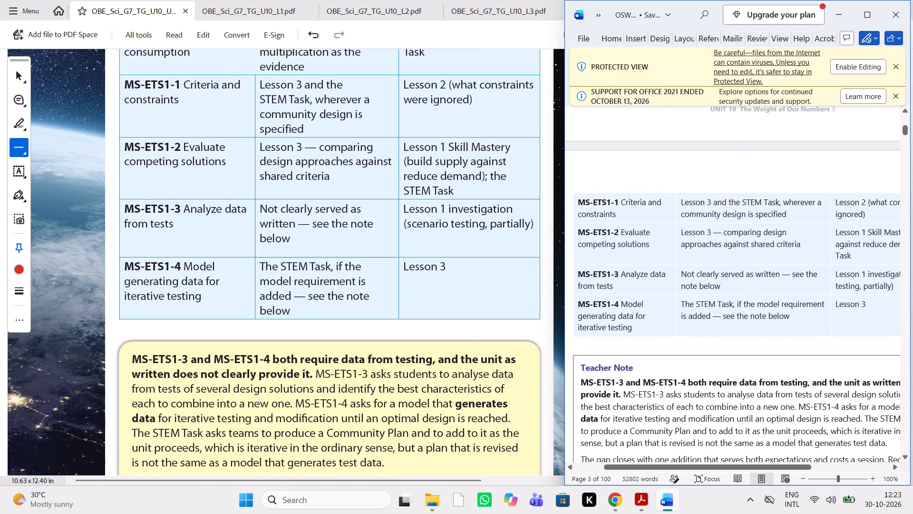
scroll(751, 260, left, 1)
click(751, 260)
scroll(751, 260, down, 1)
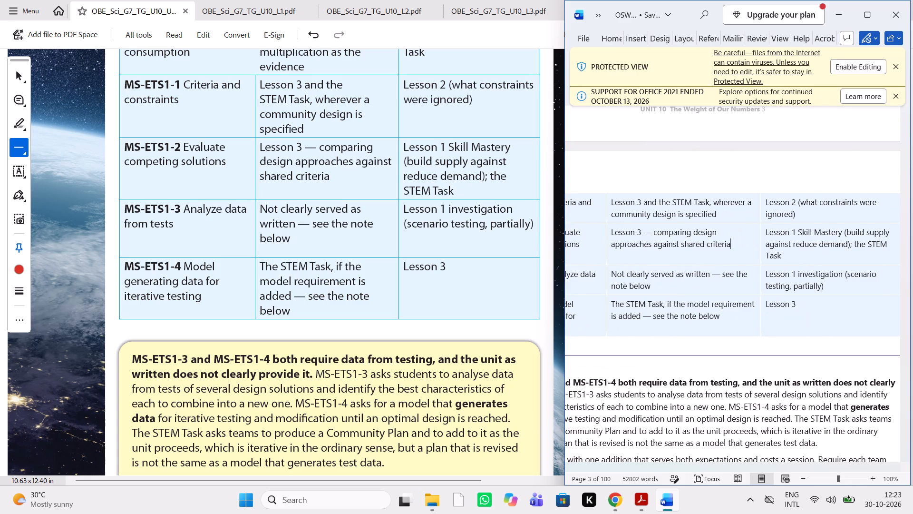
Place a comment note at the start of the yellow box on MS-ETS1-3 and MS-ETS1-4.
scroll(751, 260, down, 1)
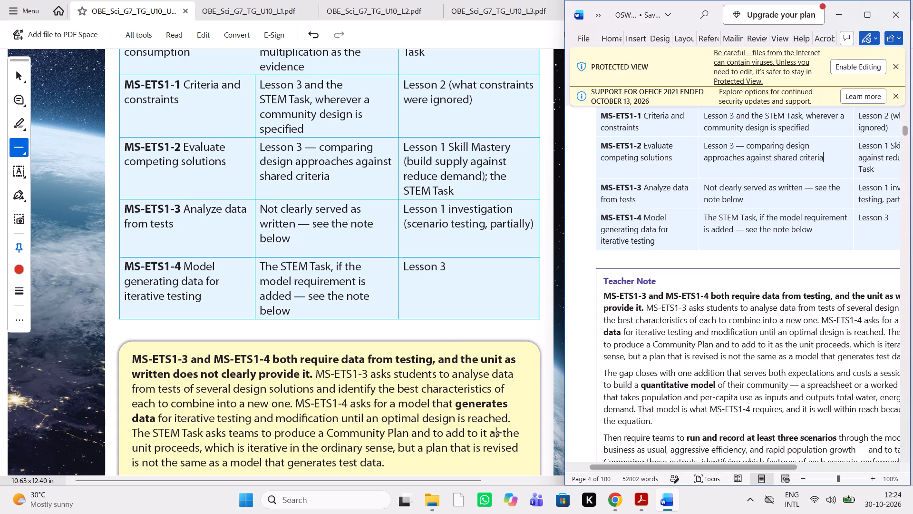
scroll(489, 432, down, 1)
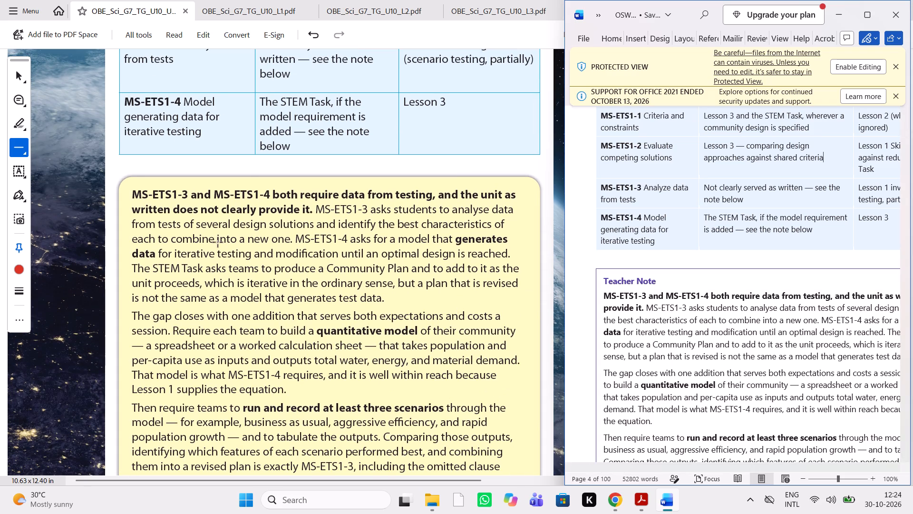
click(9, 104)
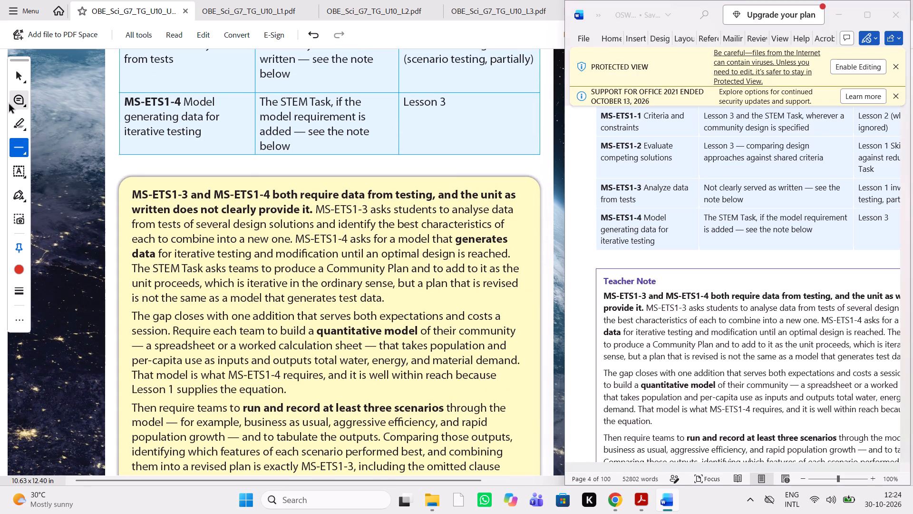
click(233, 195)
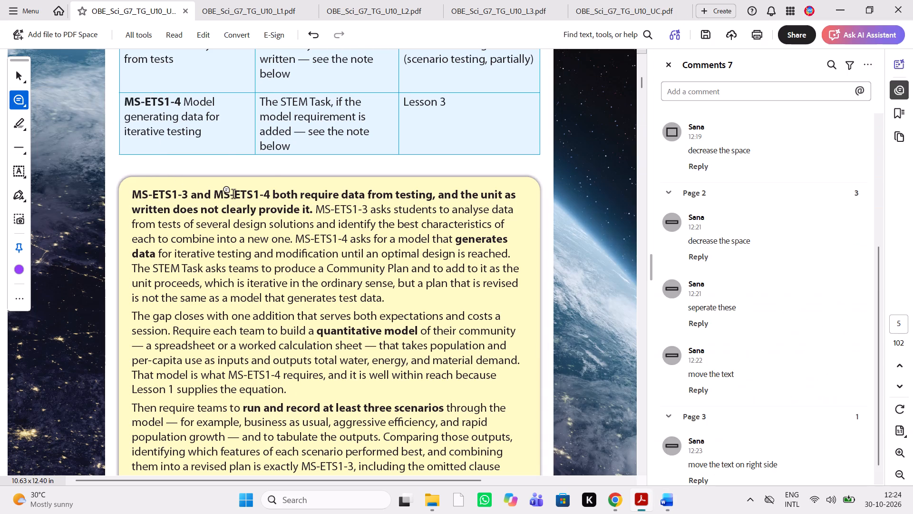
drag(233, 195, 122, 190)
text(add)
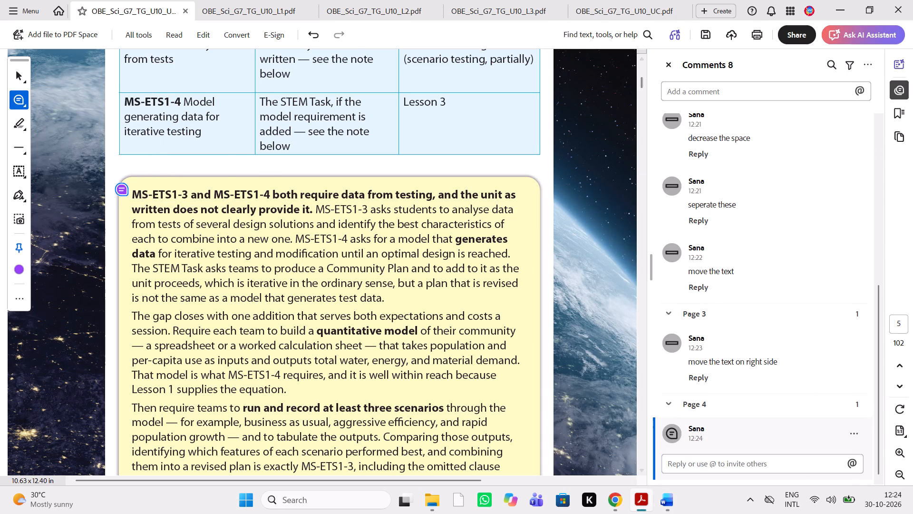
Post "add Teacher Note" on the yellow box's comment note, copying the heading "Teacher Note" from the Word manuscript.
click(696, 464)
text(add)
key(space)
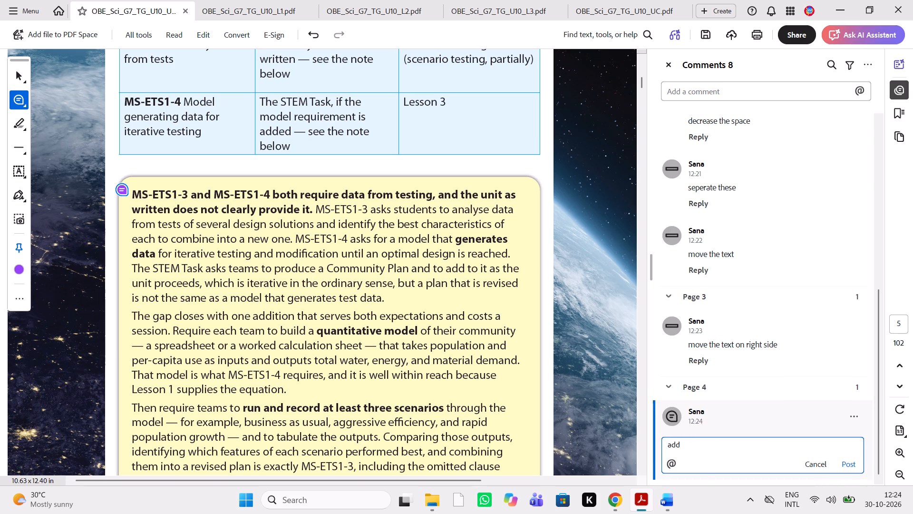
click(672, 500)
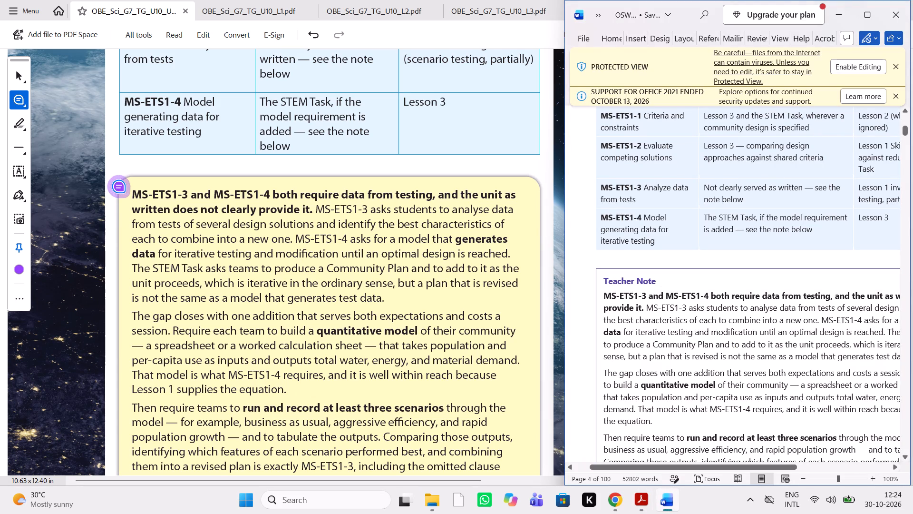
drag(655, 278, 604, 281)
key(ctrl+c)
key(ctrl+c)
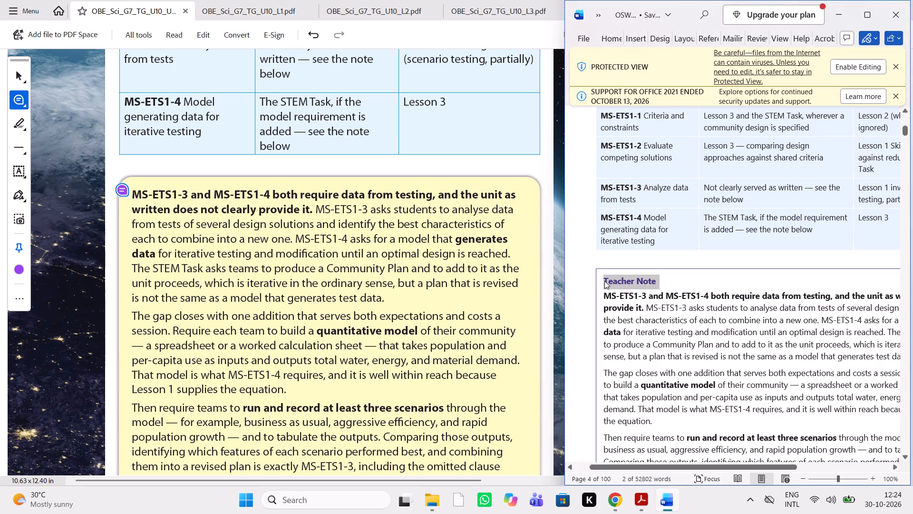
click(640, 501)
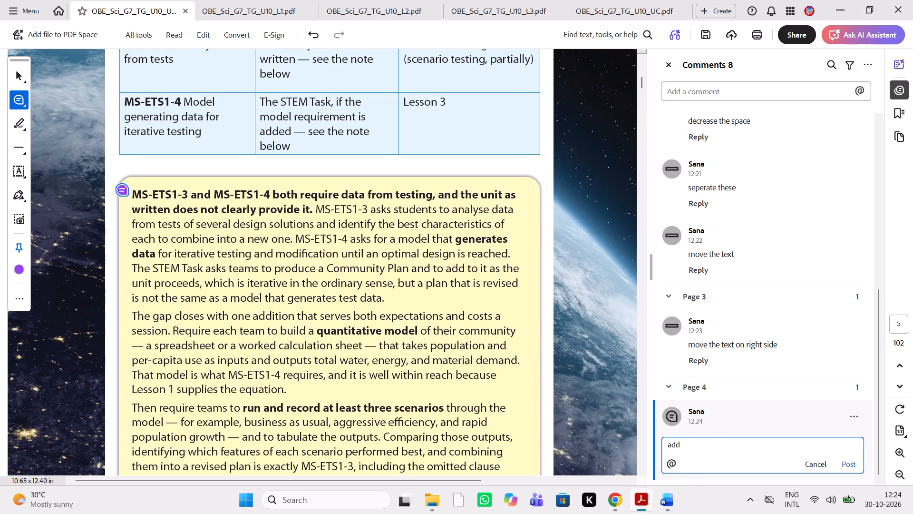
click(699, 446)
key(ctrl+v)
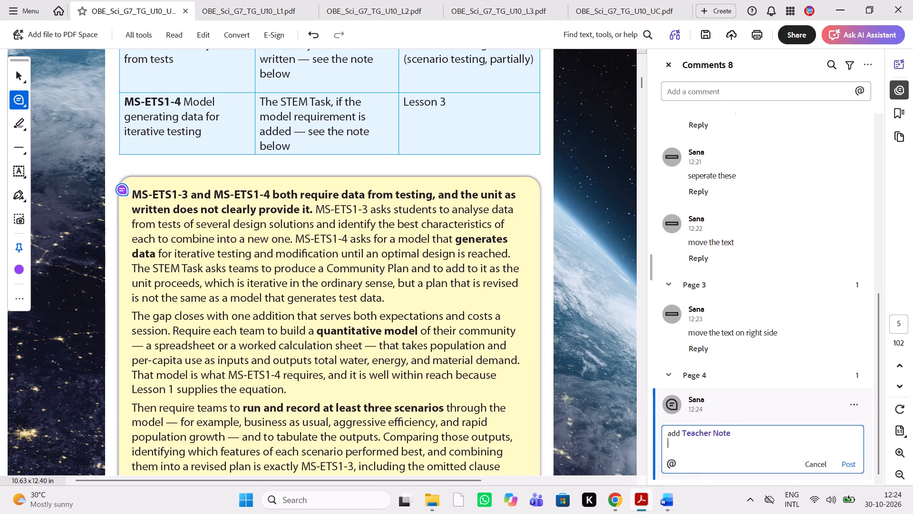
click(847, 465)
Compare the yellow box's three paragraphs on MS-ETS1-3 and MS-ETS1-4 with the Teacher Note in the Word manuscript.
click(667, 508)
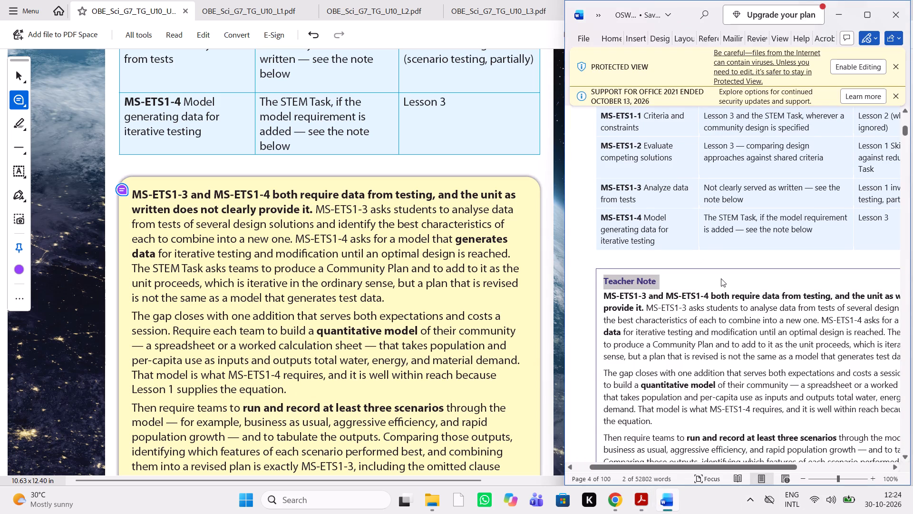
scroll(721, 278, left, 3)
scroll(721, 278, right, 1)
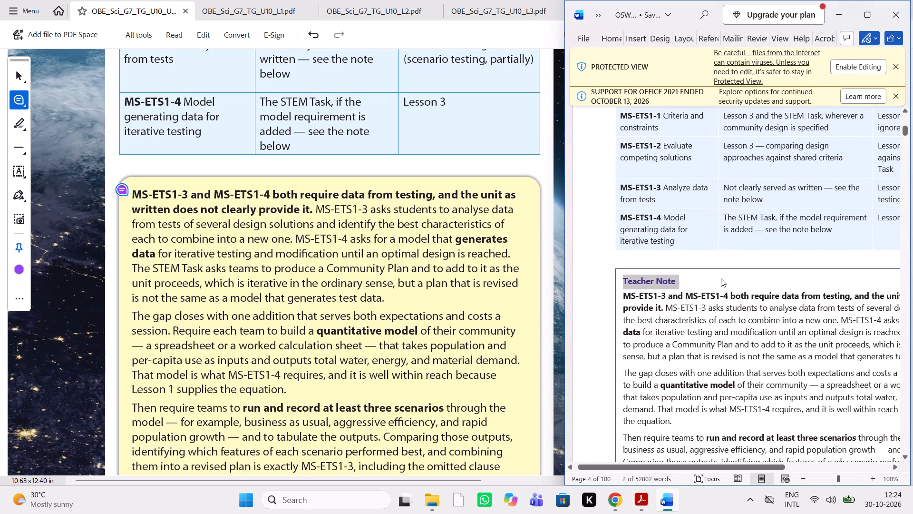
click(721, 278)
scroll(721, 278, left, 1)
scroll(721, 278, down, 1)
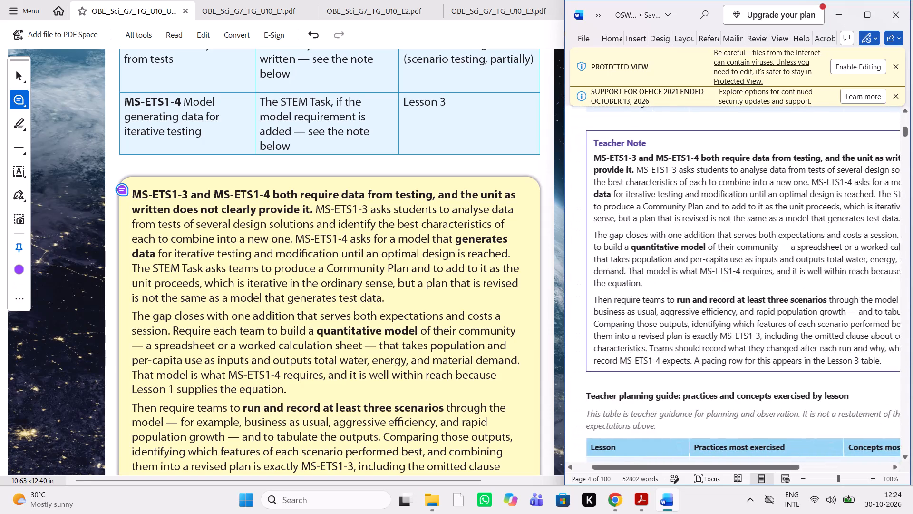
scroll(721, 278, down, 1)
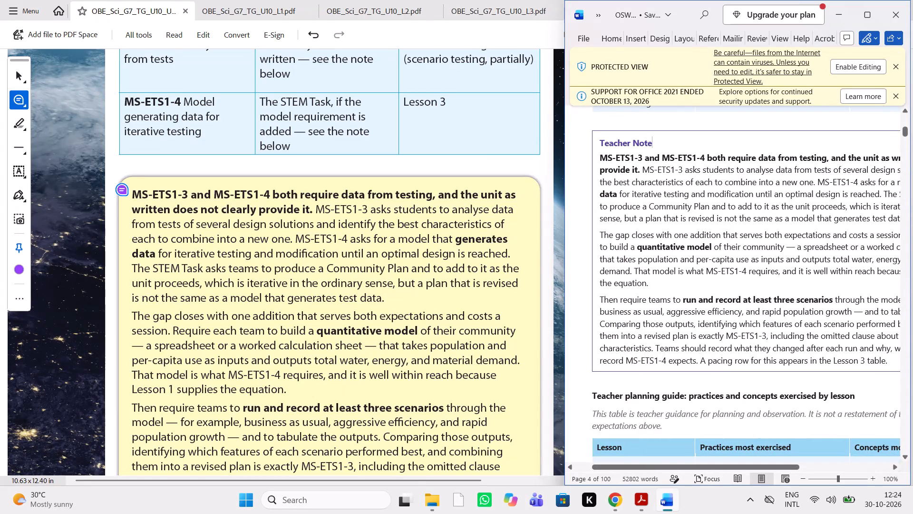
scroll(721, 278, left, 1)
scroll(721, 278, right, 1)
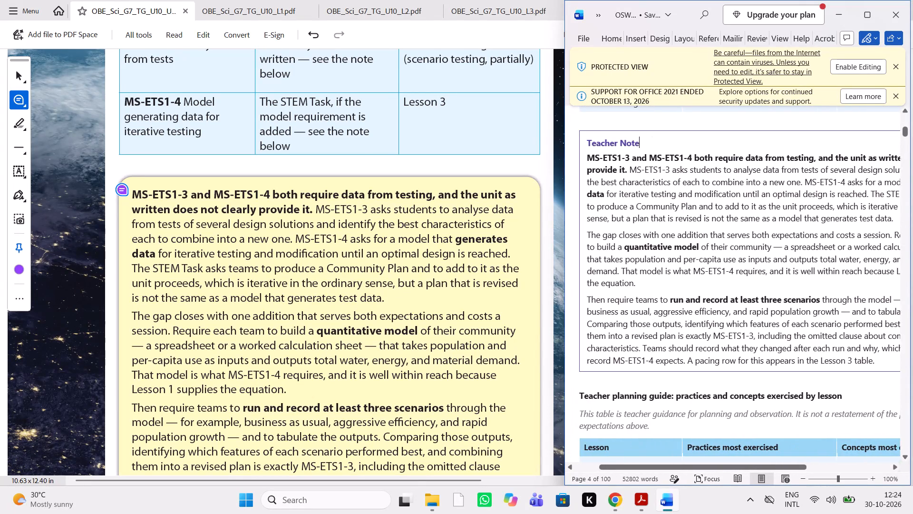
scroll(474, 344, down, 1)
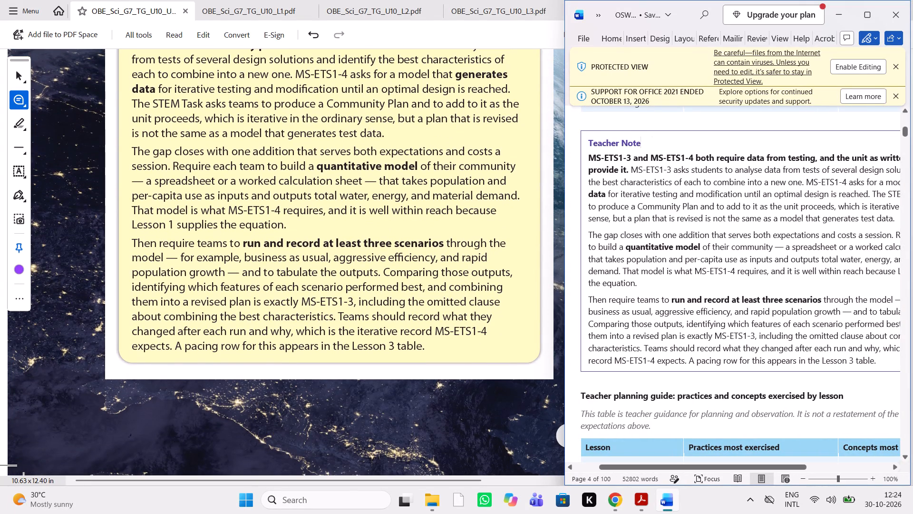
scroll(680, 354, left, 1)
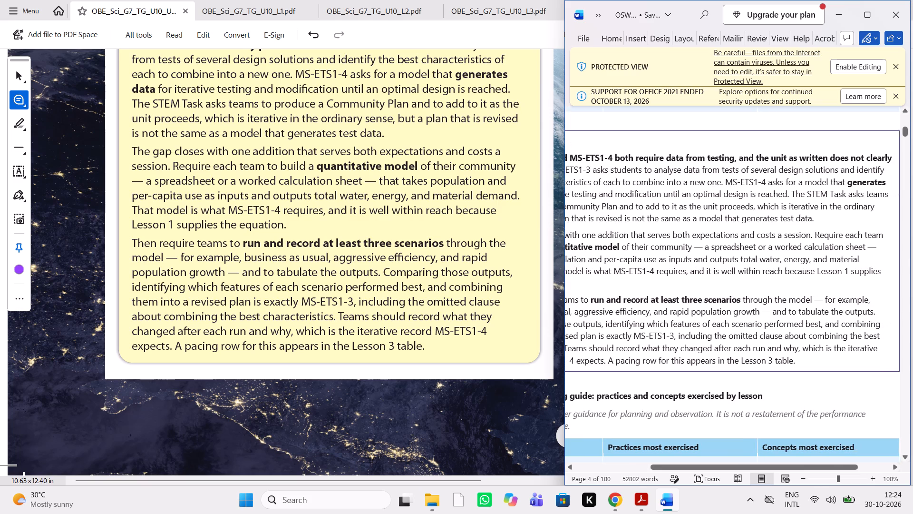
scroll(680, 354, right, 2)
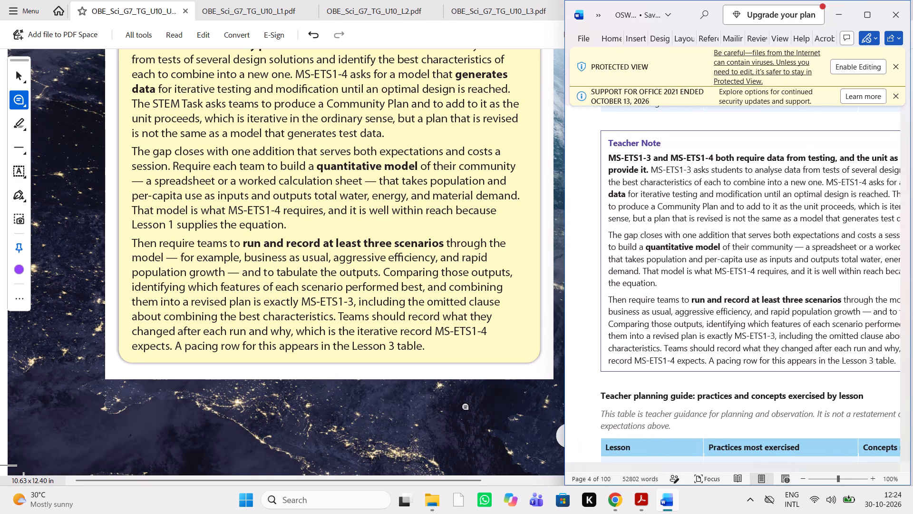
Attach the comment "add frame" to the PDF heading "Teacher planning guide: practices and concepts exercised by lesson" and post it.
scroll(466, 407, down, 2)
scroll(466, 407, left, 2)
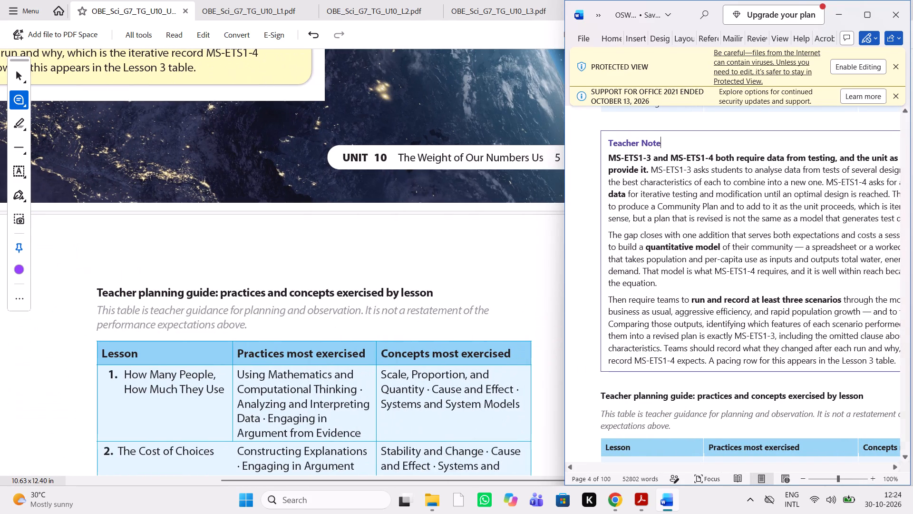
scroll(718, 375, down, 1)
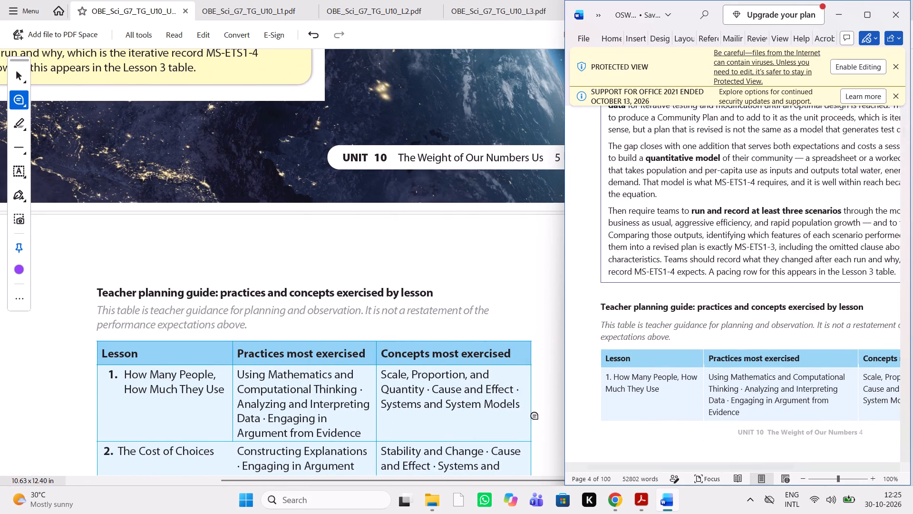
drag(441, 287, 431, 287)
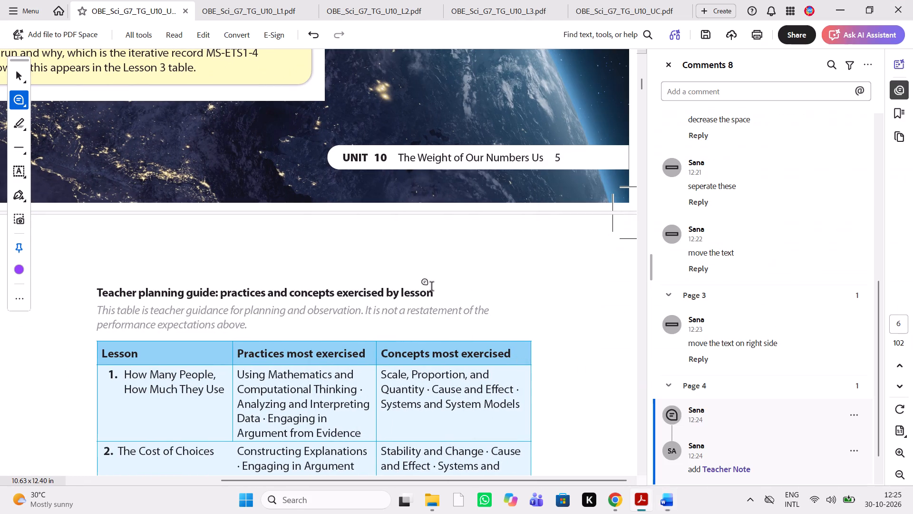
drag(431, 287, 98, 294)
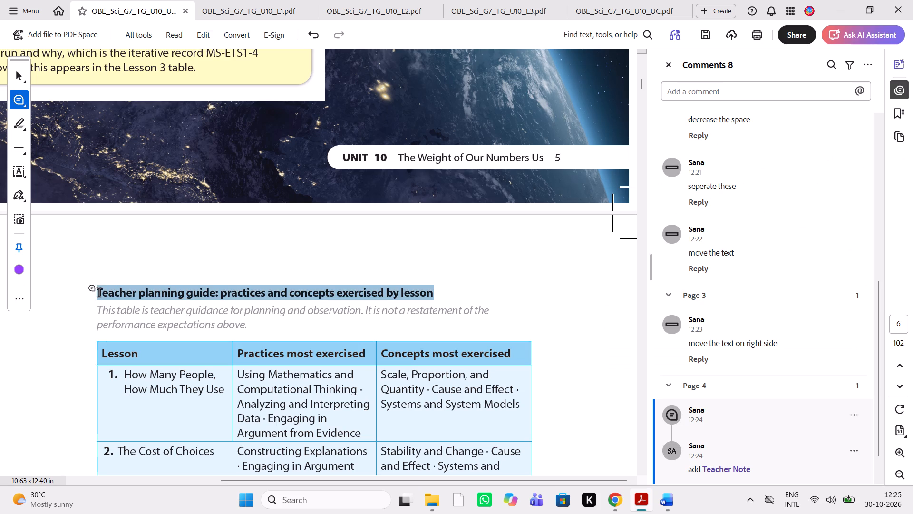
drag(98, 294, 98, 294)
text(add frame)
key(space)
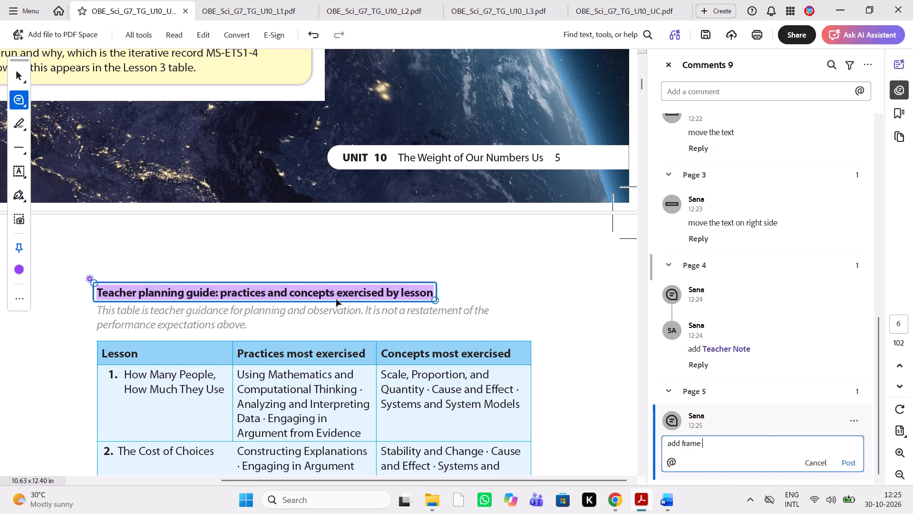
click(849, 464)
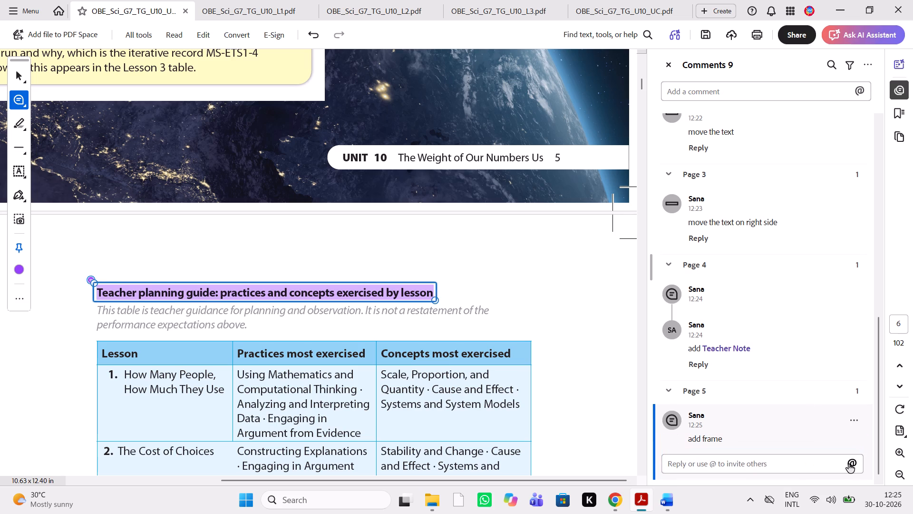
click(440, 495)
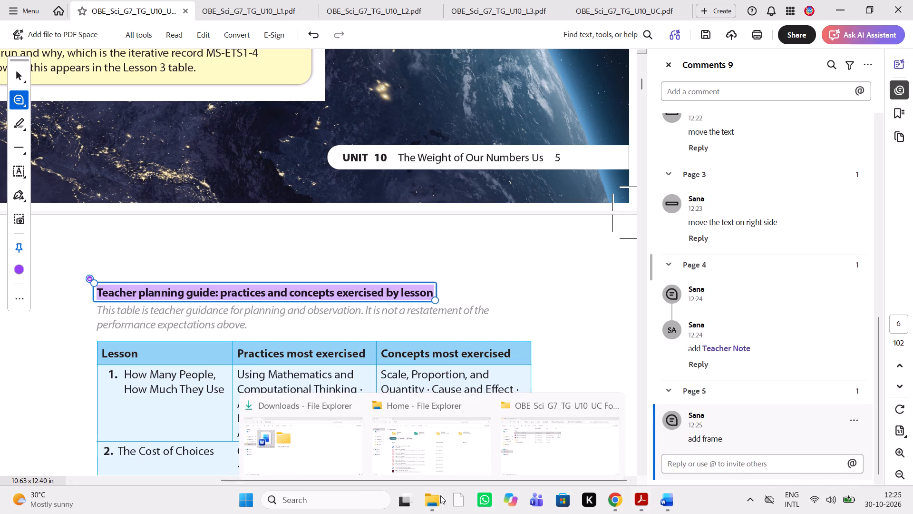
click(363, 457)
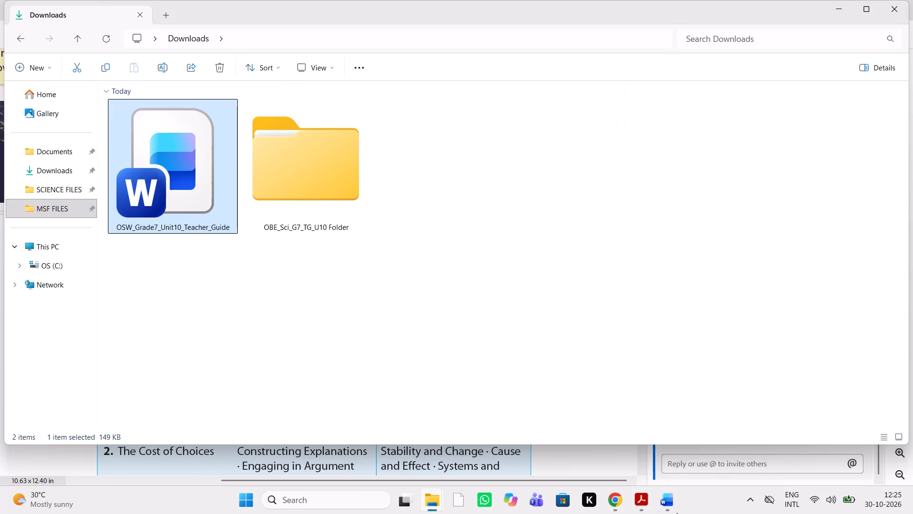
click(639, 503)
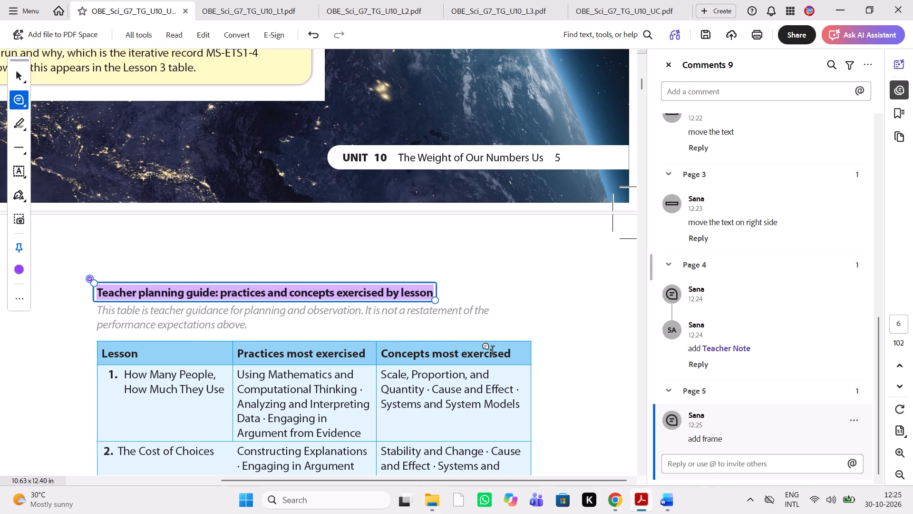
Compare the Teacher planning guide table's Lesson, Practices and Concepts columns for lessons 1 to 3 in the PDF with the Word manuscript.
scroll(483, 353, down, 1)
click(674, 506)
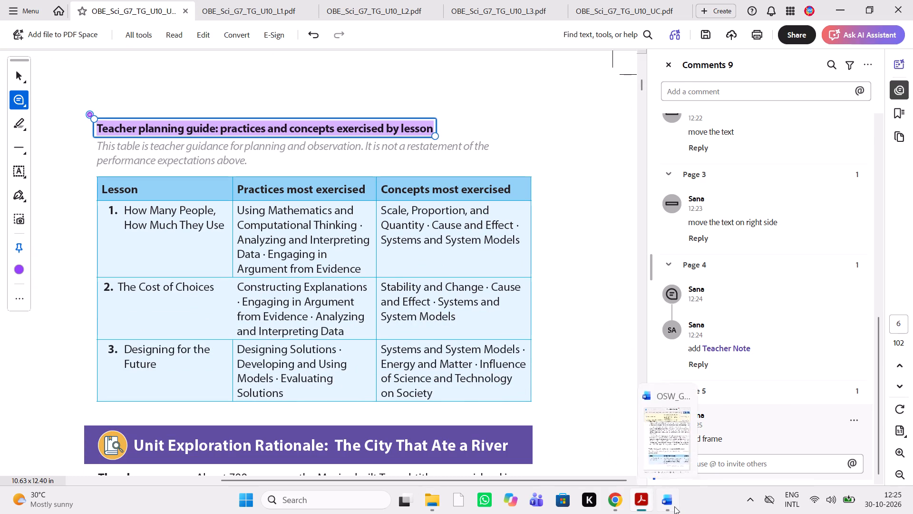
scroll(740, 319, left, 1)
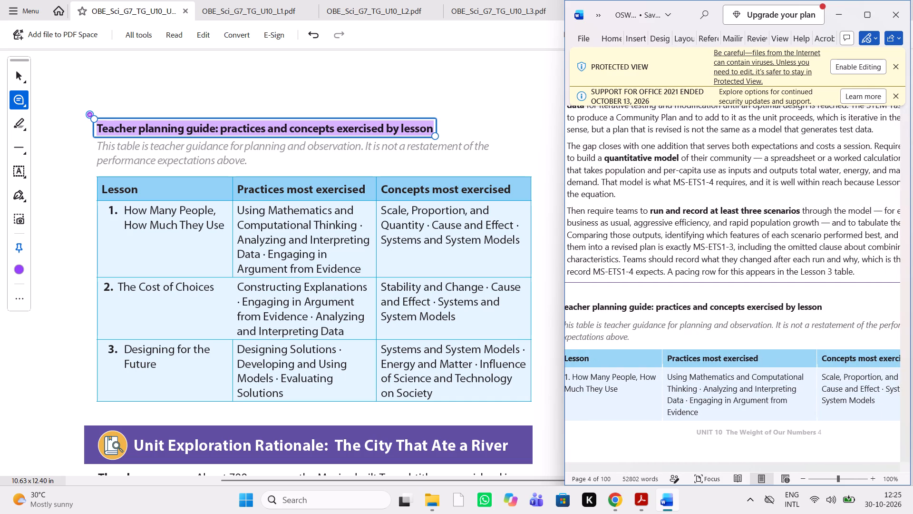
scroll(740, 319, left, 1)
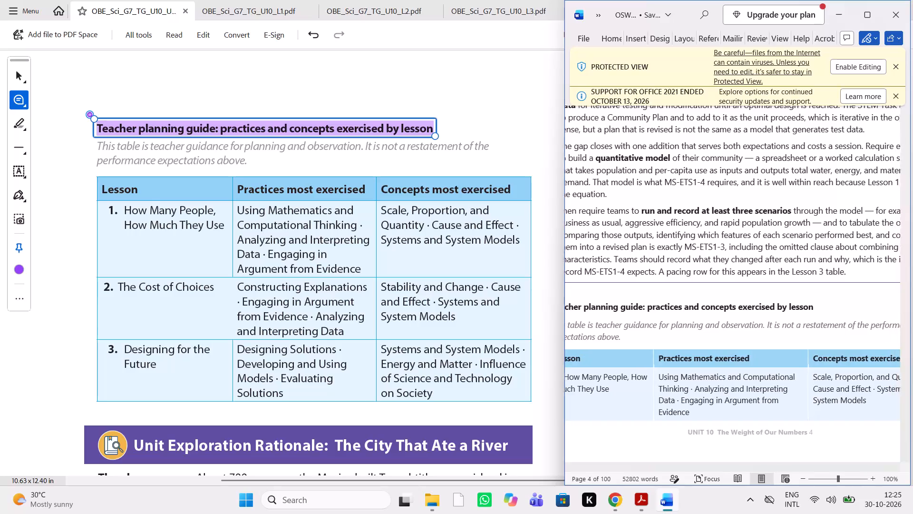
scroll(740, 319, left, 1)
scroll(740, 319, down, 1)
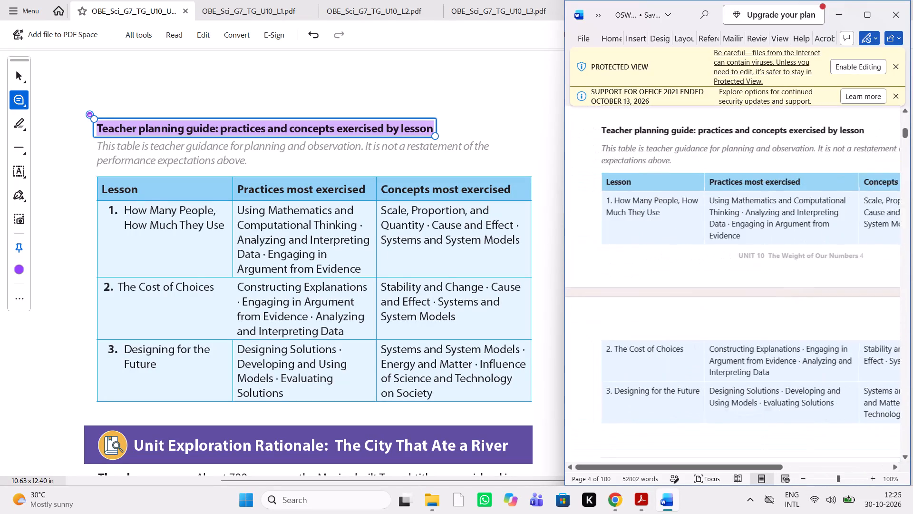
scroll(740, 319, down, 1)
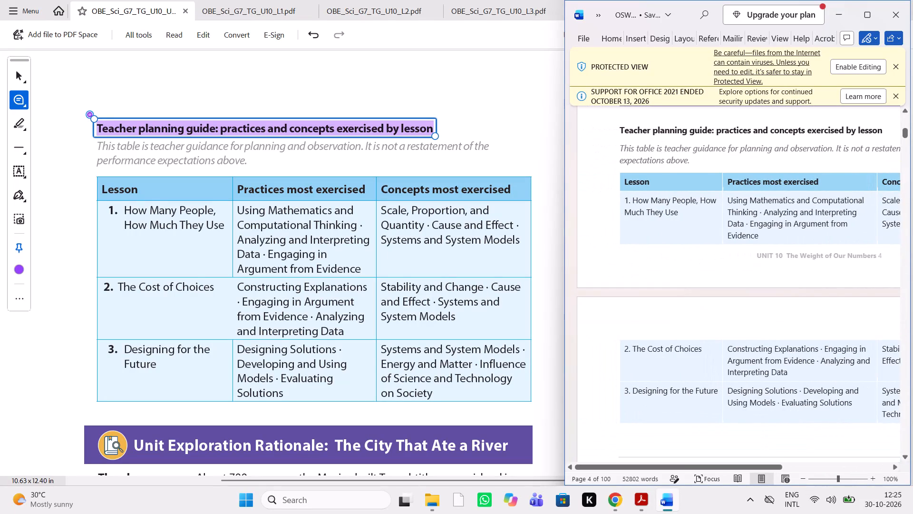
scroll(740, 319, left, 1)
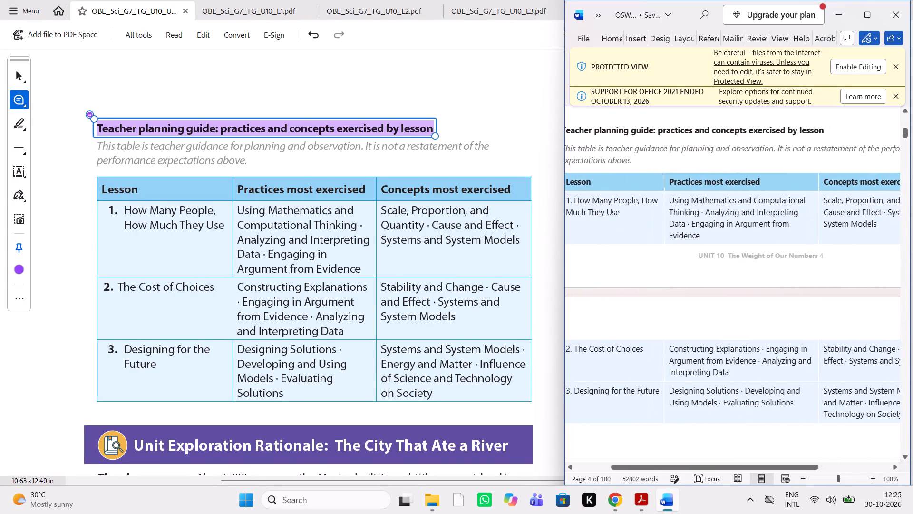
scroll(740, 319, left, 1)
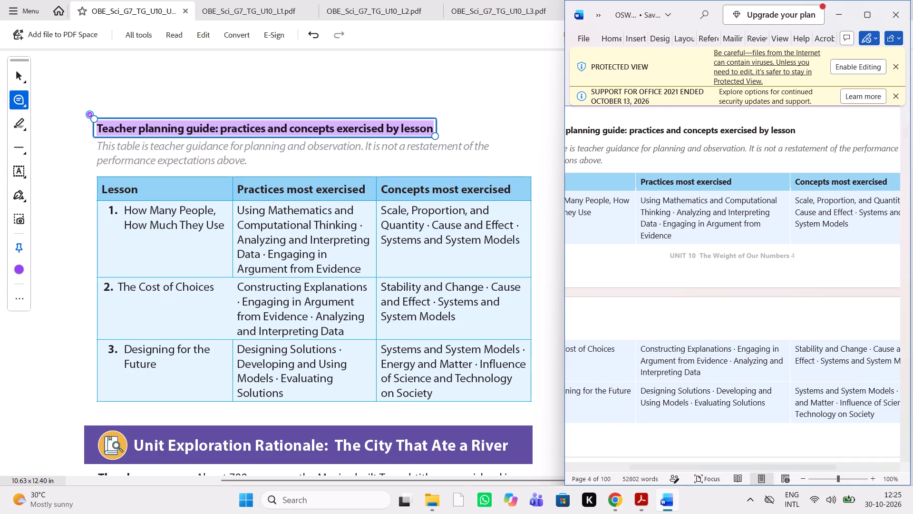
scroll(740, 319, left, 1)
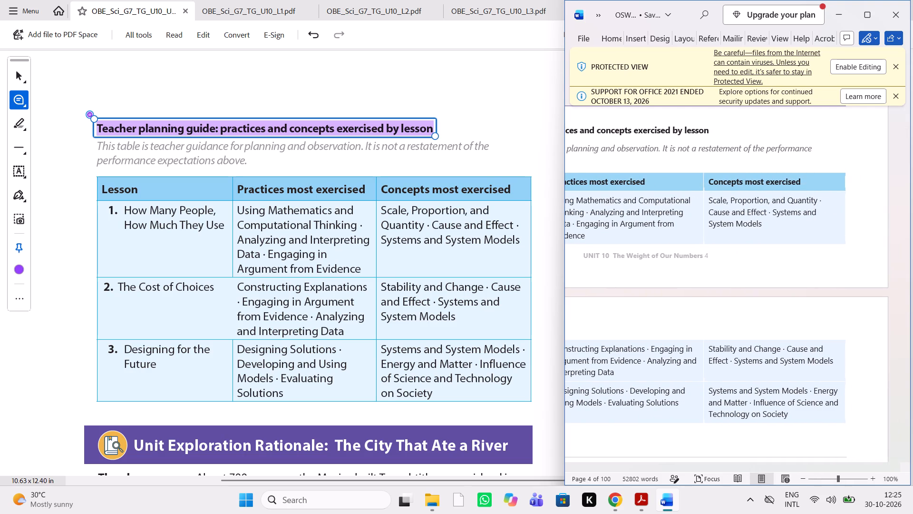
Compare the Unit Exploration Rationale heading "The City That Ate a River" and "The phenomenon" paragraph in the PDF with the Word manuscript.
scroll(740, 319, down, 2)
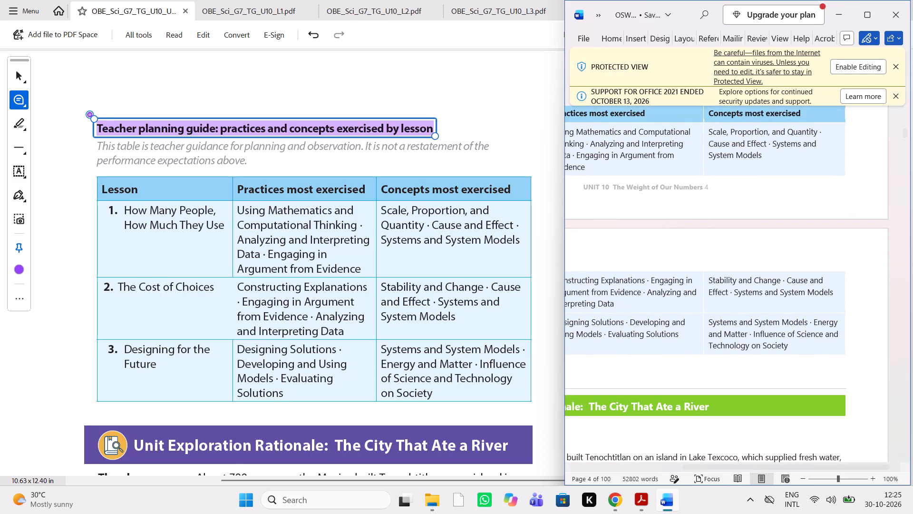
scroll(740, 319, right, 1)
scroll(740, 319, down, 1)
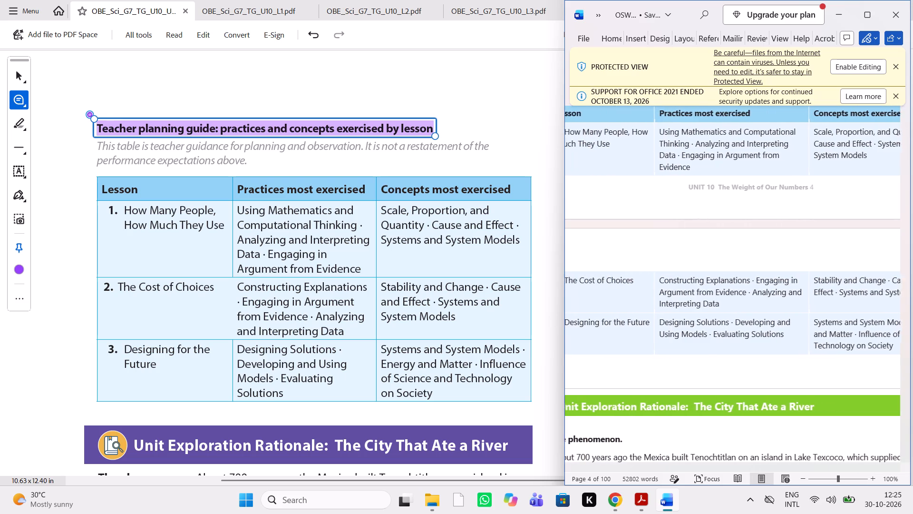
scroll(740, 319, down, 1)
scroll(395, 391, down, 1)
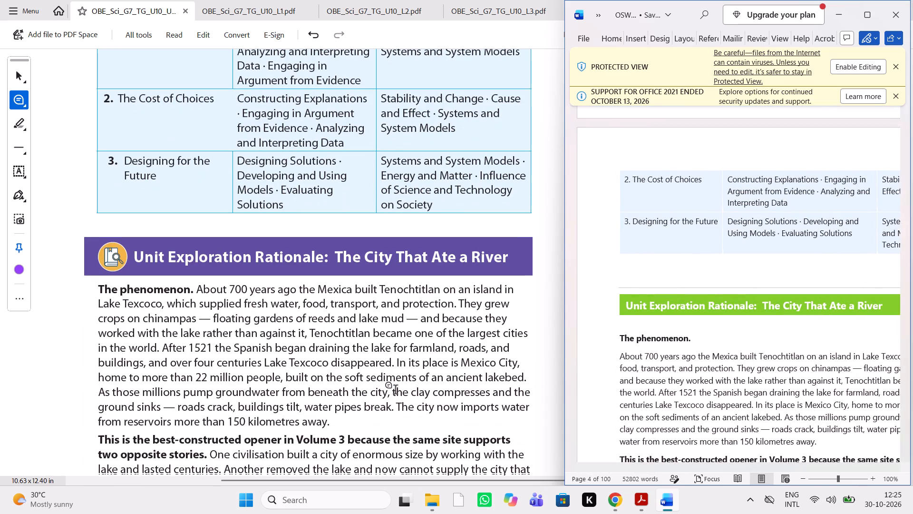
scroll(395, 391, down, 2)
scroll(662, 408, down, 1)
scroll(243, 326, right, 3)
scroll(243, 326, left, 2)
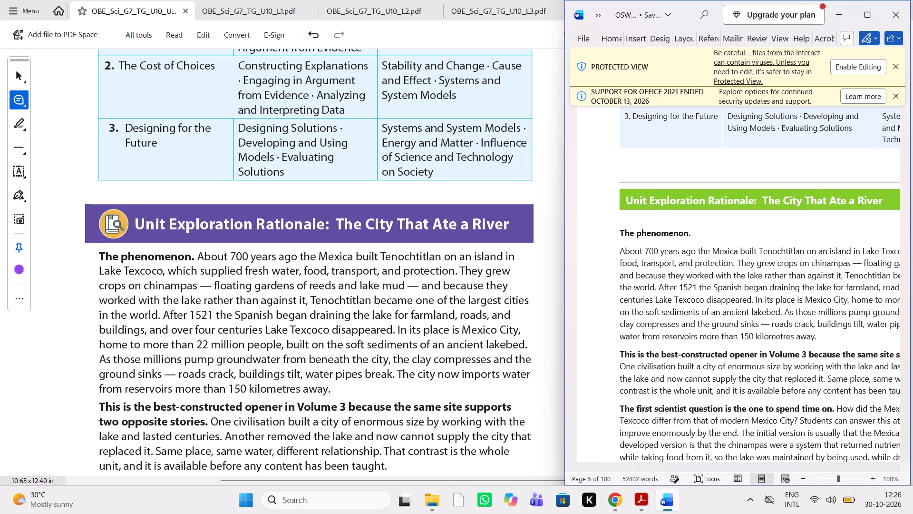
scroll(637, 271, down, 1)
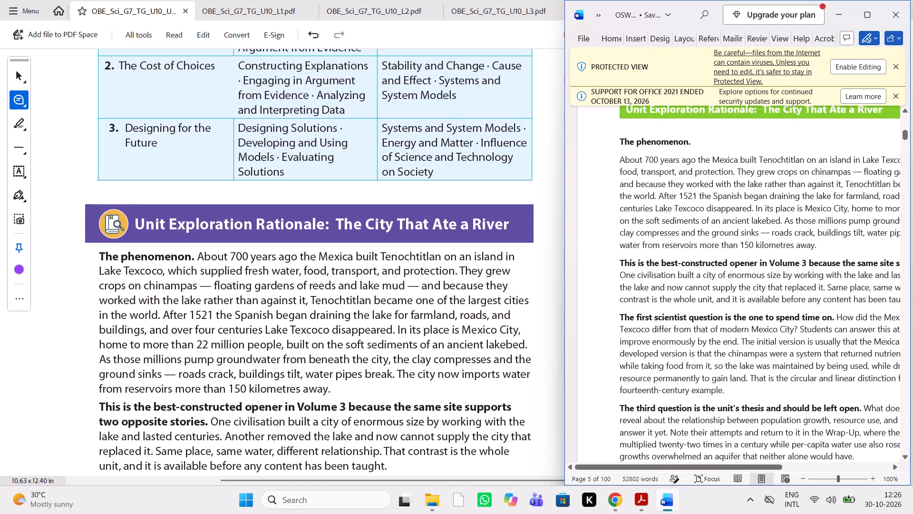
scroll(860, 267, left, 1)
scroll(860, 267, right, 1)
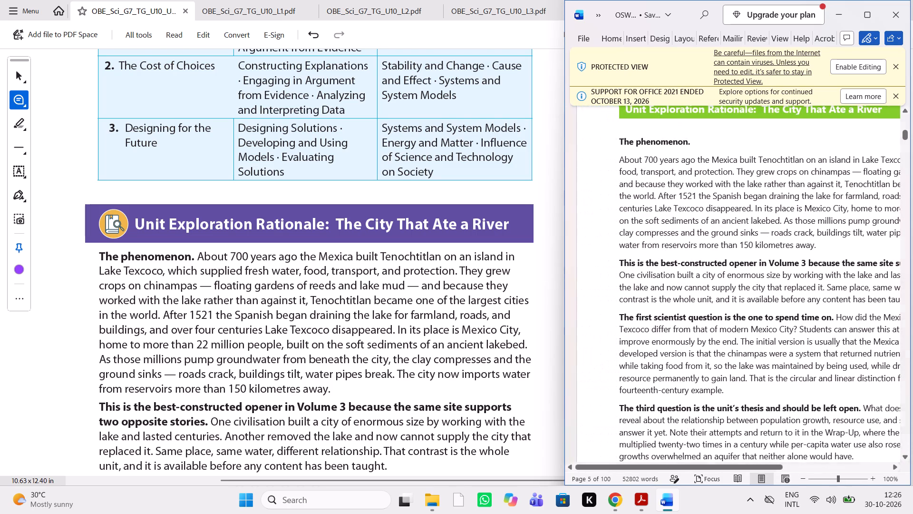
Compare the rationale paragraphs on the best-constructed opener, the first scientist question and the third question with the Word manuscript.
scroll(538, 290, down, 2)
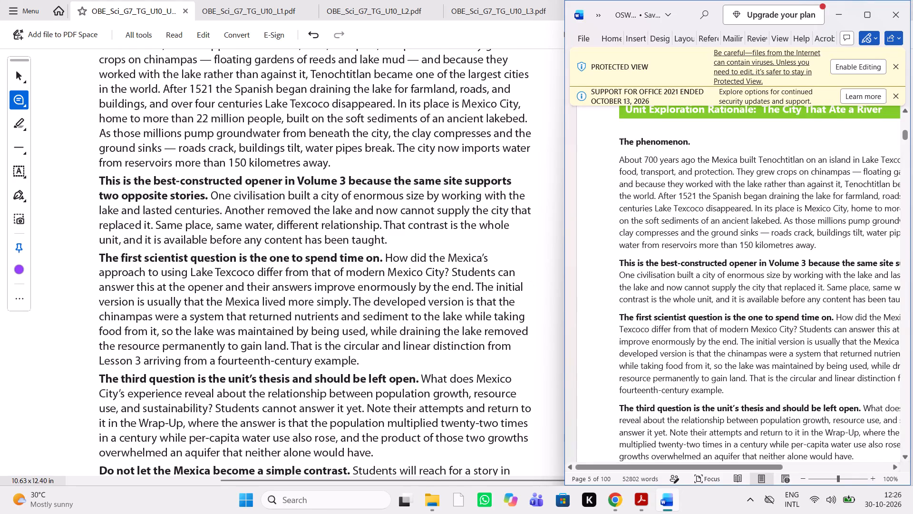
scroll(767, 253, left, 1)
scroll(767, 253, right, 1)
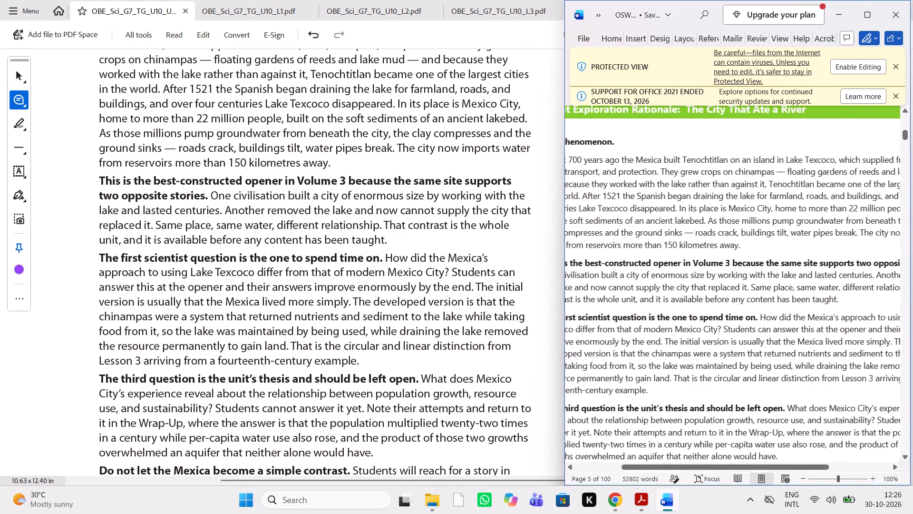
scroll(767, 253, right, 1)
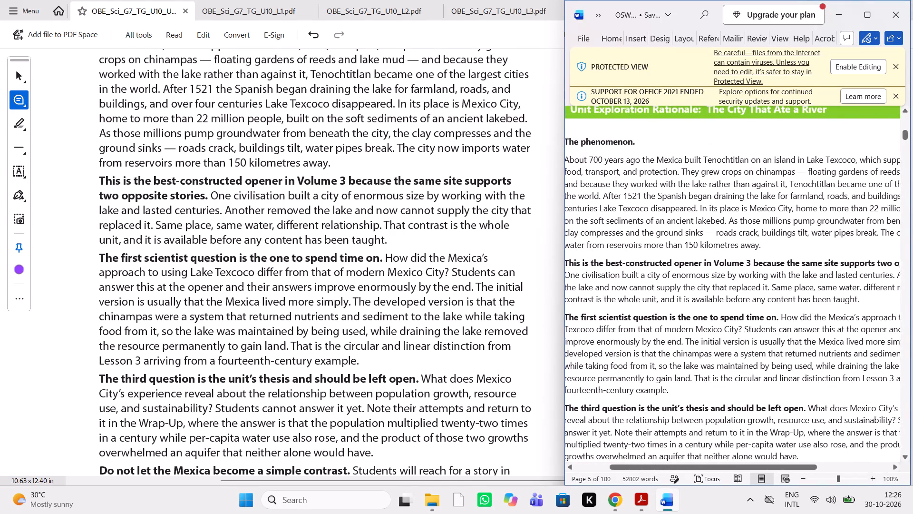
scroll(401, 346, down, 1)
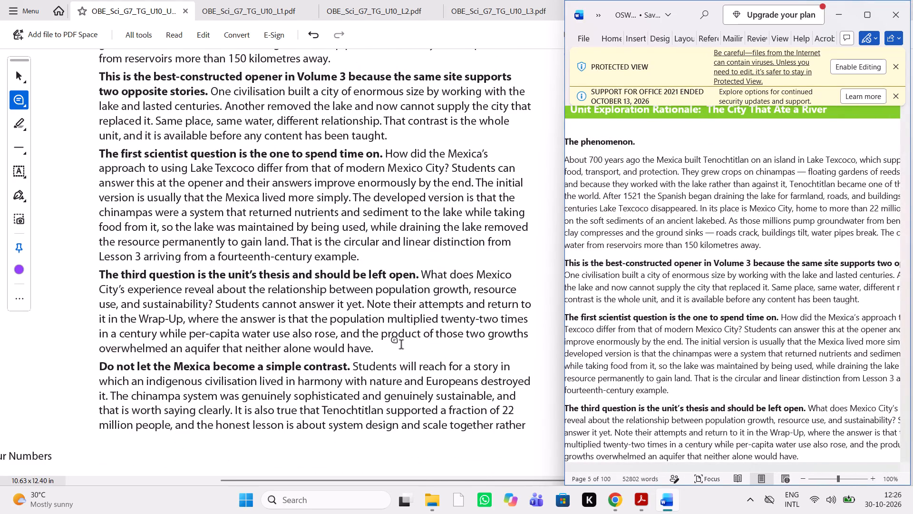
scroll(401, 346, down, 1)
scroll(709, 307, right, 1)
scroll(709, 307, down, 1)
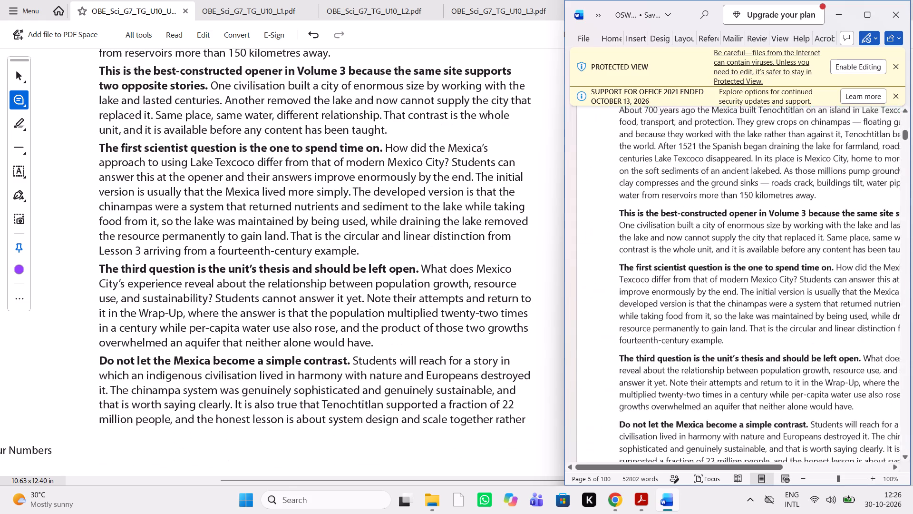
scroll(709, 307, down, 1)
scroll(709, 307, left, 1)
scroll(709, 307, right, 1)
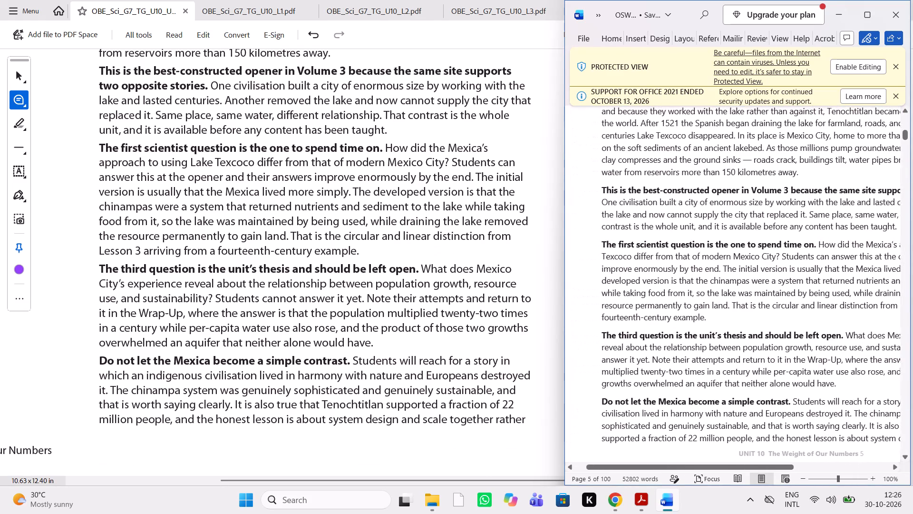
Compare the paragraph "Do not let the Mexica become a simple contrast" and its page break in the PDF with the Word manuscript.
scroll(709, 307, up, 1)
scroll(709, 307, left, 2)
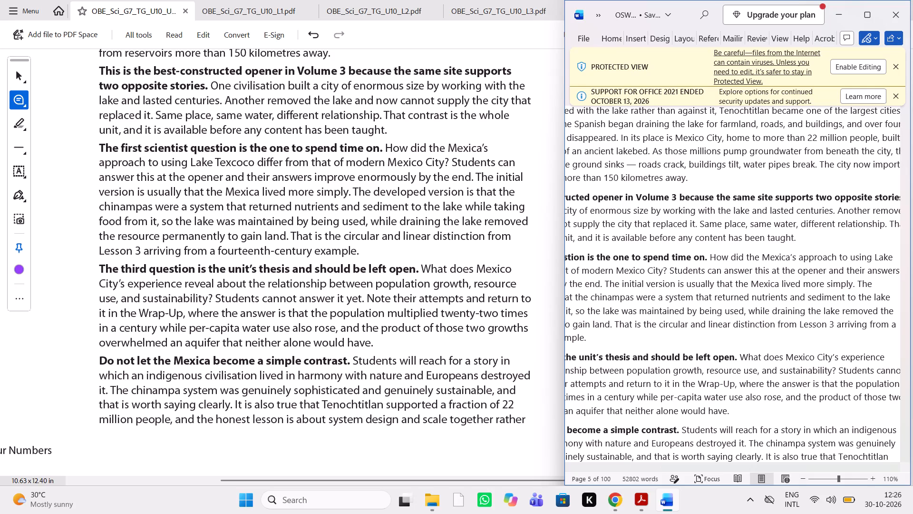
scroll(709, 307, right, 2)
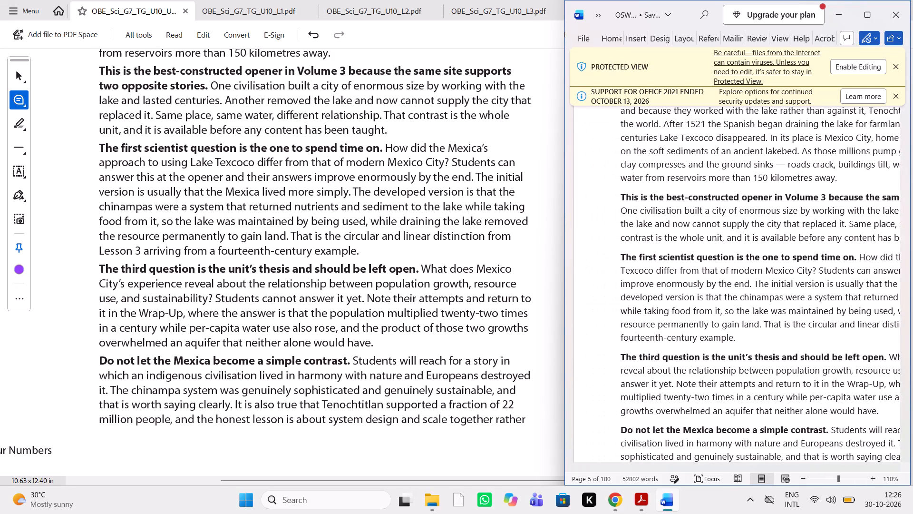
scroll(709, 307, left, 1)
scroll(709, 307, down, 1)
scroll(709, 307, right, 1)
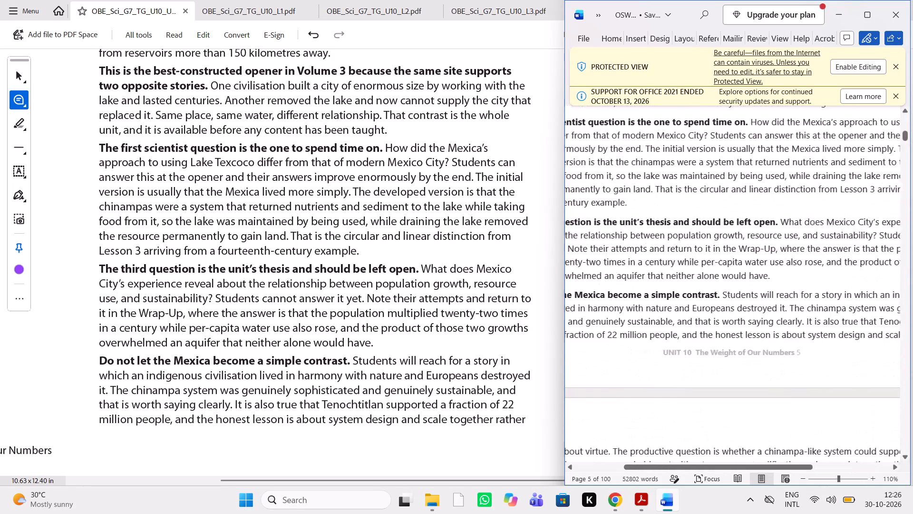
scroll(709, 307, right, 1)
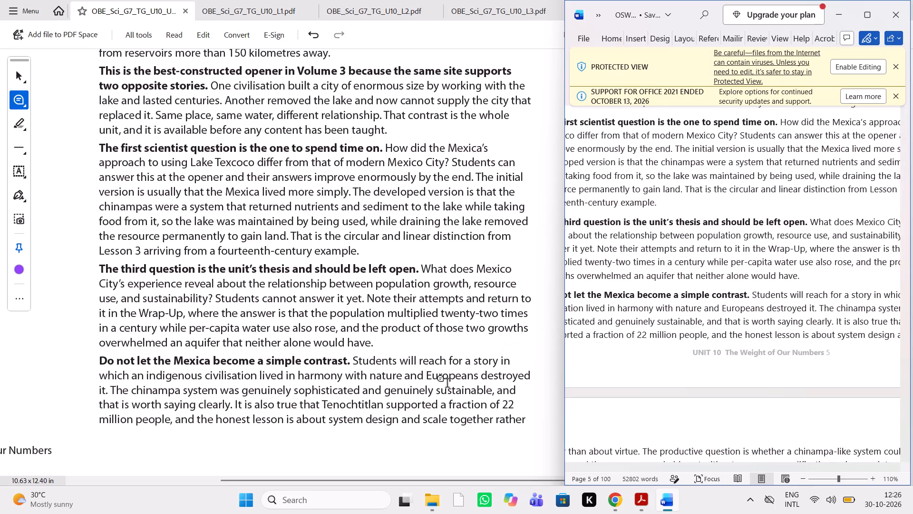
scroll(447, 384, down, 1)
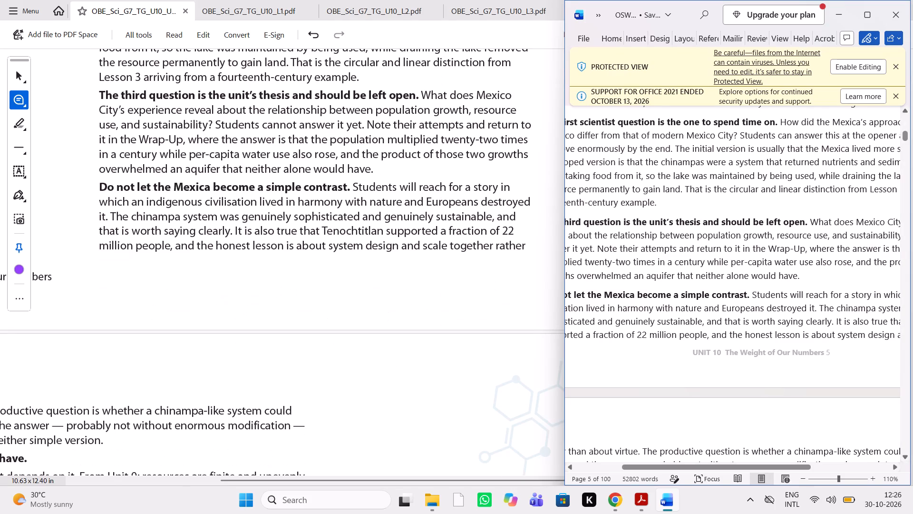
scroll(754, 323, right, 1)
scroll(754, 323, left, 2)
scroll(754, 323, right, 1)
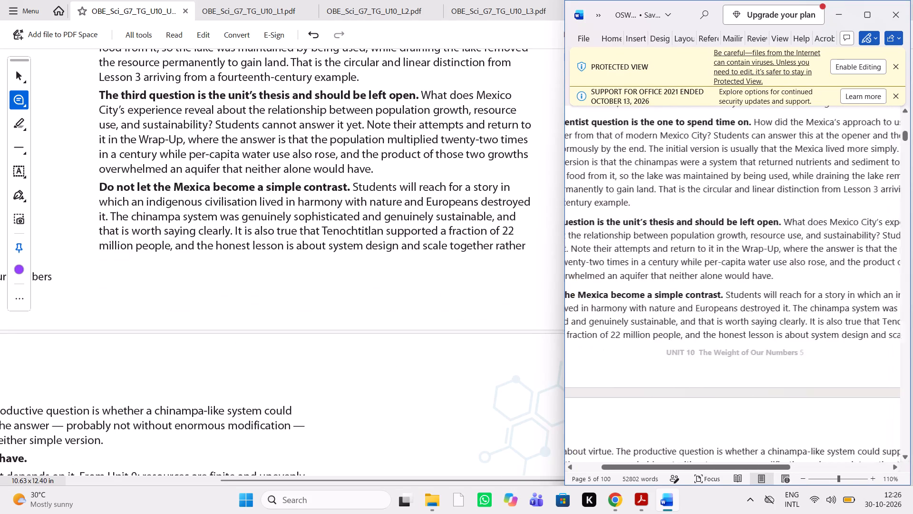
scroll(754, 323, right, 1)
scroll(754, 323, left, 1)
scroll(754, 323, down, 1)
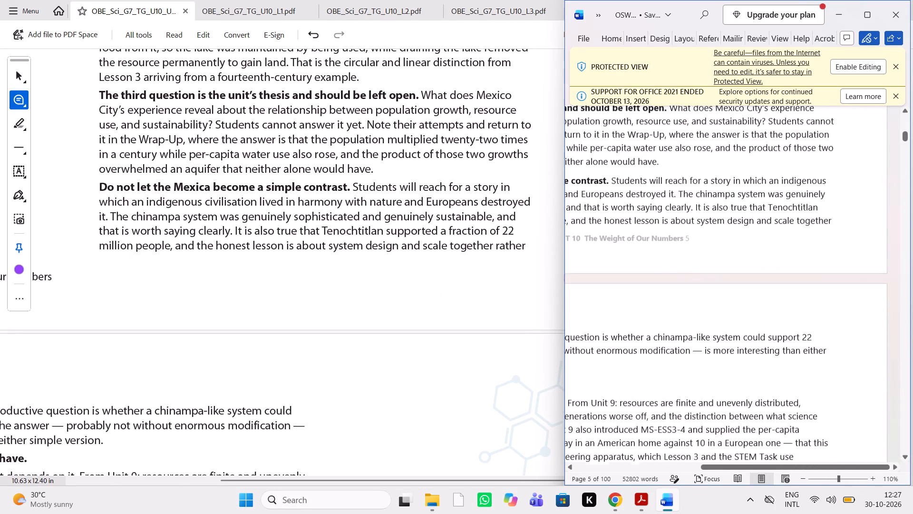
scroll(754, 323, down, 1)
scroll(754, 323, right, 1)
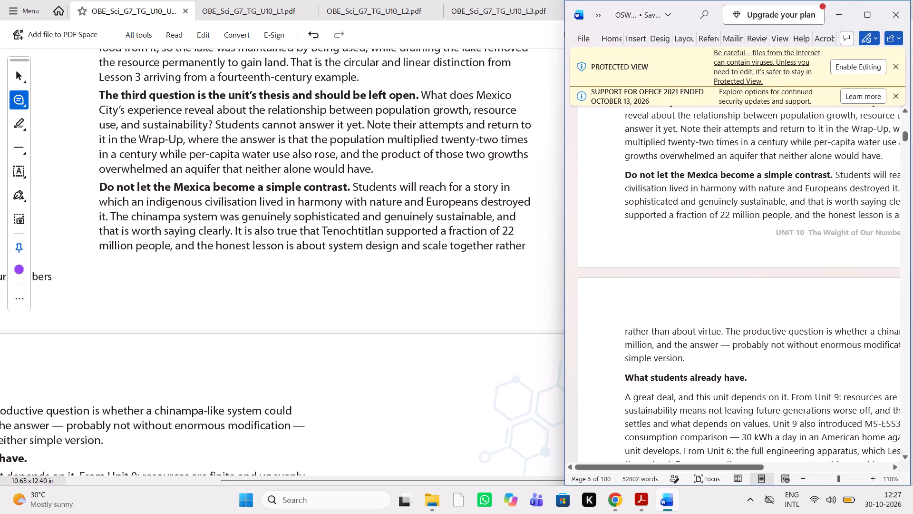
Compare the PDF's page-top continuation and the section "What students already have" with the Word manuscript.
scroll(427, 375, down, 1)
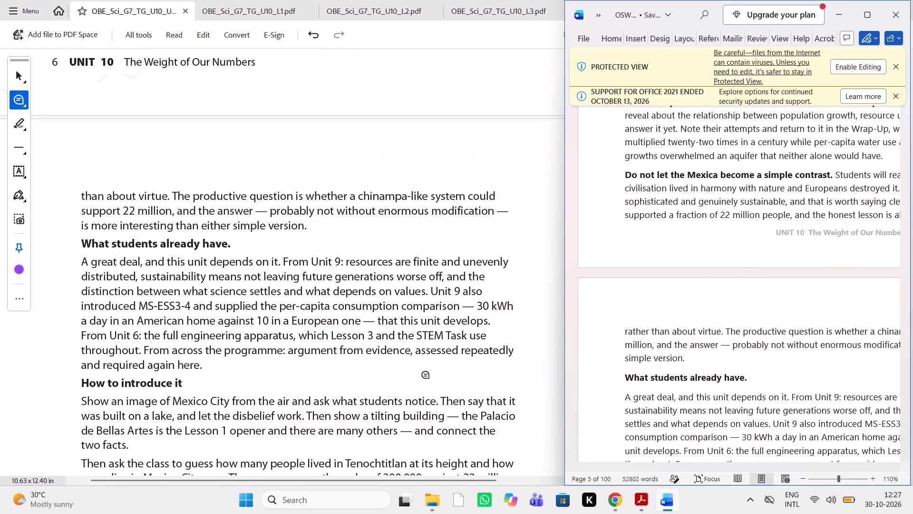
scroll(723, 333, down, 2)
scroll(723, 333, up, 1)
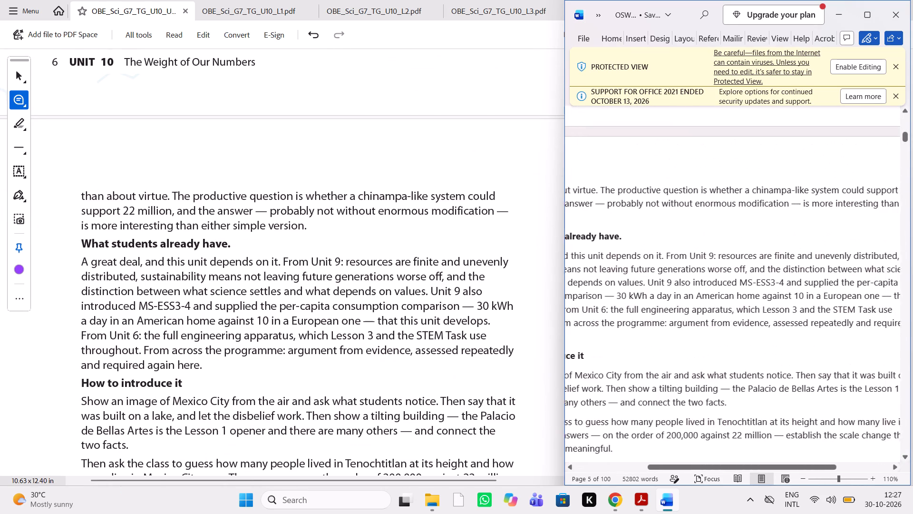
scroll(723, 333, down, 1)
scroll(723, 333, left, 1)
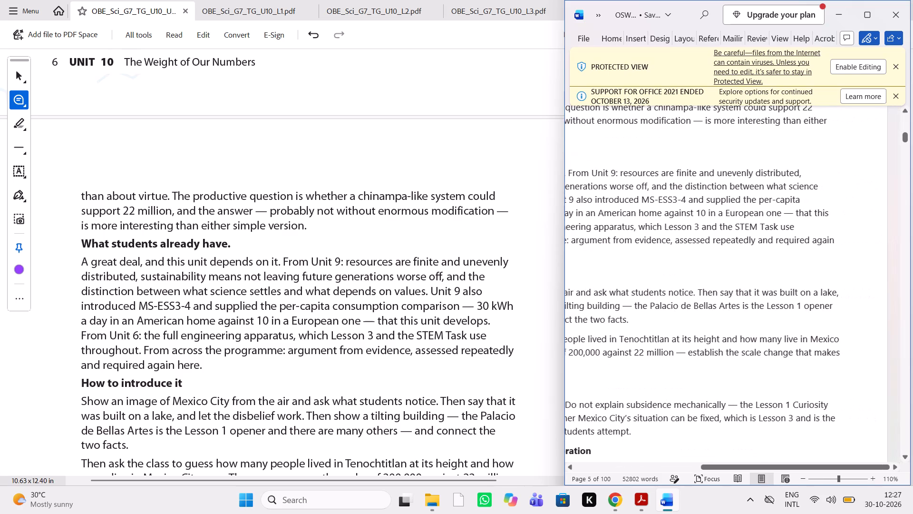
scroll(723, 333, right, 3)
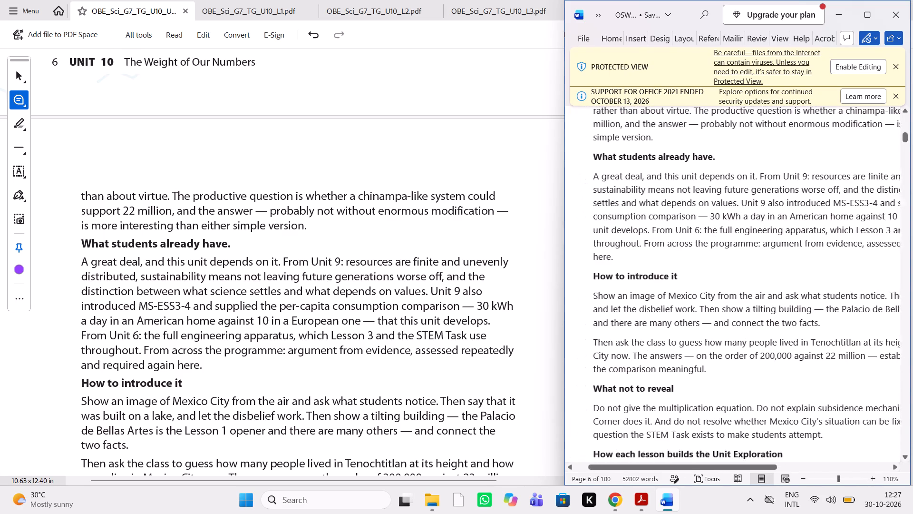
scroll(723, 333, right, 1)
scroll(723, 333, left, 1)
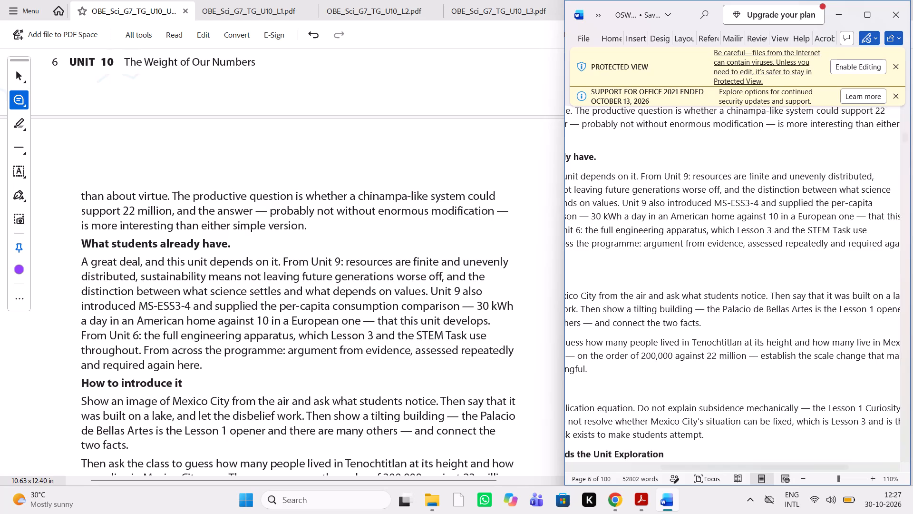
scroll(723, 333, left, 1)
scroll(723, 333, right, 2)
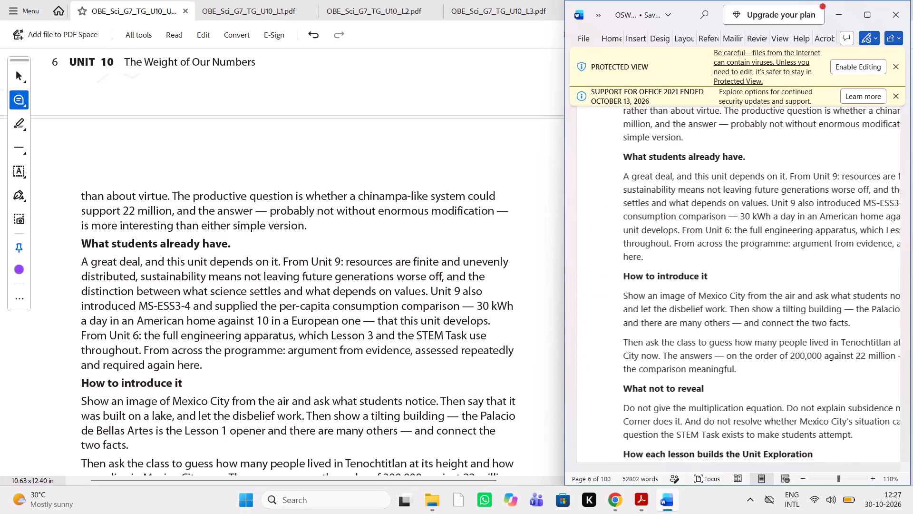
scroll(723, 333, down, 2)
scroll(723, 333, up, 1)
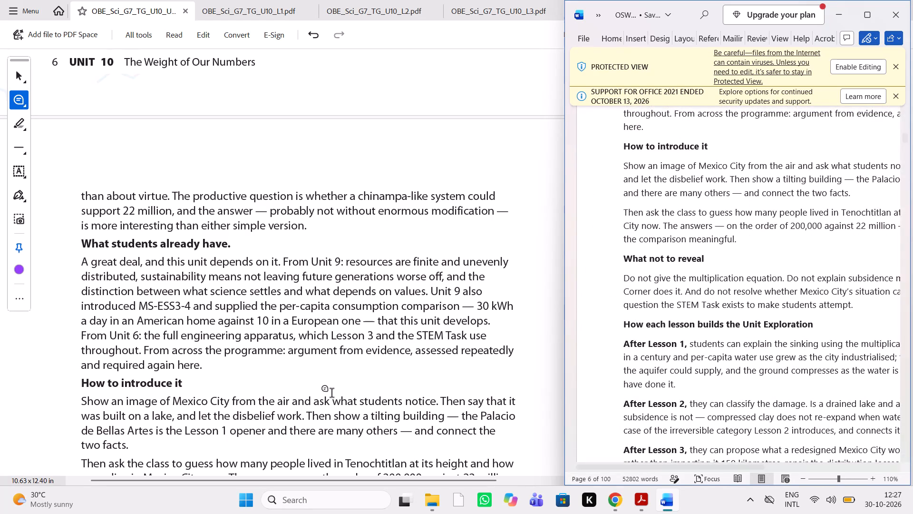
Compare the "How to introduce it" and "What not to reveal" sections in the PDF with the Word manuscript.
scroll(331, 394, down, 1)
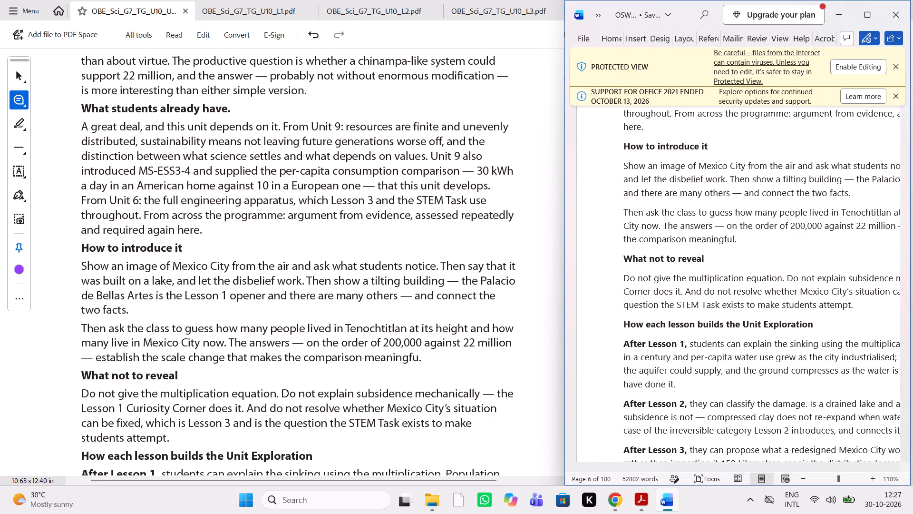
scroll(671, 356, up, 1)
scroll(671, 356, down, 1)
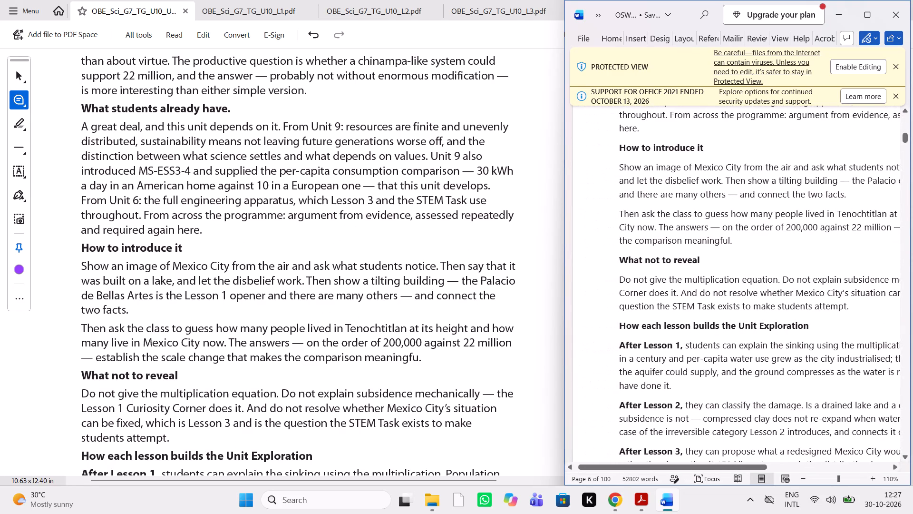
scroll(321, 394, down, 1)
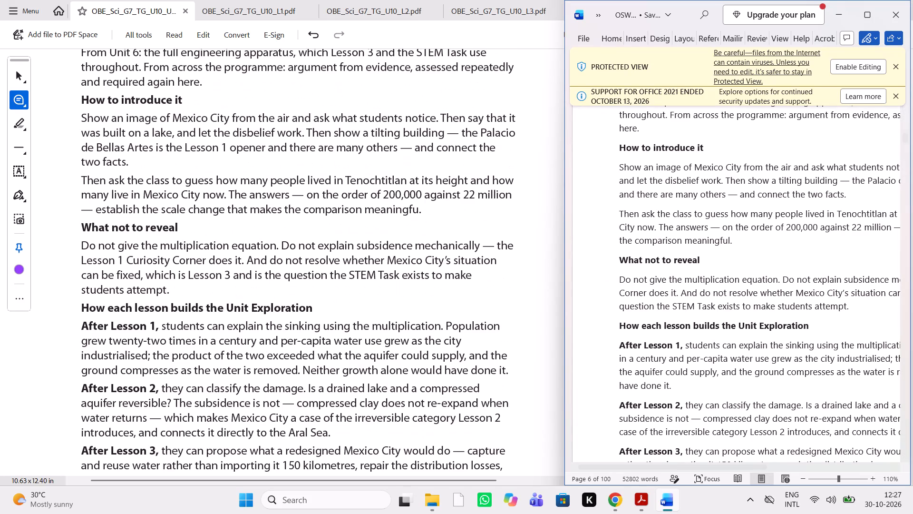
scroll(382, 316, down, 1)
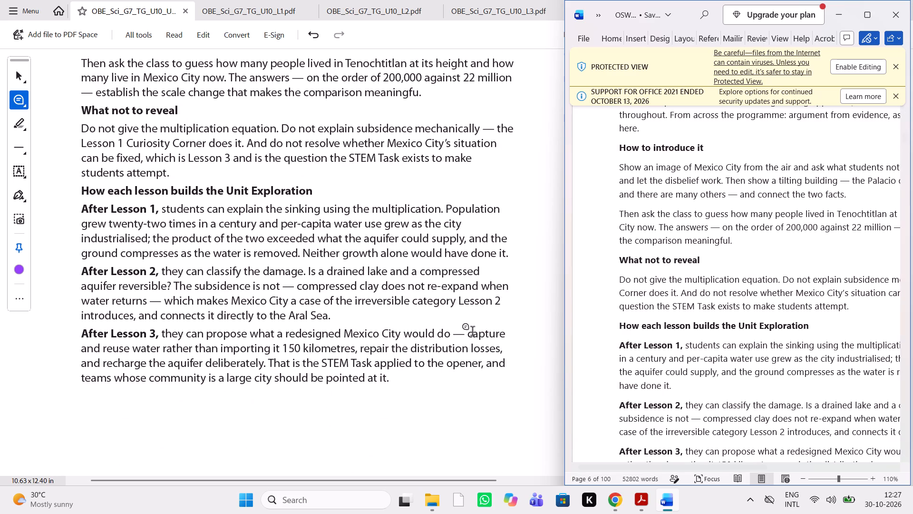
Compare the "How each lesson builds the Unit Exploration" paragraphs for Lessons 1 to 3 in the PDF with the Word manuscript.
scroll(472, 332, up, 8)
scroll(472, 332, down, 1)
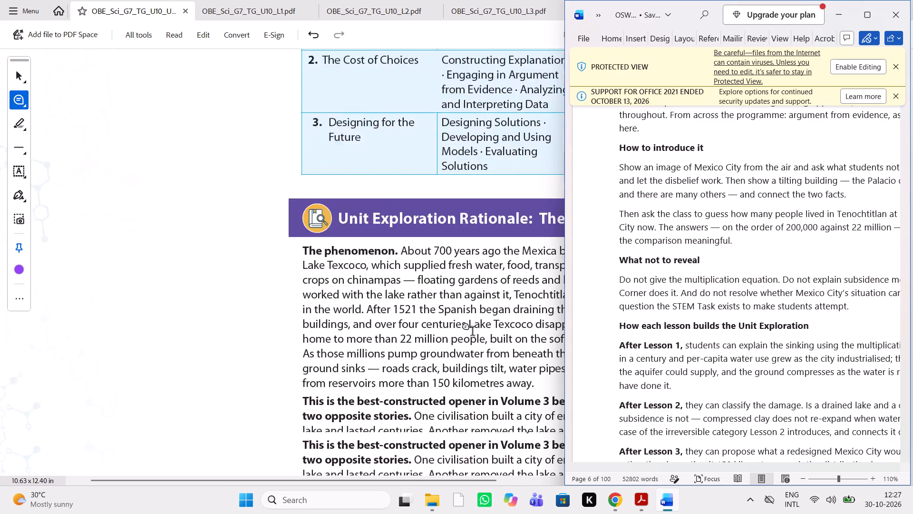
scroll(472, 332, down, 9)
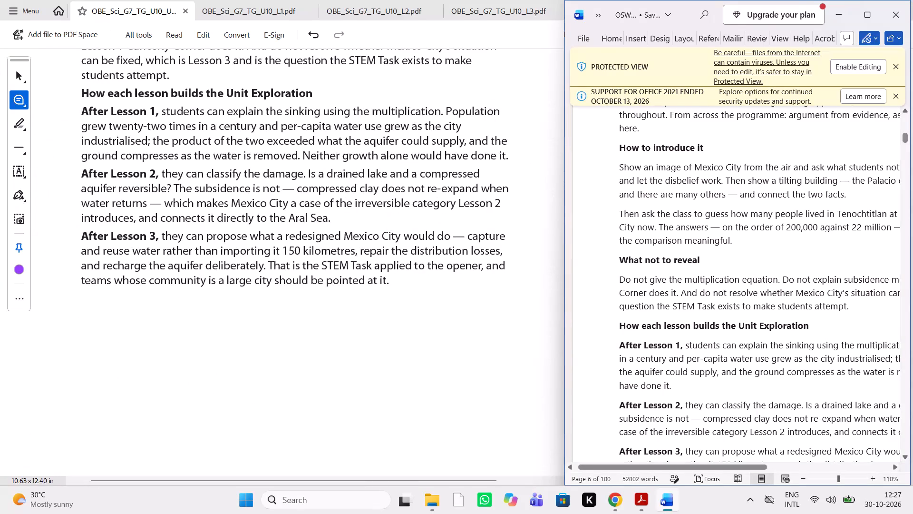
scroll(801, 295, down, 1)
scroll(801, 295, left, 1)
scroll(801, 295, right, 1)
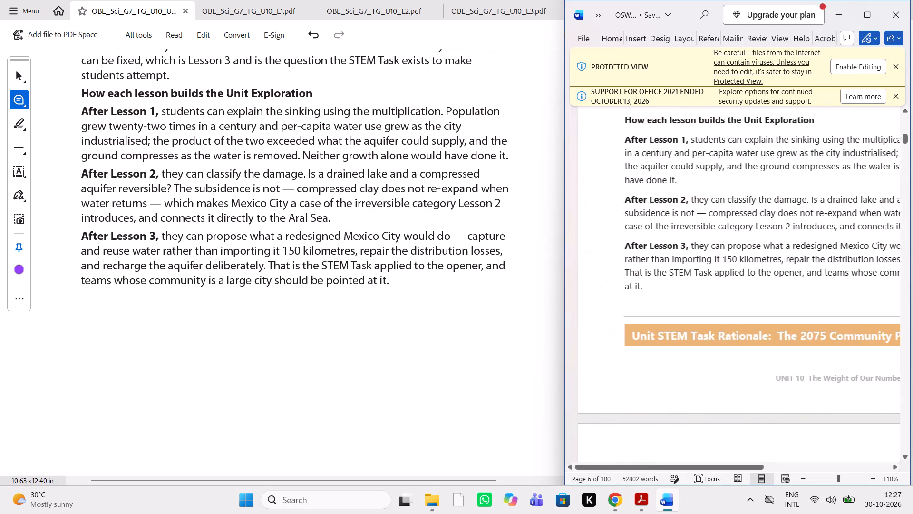
scroll(801, 295, up, 1)
scroll(801, 295, left, 1)
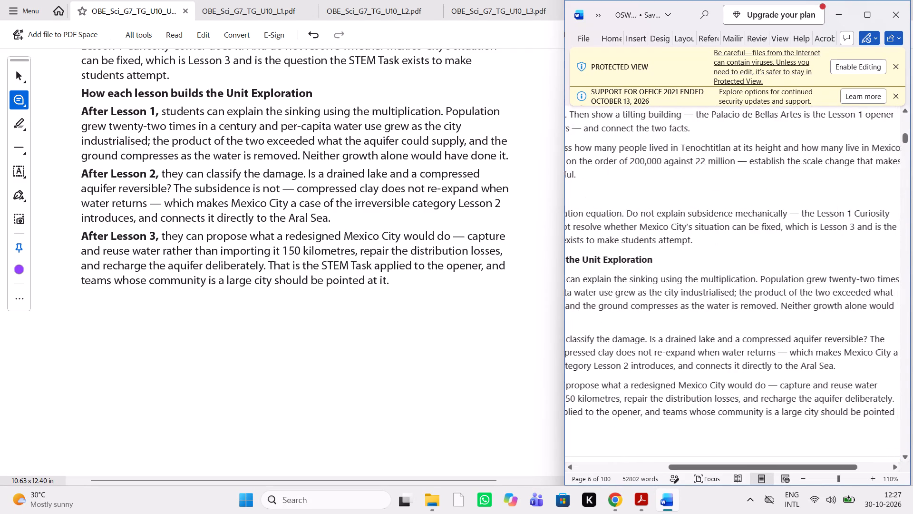
scroll(801, 295, left, 1)
scroll(801, 295, right, 1)
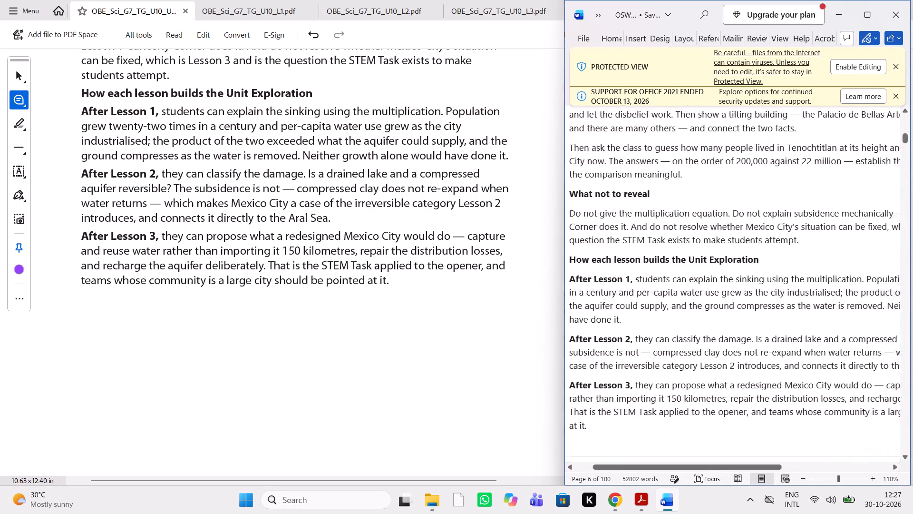
scroll(801, 295, right, 1)
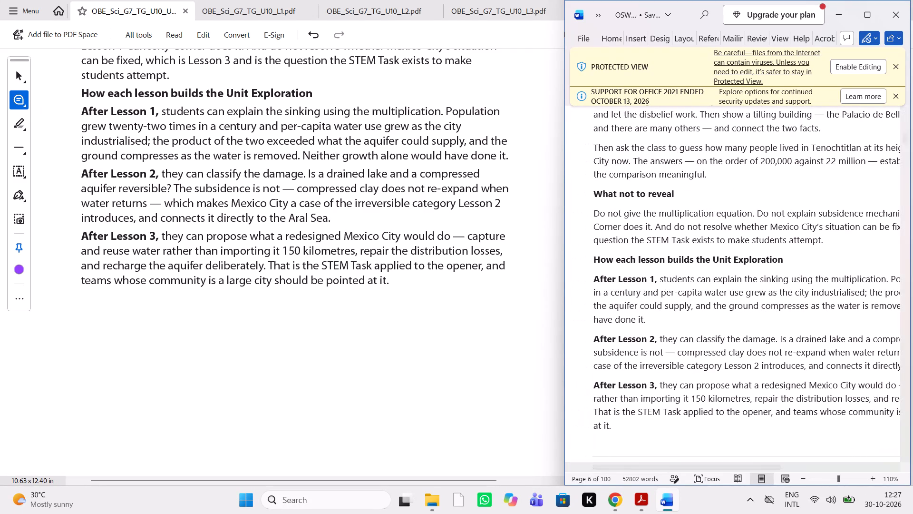
scroll(801, 295, left, 1)
scroll(801, 295, down, 1)
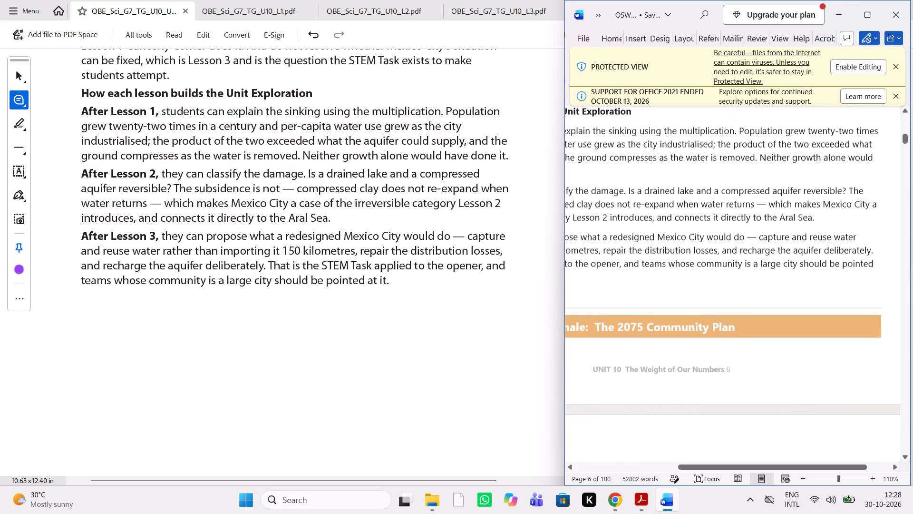
scroll(689, 277, right, 1)
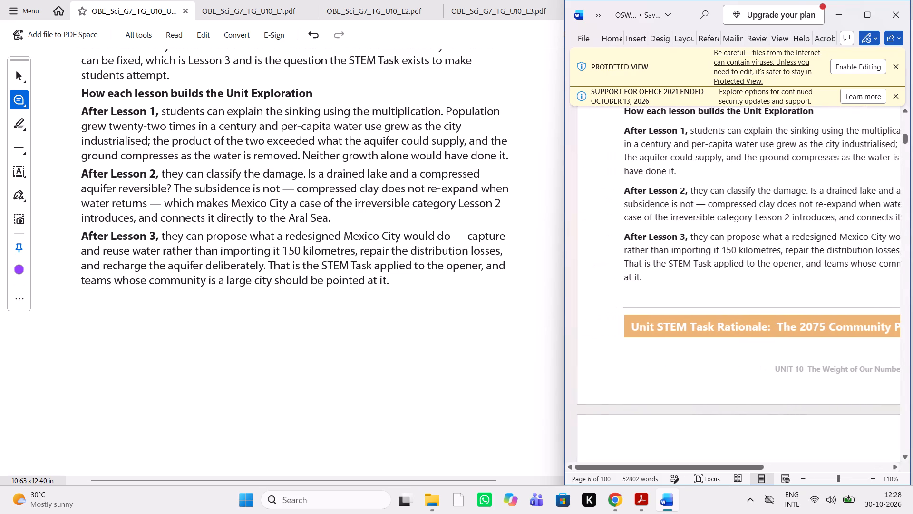
scroll(689, 277, up, 1)
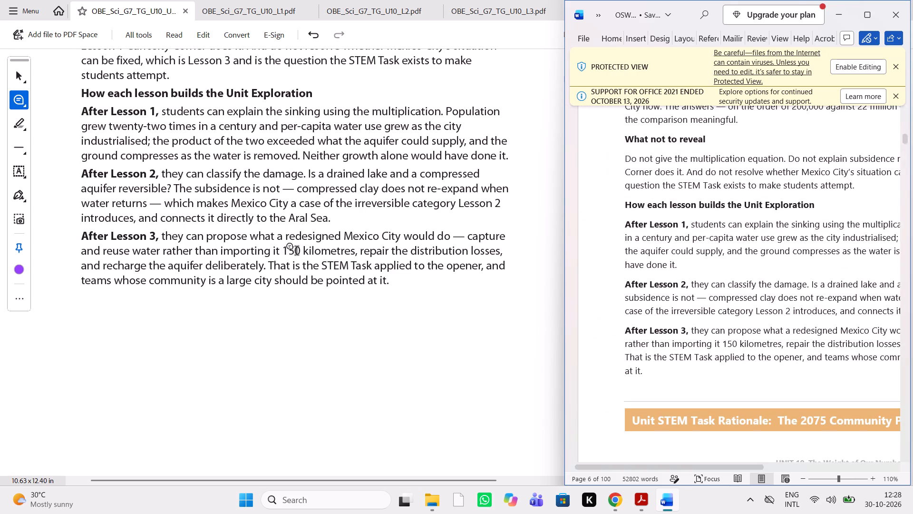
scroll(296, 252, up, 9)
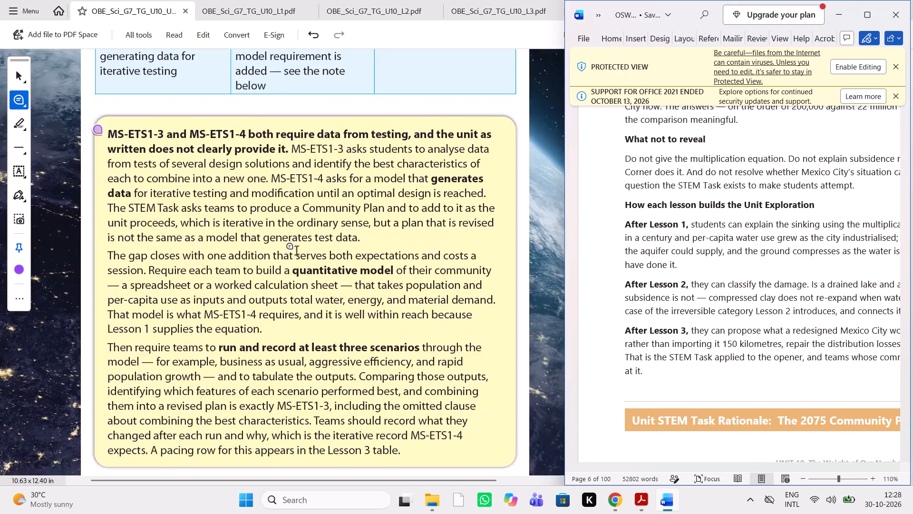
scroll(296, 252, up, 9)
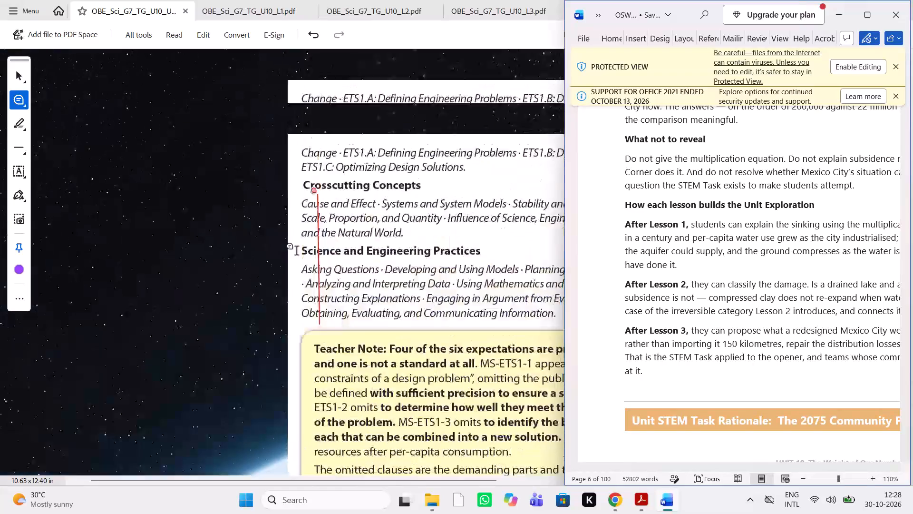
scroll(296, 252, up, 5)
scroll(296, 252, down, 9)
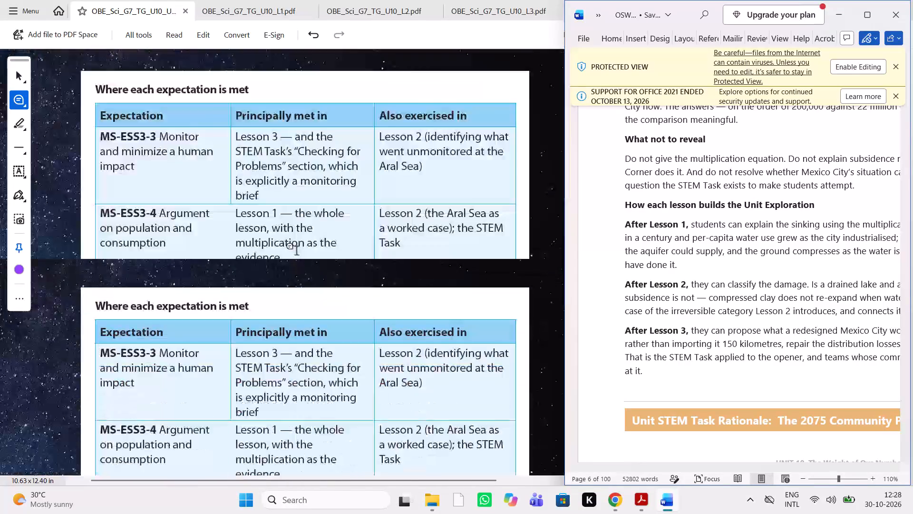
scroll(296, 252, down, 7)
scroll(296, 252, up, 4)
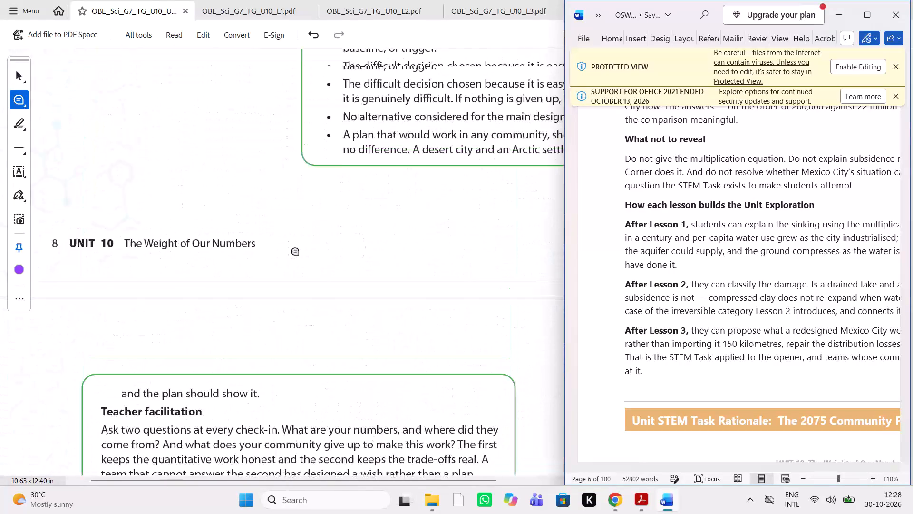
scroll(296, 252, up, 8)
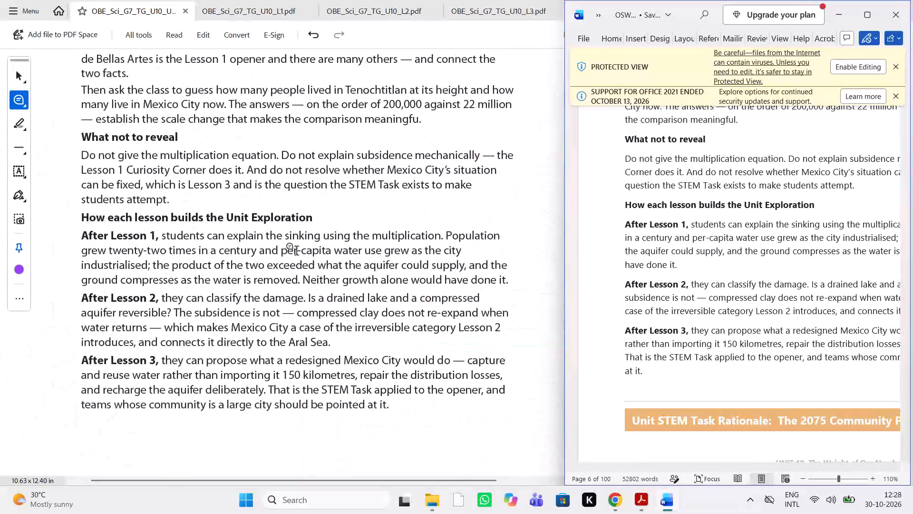
Compare the heading "Unit STEM Task Rationale: The 2075 Community Plan" and its first two paragraphs in the PDF with the Word manuscript.
scroll(296, 252, down, 3)
scroll(296, 252, left, 1)
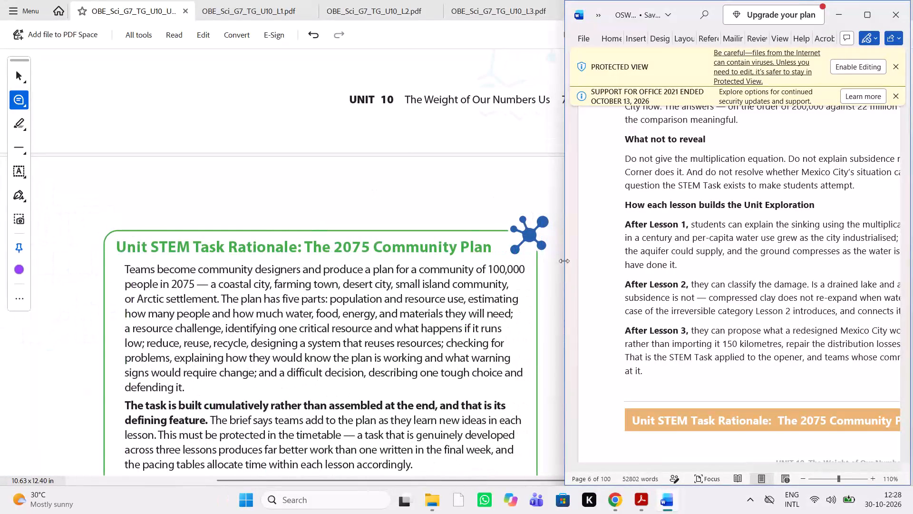
scroll(701, 320, down, 2)
scroll(701, 320, up, 2)
scroll(701, 320, right, 1)
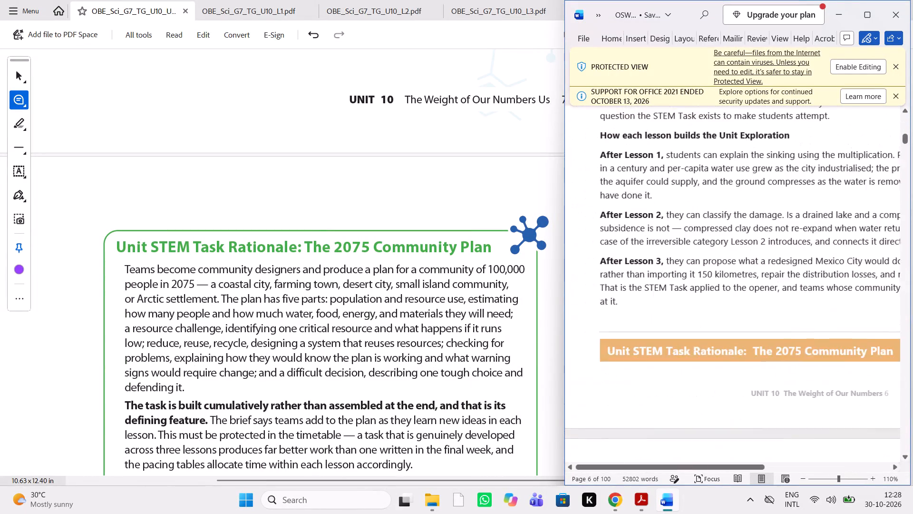
scroll(701, 320, right, 1)
scroll(701, 320, down, 2)
scroll(701, 320, left, 1)
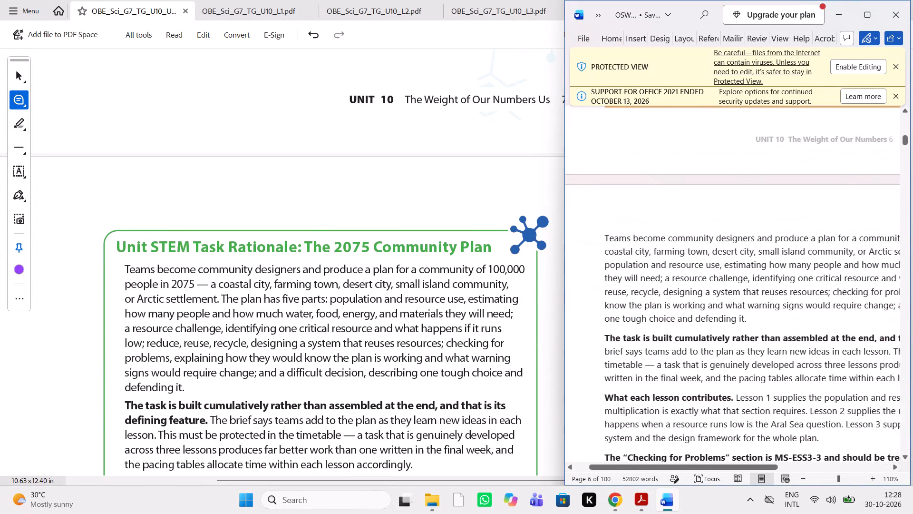
scroll(701, 320, down, 1)
scroll(695, 316, up, 1)
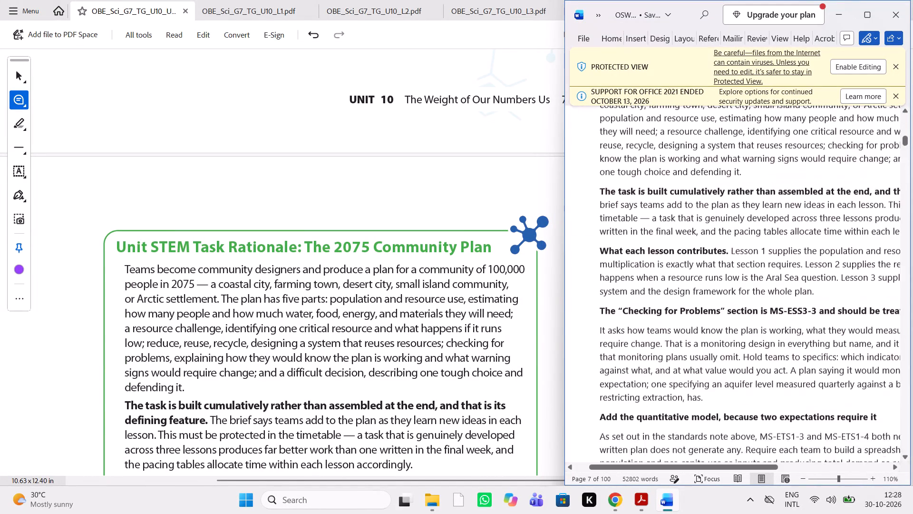
scroll(695, 316, up, 1)
scroll(379, 326, down, 1)
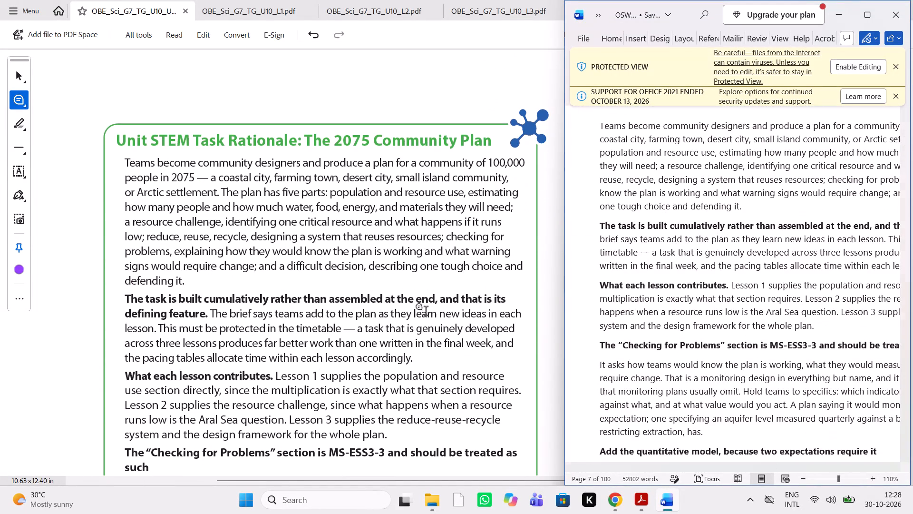
scroll(646, 327, left, 1)
scroll(646, 327, right, 1)
scroll(646, 327, down, 1)
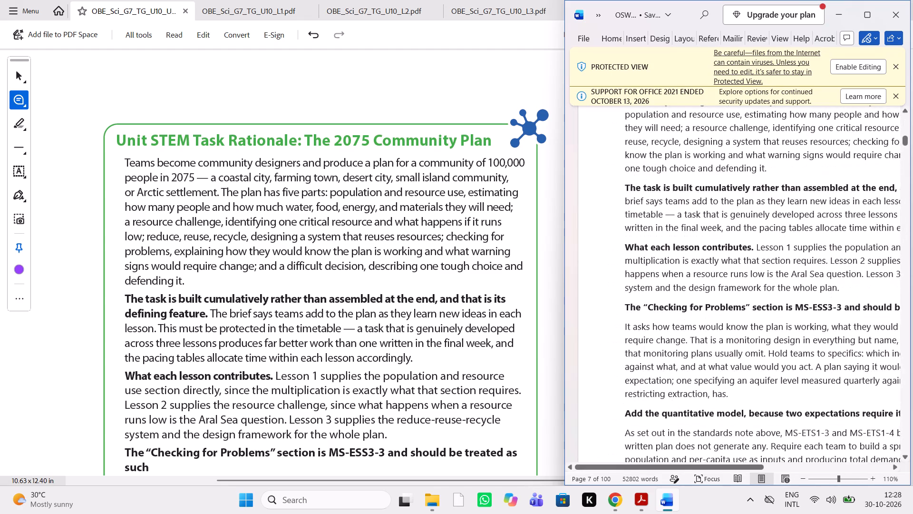
Compare the "What each lesson contributes" paragraph and the "Checking for Problems" section in the PDF with the Word manuscript.
scroll(386, 391, down, 1)
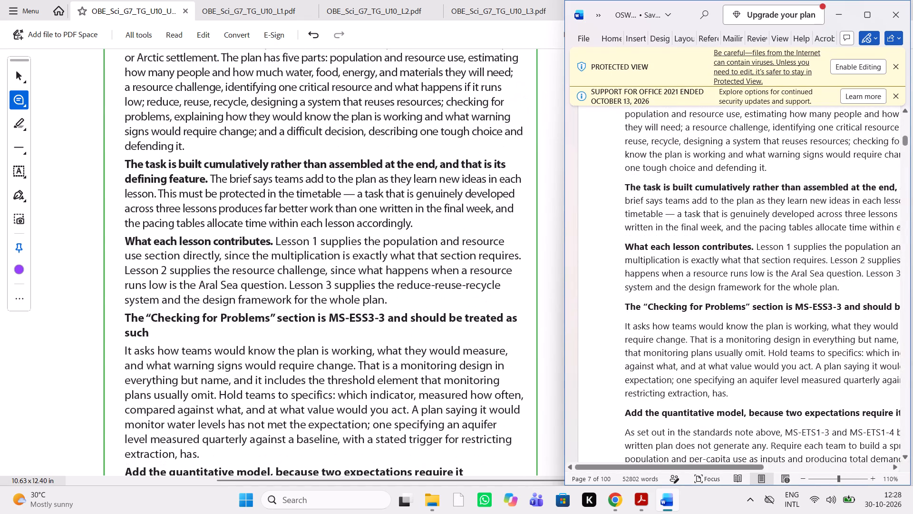
scroll(721, 296, left, 1)
scroll(721, 296, down, 1)
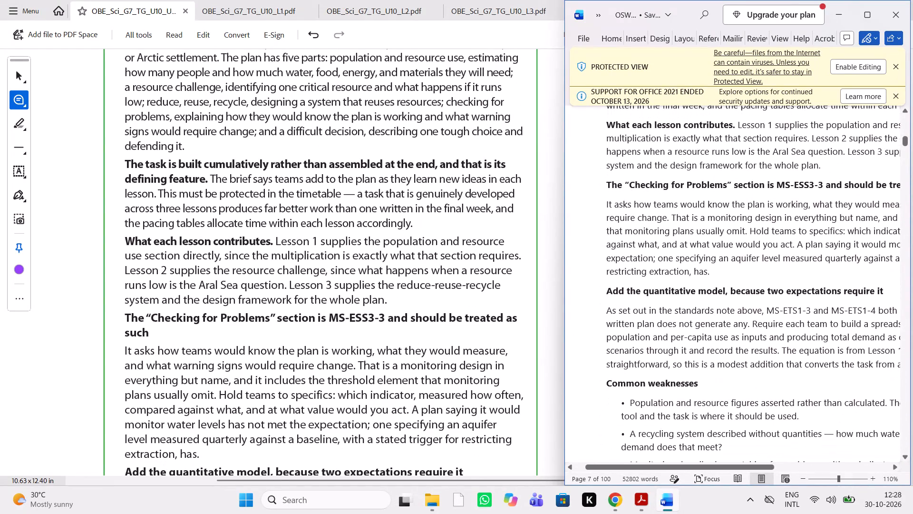
scroll(749, 283, left, 1)
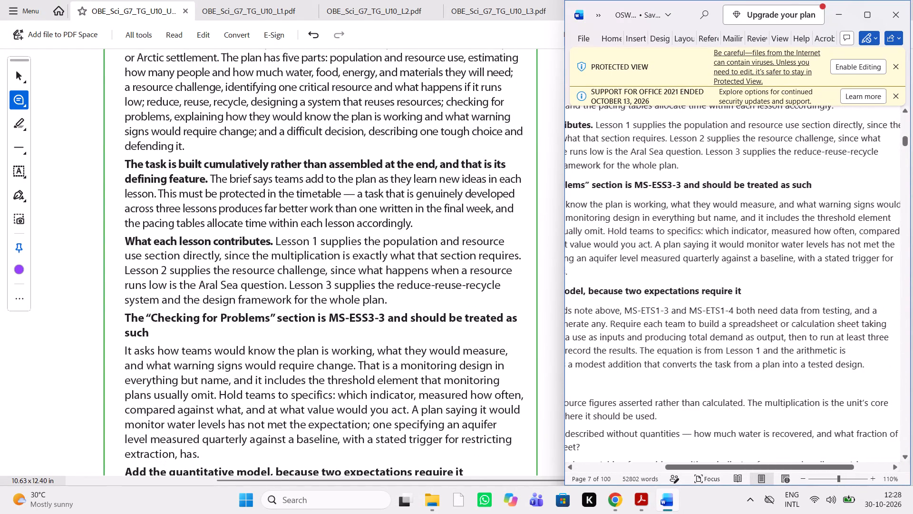
scroll(749, 283, right, 1)
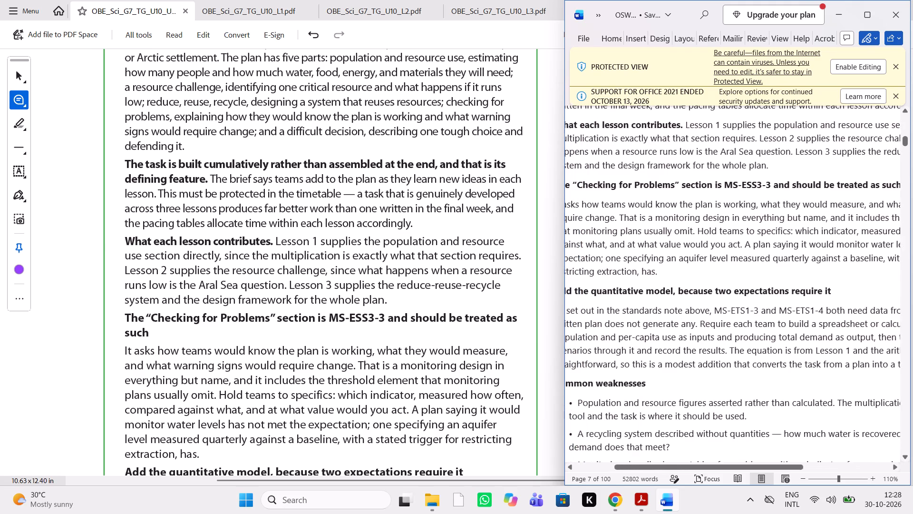
Compare the section "Add the quantitative model, because two expectations require it" in the PDF with the Word manuscript.
scroll(397, 334, down, 1)
scroll(670, 302, right, 1)
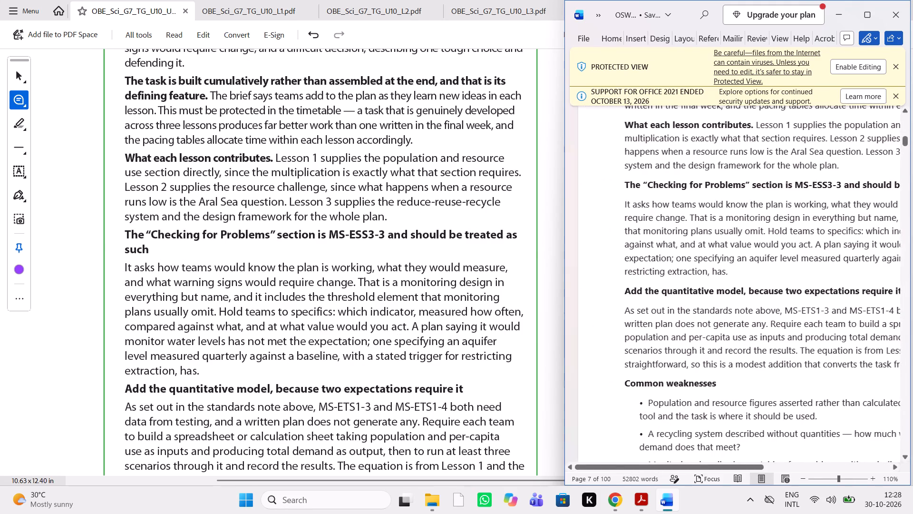
scroll(330, 356, down, 1)
scroll(690, 281, left, 1)
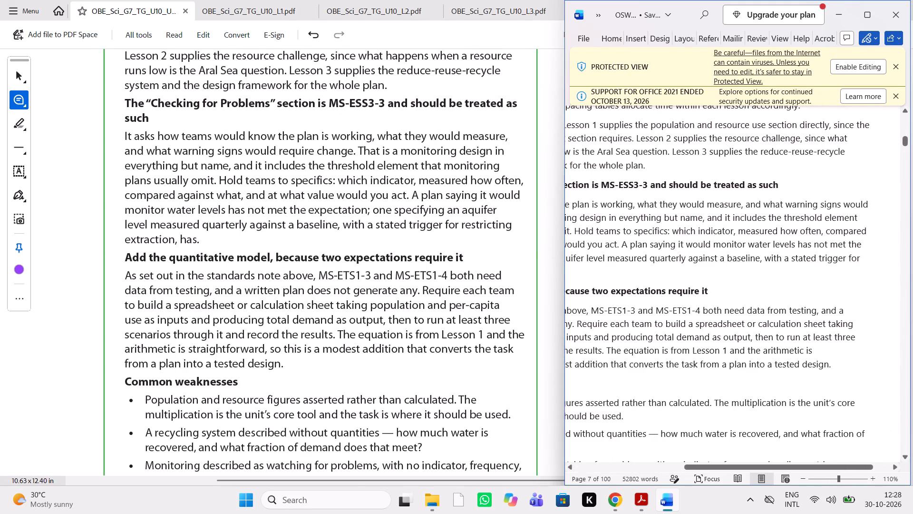
scroll(690, 281, right, 1)
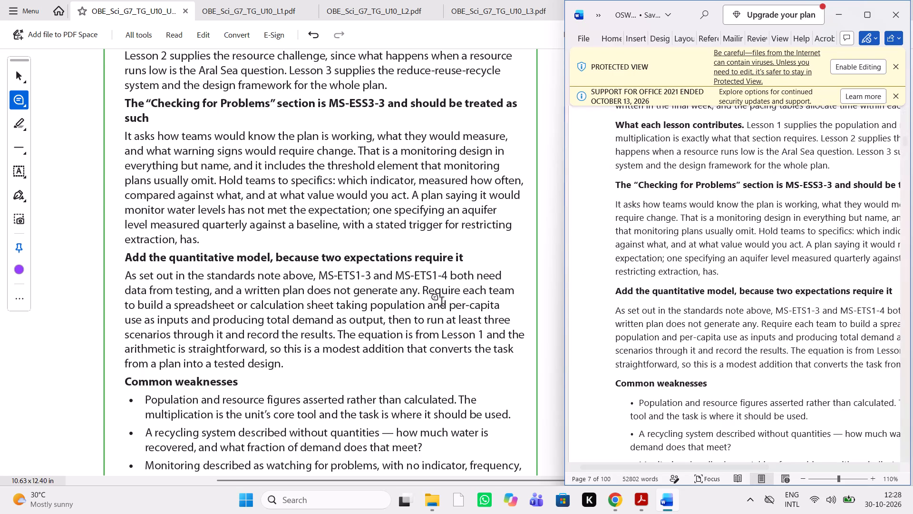
Compare the "Common weaknesses" bullet list in the PDF with the Word manuscript.
scroll(441, 303, down, 1)
scroll(674, 264, down, 1)
scroll(674, 264, left, 1)
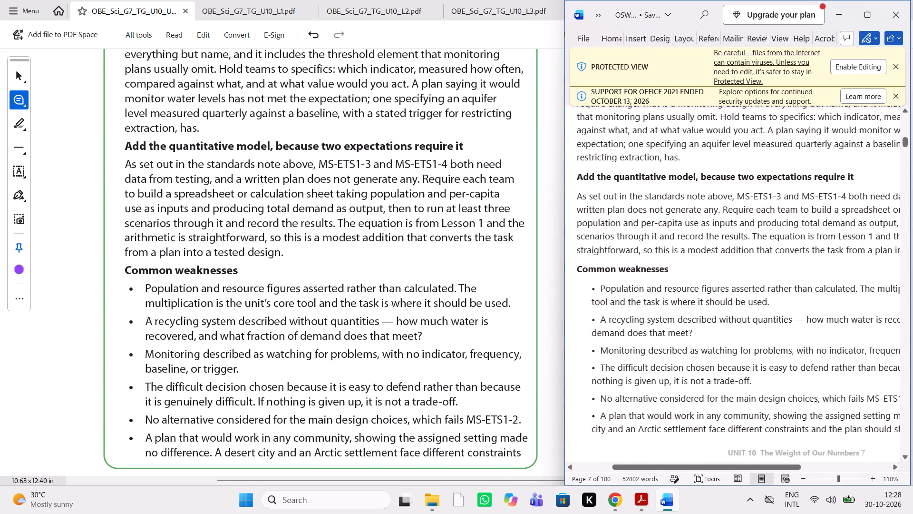
scroll(674, 264, left, 1)
scroll(674, 264, right, 1)
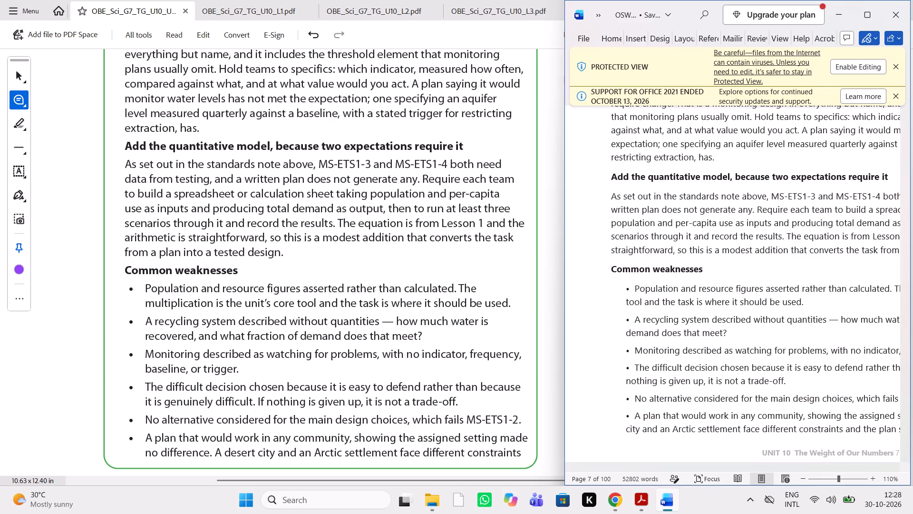
scroll(674, 264, left, 1)
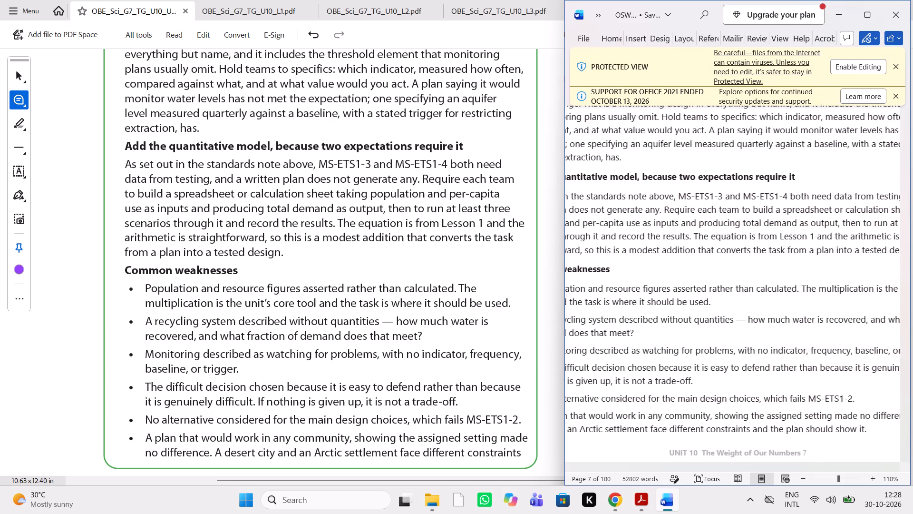
scroll(674, 264, left, 1)
scroll(674, 264, right, 1)
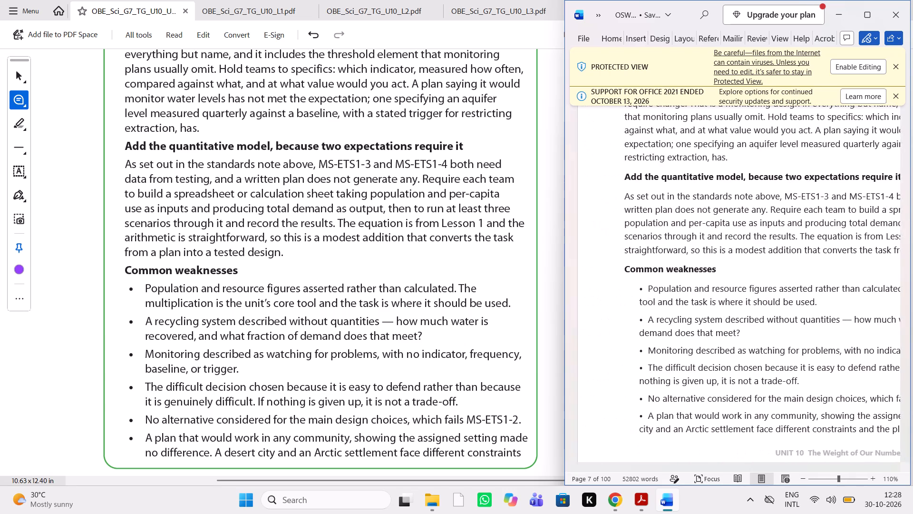
scroll(369, 300, down, 1)
scroll(718, 371, down, 1)
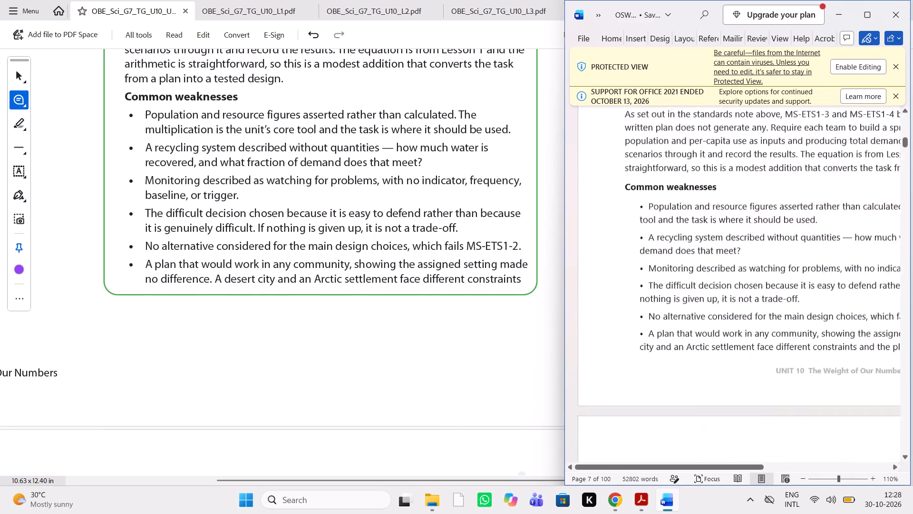
scroll(718, 371, down, 1)
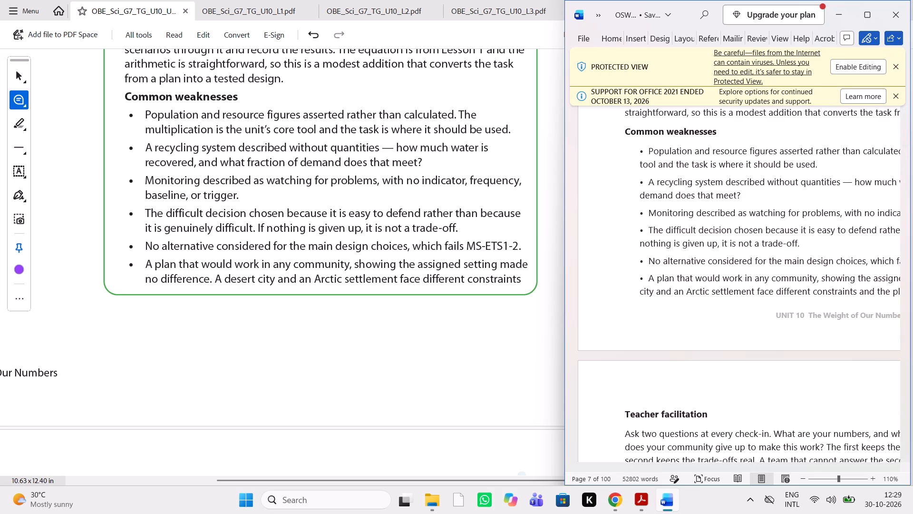
scroll(718, 371, left, 1)
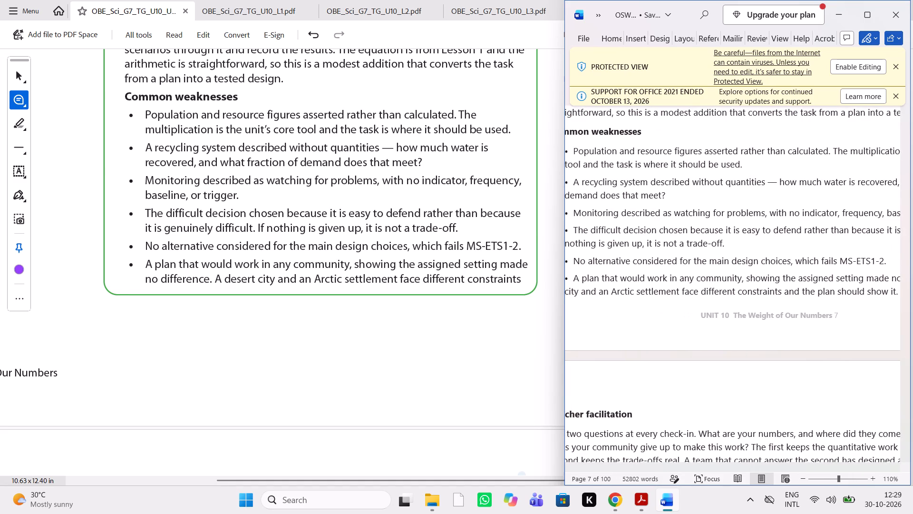
scroll(718, 371, down, 1)
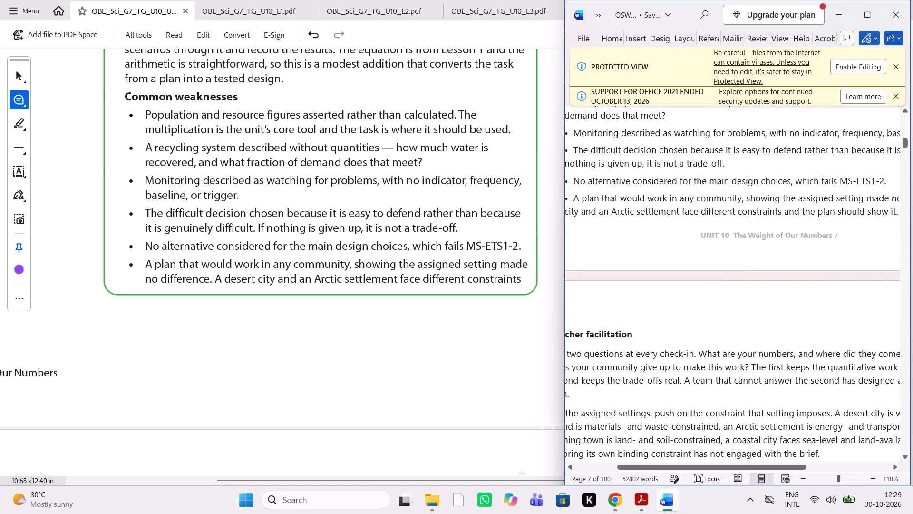
scroll(718, 371, left, 1)
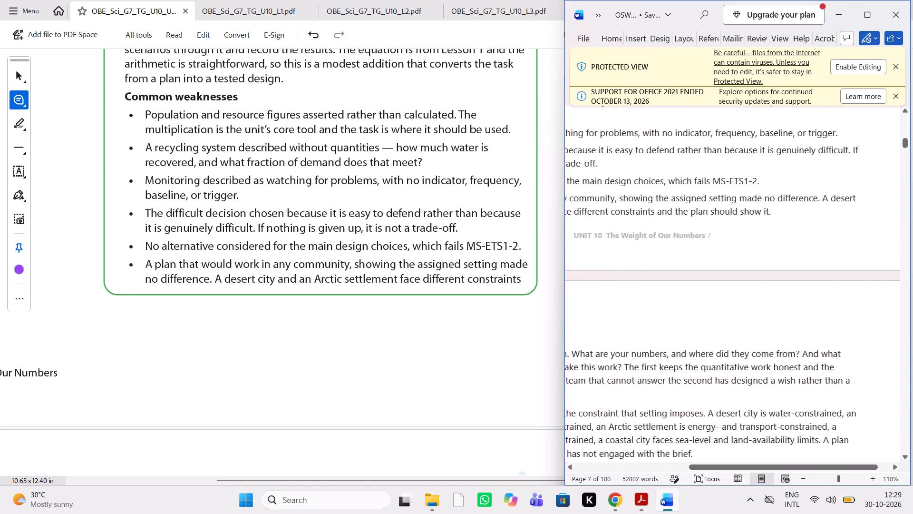
scroll(718, 371, right, 1)
Comment "add it in previous box" on the run-over line "and the plan should show it." above "Teacher facilitation" in the PDF.
scroll(429, 384, down, 1)
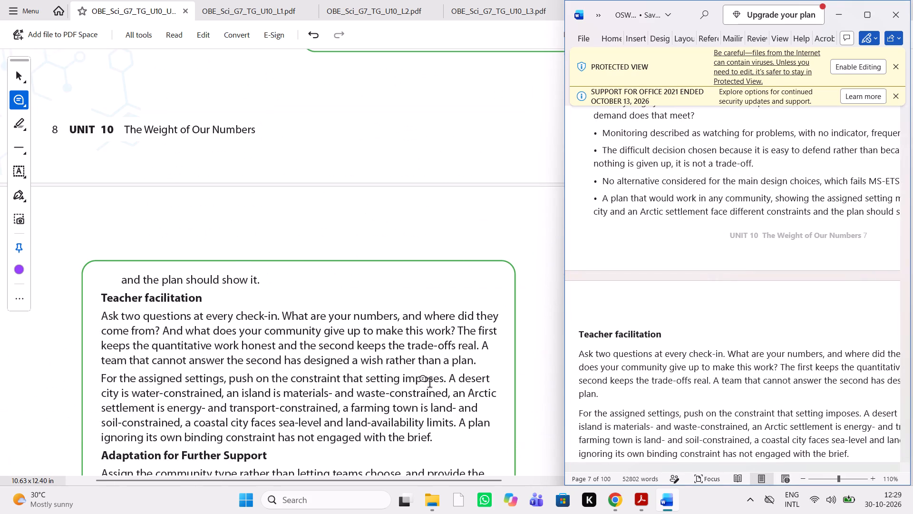
scroll(429, 384, up, 1)
scroll(429, 384, down, 1)
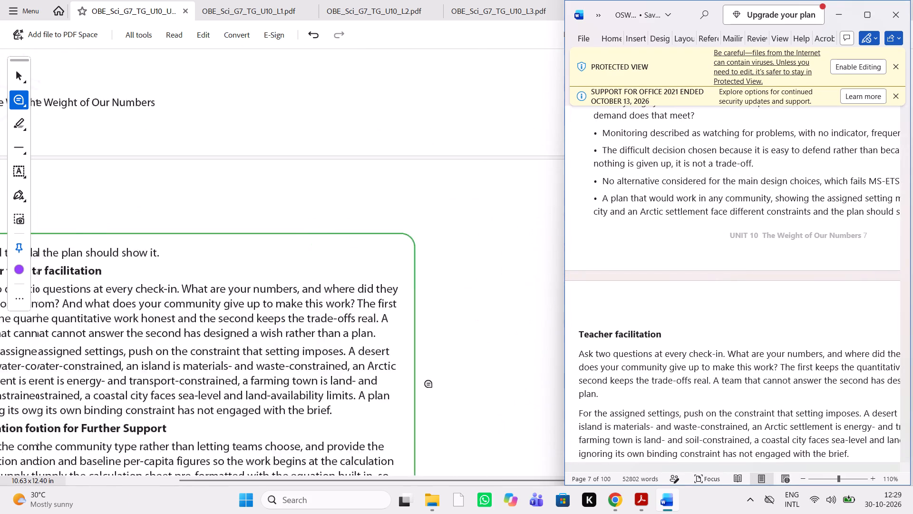
scroll(429, 384, down, 1)
scroll(429, 384, up, 1)
scroll(429, 384, down, 1)
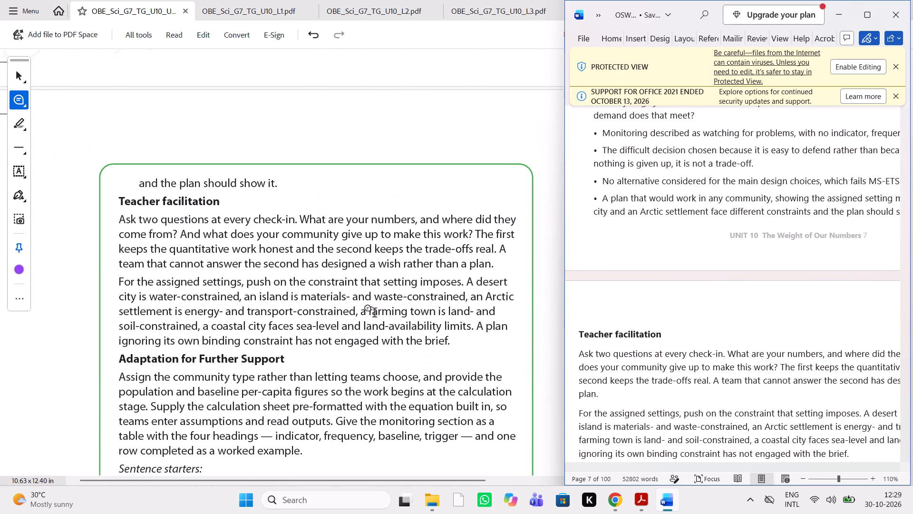
drag(279, 181, 139, 187)
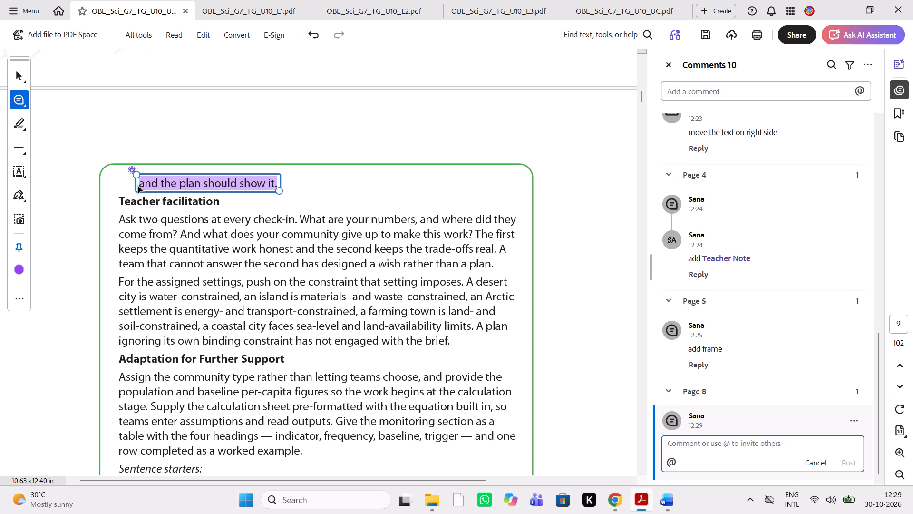
scroll(271, 130, up, 2)
scroll(271, 130, left, 1)
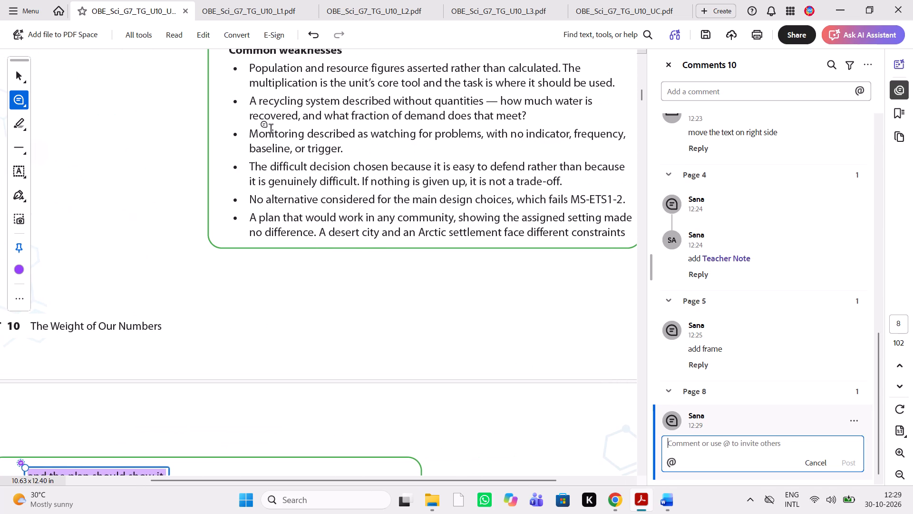
text(add it in p)
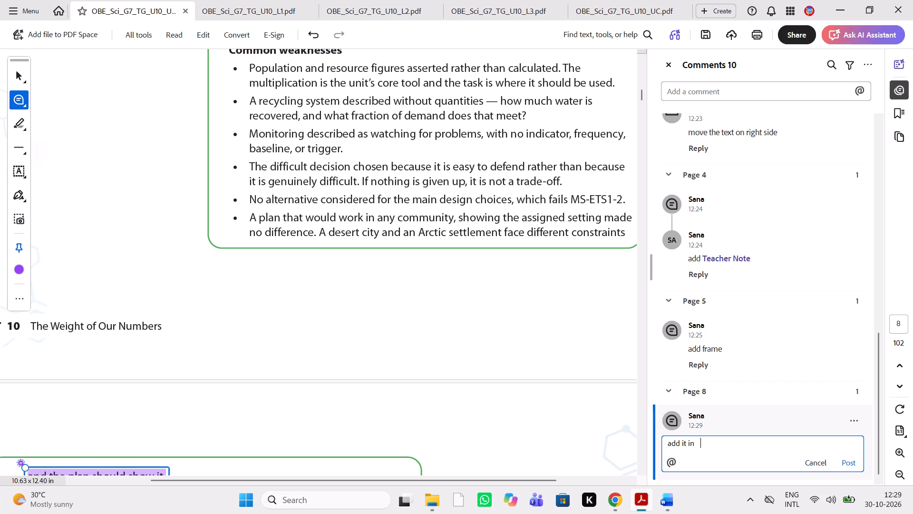
text(re)
text(vious)
key(space)
text(box)
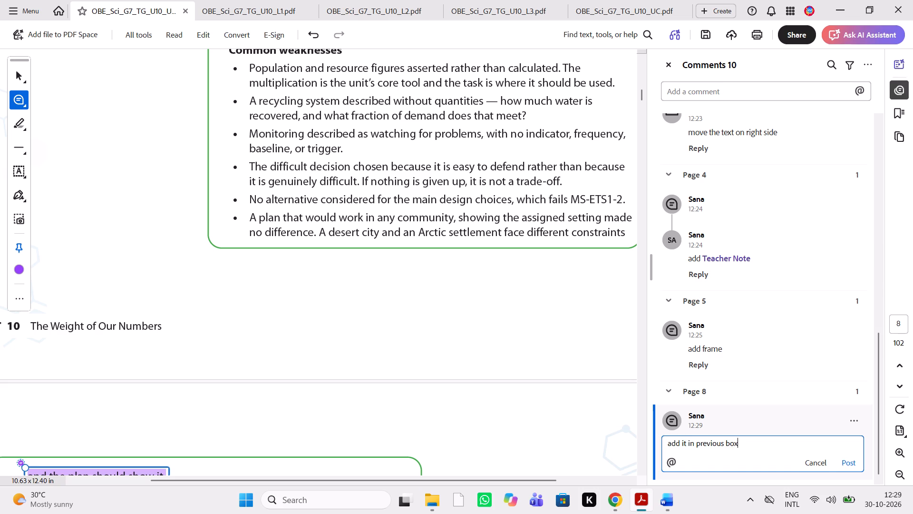
click(271, 130)
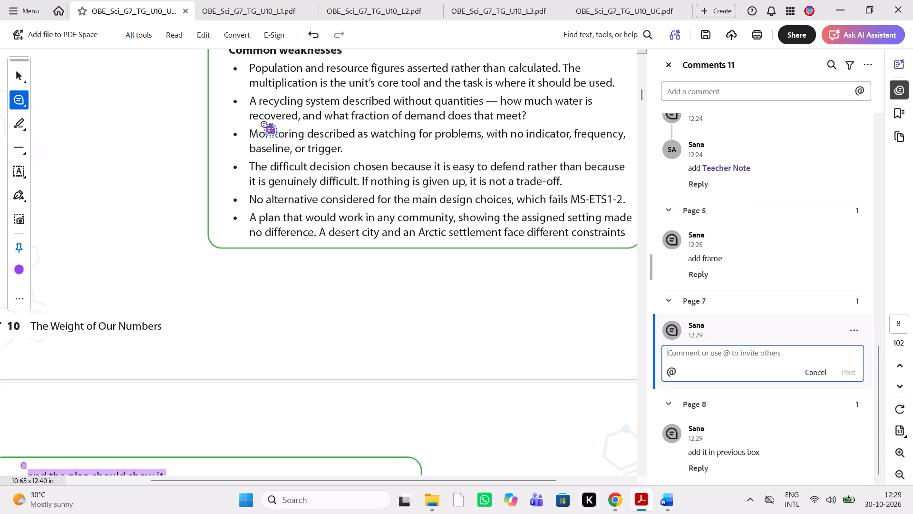
Delete the stray empty comment on the "Monitoring described as watching for problems" bullet.
key(BackSpace)
key(BackSpace)
key(BackSpace)
key(BackSpace)
key(BackSpace)
click(276, 129)
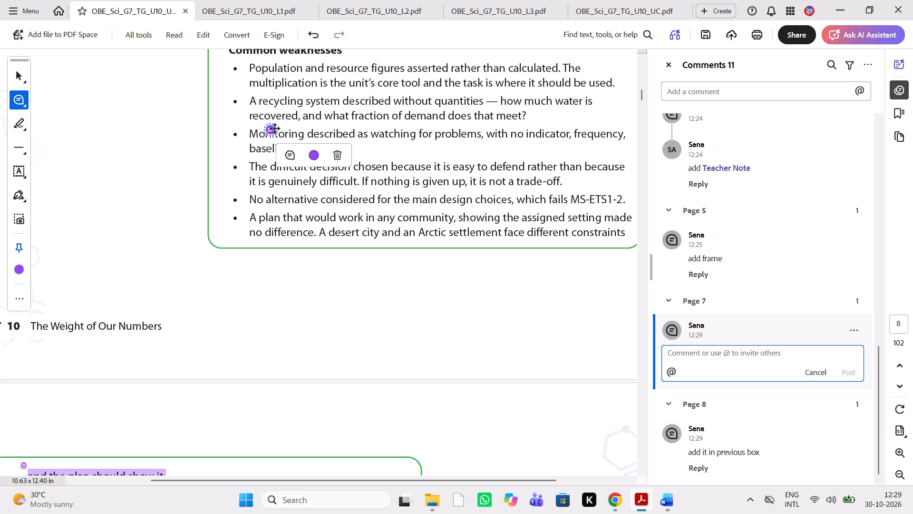
key(Delete)
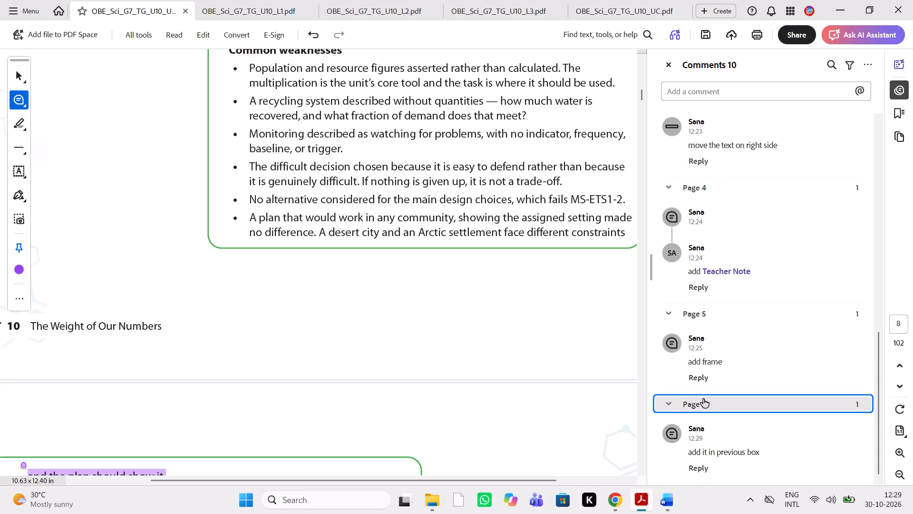
Edit the comment on "and the plan should show it." to read "add it in previous box page".
scroll(704, 399, down, 2)
click(722, 440)
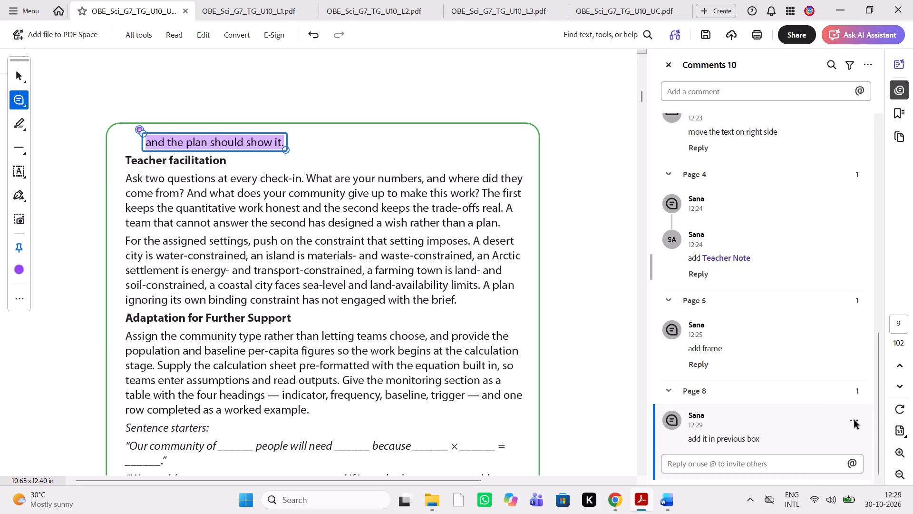
click(854, 421)
click(844, 349)
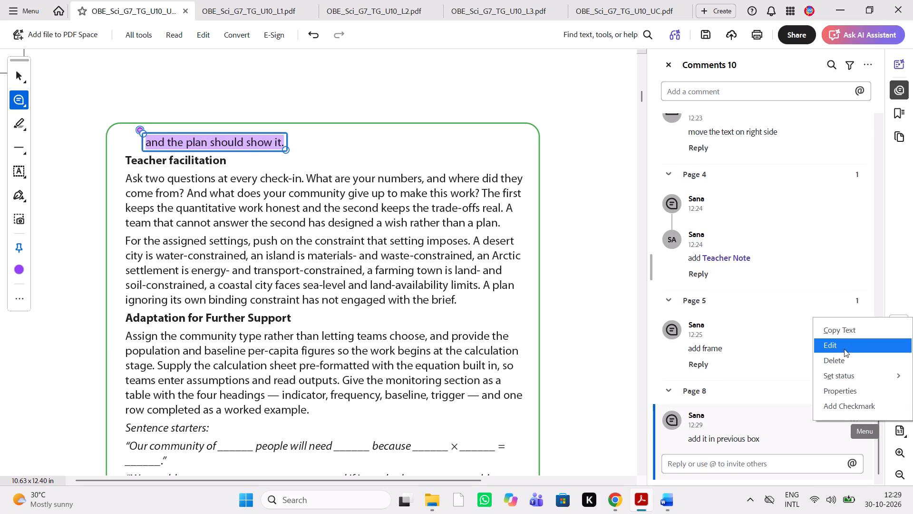
key(space)
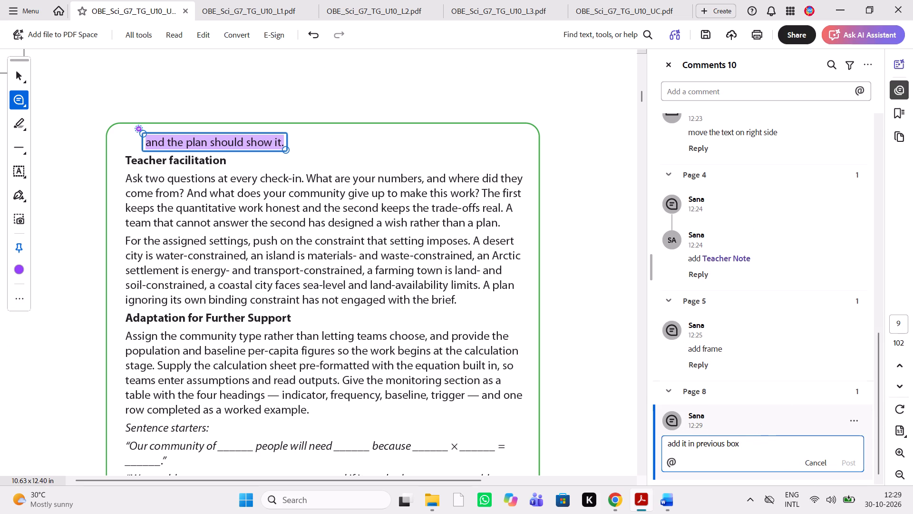
text(page)
key(space)
click(858, 462)
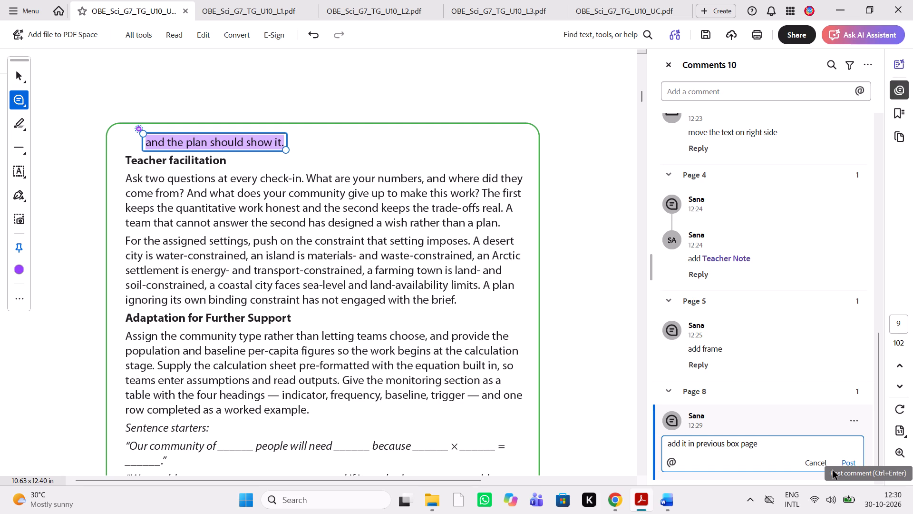
click(848, 458)
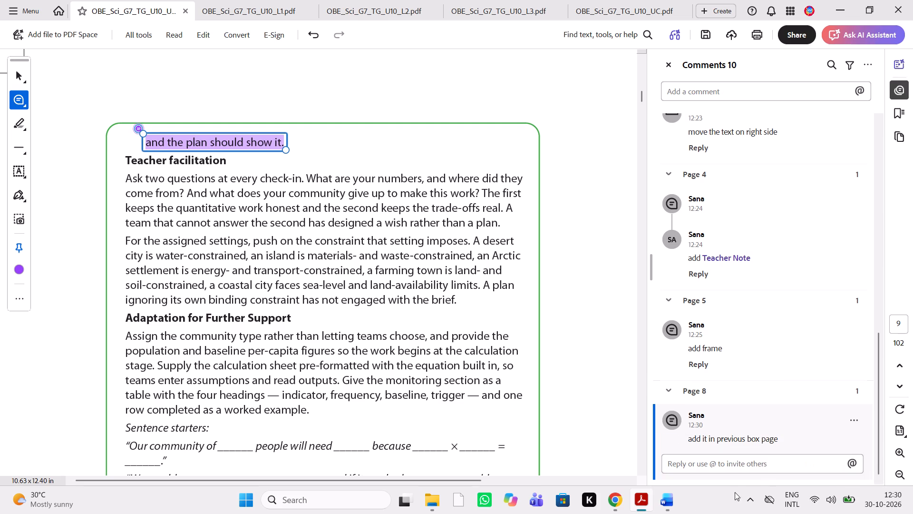
Compare the "Teacher facilitation" paragraphs in the PDF with the Word manuscript.
click(676, 501)
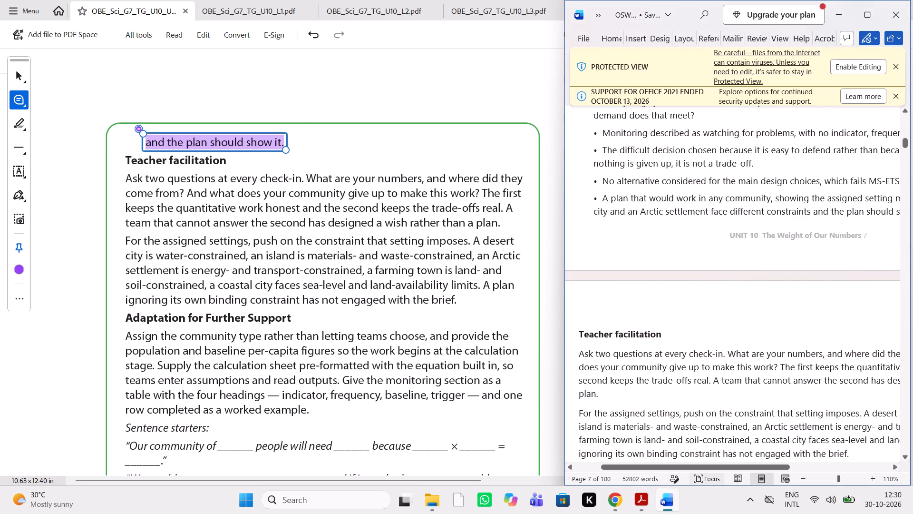
scroll(749, 352, up, 1)
scroll(749, 352, down, 2)
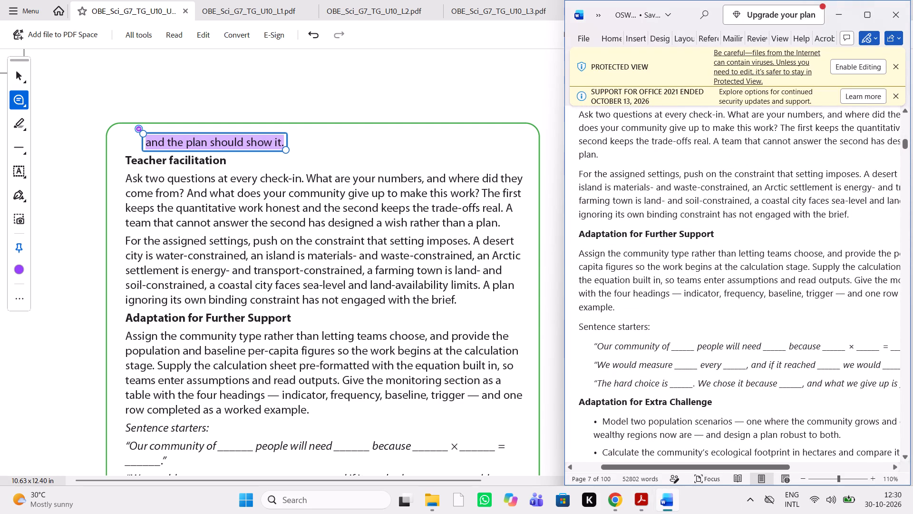
scroll(749, 352, up, 1)
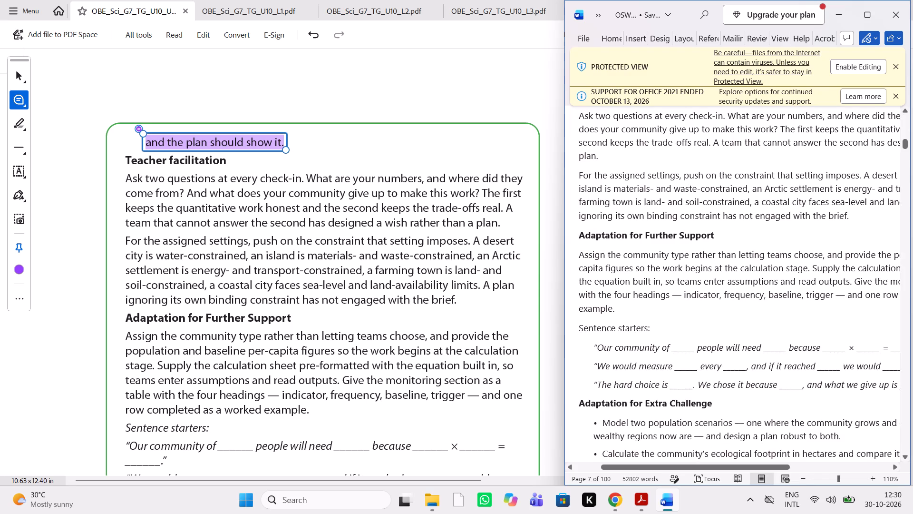
scroll(749, 352, up, 1)
scroll(749, 352, left, 1)
scroll(749, 352, right, 1)
scroll(749, 352, up, 1)
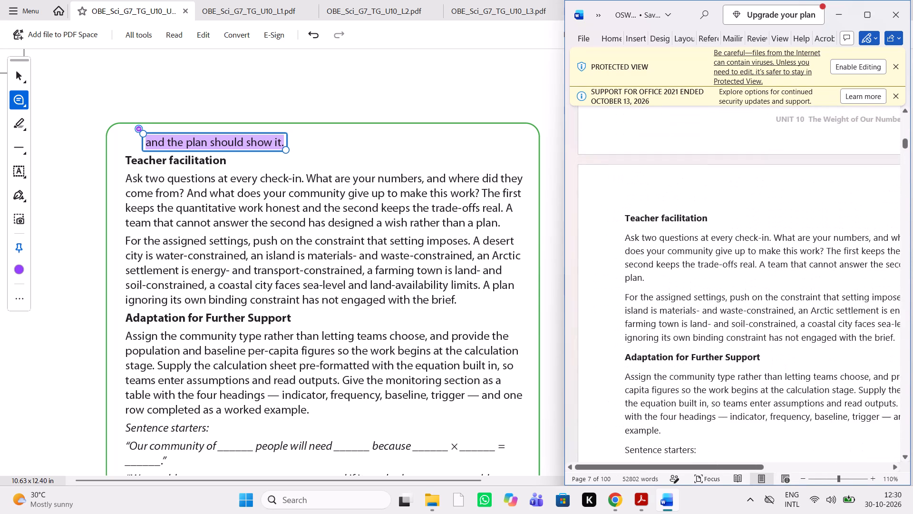
scroll(749, 352, left, 1)
scroll(749, 352, right, 1)
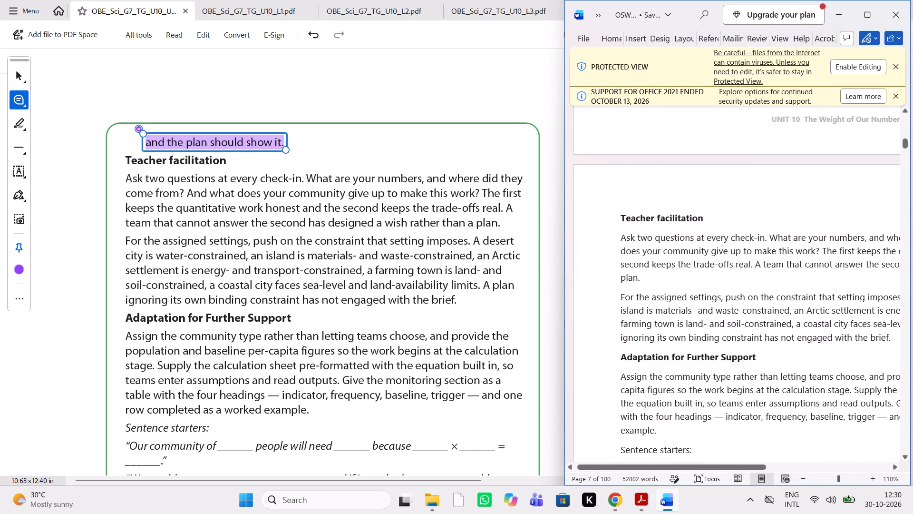
scroll(749, 352, left, 1)
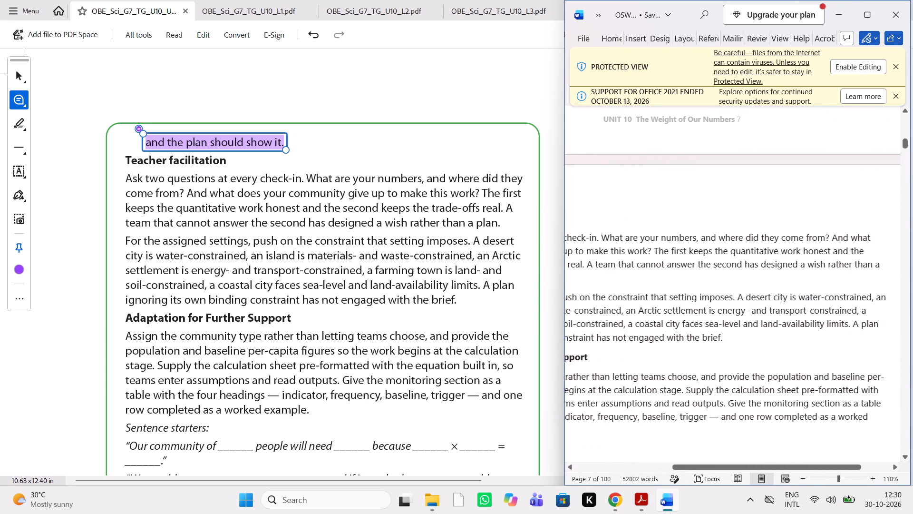
scroll(749, 352, right, 1)
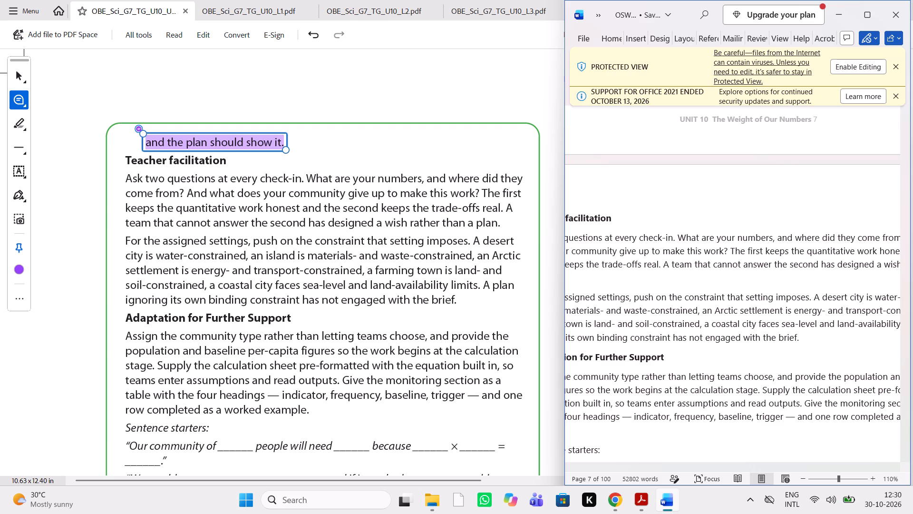
scroll(749, 352, right, 1)
Compare the "Adaptation for Further Support" section and its sentence starters in the PDF with the Word manuscript.
scroll(749, 352, down, 1)
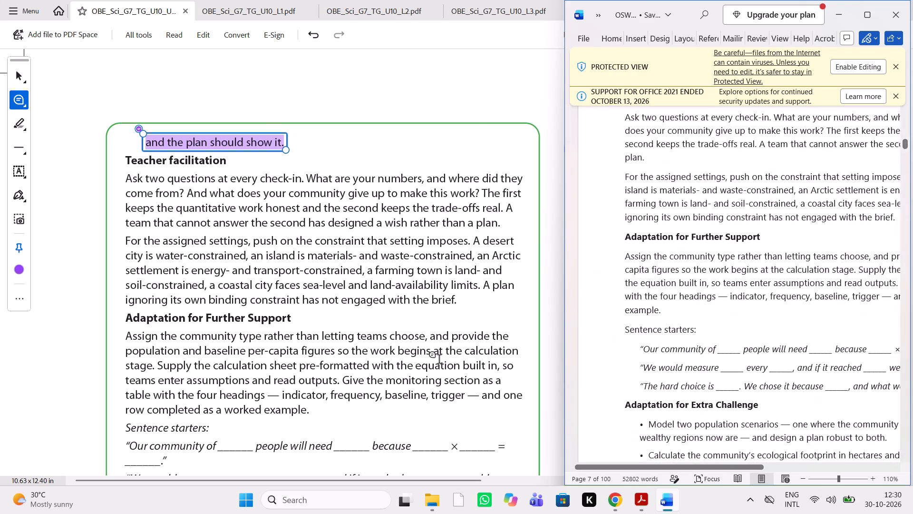
scroll(431, 362, down, 1)
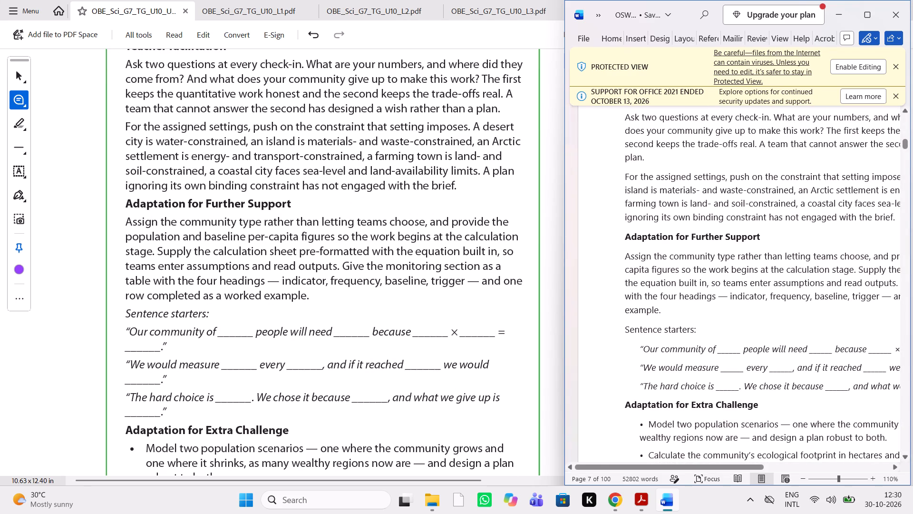
scroll(699, 302, left, 1)
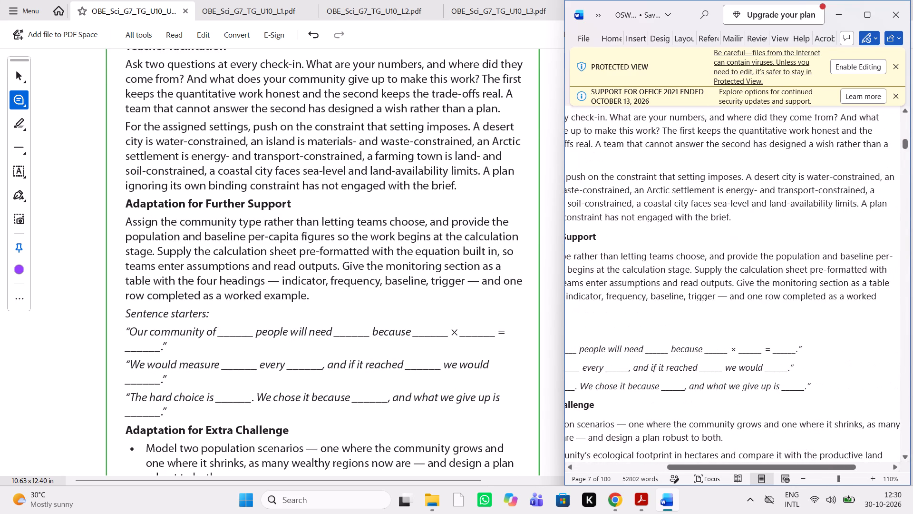
scroll(699, 302, right, 2)
scroll(699, 302, left, 1)
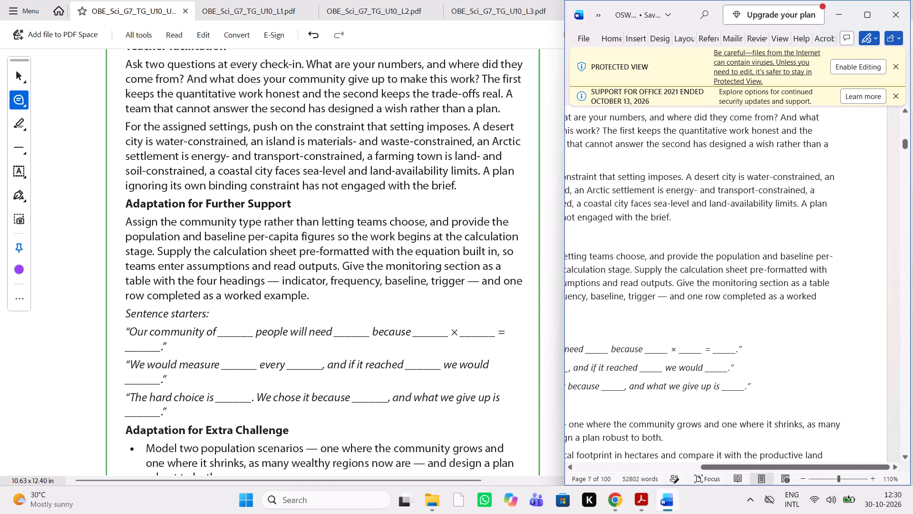
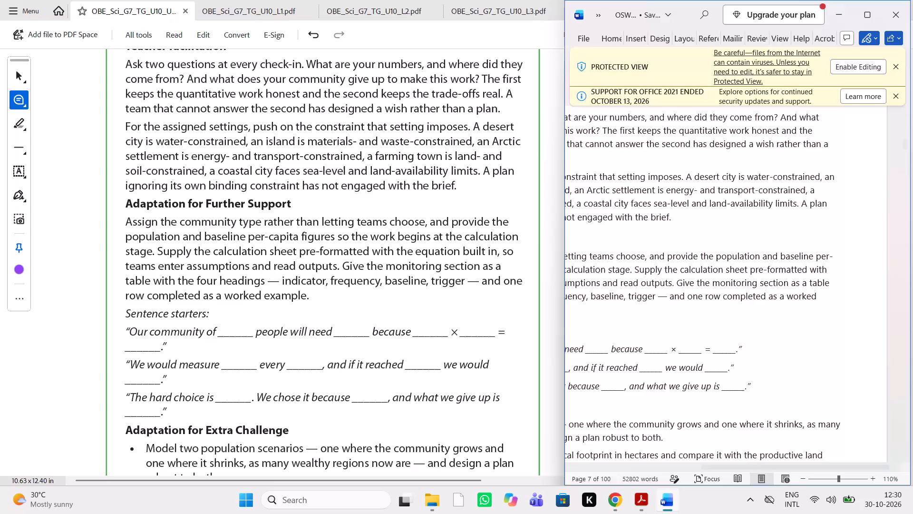
Draw a vertical line through the starts of the three sentence starters and post the comment "move the text on right side" on it.
scroll(699, 302, right, 1)
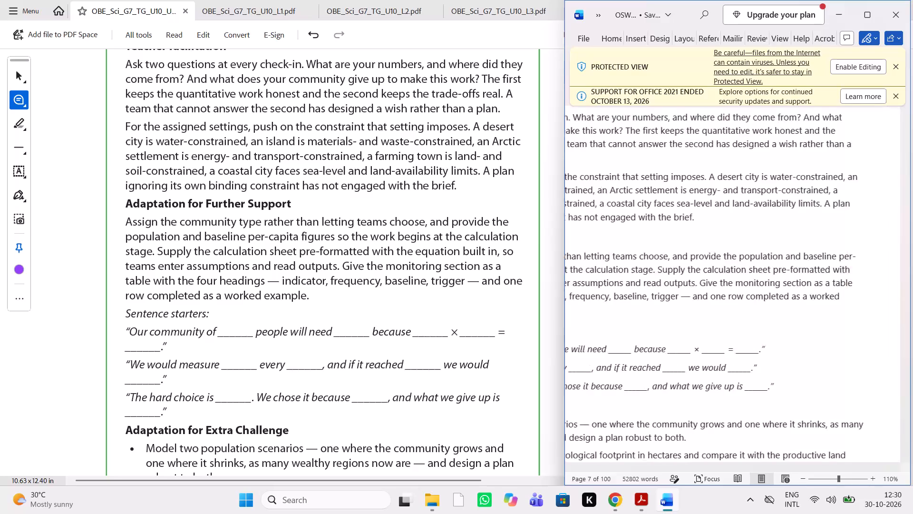
scroll(699, 302, right, 3)
scroll(699, 302, down, 1)
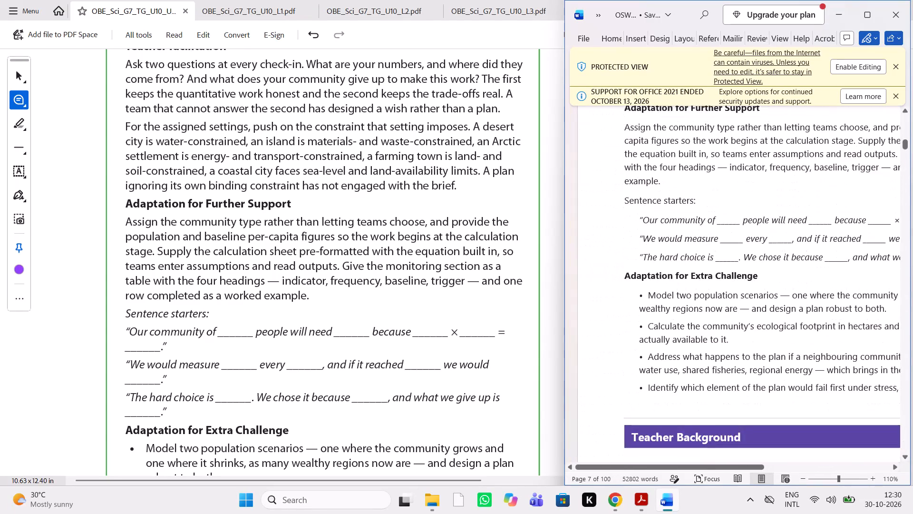
scroll(699, 302, down, 1)
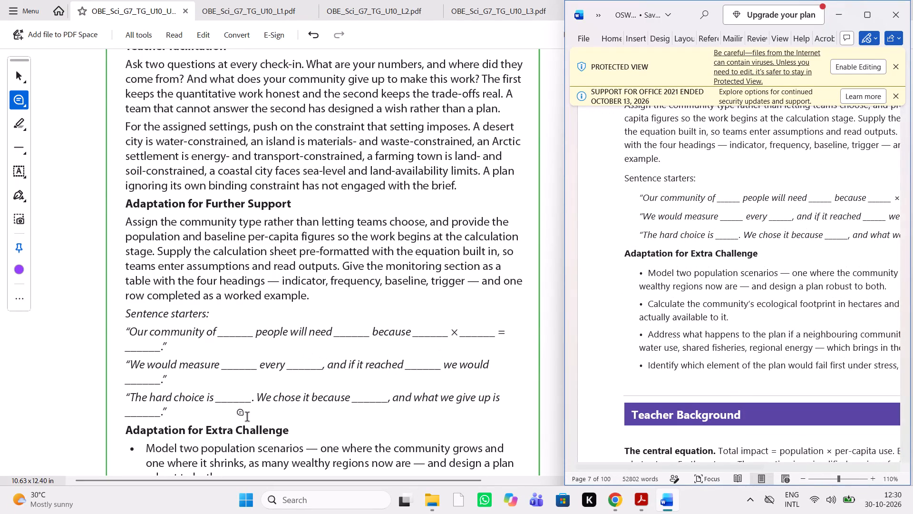
click(18, 145)
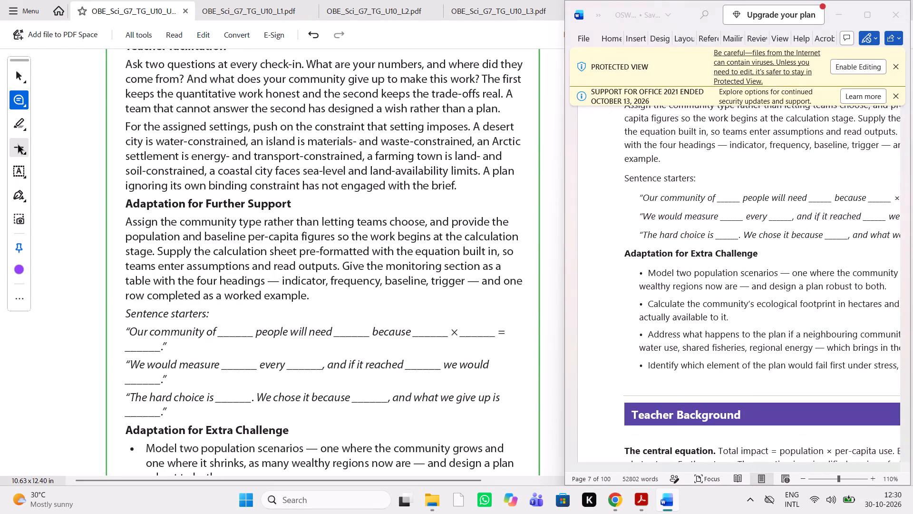
click(105, 173)
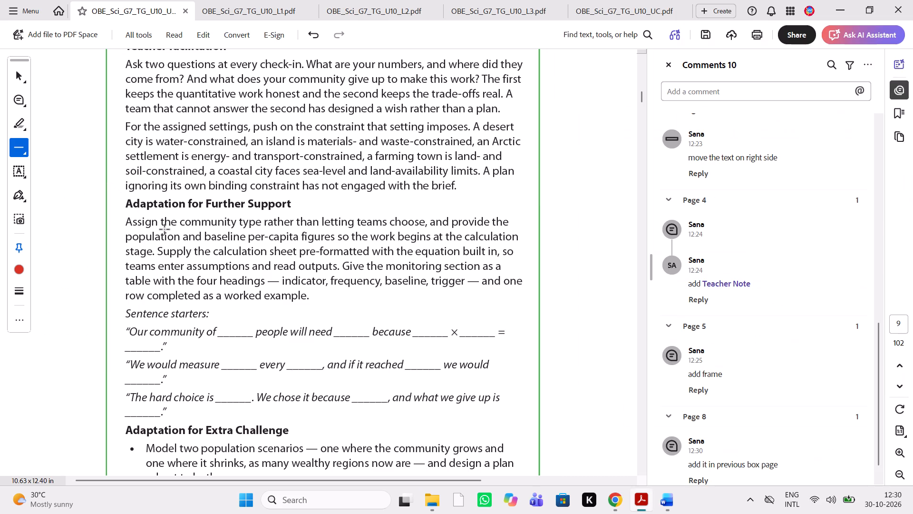
drag(141, 322, 139, 427)
drag(139, 427, 140, 421)
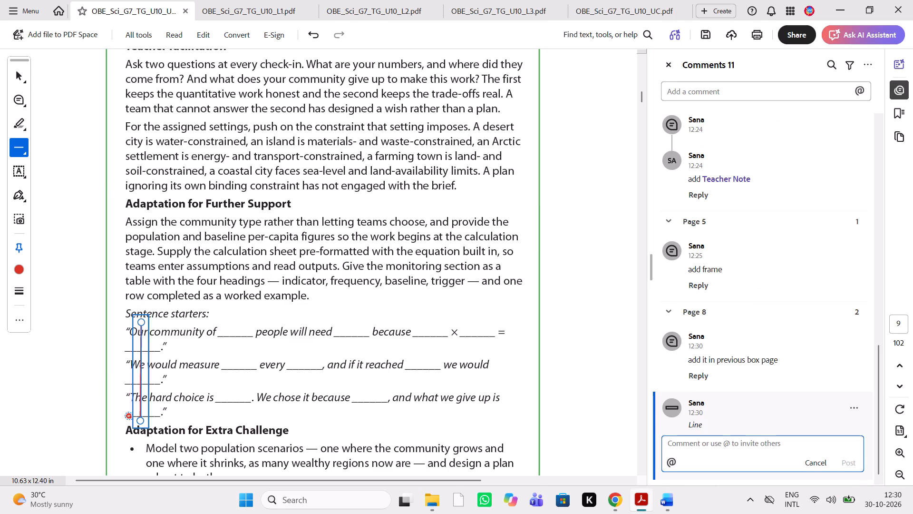
text(move)
key(space)
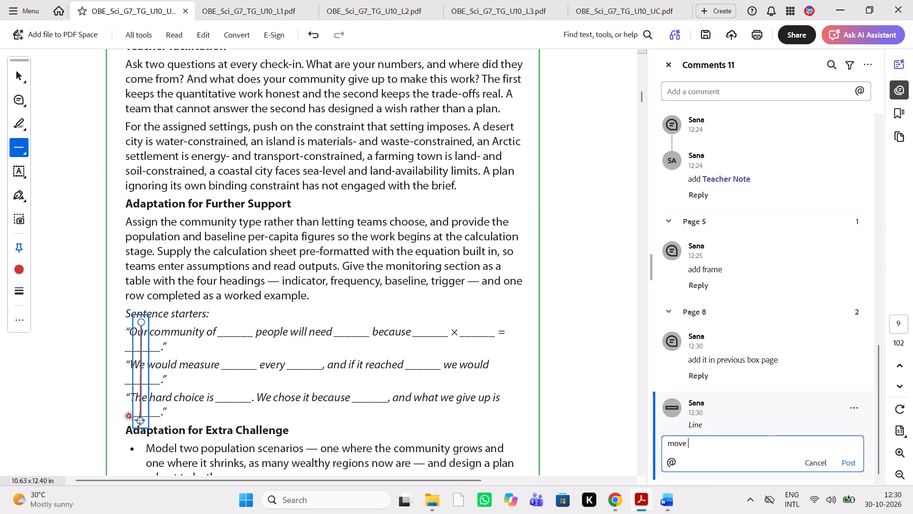
text(the text on right side)
key(space)
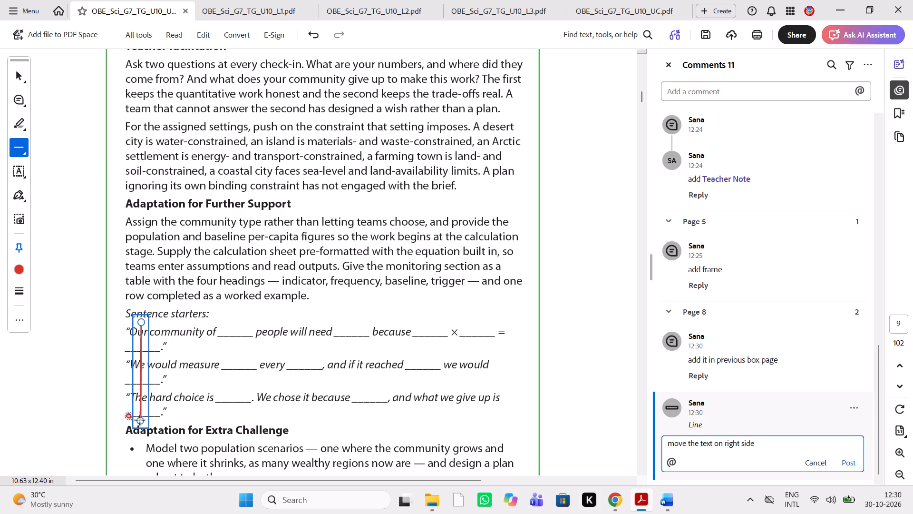
click(851, 465)
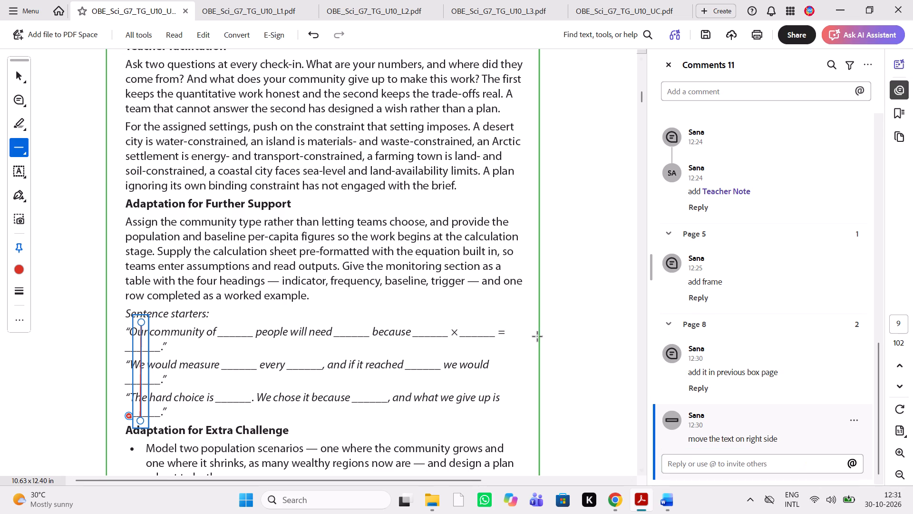
Compare the "Adaptation for Extra Challenge" bullets in the PDF with the Word manuscript.
scroll(544, 340, left, 1)
scroll(466, 320, down, 1)
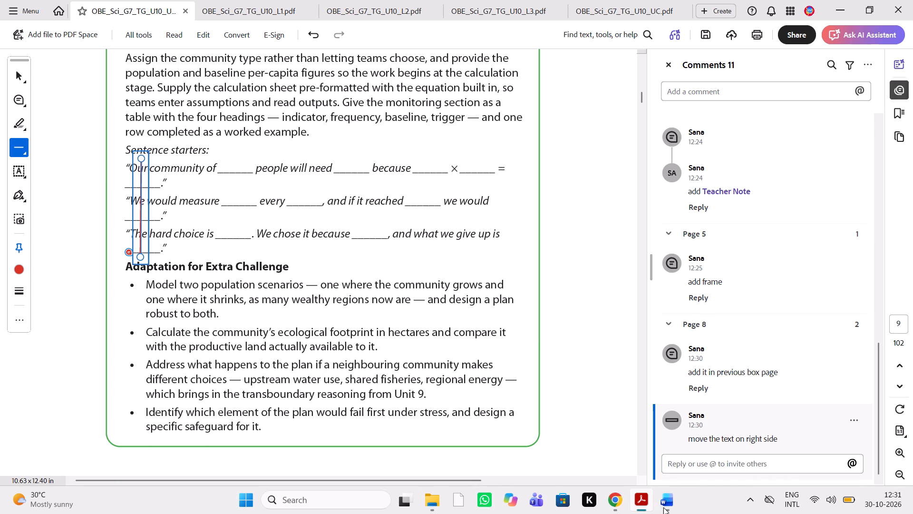
click(663, 507)
scroll(696, 322, down, 1)
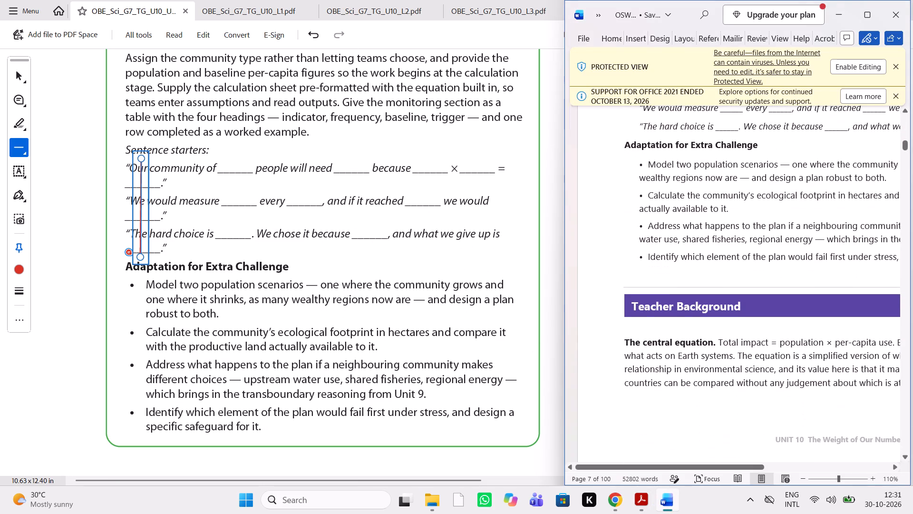
scroll(696, 322, left, 1)
scroll(696, 322, right, 1)
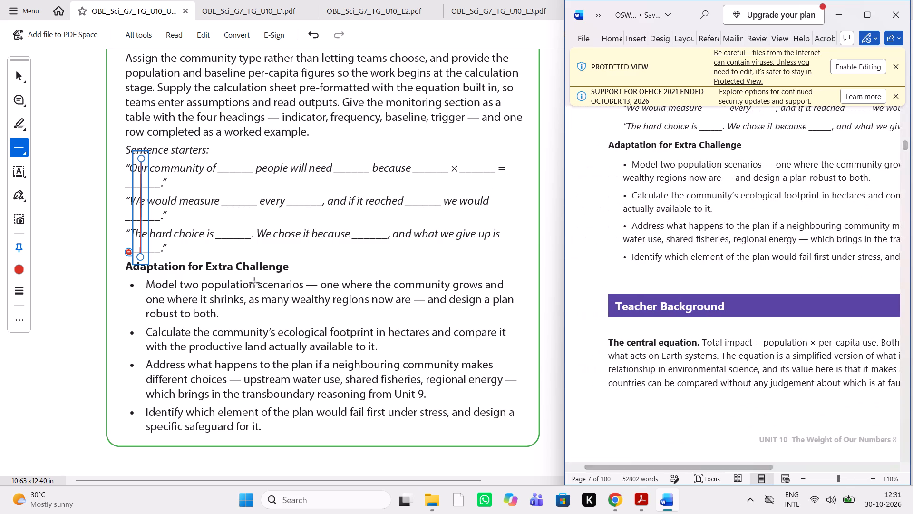
scroll(255, 283, down, 1)
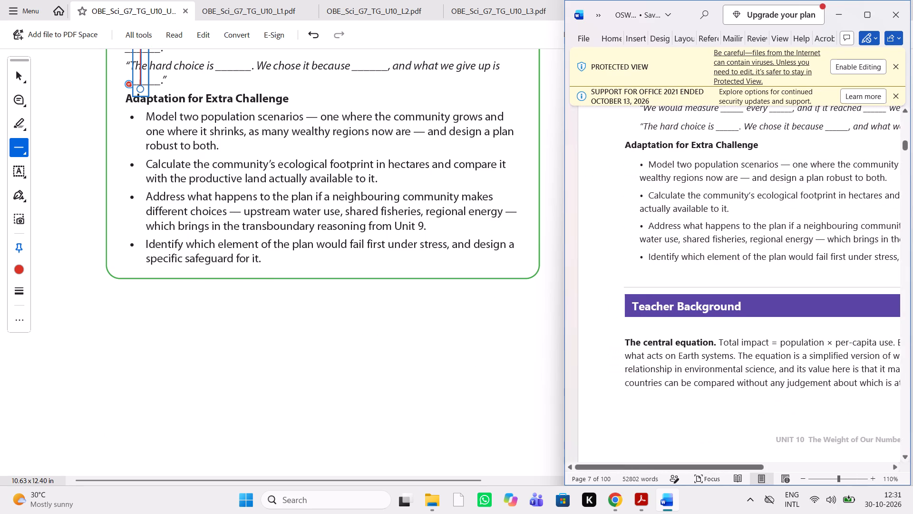
scroll(650, 306, left, 1)
scroll(650, 306, down, 1)
scroll(439, 320, down, 2)
scroll(439, 320, up, 1)
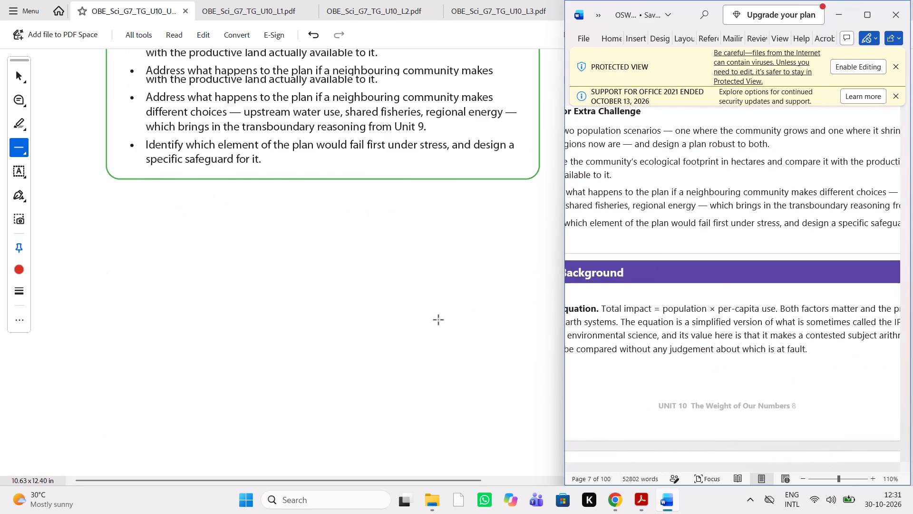
scroll(439, 320, up, 1)
scroll(656, 312, right, 1)
scroll(656, 312, up, 1)
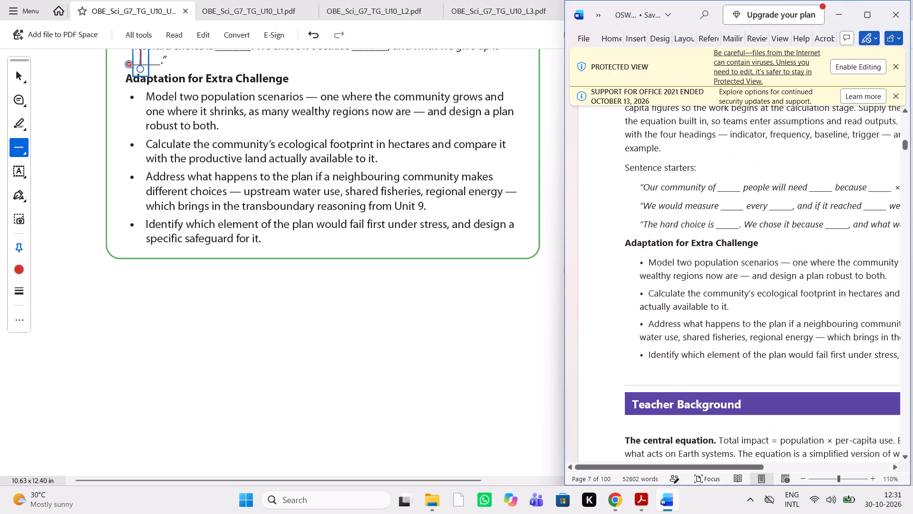
scroll(656, 312, left, 1)
scroll(656, 312, right, 1)
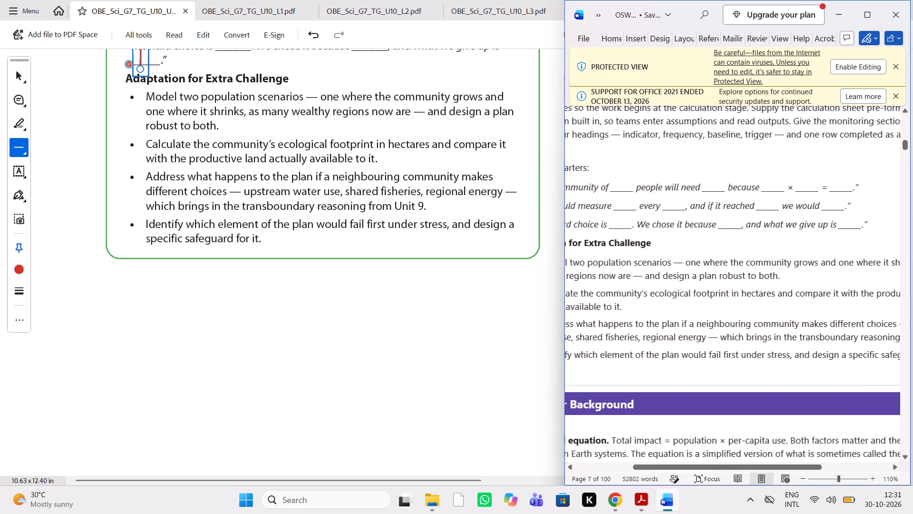
scroll(656, 312, down, 1)
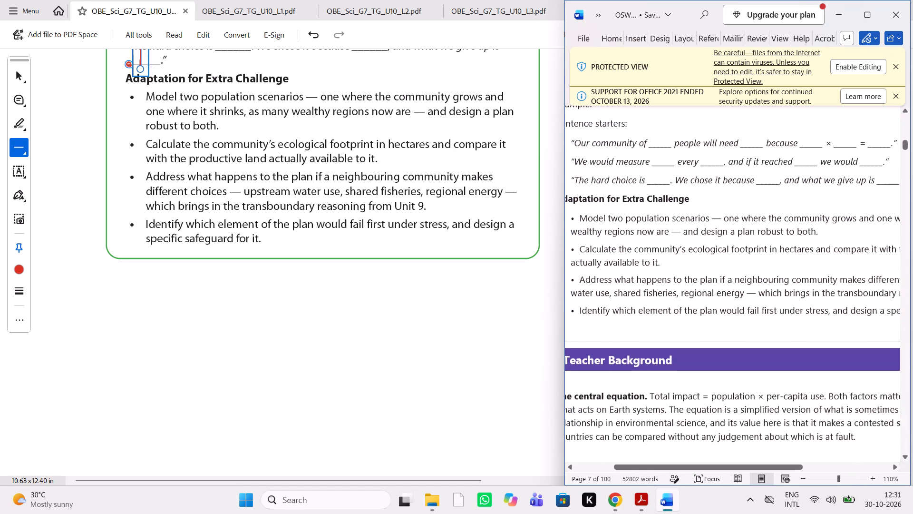
Draw a horizontal line between the "Teacher Background" heading and its first paragraph, and enter the comment "give proper spacing".
scroll(656, 312, down, 1)
scroll(427, 358, down, 3)
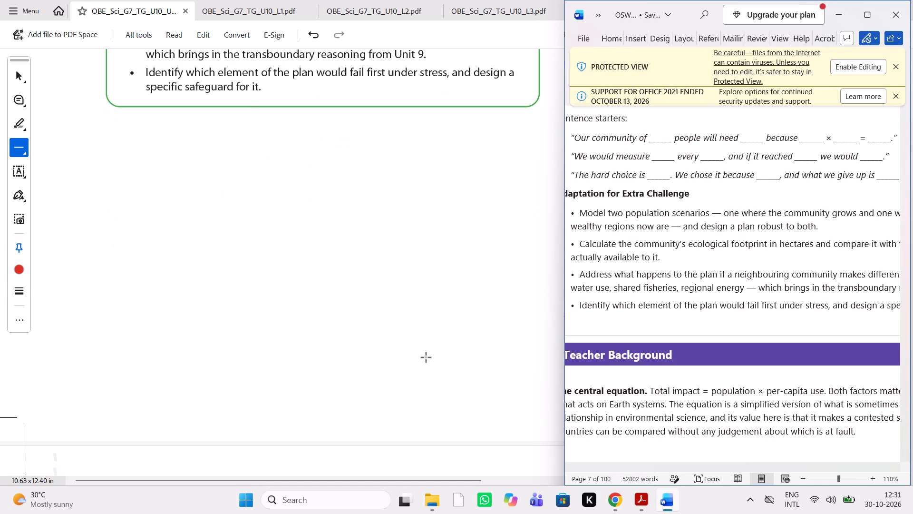
scroll(427, 358, down, 1)
scroll(427, 358, left, 1)
scroll(427, 358, down, 1)
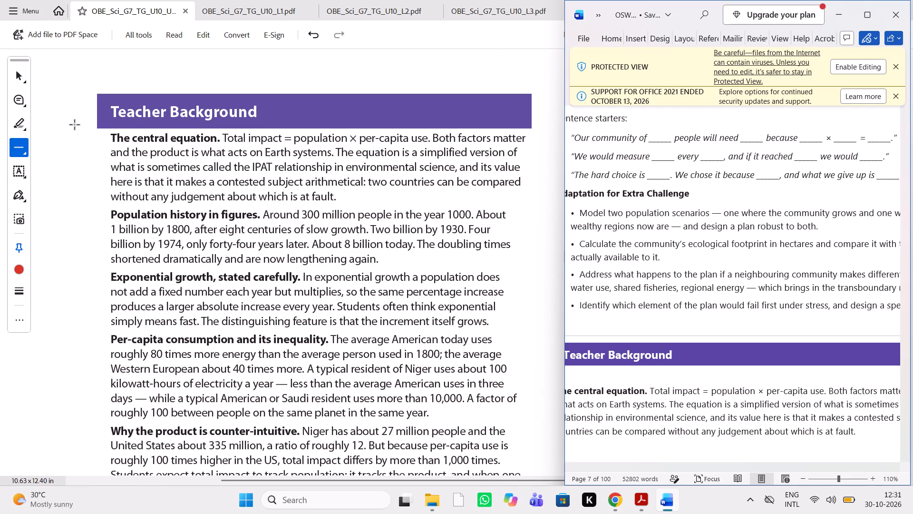
drag(115, 132, 387, 132)
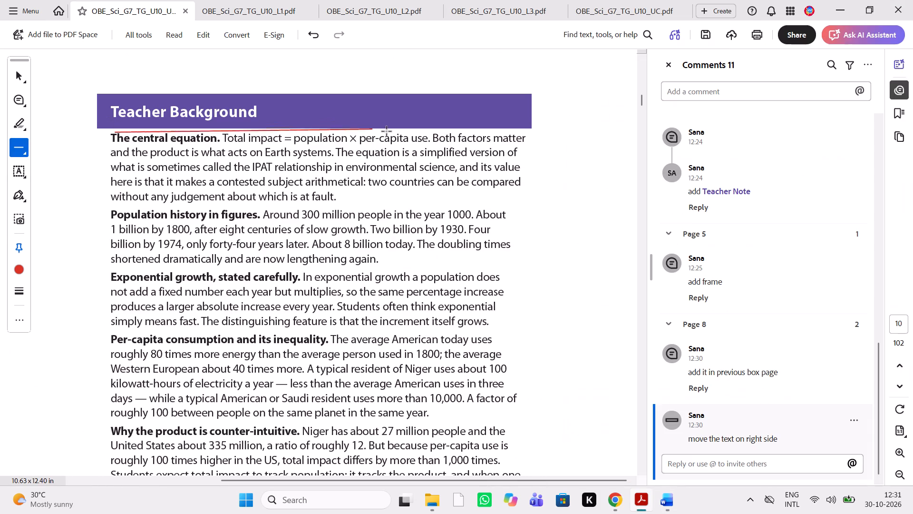
drag(387, 132, 409, 129)
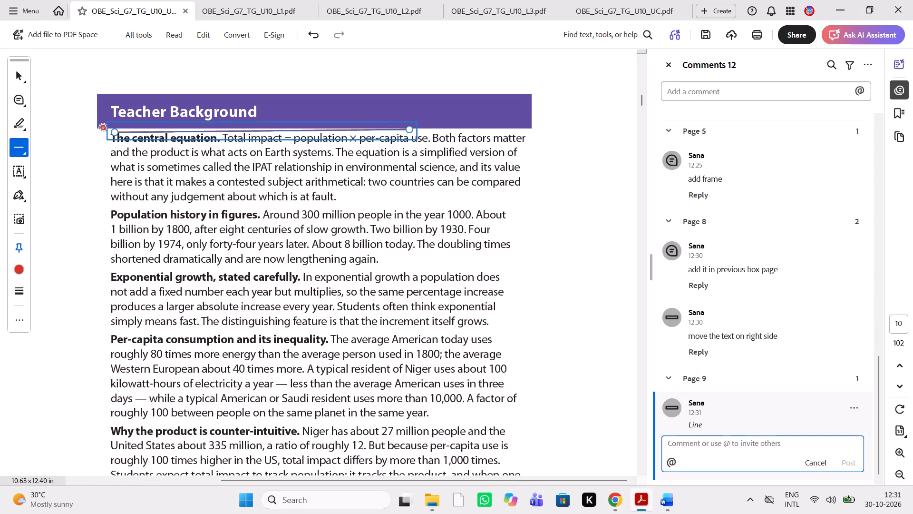
text(give pro)
key(r)
key(BackSpace)
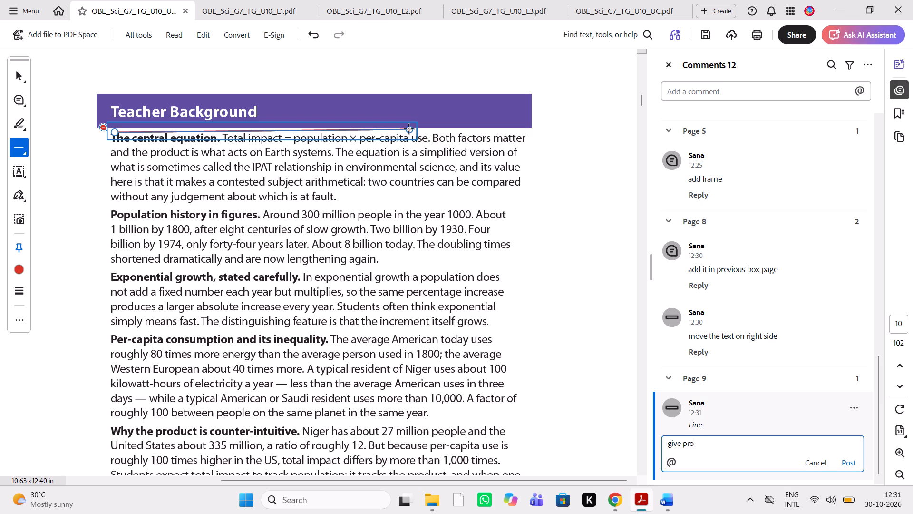
text(per spacing)
Look back through the earlier PDF pages and their section headings, returning to the "Teacher Background" page.
scroll(343, 162, up, 16)
scroll(343, 162, down, 1)
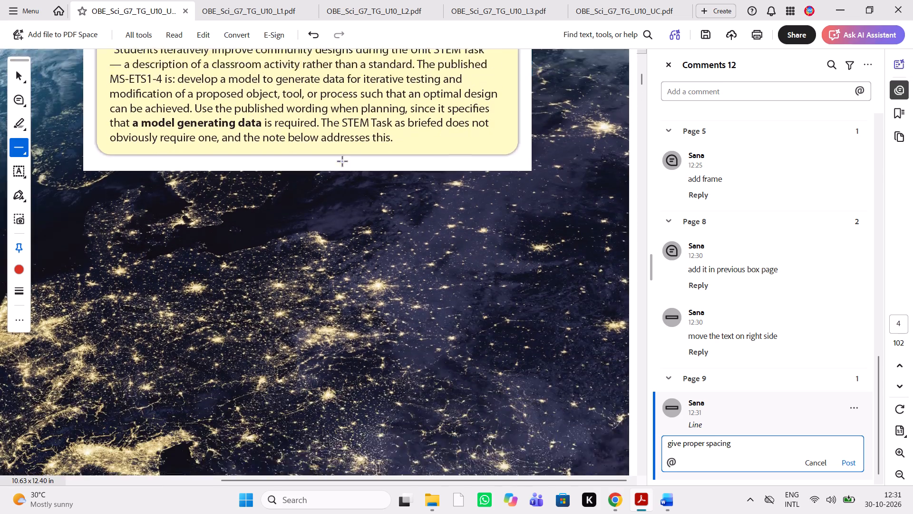
scroll(343, 162, down, 7)
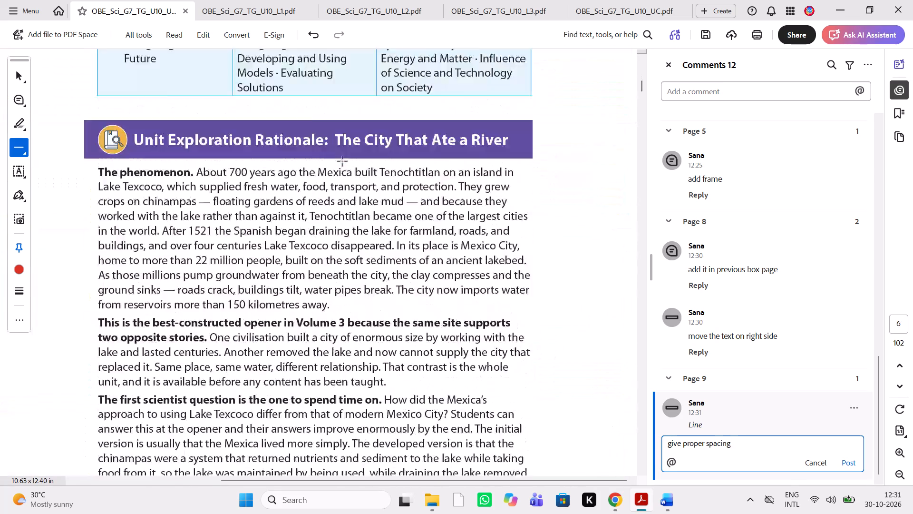
scroll(343, 162, down, 8)
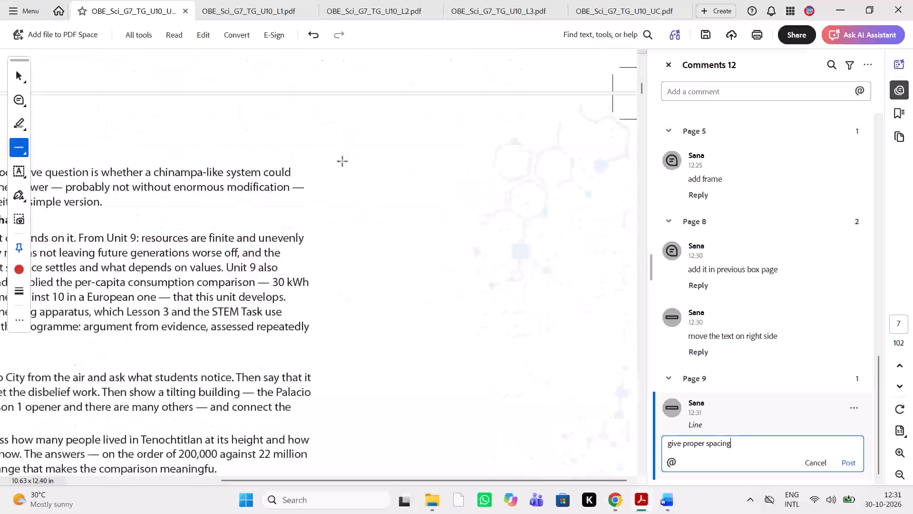
scroll(343, 162, down, 9)
scroll(343, 162, up, 2)
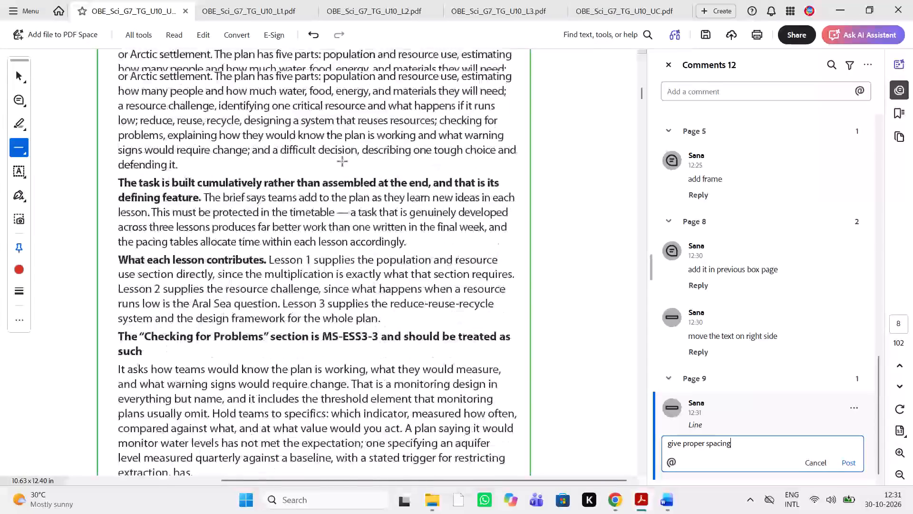
scroll(343, 162, up, 1)
scroll(343, 162, down, 9)
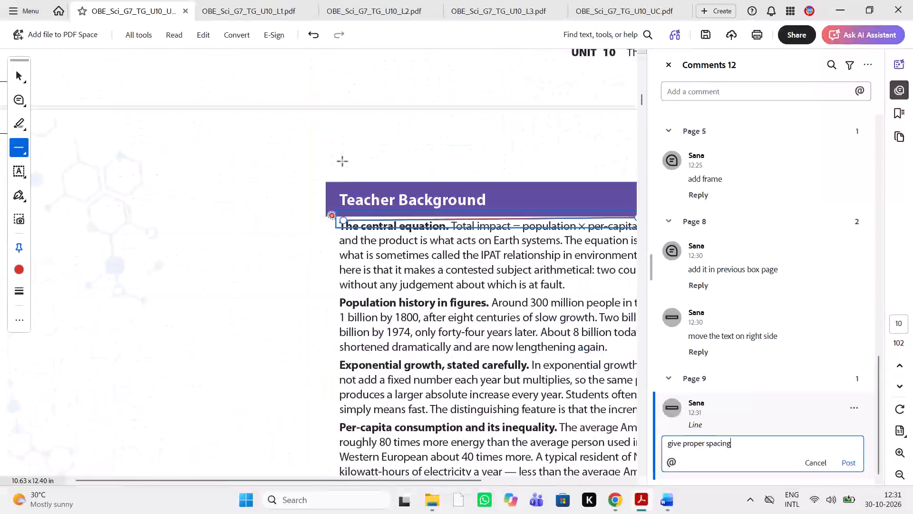
scroll(343, 162, down, 2)
scroll(343, 162, left, 1)
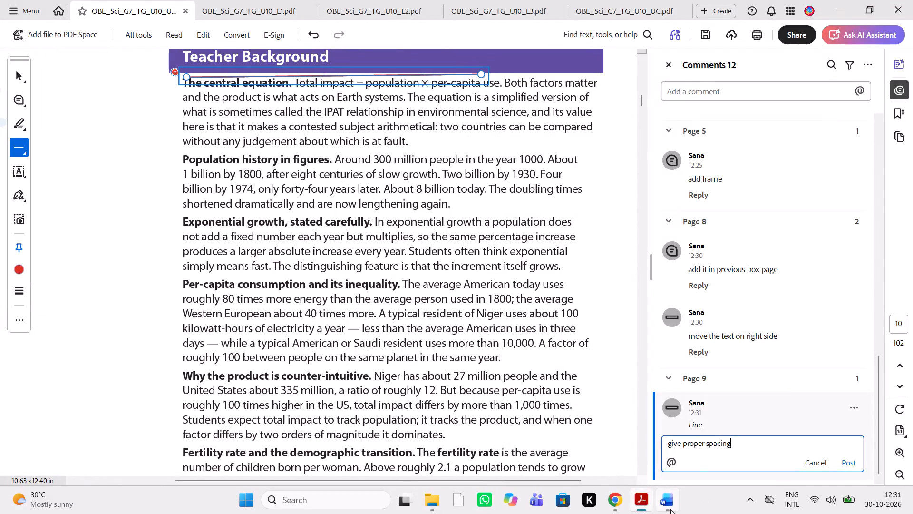
Switch to the Word manuscript and compare its opening "Teacher Background" paragraphs, from "The central equation" to "Per-capita consumption and its inequality", with the PDF.
click(674, 508)
scroll(683, 375, down, 1)
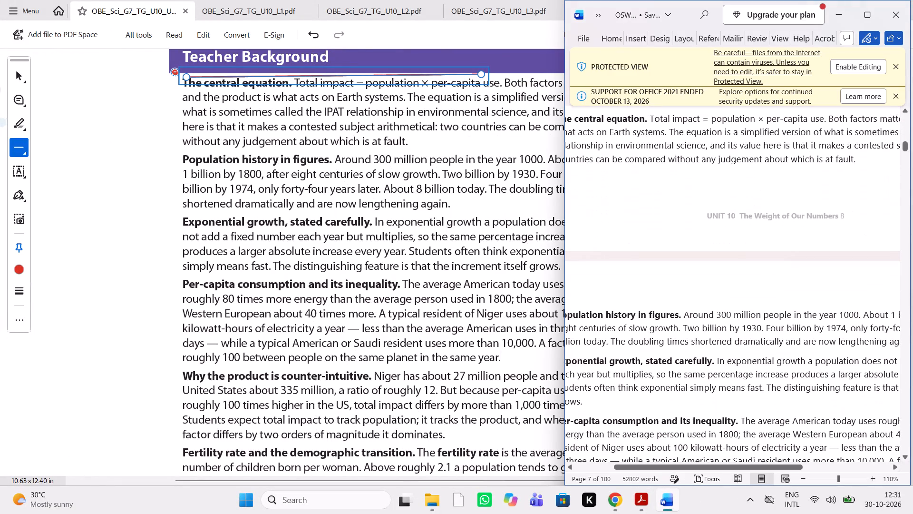
scroll(683, 375, down, 1)
scroll(683, 375, up, 1)
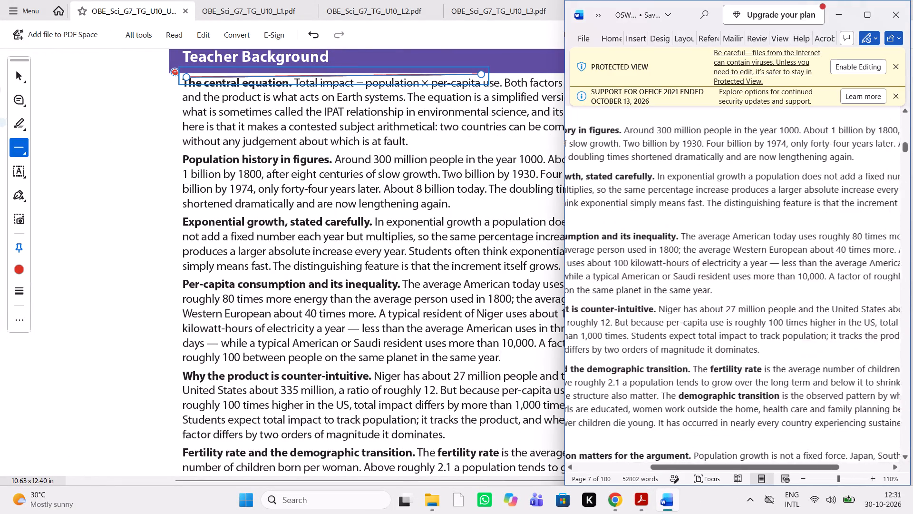
scroll(683, 375, up, 1)
scroll(683, 375, right, 1)
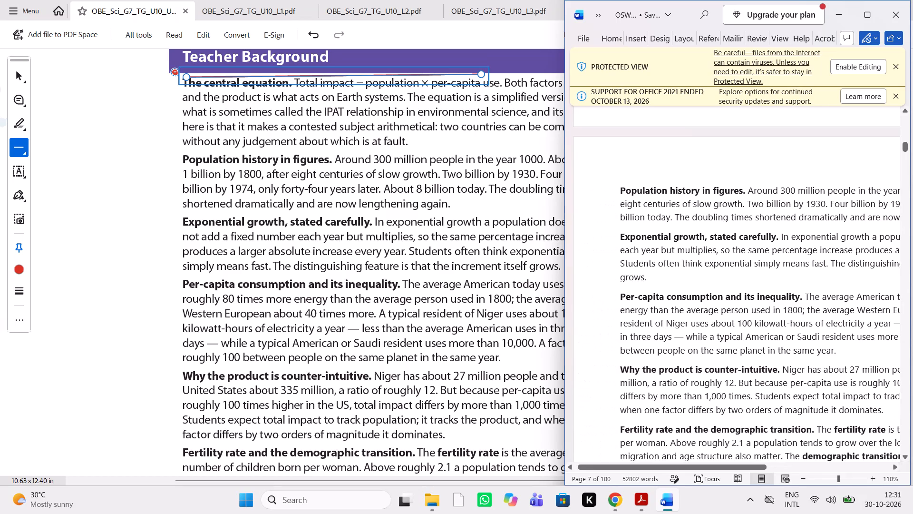
scroll(653, 359, up, 1)
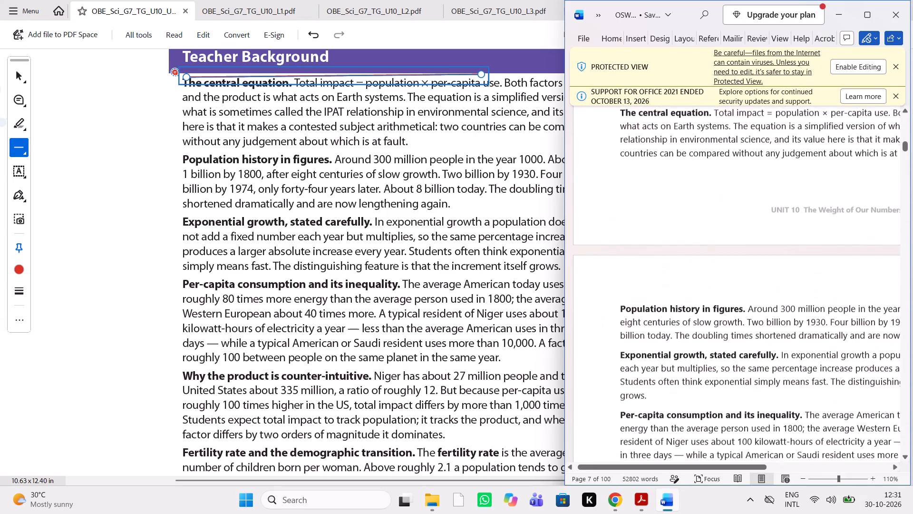
scroll(653, 359, up, 1)
scroll(653, 359, down, 1)
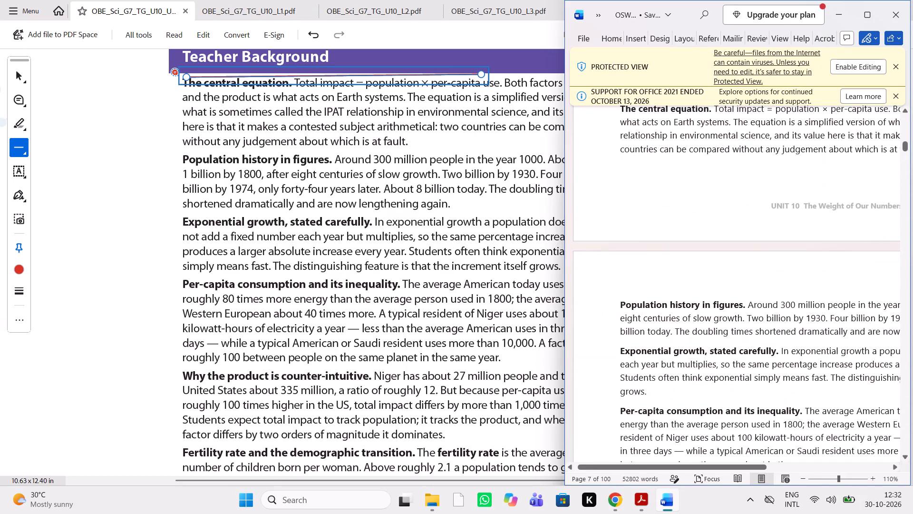
scroll(653, 359, left, 1)
scroll(653, 359, down, 1)
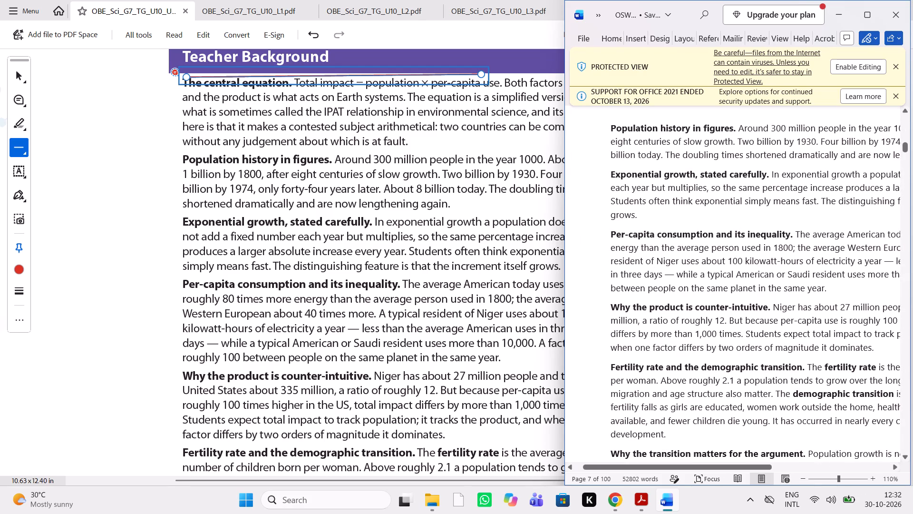
scroll(697, 323, left, 2)
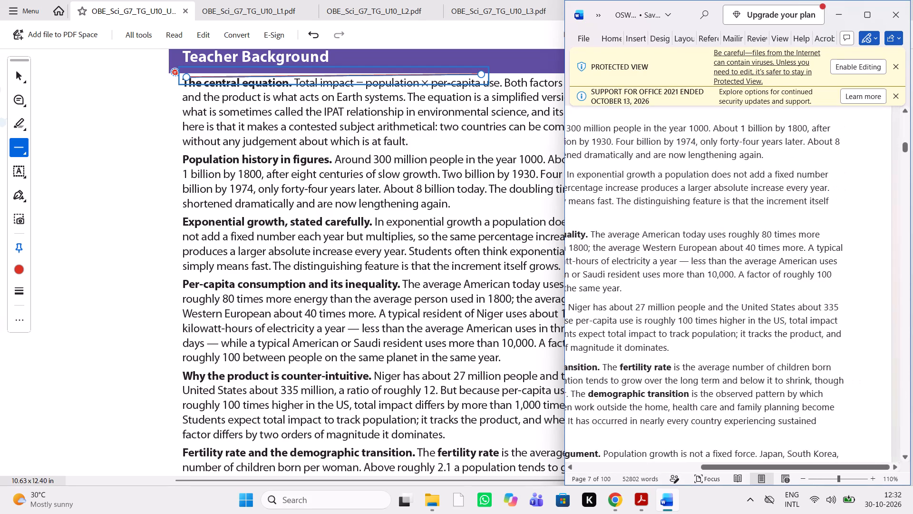
scroll(697, 323, right, 1)
scroll(284, 372, left, 1)
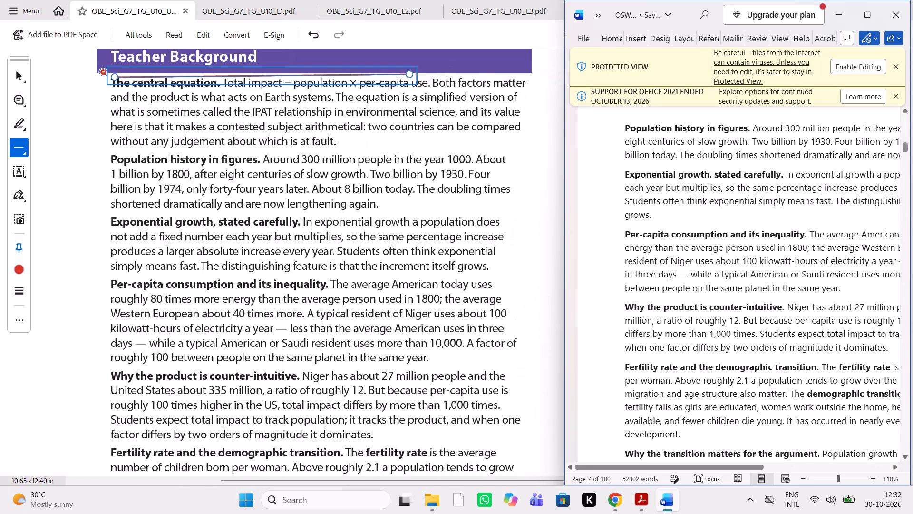
Compare the paragraphs from "Why the product is counter-intuitive" to "Why the transition matters for the argument" in the PDF with the Word manuscript.
scroll(757, 284, down, 1)
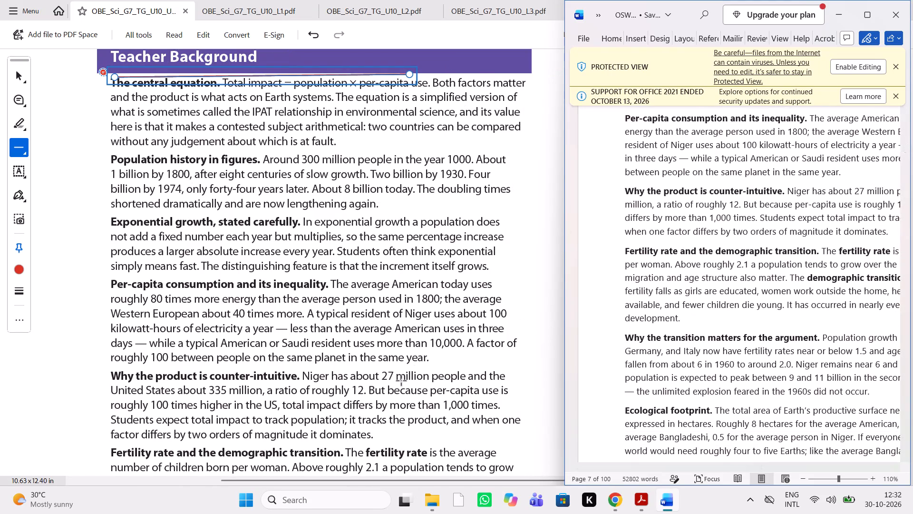
scroll(402, 381, down, 2)
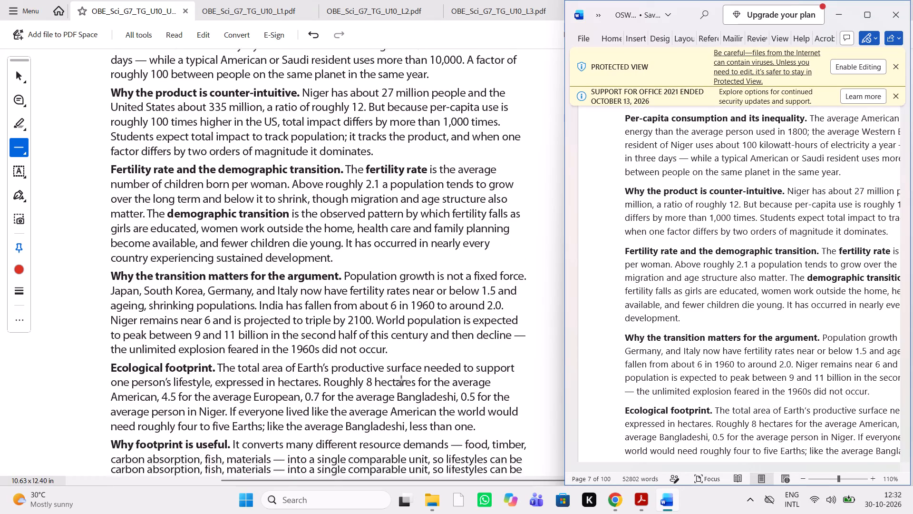
scroll(728, 299, down, 1)
scroll(728, 299, up, 1)
scroll(728, 299, left, 1)
scroll(728, 299, right, 1)
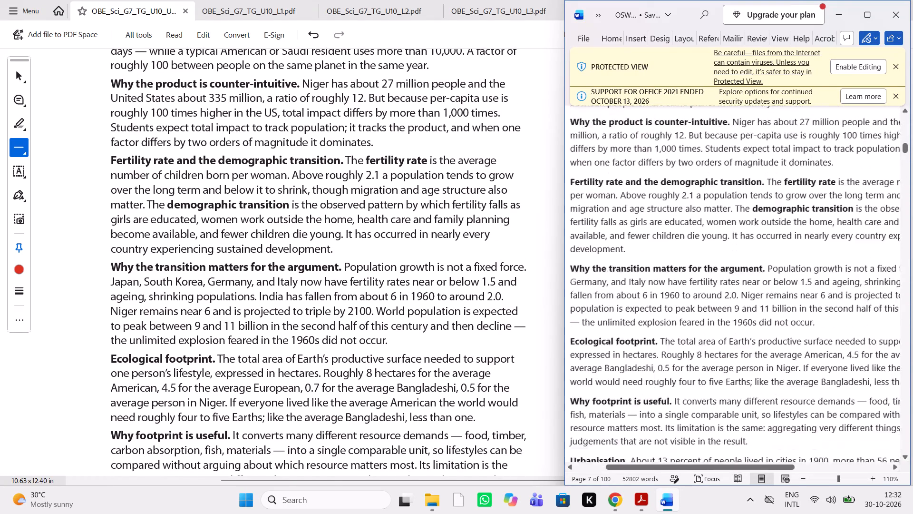
scroll(728, 299, right, 1)
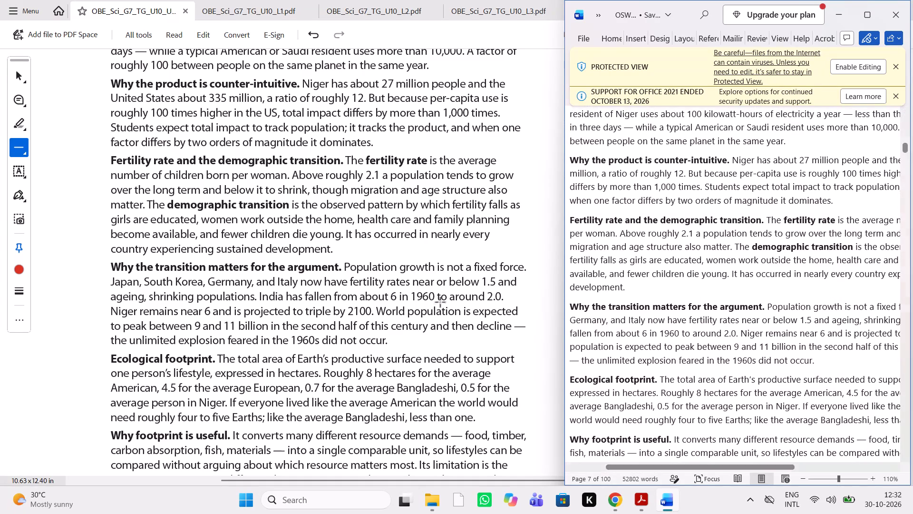
scroll(425, 303, right, 1)
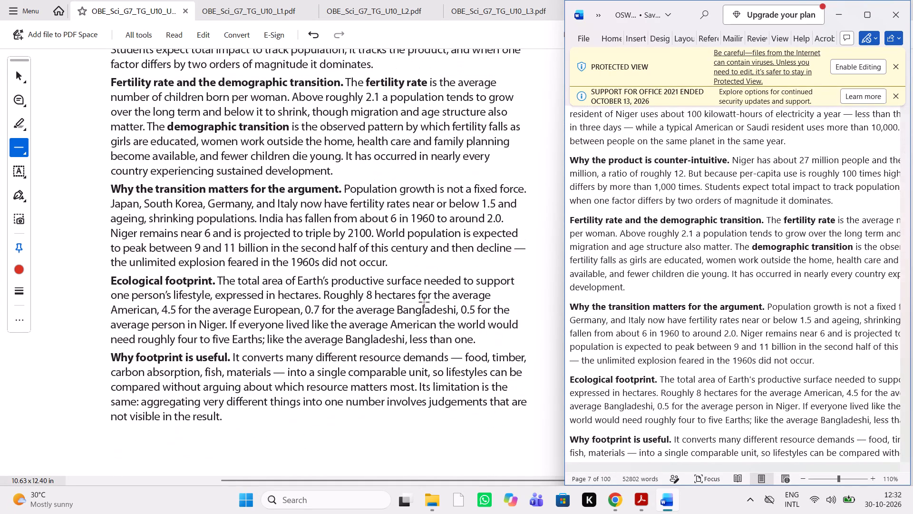
scroll(671, 285, down, 1)
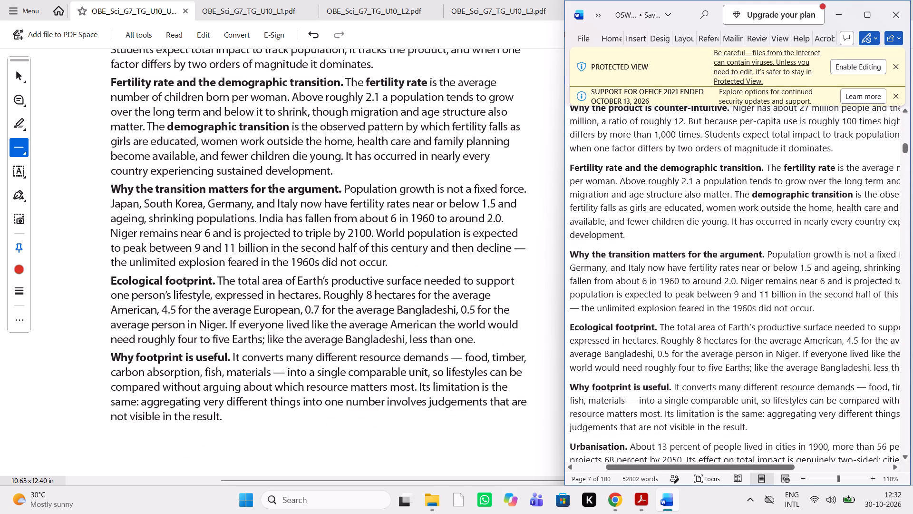
scroll(671, 285, left, 1)
scroll(671, 285, right, 1)
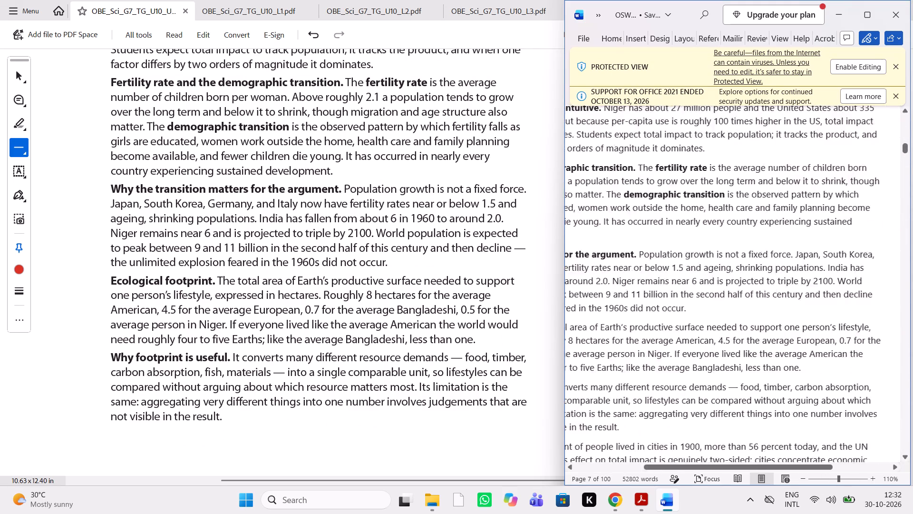
scroll(671, 285, right, 1)
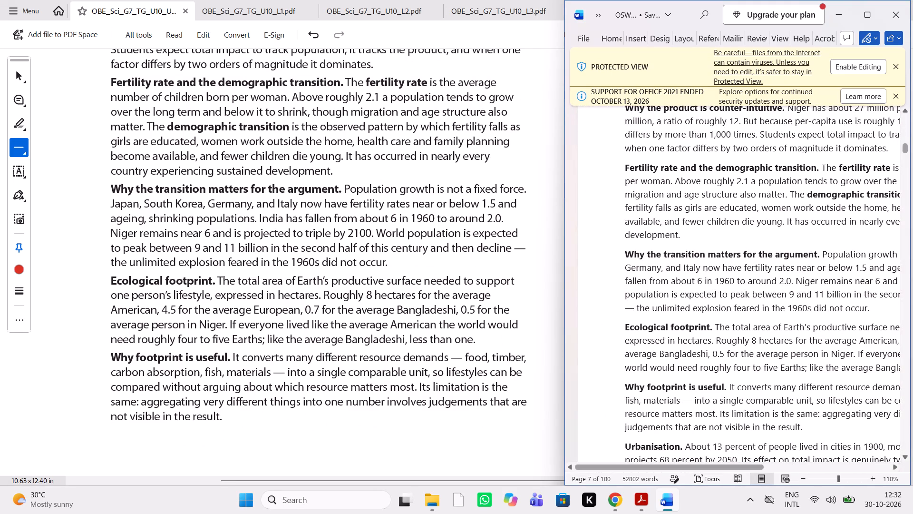
scroll(691, 235, left, 1)
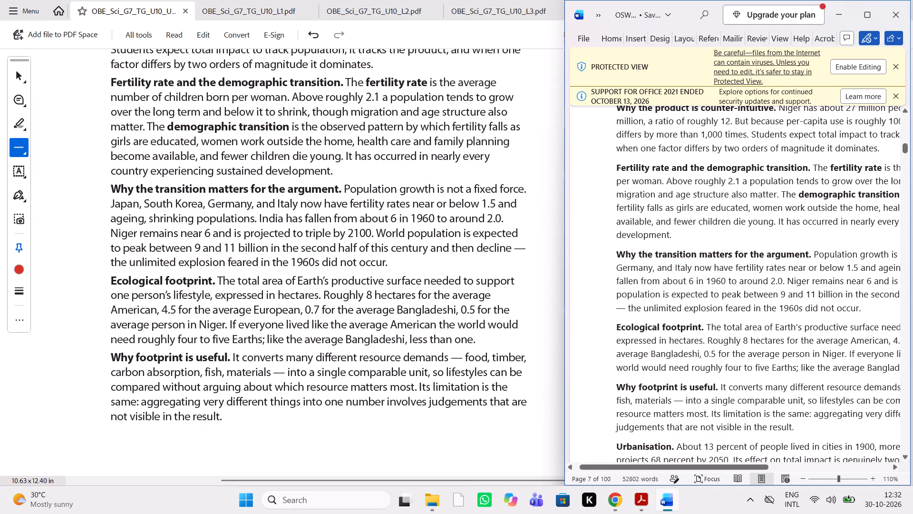
Compare the "Ecological footprint" and "Why footprint is useful" paragraphs in the PDF with the Word manuscript.
scroll(423, 275, down, 1)
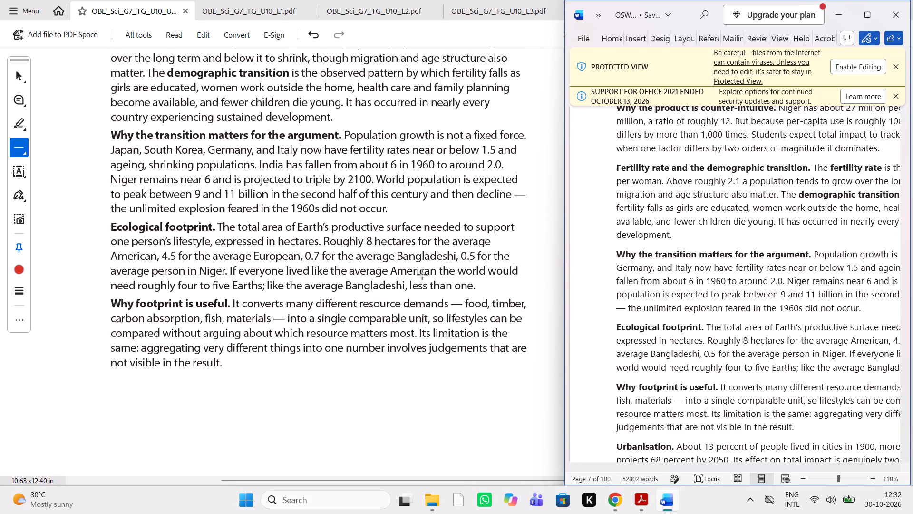
scroll(423, 275, down, 1)
scroll(744, 248, down, 1)
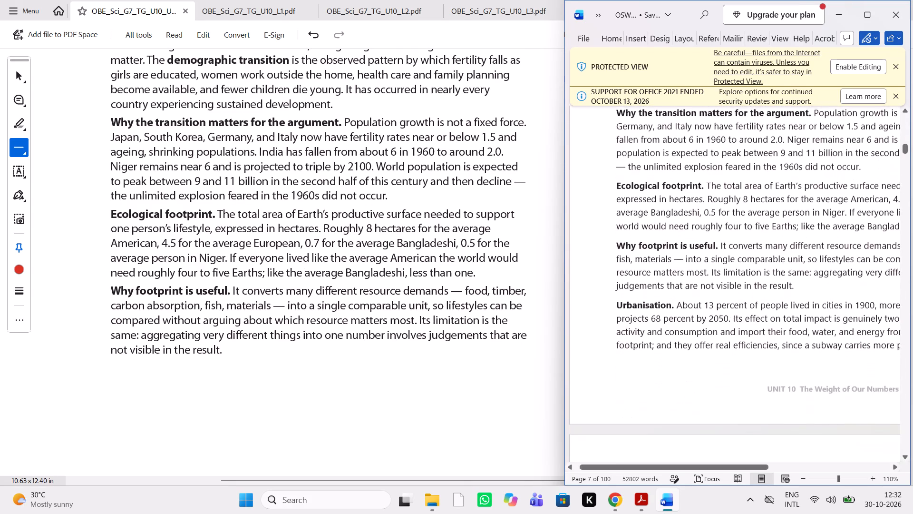
scroll(744, 248, left, 1)
scroll(744, 248, right, 2)
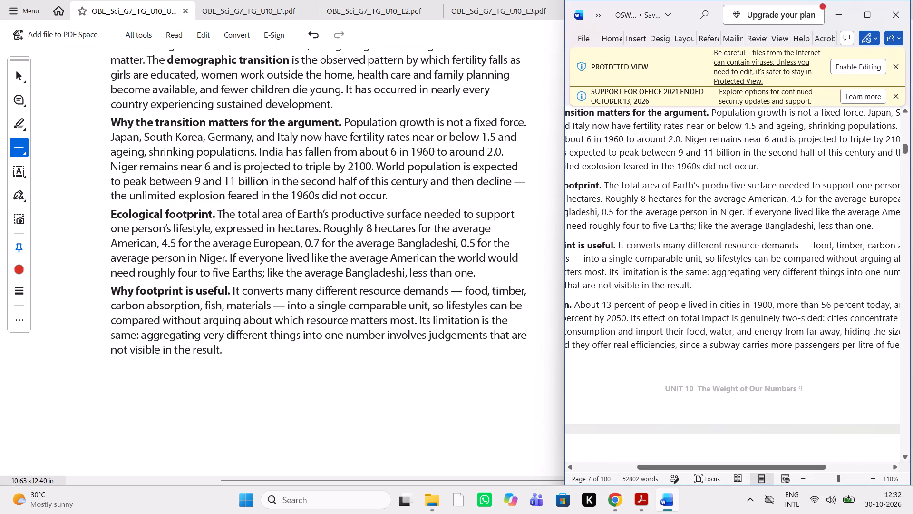
scroll(744, 248, right, 1)
scroll(515, 289, down, 1)
scroll(740, 284, right, 1)
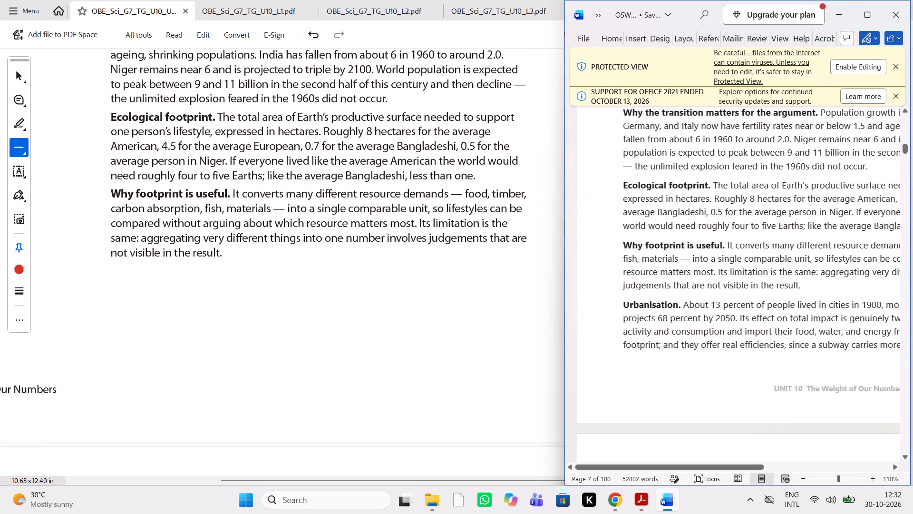
scroll(740, 284, down, 1)
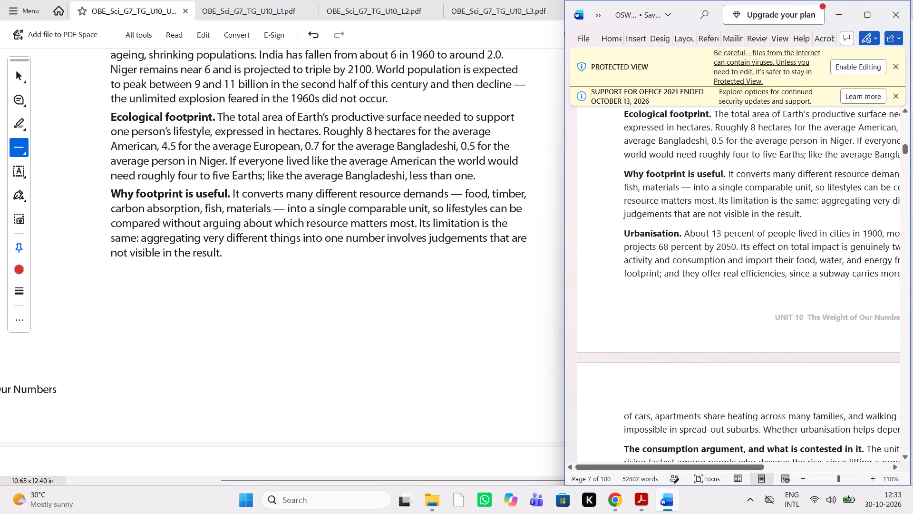
scroll(740, 284, left, 3)
scroll(740, 284, right, 1)
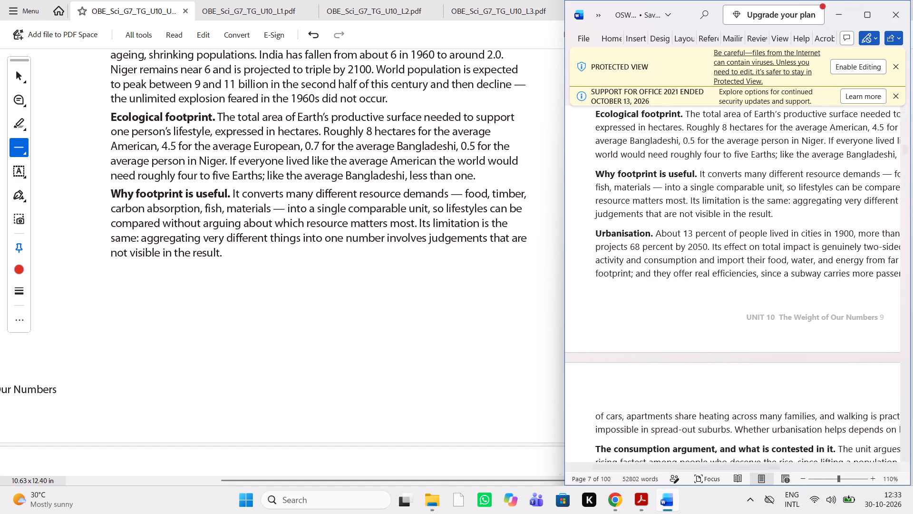
Compare the "Urbanisation" paragraph in the PDF with the same paragraph in the Word manuscript.
scroll(740, 284, down, 1)
scroll(397, 328, down, 2)
scroll(397, 328, right, 3)
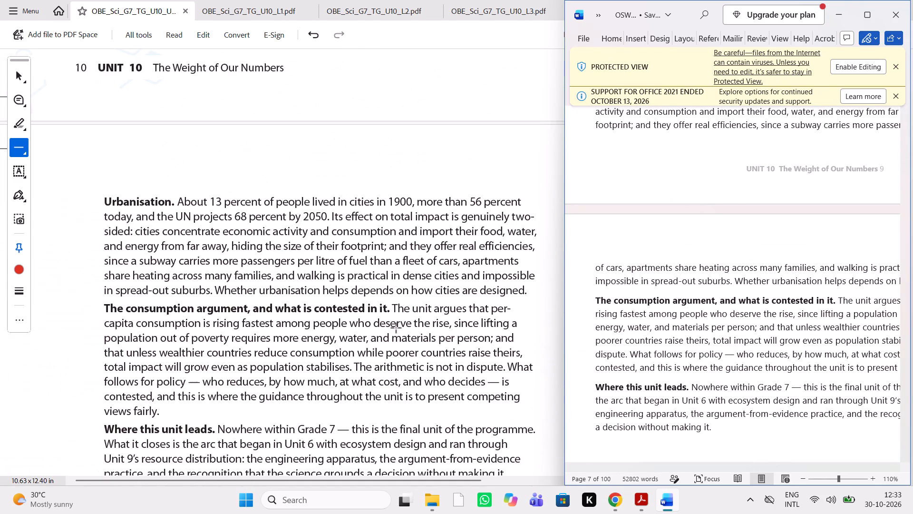
scroll(397, 328, up, 3)
scroll(397, 328, down, 3)
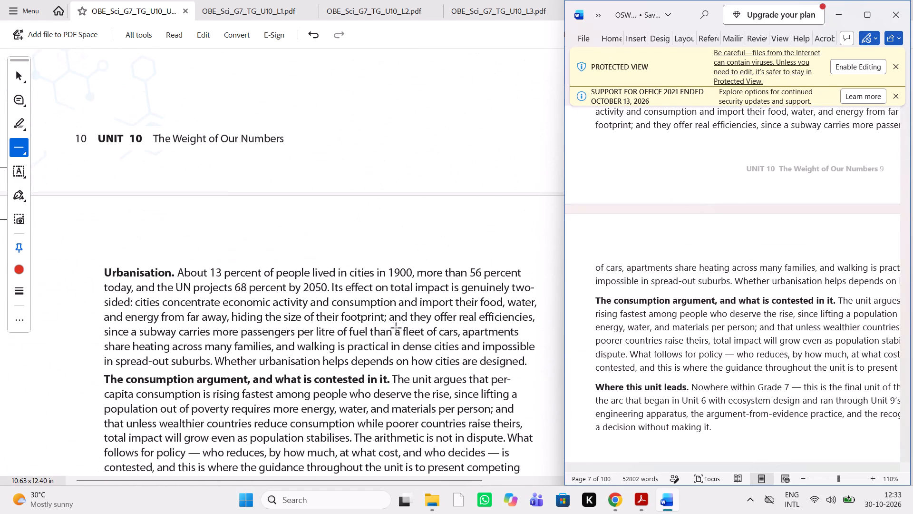
scroll(397, 328, left, 3)
scroll(397, 328, right, 1)
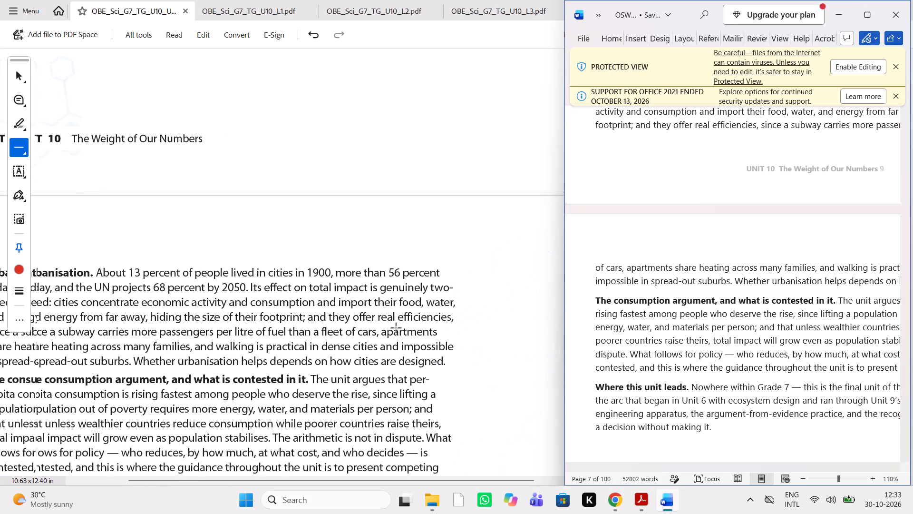
scroll(397, 328, right, 3)
scroll(397, 328, up, 1)
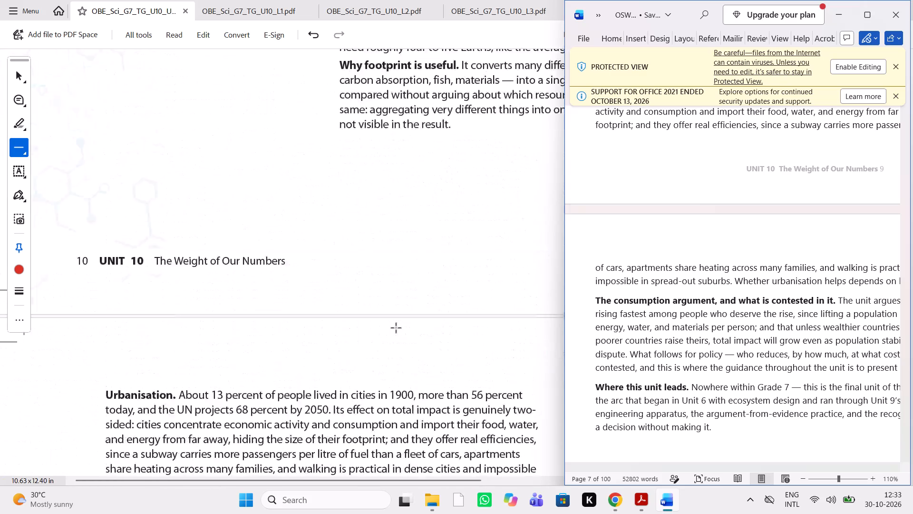
scroll(397, 328, up, 1)
scroll(397, 328, down, 1)
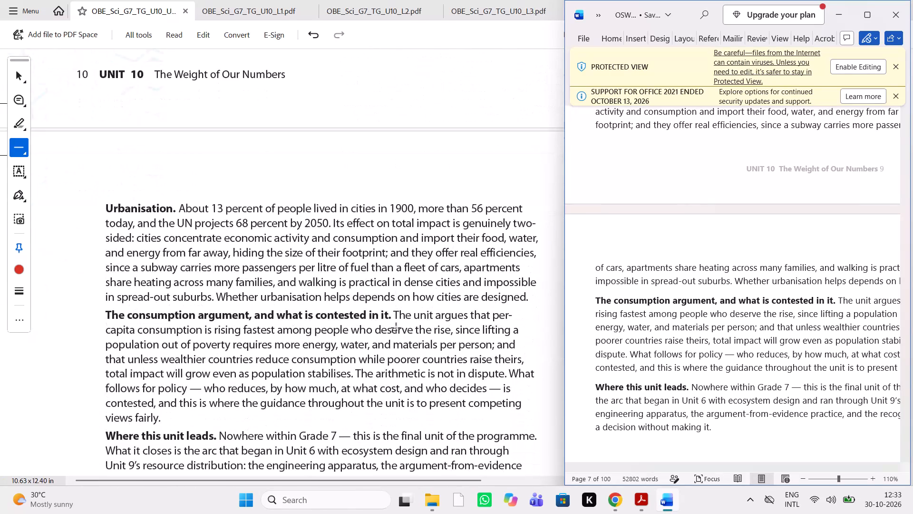
scroll(680, 274, up, 1)
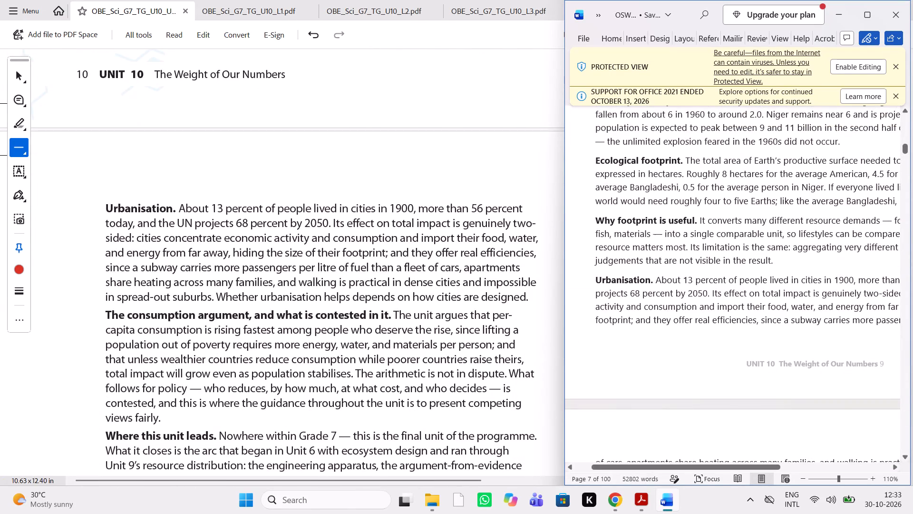
scroll(680, 274, down, 1)
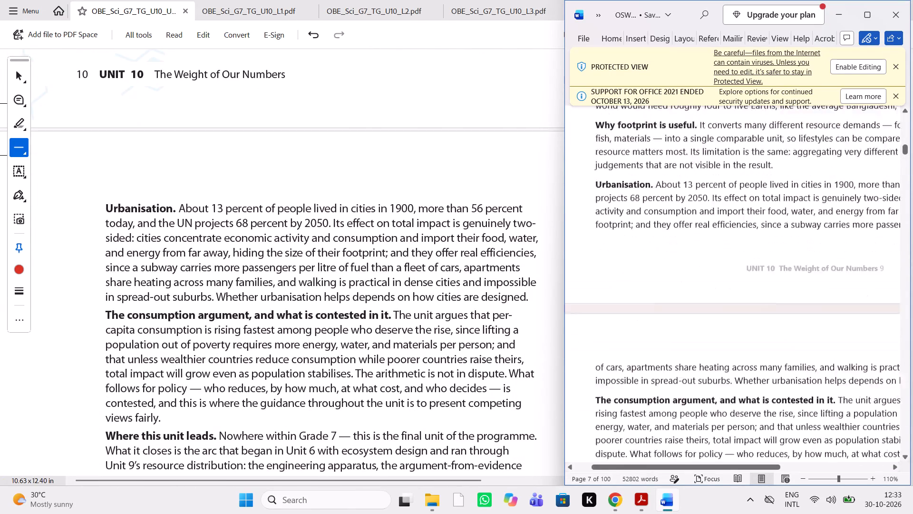
scroll(680, 274, down, 1)
scroll(680, 274, left, 2)
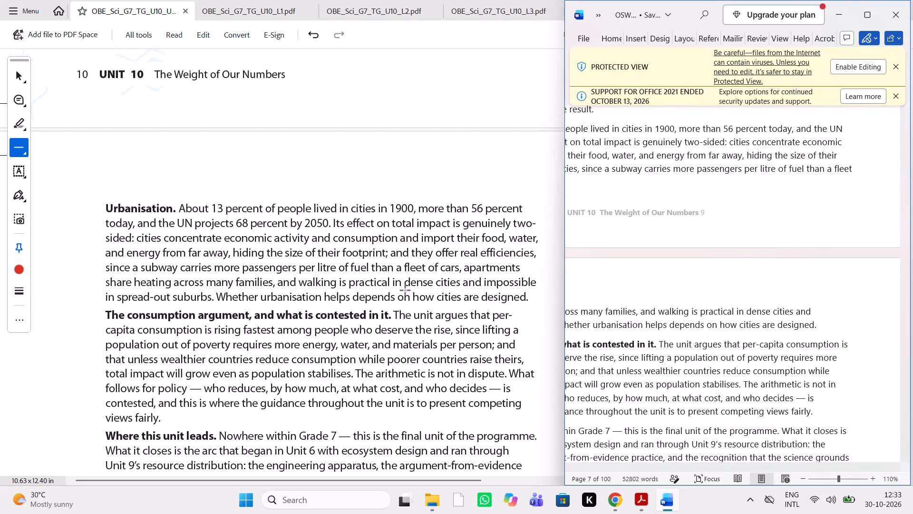
scroll(406, 291, down, 1)
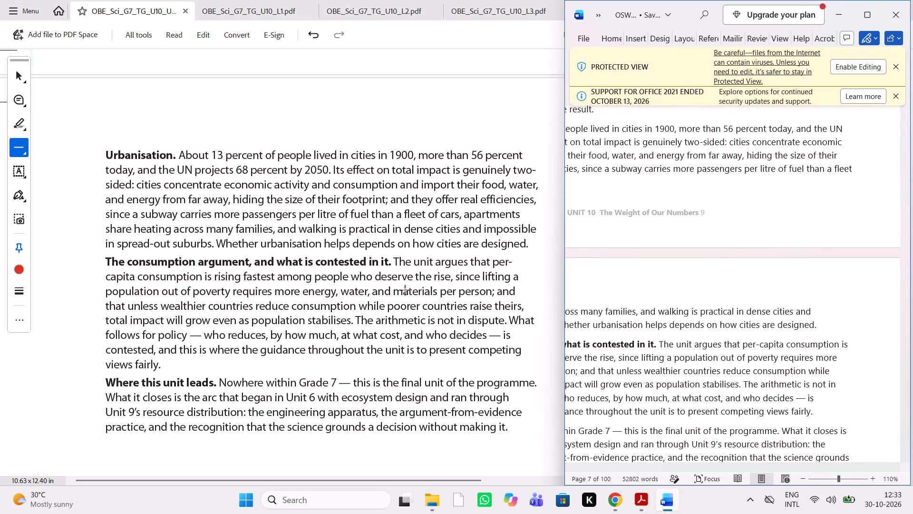
scroll(406, 291, right, 2)
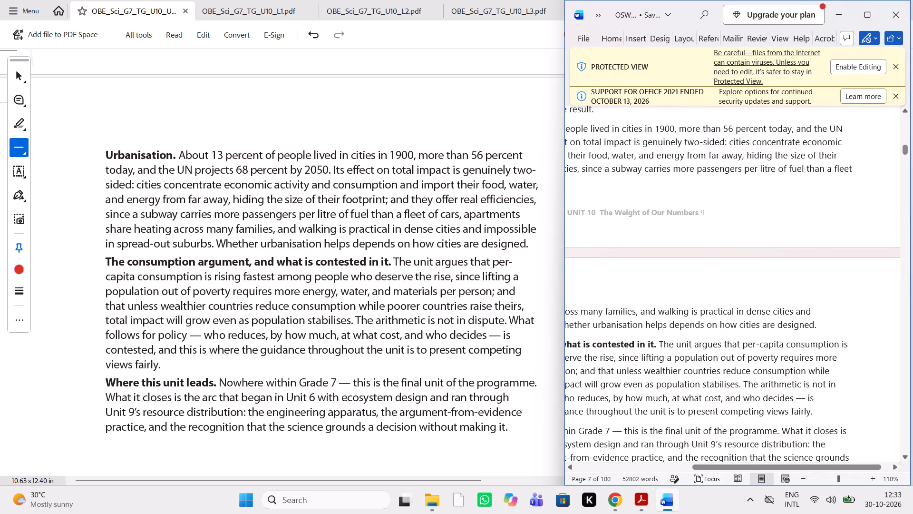
scroll(623, 262, right, 1)
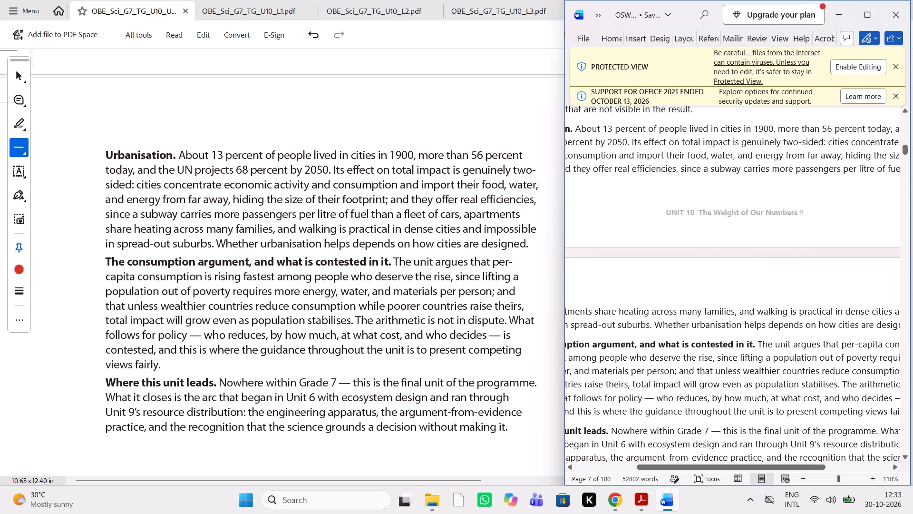
Compare the paragraph "The consumption argument, and what is contested in it" in the PDF with the Word manuscript.
scroll(302, 275, down, 1)
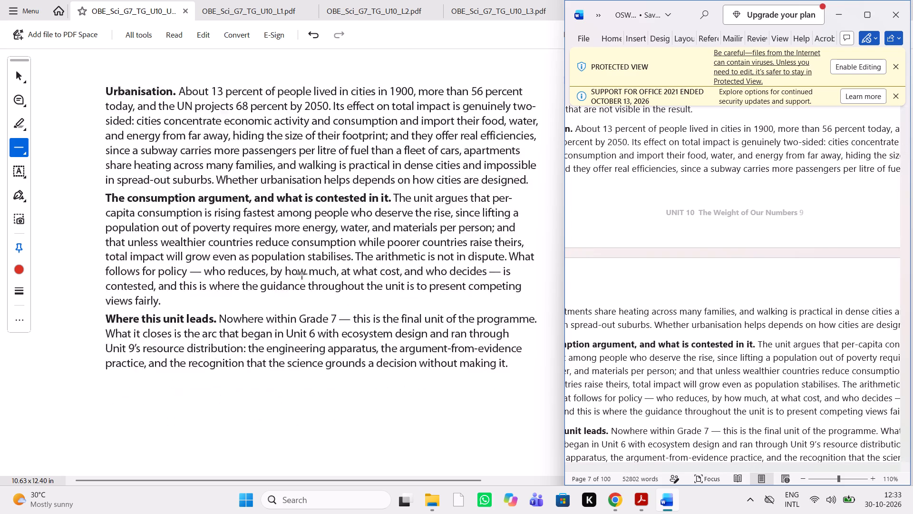
scroll(302, 275, down, 1)
scroll(651, 271, down, 1)
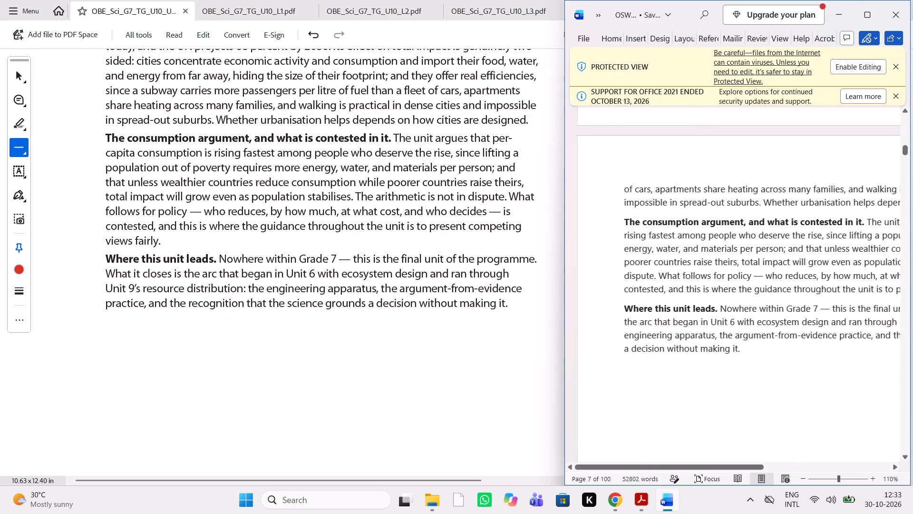
scroll(651, 271, left, 1)
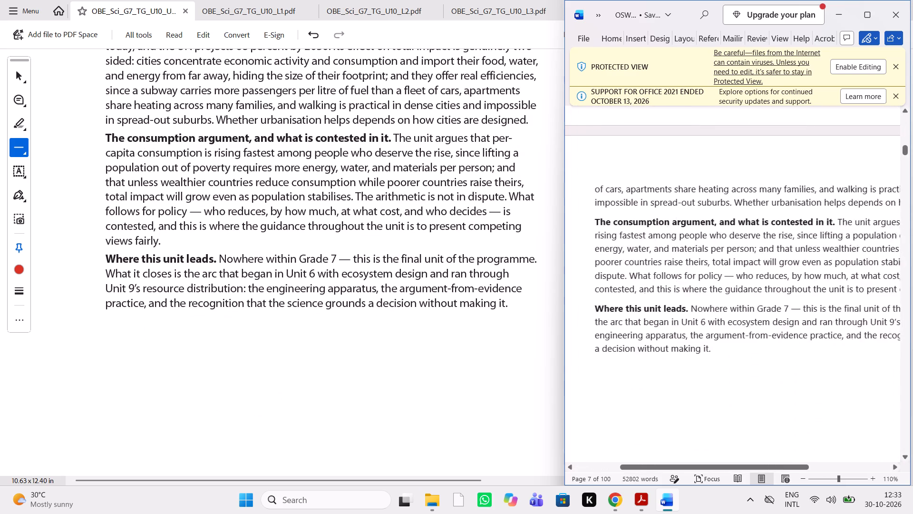
scroll(651, 271, left, 1)
scroll(651, 271, right, 1)
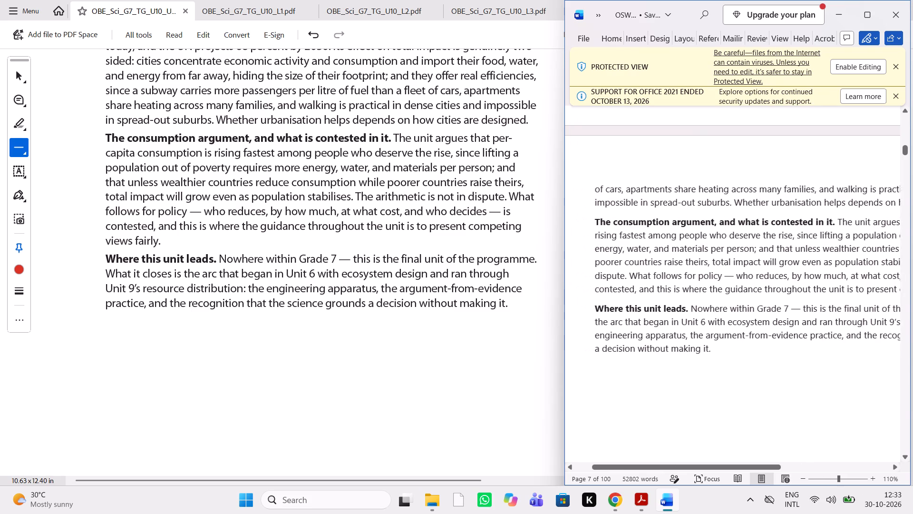
scroll(651, 271, left, 1)
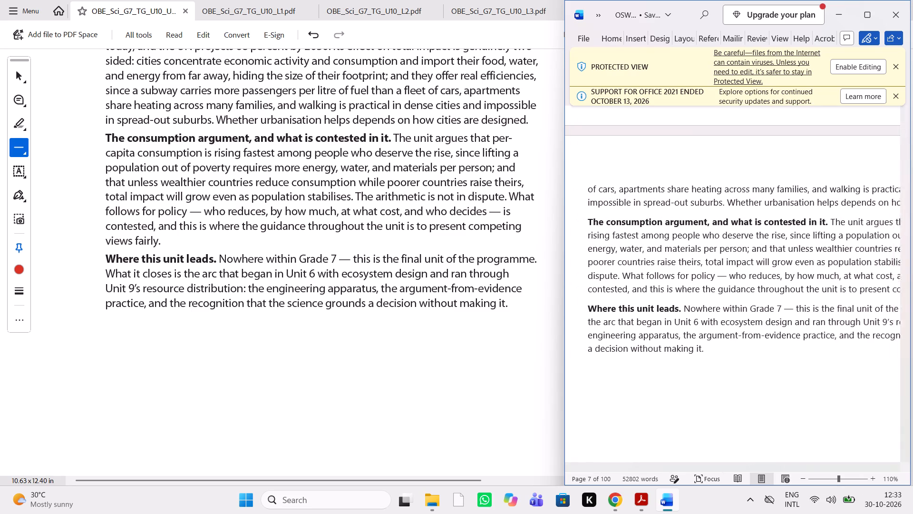
scroll(651, 271, left, 2)
scroll(651, 271, right, 1)
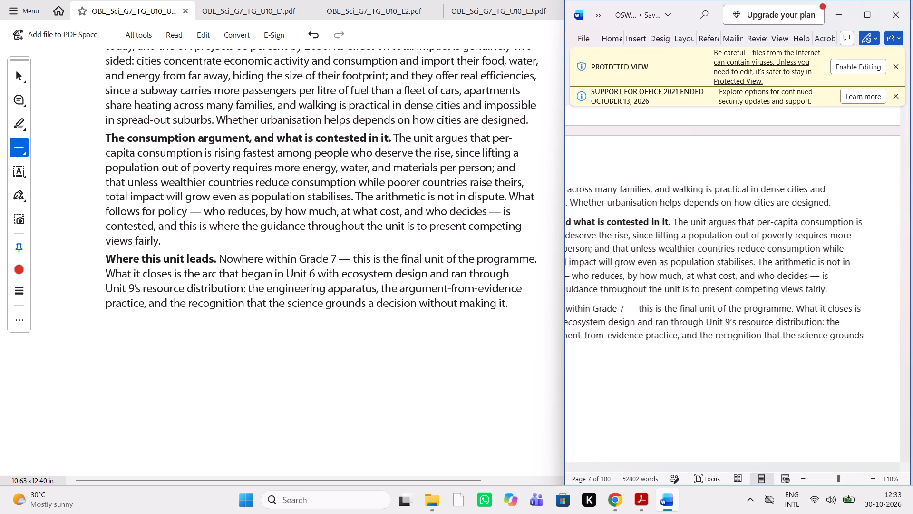
scroll(651, 271, right, 3)
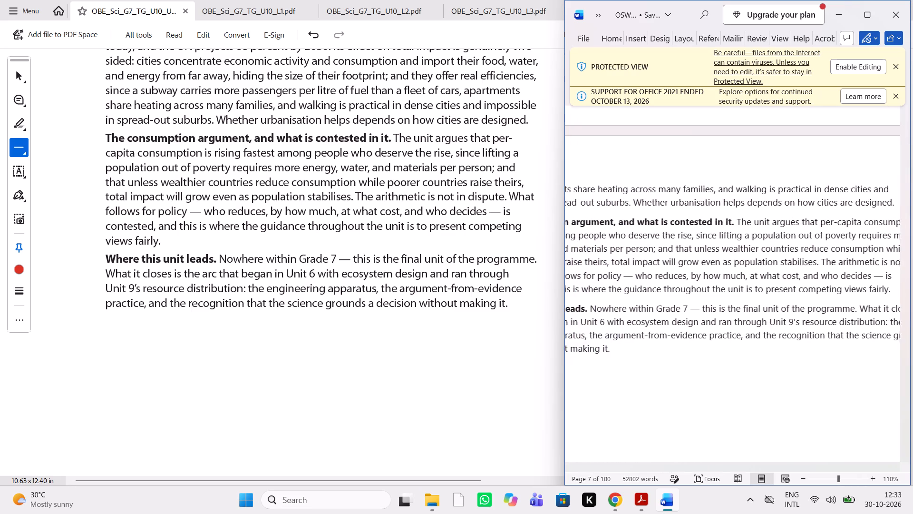
scroll(651, 271, right, 1)
scroll(651, 271, left, 2)
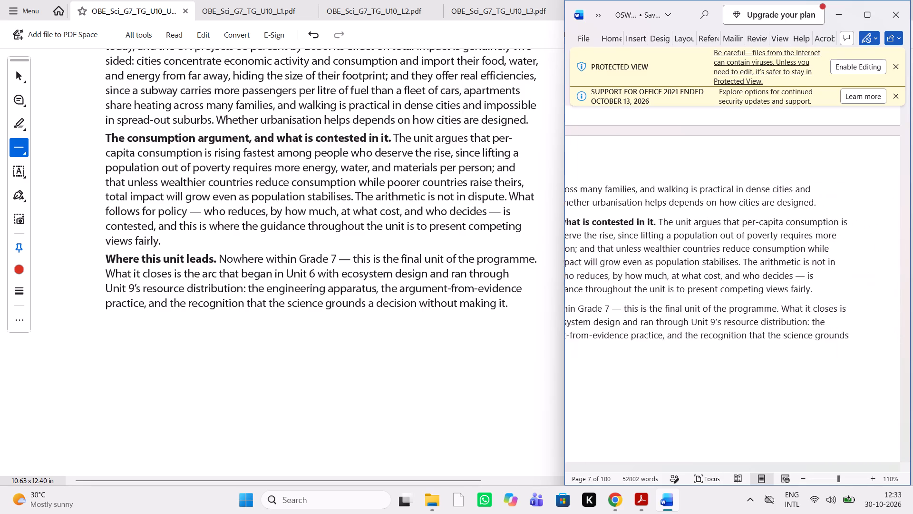
scroll(651, 271, left, 1)
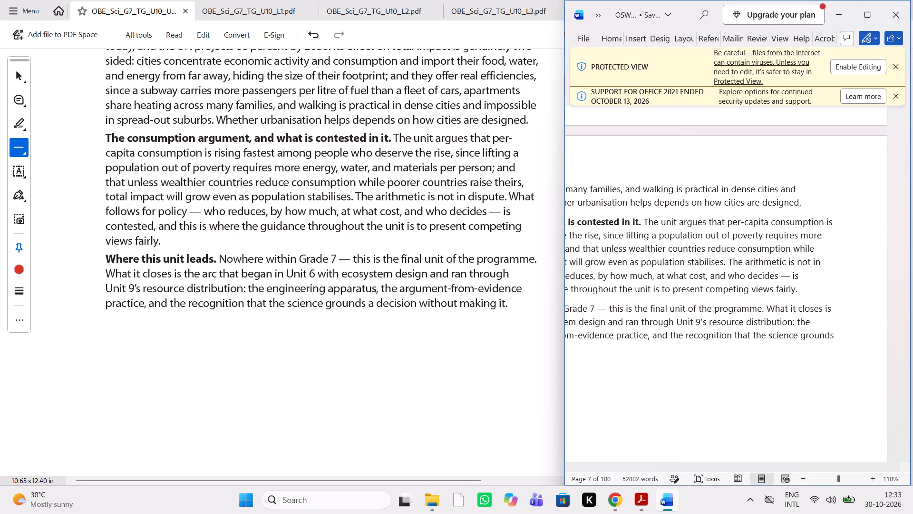
scroll(651, 271, right, 2)
Compare the closing "Where this unit leads" paragraph in the PDF with the Word manuscript.
scroll(651, 271, down, 1)
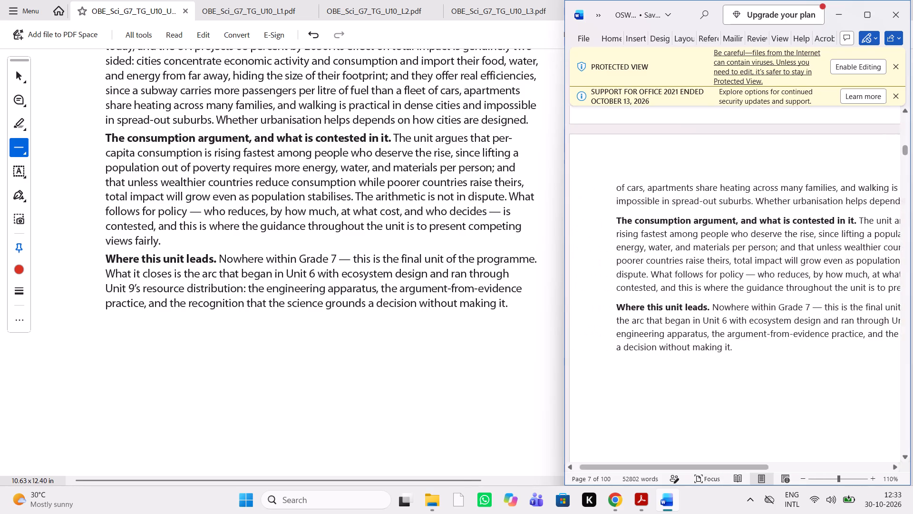
scroll(651, 271, down, 1)
scroll(672, 248, left, 1)
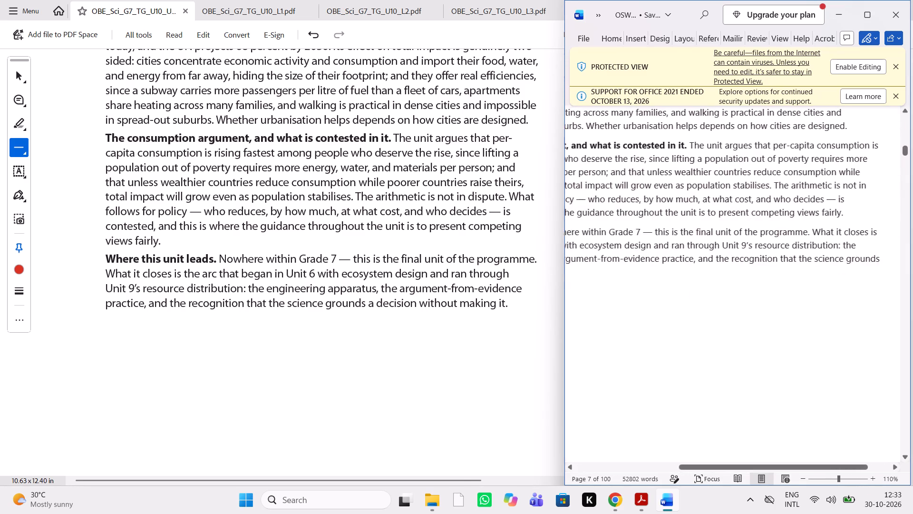
scroll(672, 248, left, 1)
scroll(672, 248, right, 1)
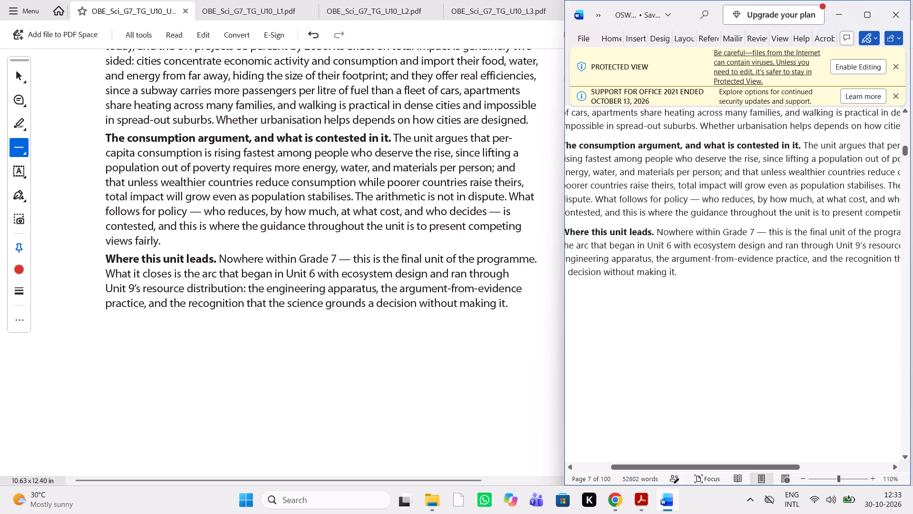
scroll(672, 248, left, 2)
scroll(672, 248, right, 1)
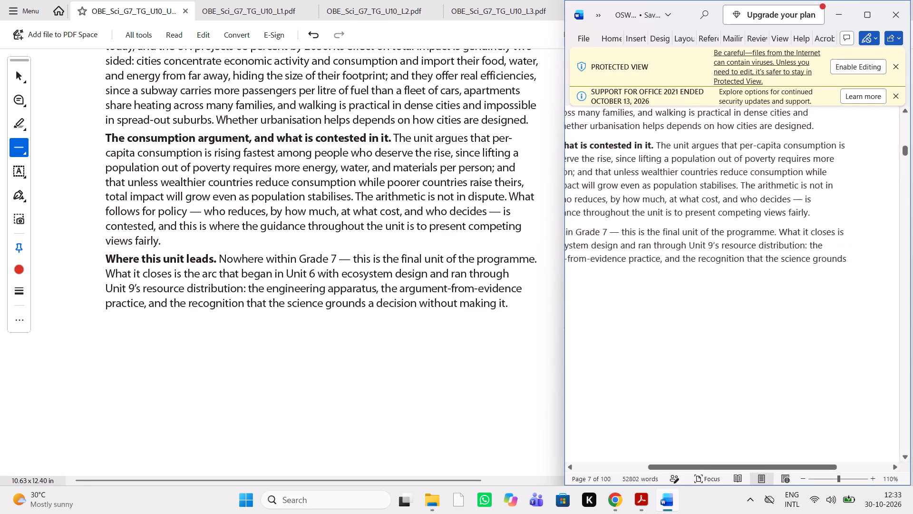
scroll(672, 248, right, 1)
scroll(672, 248, left, 1)
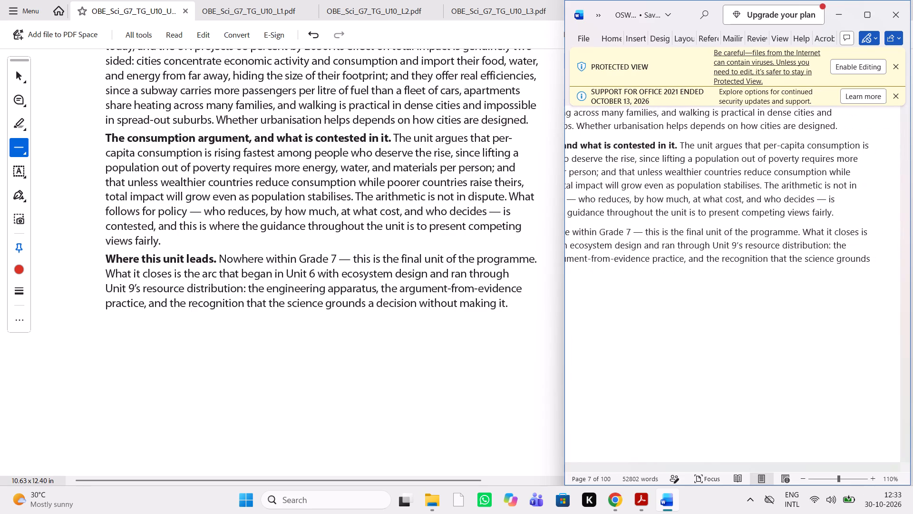
scroll(672, 248, right, 2)
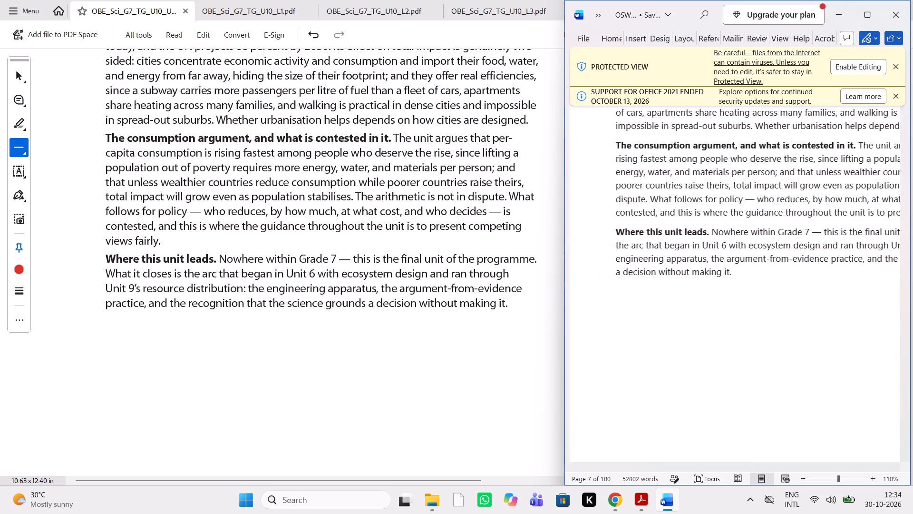
Compare the "Standards Note" box at the start of Lesson 1 in the PDF with the same section in the Word manuscript.
scroll(396, 339, down, 5)
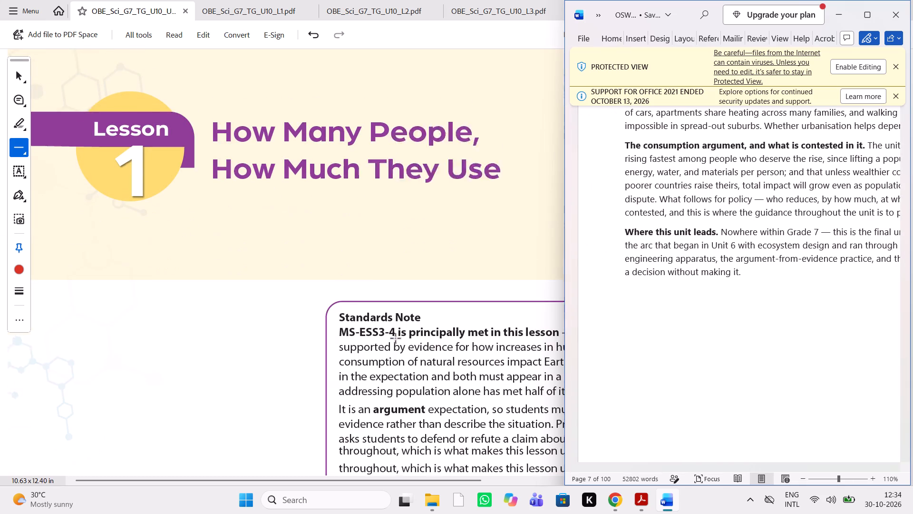
scroll(396, 339, down, 1)
scroll(702, 363, down, 3)
scroll(702, 363, up, 1)
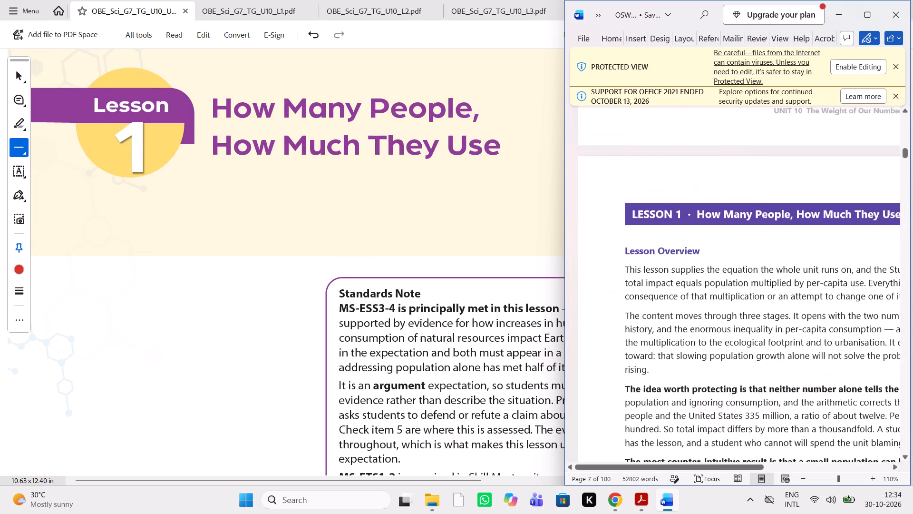
scroll(702, 363, up, 1)
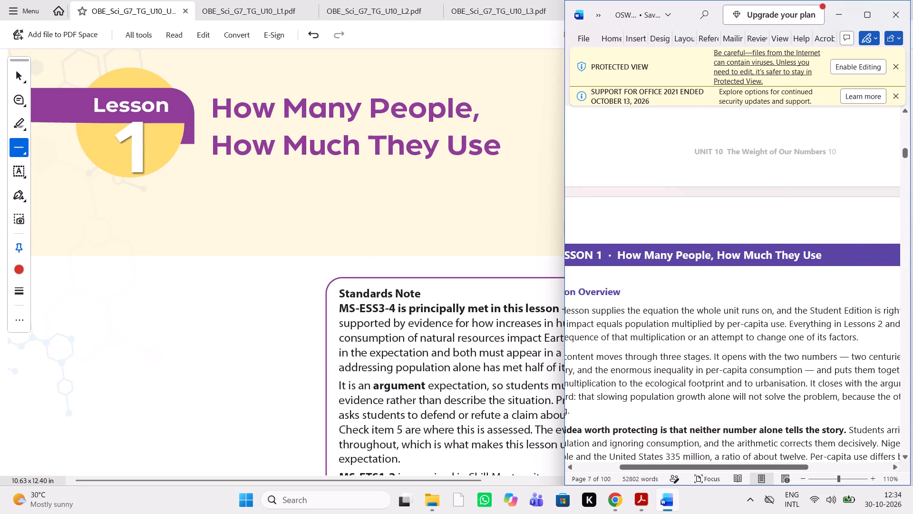
scroll(702, 363, right, 1)
scroll(440, 411, left, 2)
scroll(440, 411, down, 1)
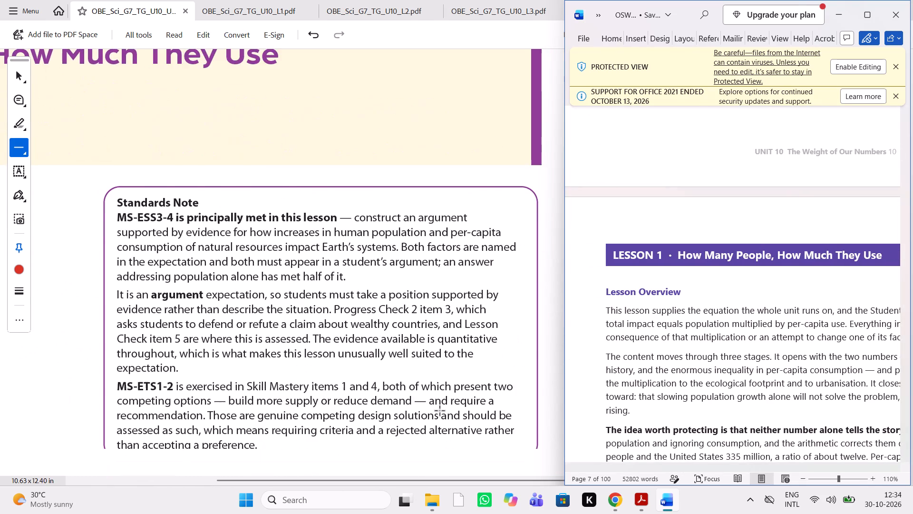
scroll(762, 351, down, 2)
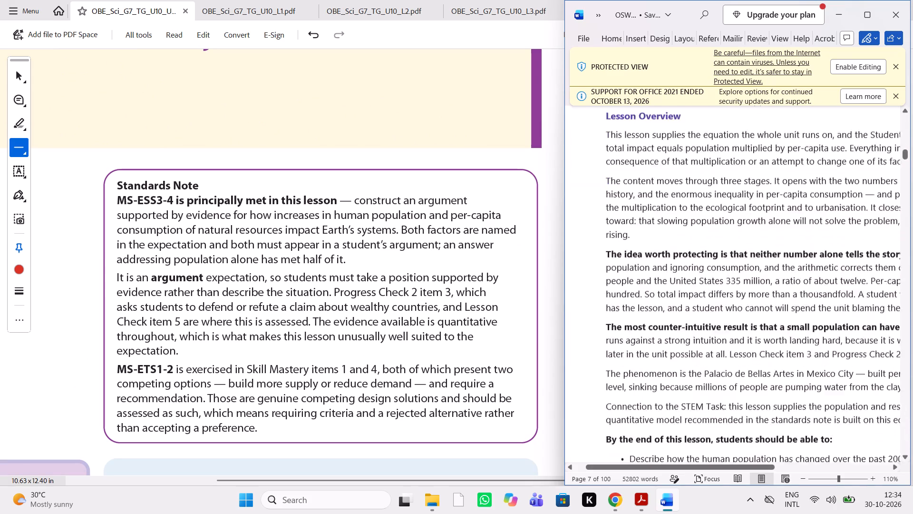
scroll(762, 351, down, 2)
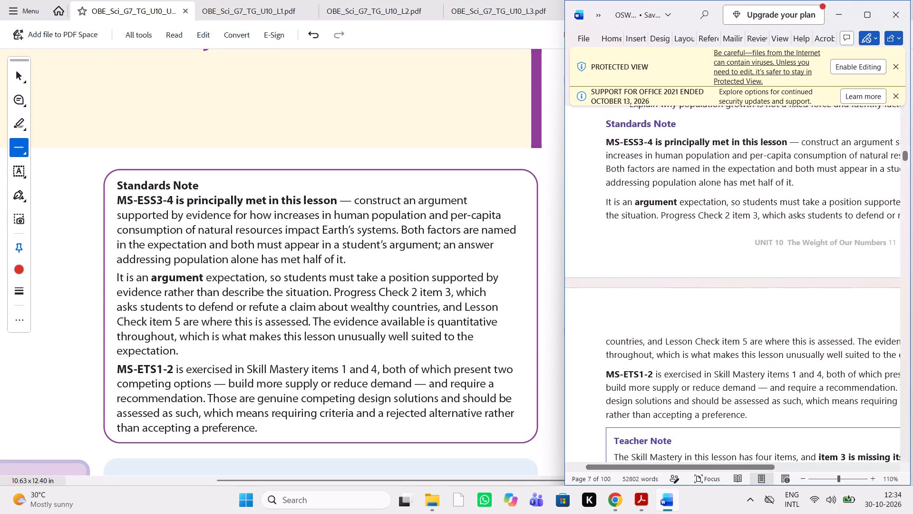
scroll(762, 351, left, 1)
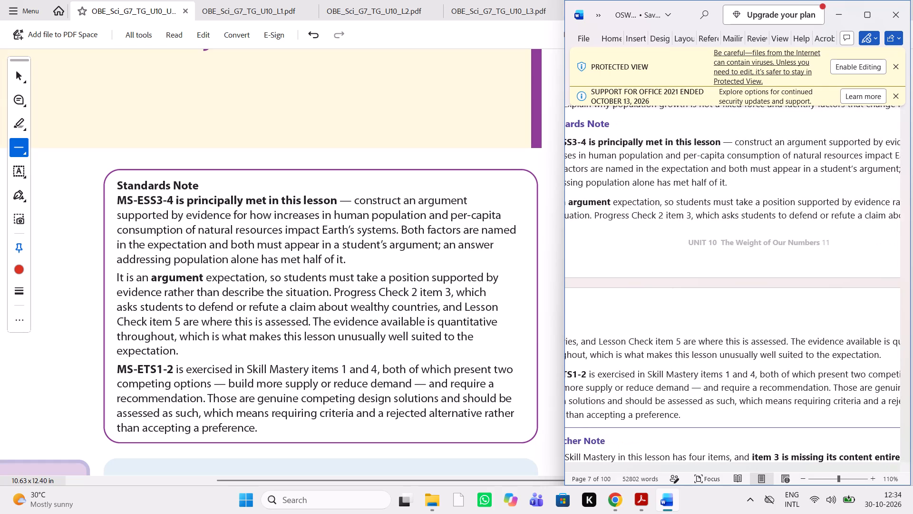
scroll(762, 351, down, 1)
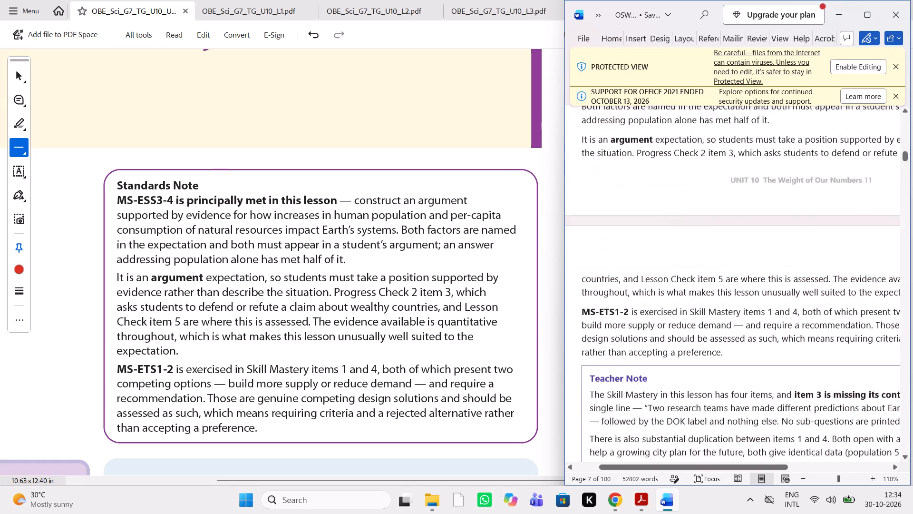
scroll(762, 351, down, 1)
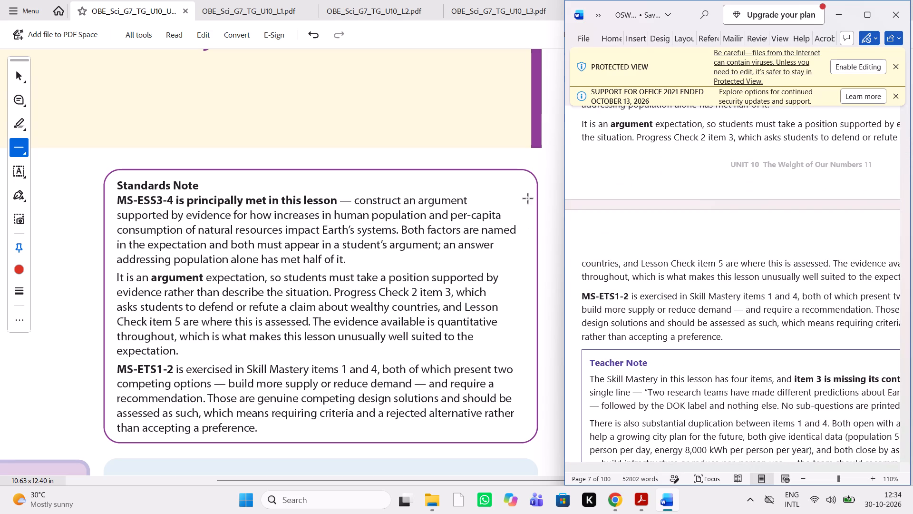
scroll(613, 313, down, 1)
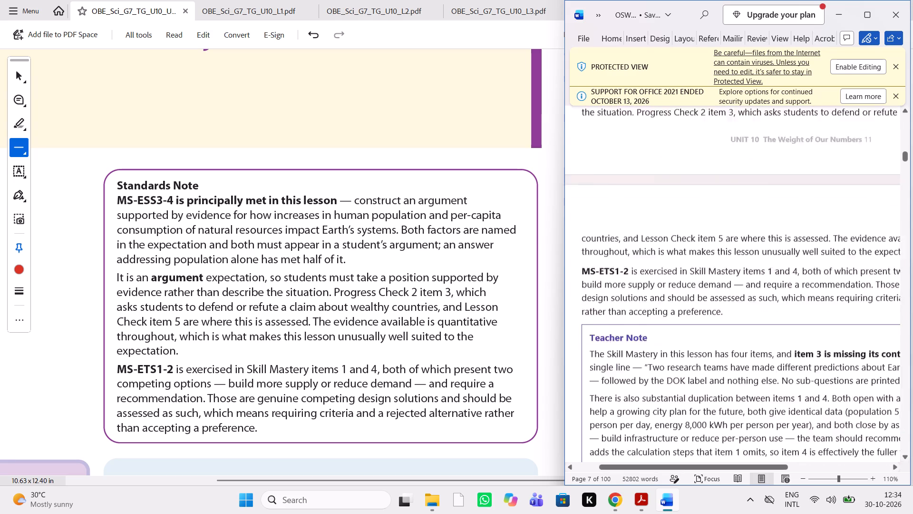
scroll(613, 313, down, 1)
Mark the gap beneath the Lesson 1 "Lesson Overview" heading with a line and the comment "give proper spacing".
scroll(707, 166, up, 3)
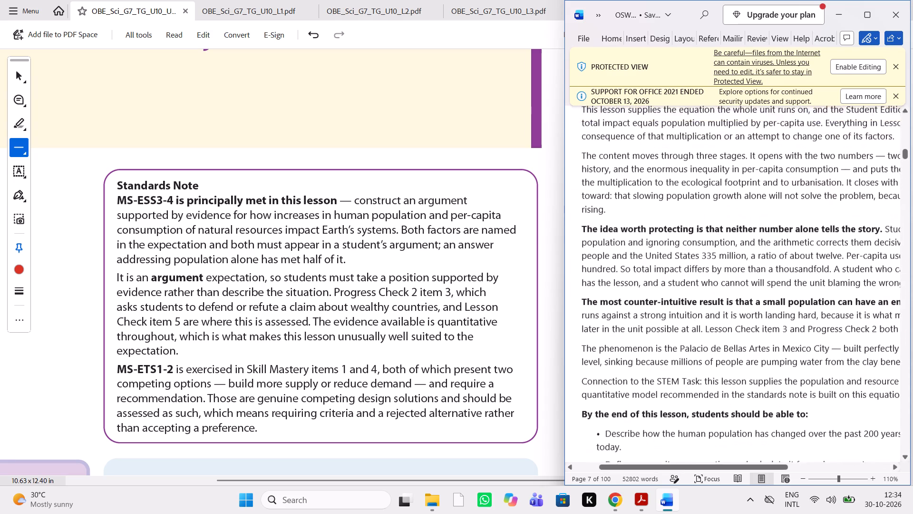
scroll(707, 166, up, 1)
scroll(707, 166, down, 1)
scroll(429, 191, down, 1)
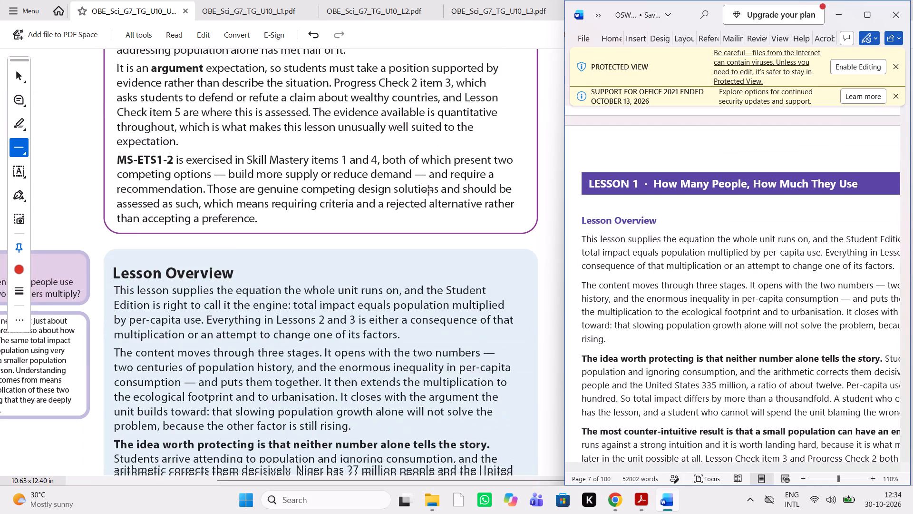
scroll(429, 191, down, 1)
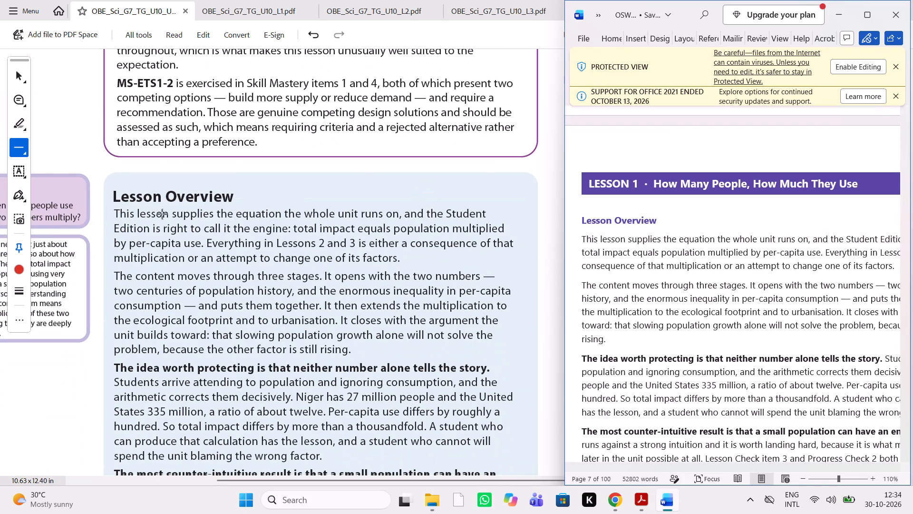
drag(114, 207, 227, 208)
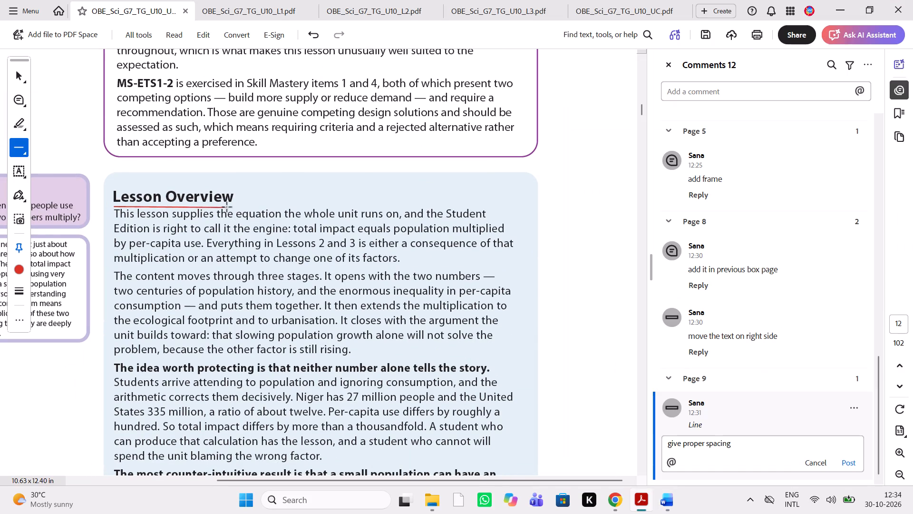
drag(227, 208, 230, 206)
text(give s)
key(BackSpace)
text(proper spacing)
key(space)
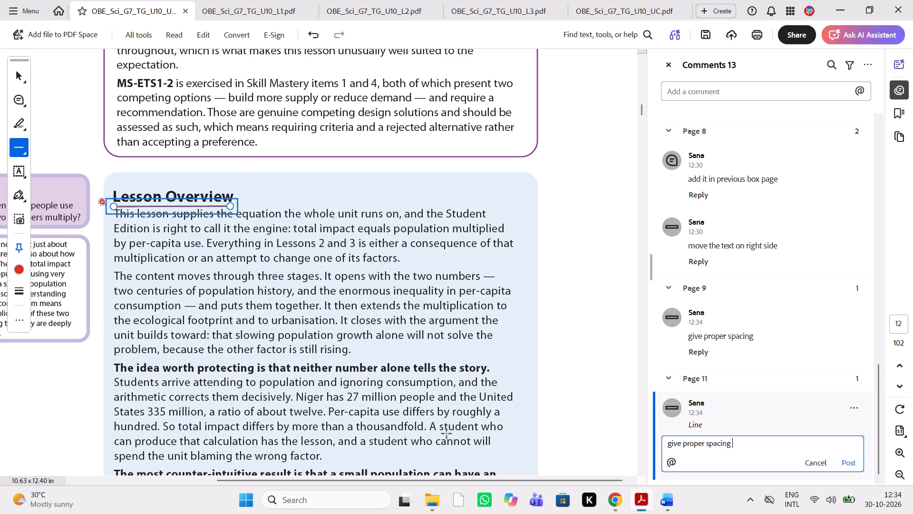
Switch to Word and compare the opening paragraphs of the Lesson 1 "Lesson Overview" with the PDF.
click(669, 498)
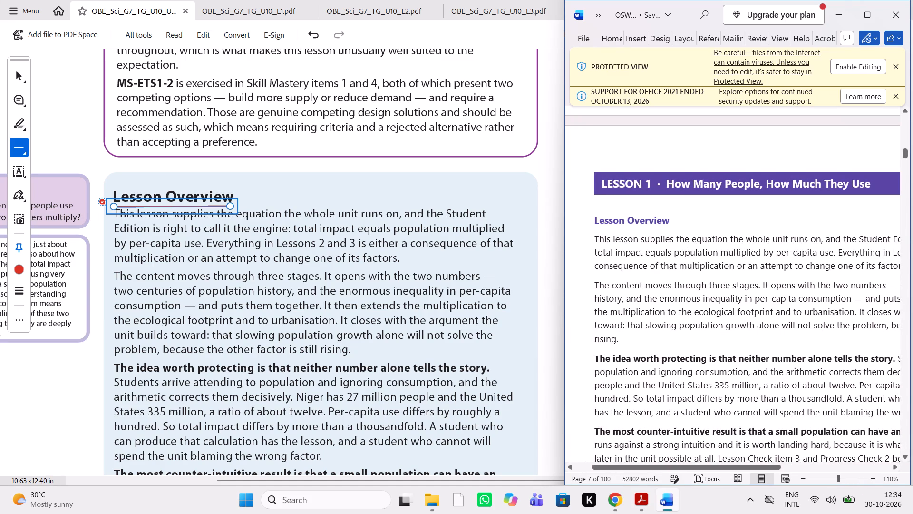
scroll(706, 313, left, 2)
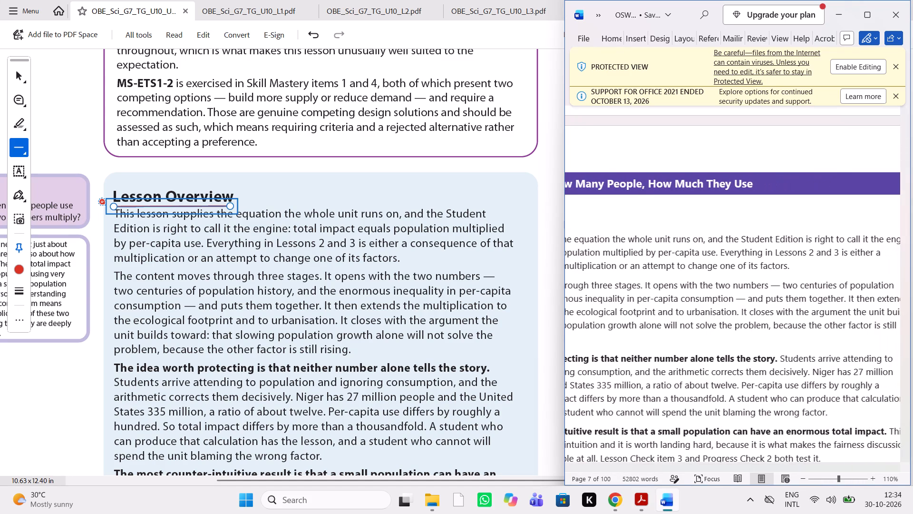
scroll(706, 313, left, 1)
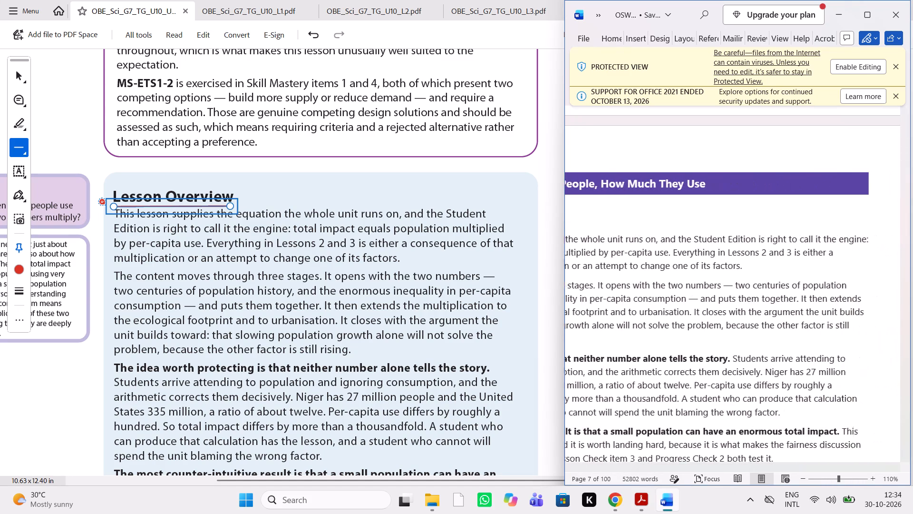
scroll(706, 313, left, 1)
scroll(706, 313, down, 1)
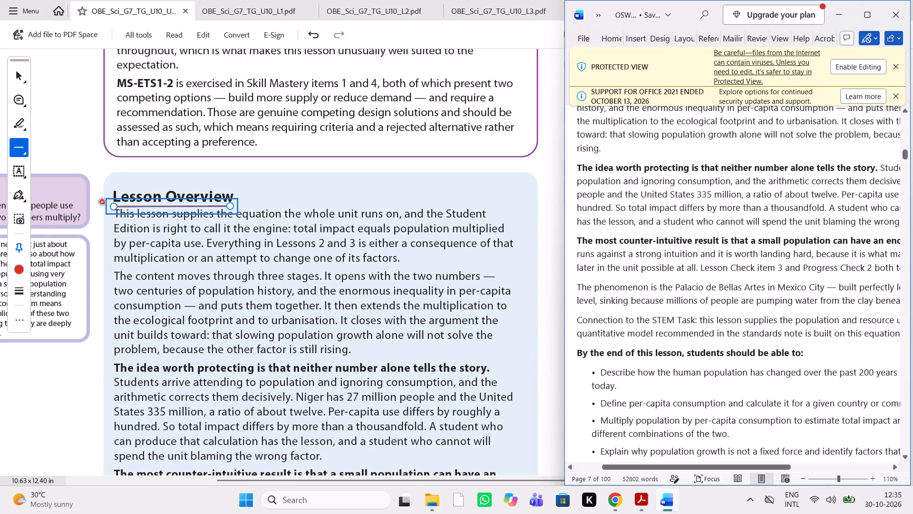
click(706, 313)
scroll(706, 313, down, 2)
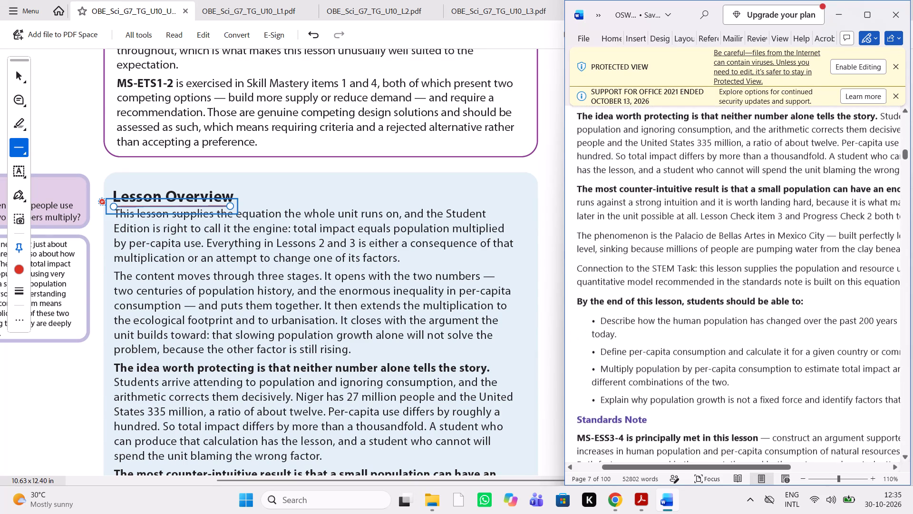
scroll(706, 313, down, 1)
scroll(706, 313, left, 2)
scroll(706, 313, right, 1)
scroll(706, 313, up, 1)
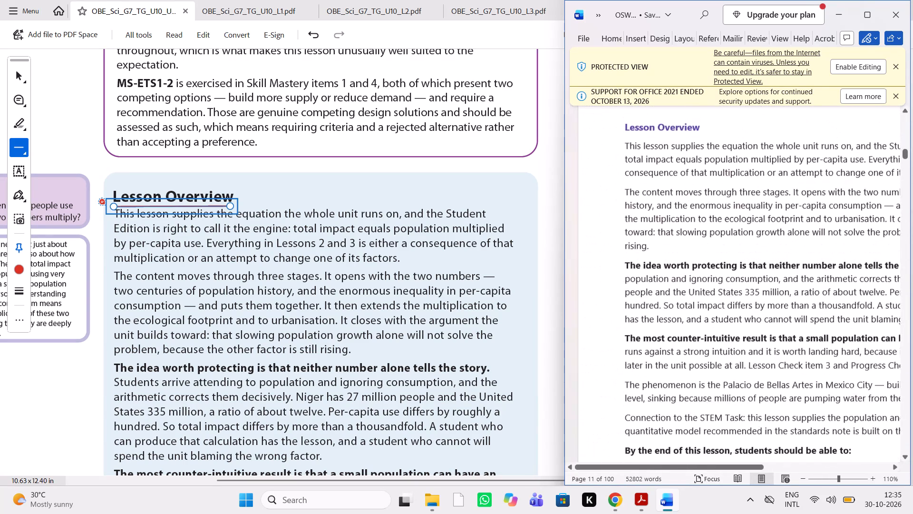
scroll(706, 313, up, 1)
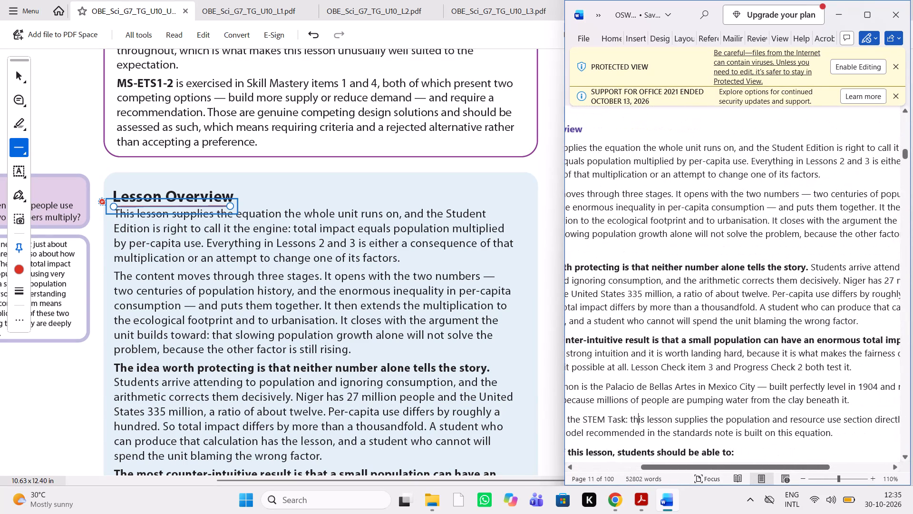
Compare the "idea worth protecting" and "most counter-intuitive result" paragraphs of the Lesson Overview in the PDF with the Word manuscript.
scroll(706, 313, down, 2)
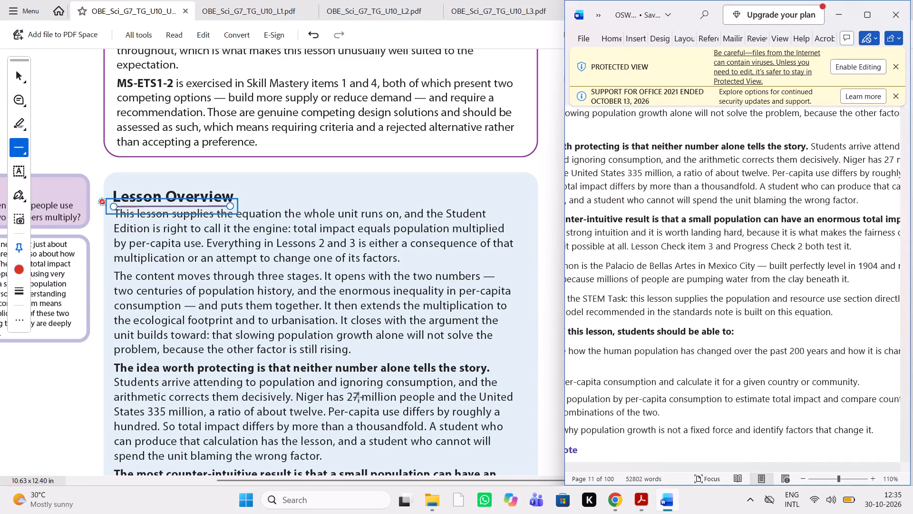
scroll(359, 398, down, 1)
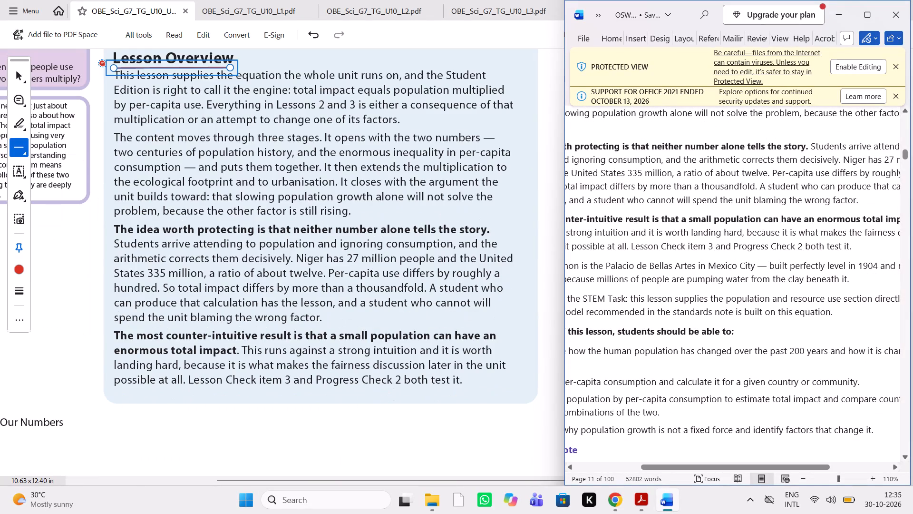
scroll(645, 257, right, 1)
scroll(645, 257, left, 1)
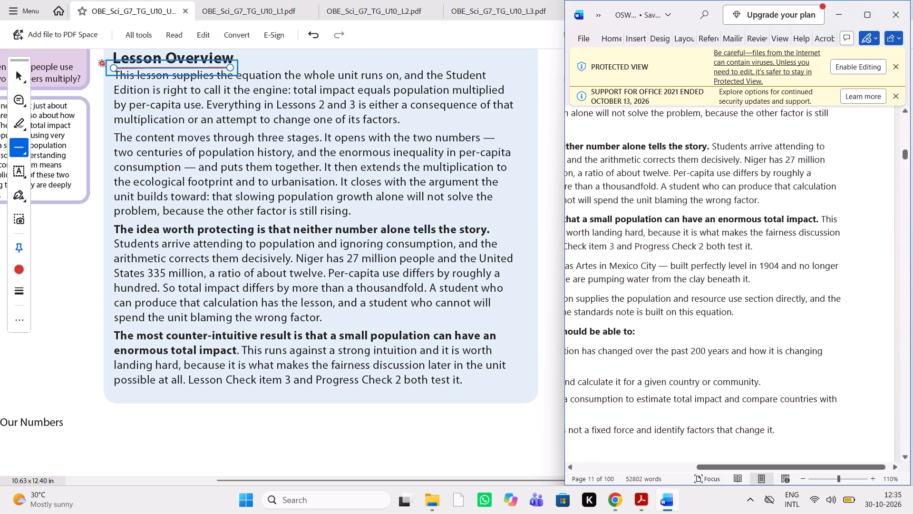
scroll(645, 257, right, 1)
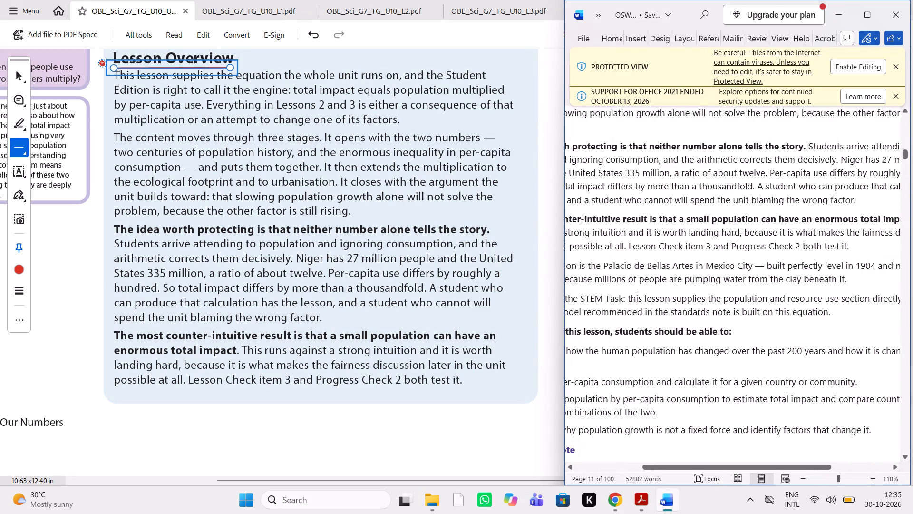
scroll(745, 243, right, 1)
Compare the Palacio de Bellas Artes phenomenon, the STEM Task connection and the student objectives list in the PDF with the Word manuscript.
scroll(407, 303, down, 1)
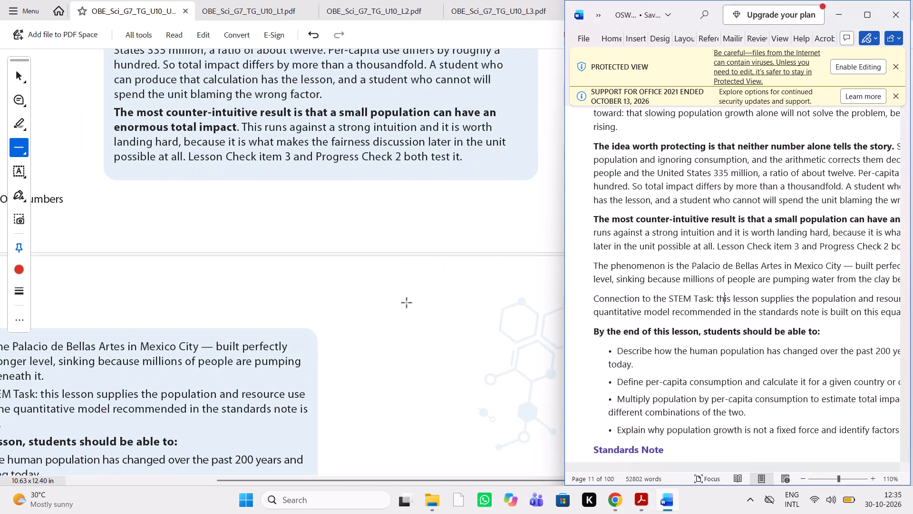
scroll(407, 303, down, 1)
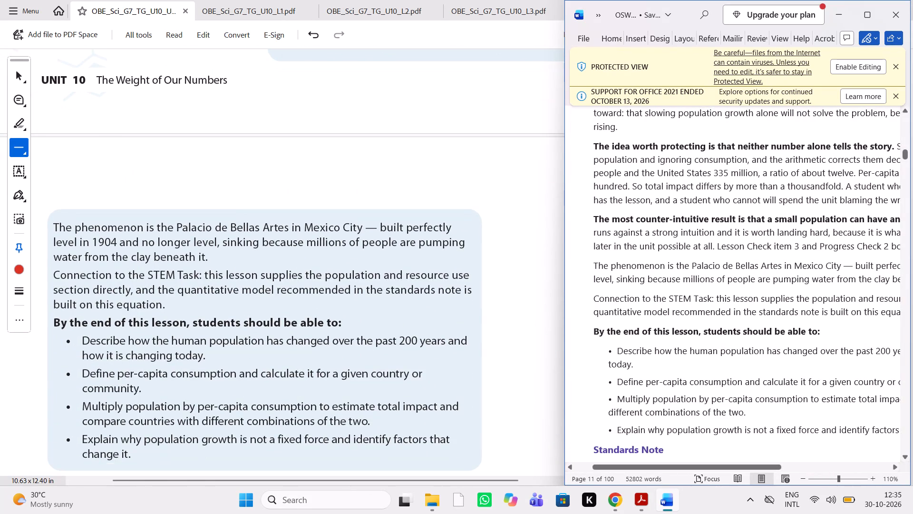
scroll(637, 274, up, 2)
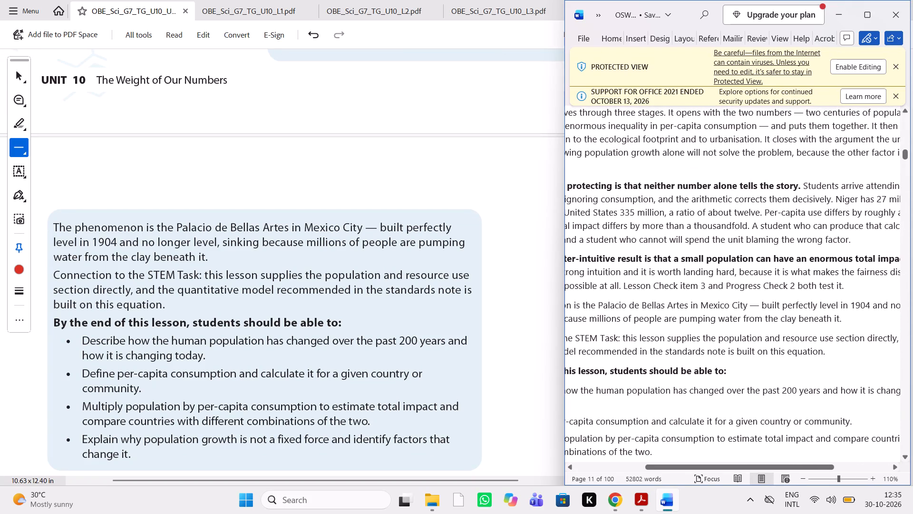
scroll(637, 274, right, 1)
scroll(637, 274, down, 1)
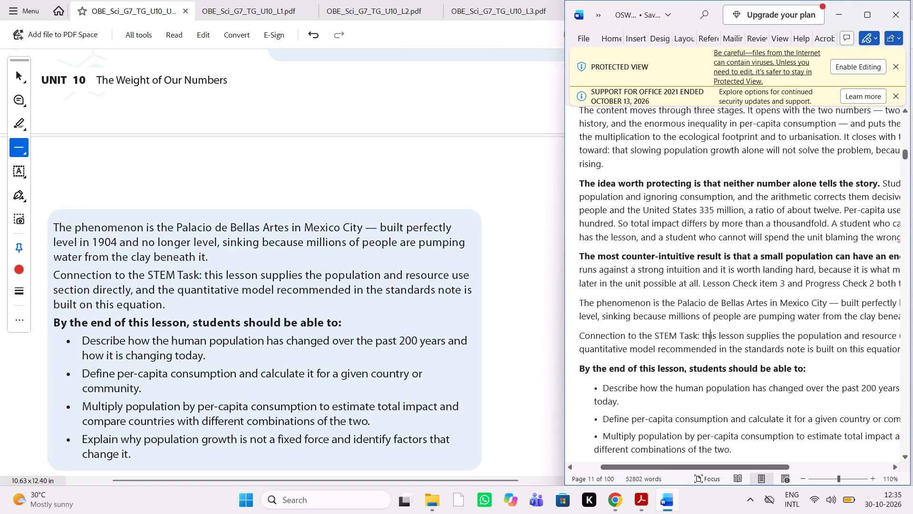
scroll(637, 274, down, 1)
scroll(637, 274, left, 1)
scroll(637, 274, down, 1)
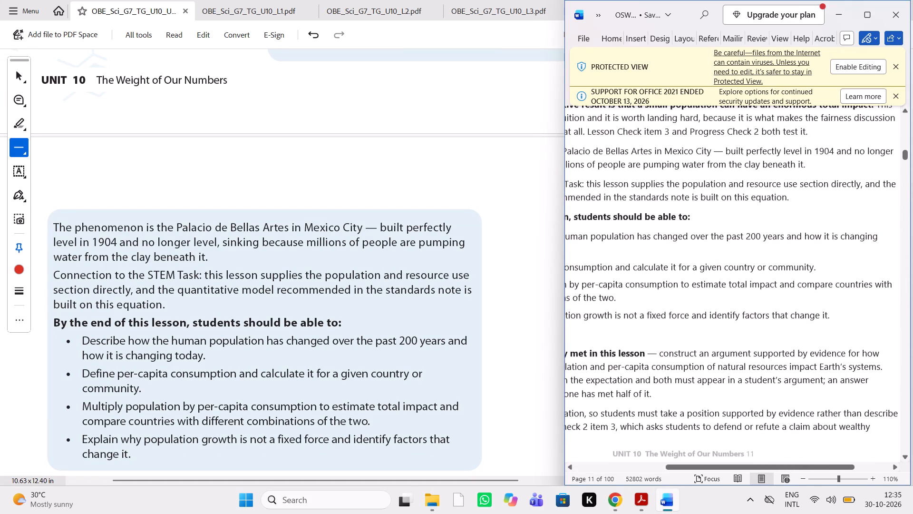
scroll(671, 261, right, 2)
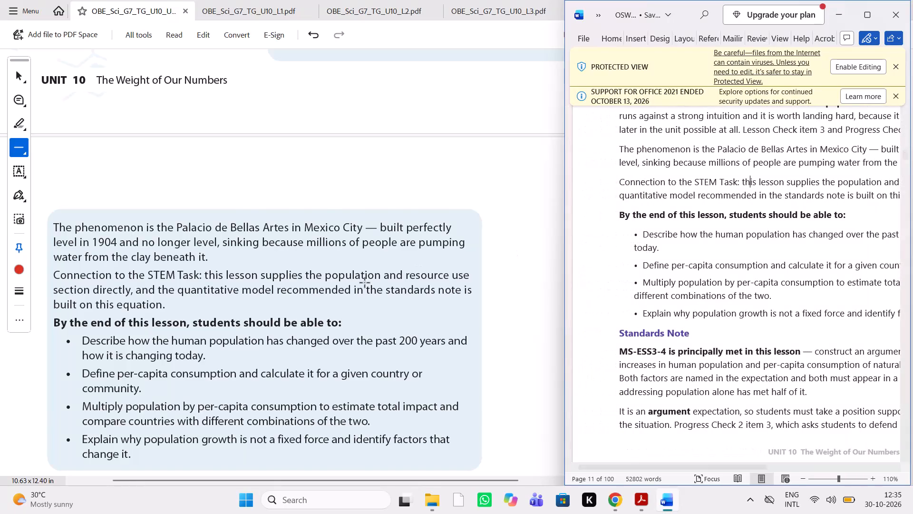
scroll(365, 283, down, 1)
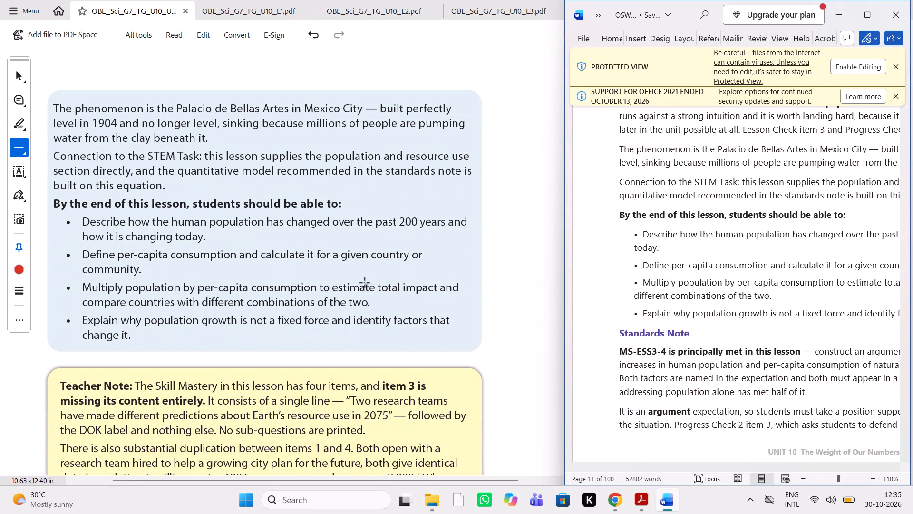
click(723, 293)
scroll(723, 293, down, 1)
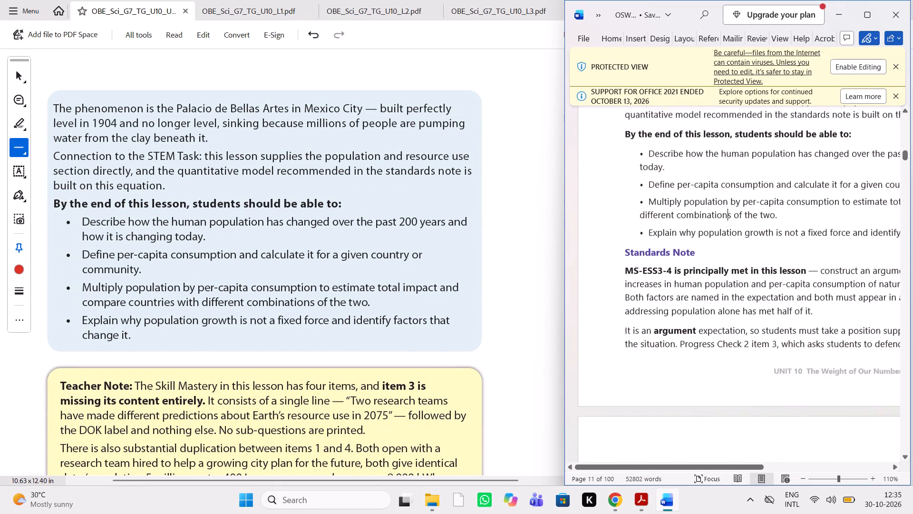
Compare the Teacher Note on Skill Mastery items and the italic "Scale, Proportion, and Quantity" note in the PDF with the Word manuscript.
scroll(723, 293, down, 1)
scroll(483, 345, down, 1)
scroll(749, 285, down, 4)
scroll(749, 285, up, 1)
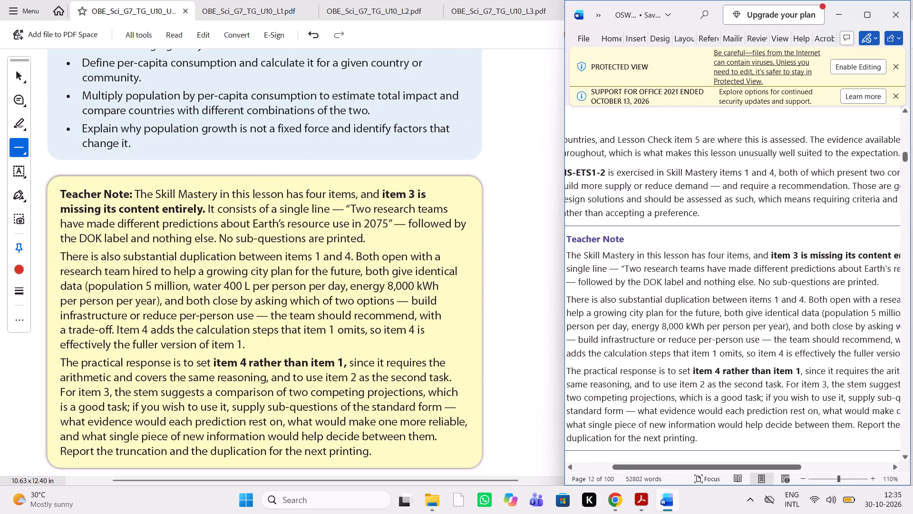
scroll(749, 285, left, 1)
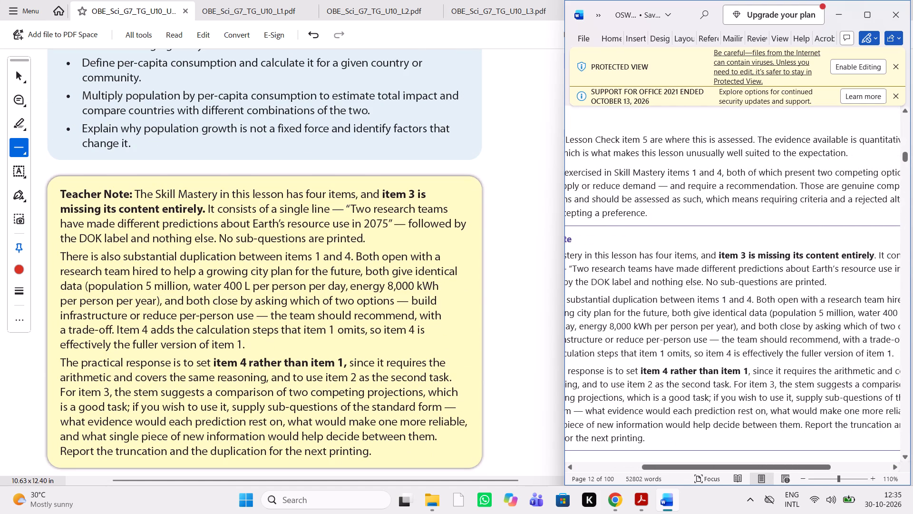
scroll(749, 285, left, 1)
scroll(749, 285, down, 1)
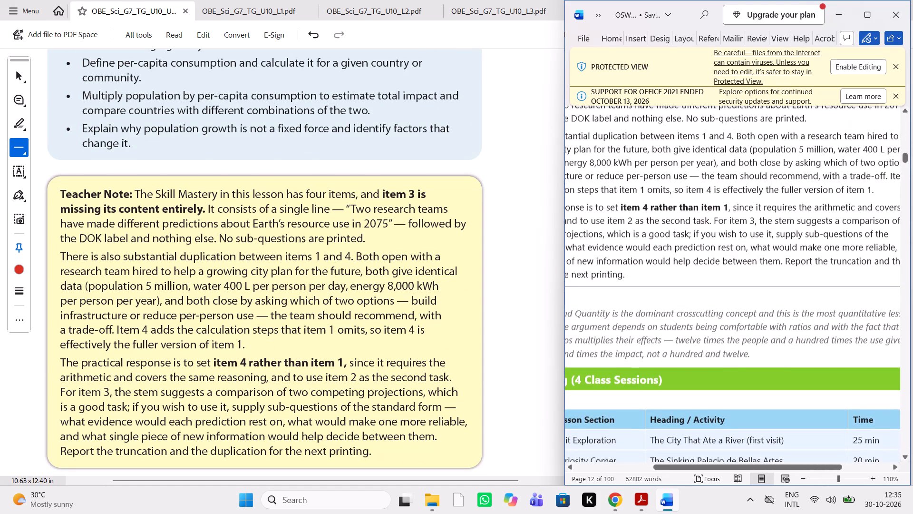
scroll(749, 285, right, 1)
scroll(749, 285, up, 1)
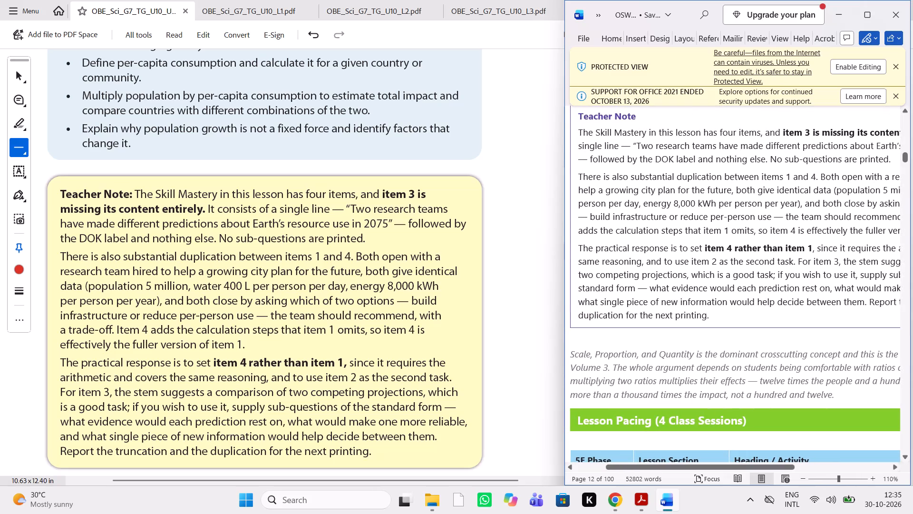
scroll(492, 314, down, 1)
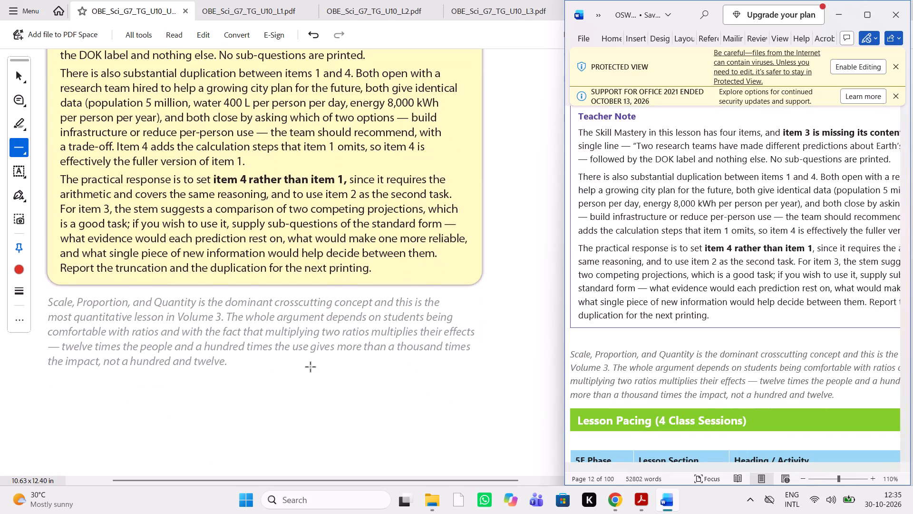
scroll(311, 367, up, 2)
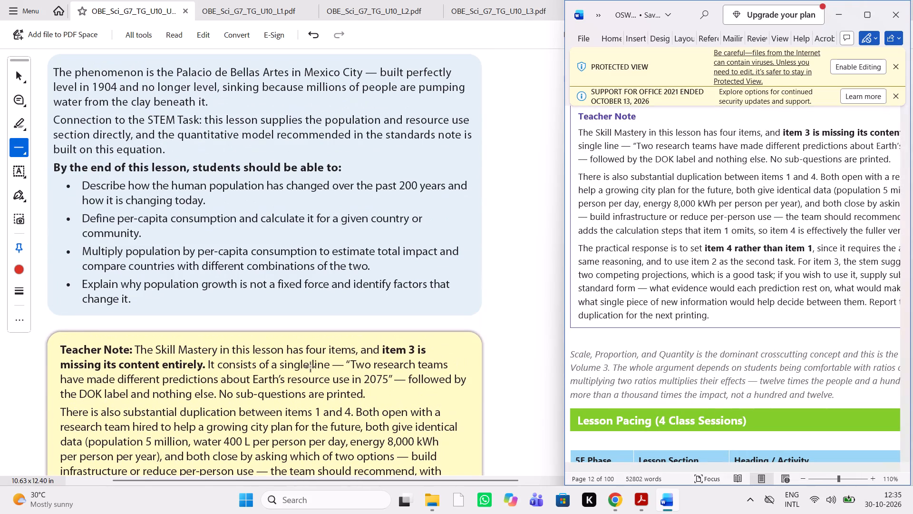
scroll(311, 367, up, 2)
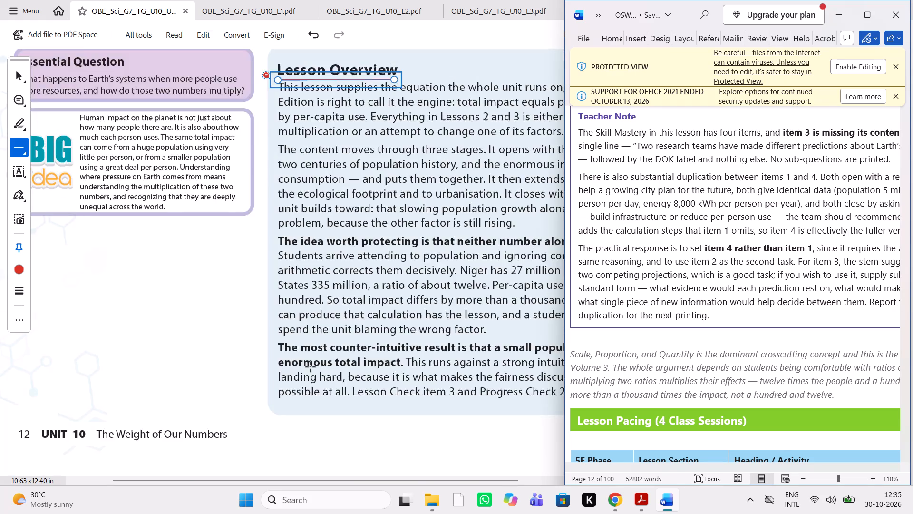
scroll(311, 367, up, 1)
scroll(311, 367, down, 6)
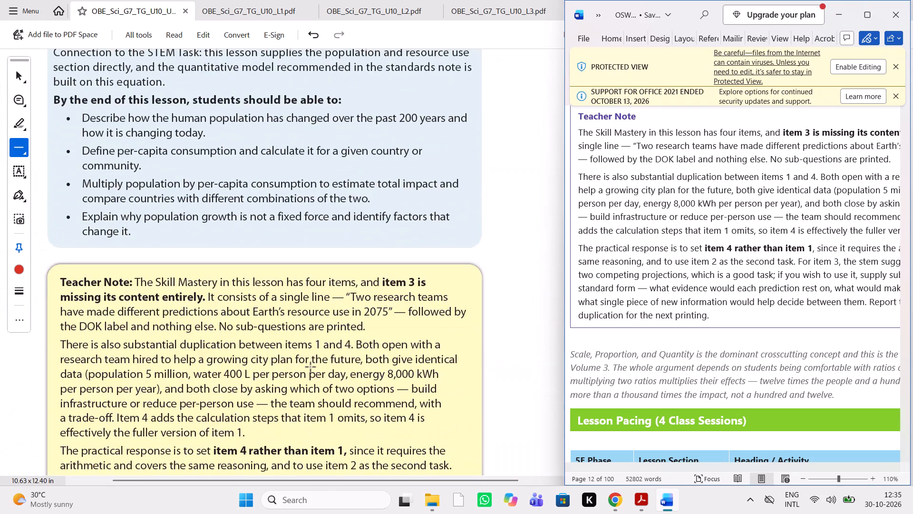
Compare the "Lesson Pacing (4 Class Sessions)" table and its "Four sessions" note in the PDF with the Word manuscript.
scroll(311, 367, down, 4)
scroll(311, 367, left, 2)
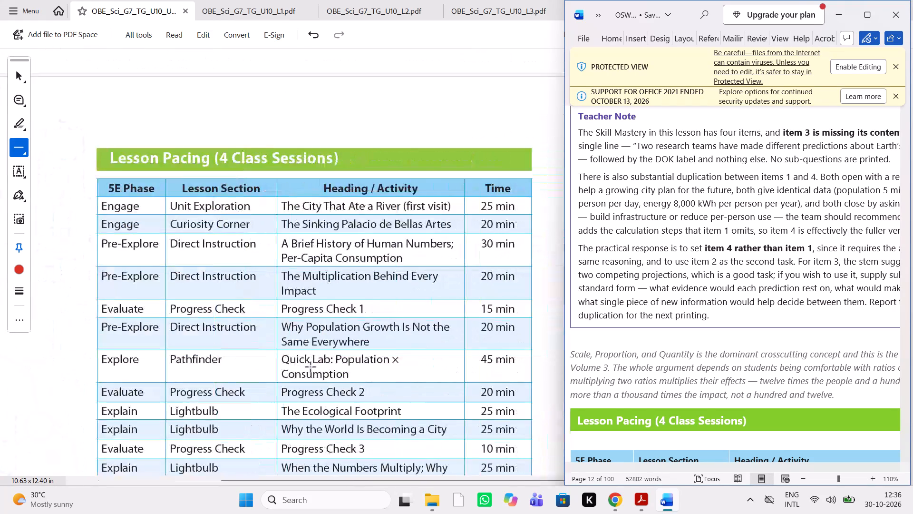
scroll(652, 314, down, 1)
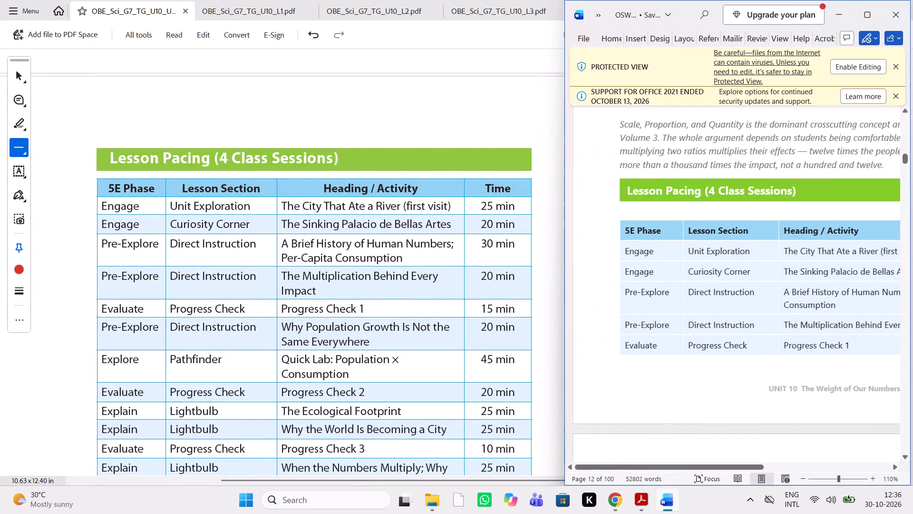
scroll(652, 314, left, 1)
scroll(652, 314, down, 1)
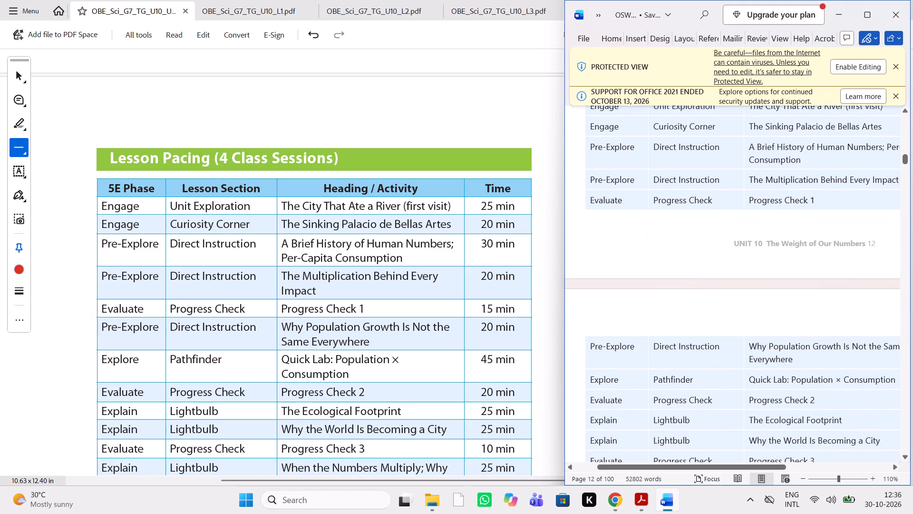
scroll(652, 314, down, 1)
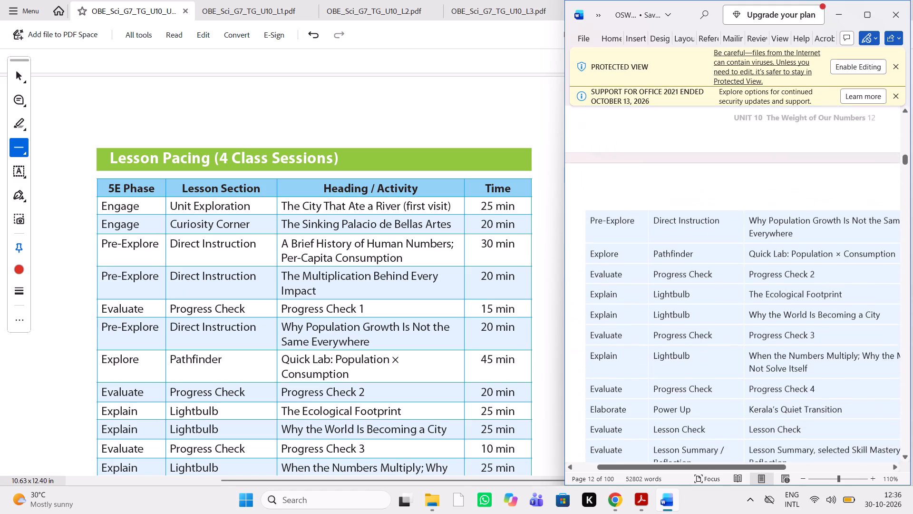
scroll(652, 314, down, 1)
scroll(402, 376, down, 1)
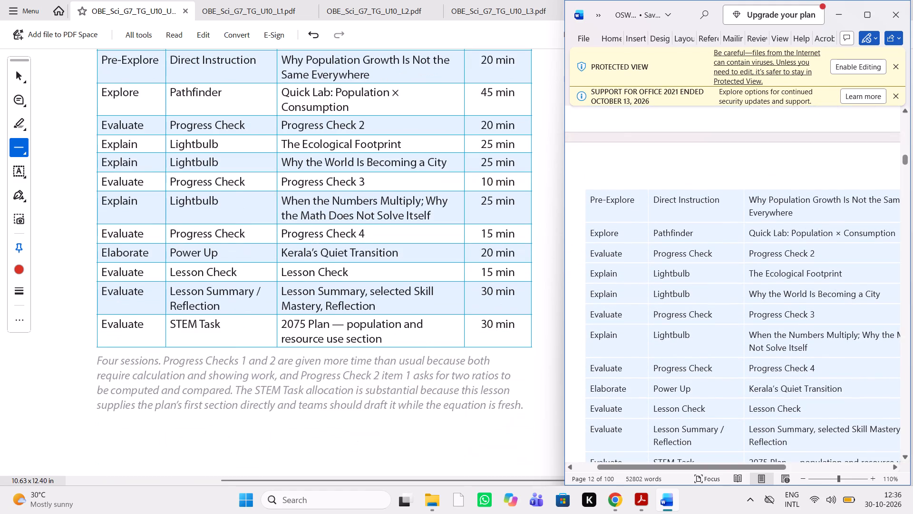
scroll(687, 390, down, 1)
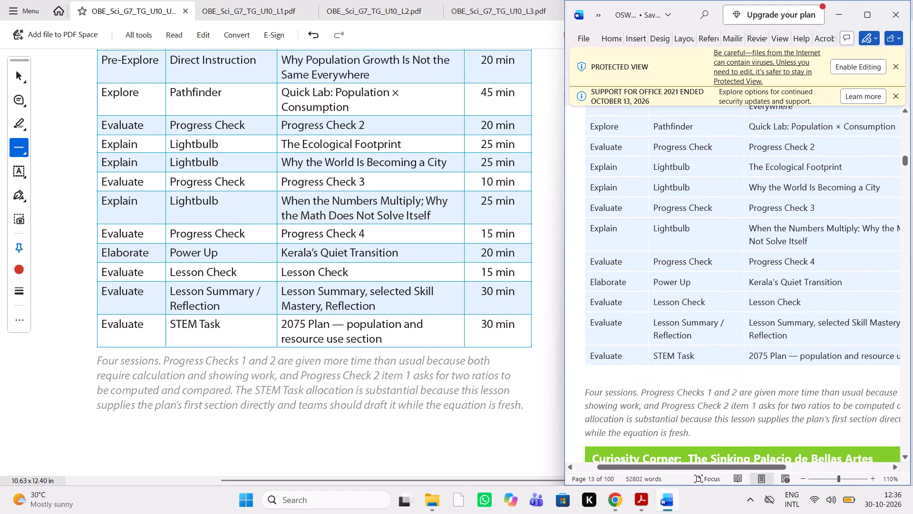
scroll(687, 390, left, 1)
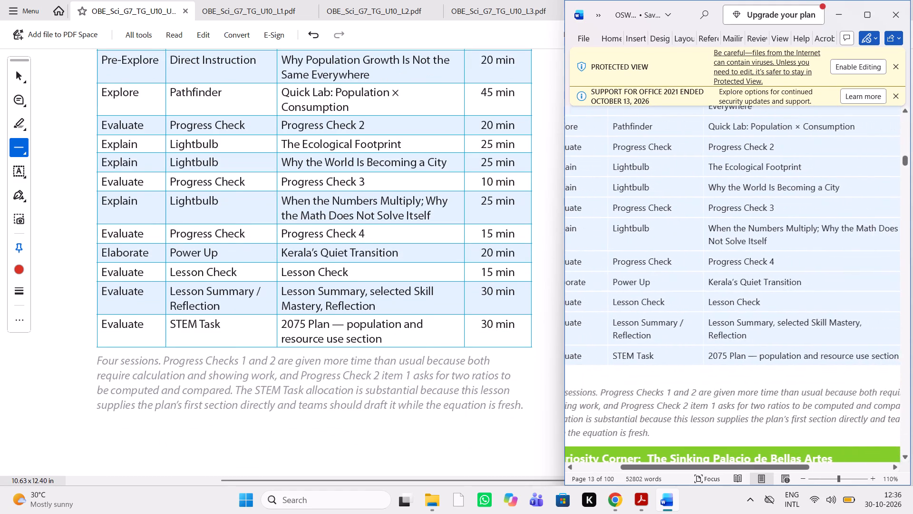
scroll(687, 390, left, 1)
scroll(687, 390, down, 1)
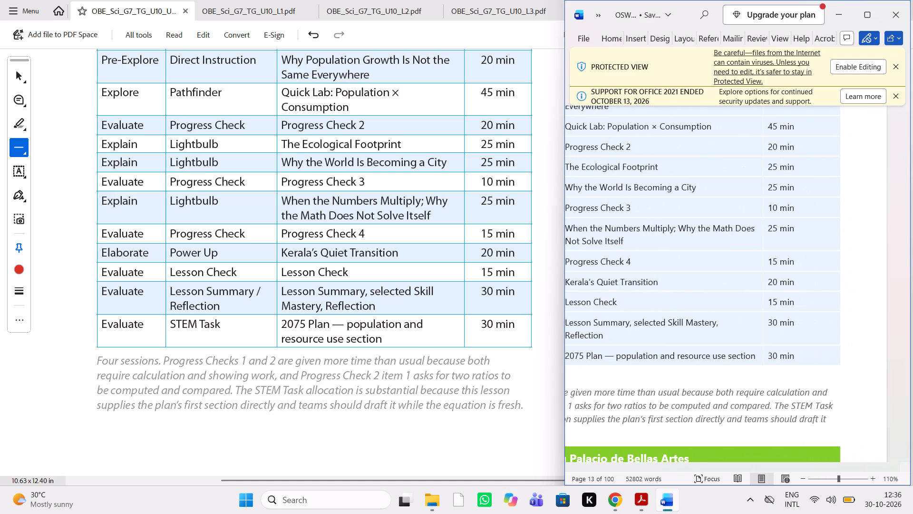
scroll(687, 390, down, 1)
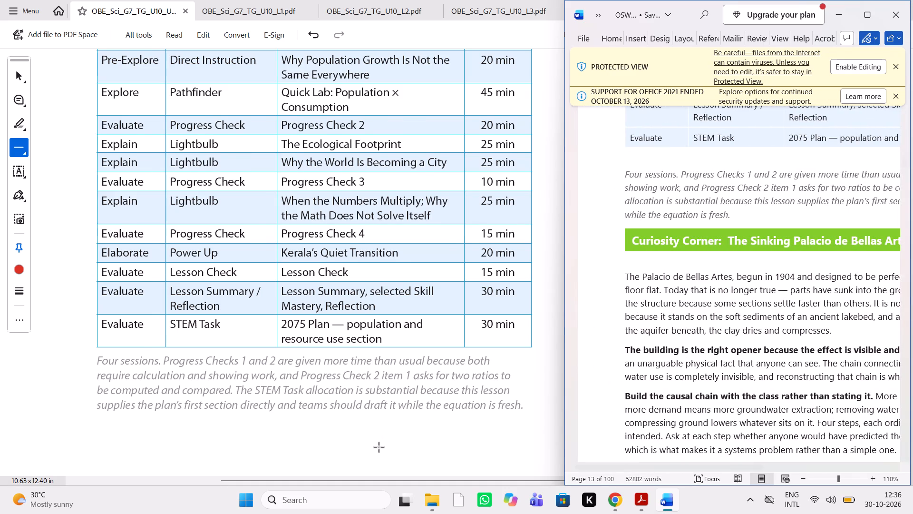
Mark "Curiosity Corner:" in the main "The Sinking Palacio de Bellas Artes" heading of the PDF with the comment "delete it".
scroll(379, 448, down, 1)
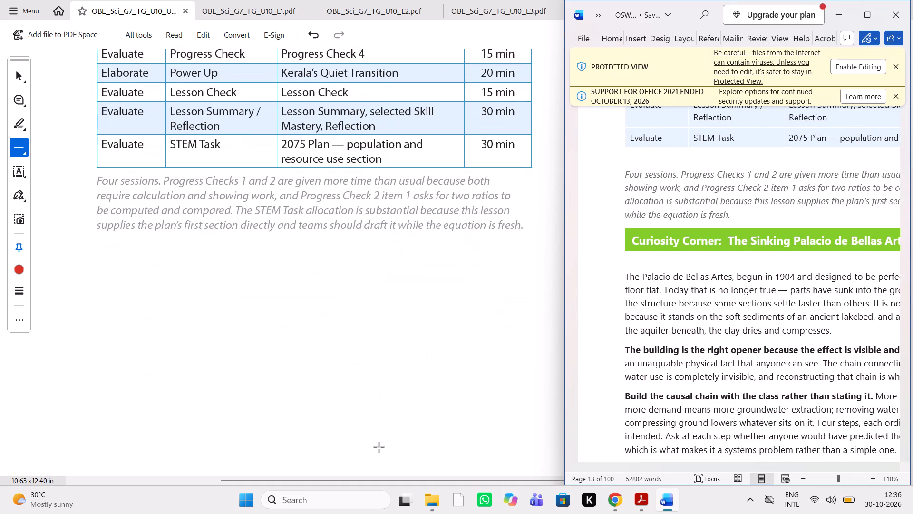
scroll(390, 353, down, 2)
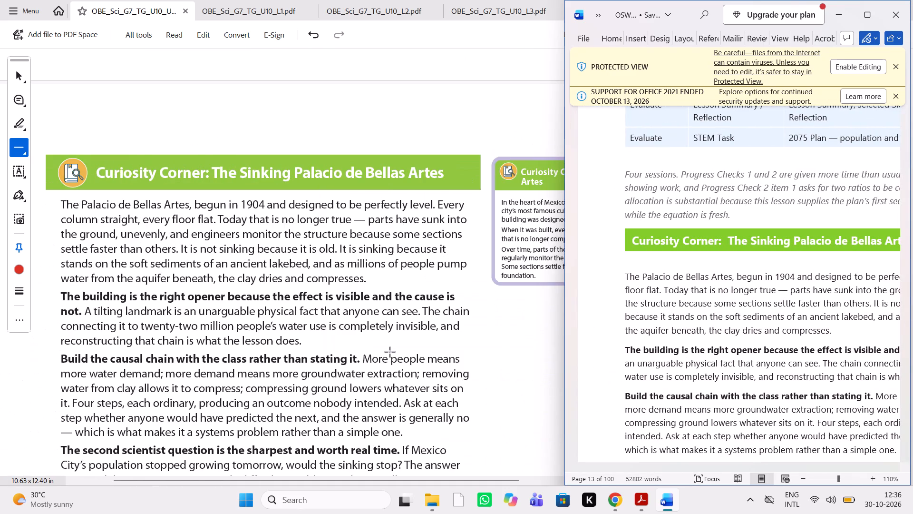
scroll(390, 353, down, 1)
click(23, 101)
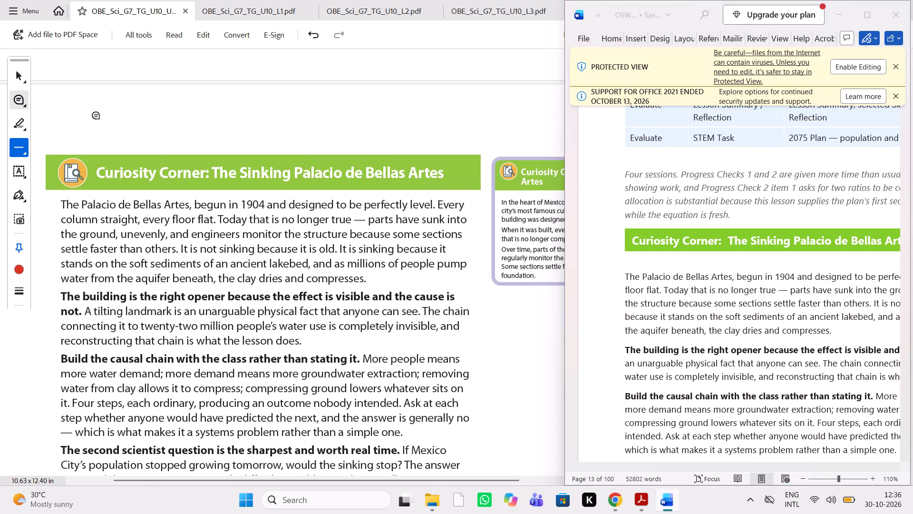
drag(209, 173, 110, 184)
text(delete it)
key(space)
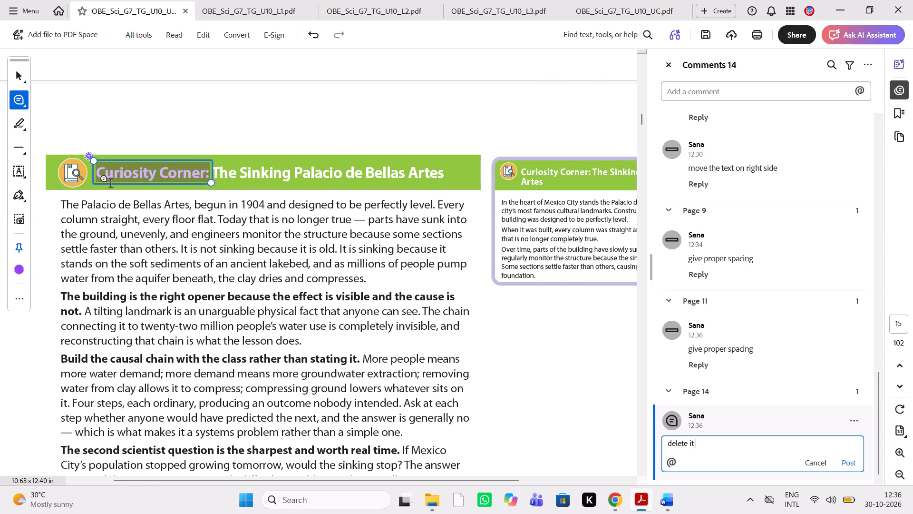
Switch to Word and compare the opening and causal-chain paragraphs of the Curiosity Corner with the PDF.
click(671, 504)
scroll(742, 328, down, 1)
scroll(742, 328, up, 1)
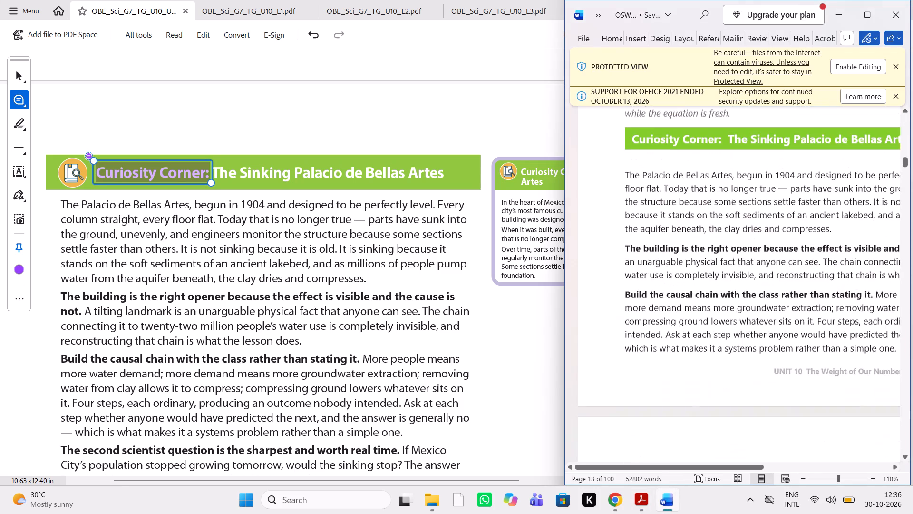
scroll(742, 328, up, 1)
scroll(742, 328, left, 1)
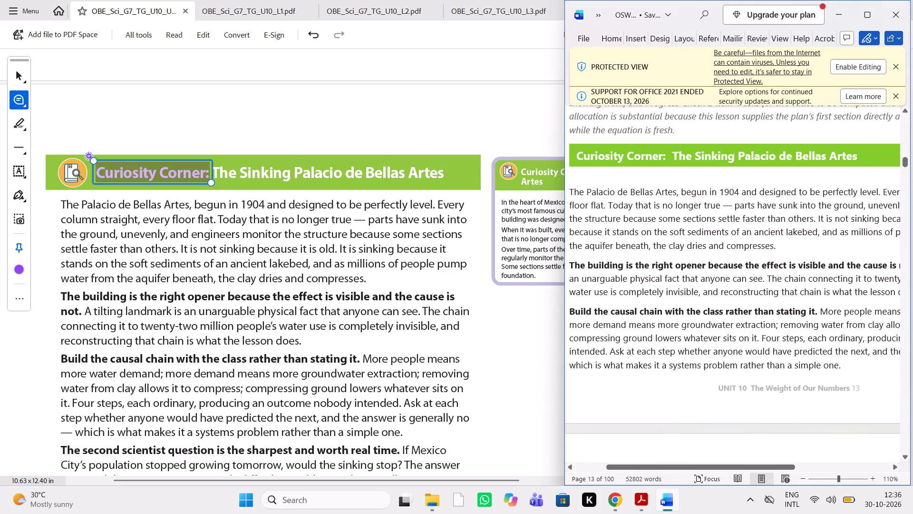
scroll(733, 277, left, 1)
scroll(733, 277, right, 1)
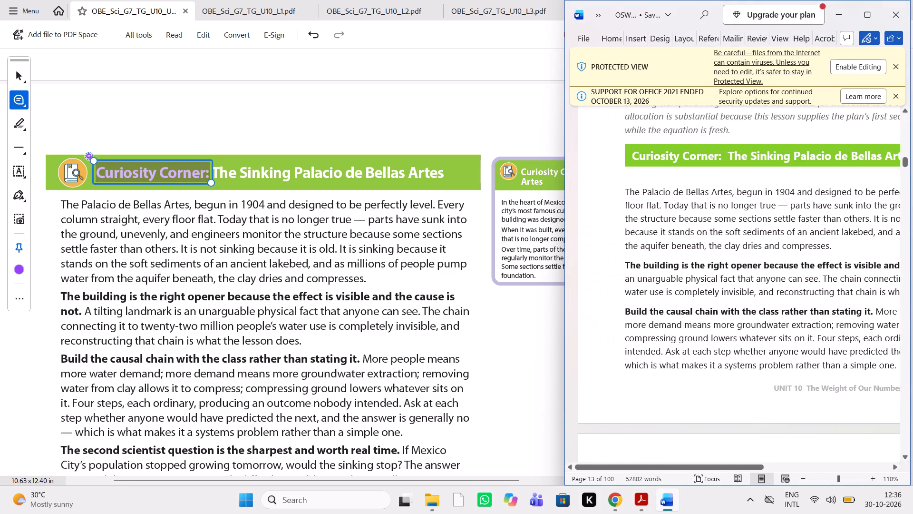
scroll(733, 277, left, 1)
scroll(733, 277, down, 1)
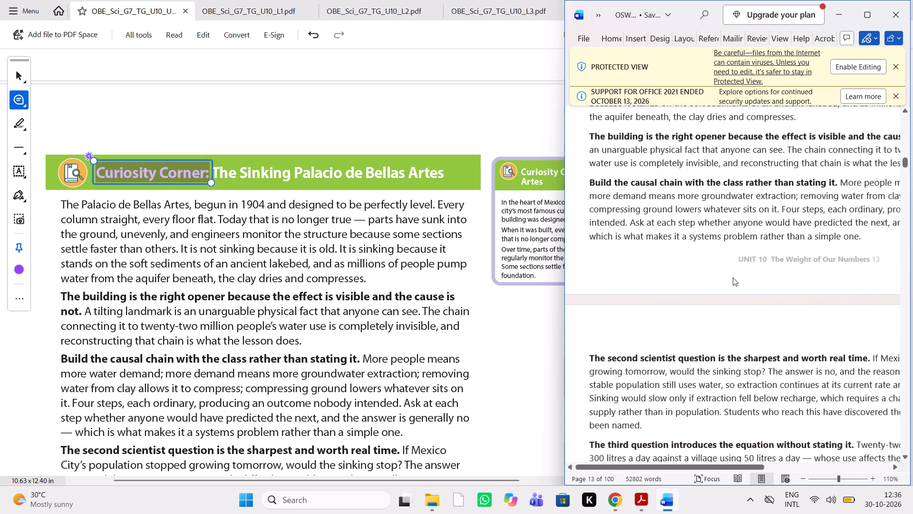
Compare the second and third question paragraphs, "What to record", "What not to resolve yet" and "Cause and Effect" in the PDF with Word.
scroll(733, 277, down, 1)
scroll(472, 278, down, 1)
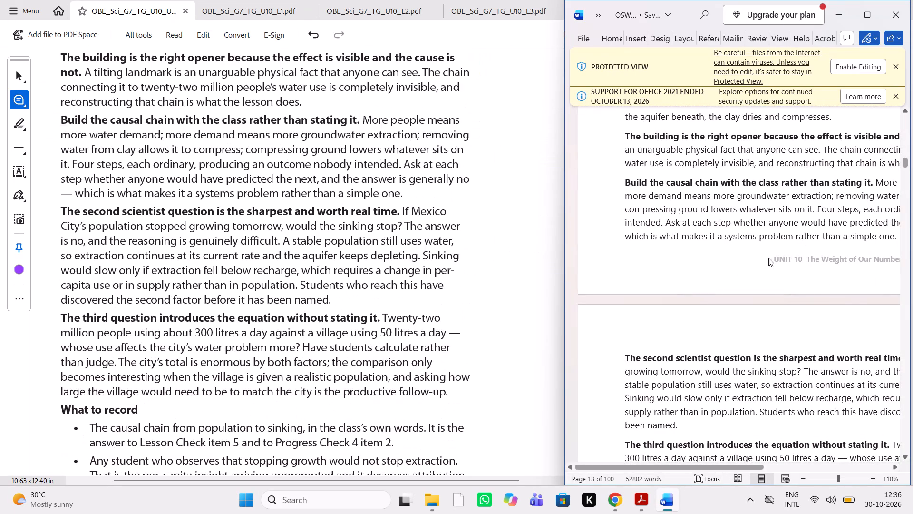
scroll(772, 273, left, 1)
scroll(772, 273, down, 1)
scroll(772, 273, right, 1)
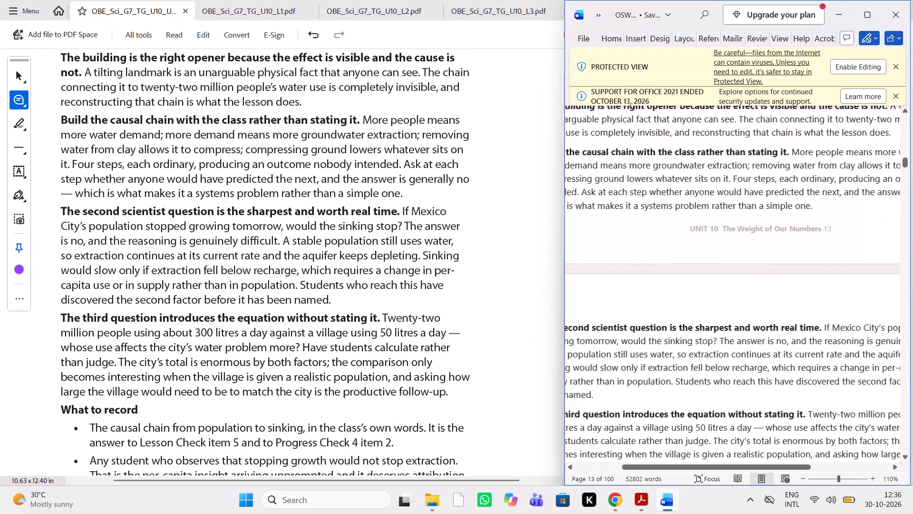
scroll(772, 273, right, 1)
scroll(772, 273, down, 1)
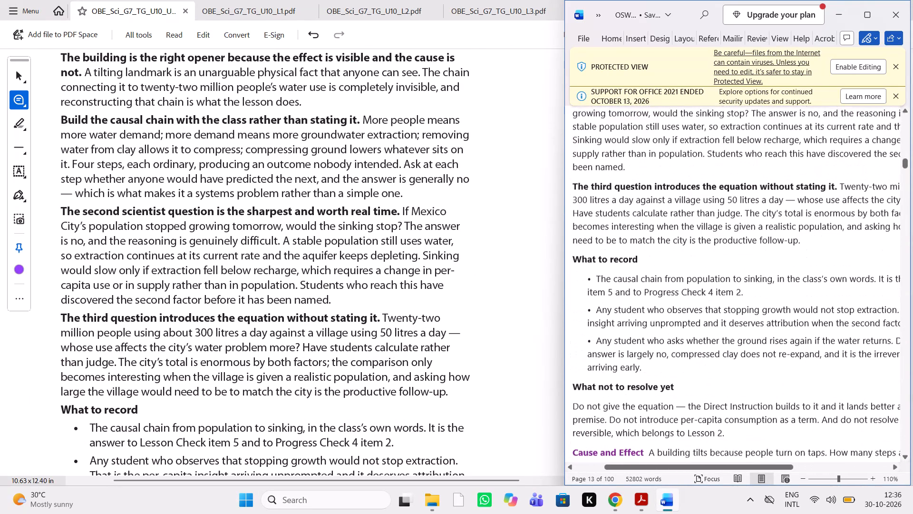
scroll(772, 273, down, 1)
scroll(532, 284, down, 1)
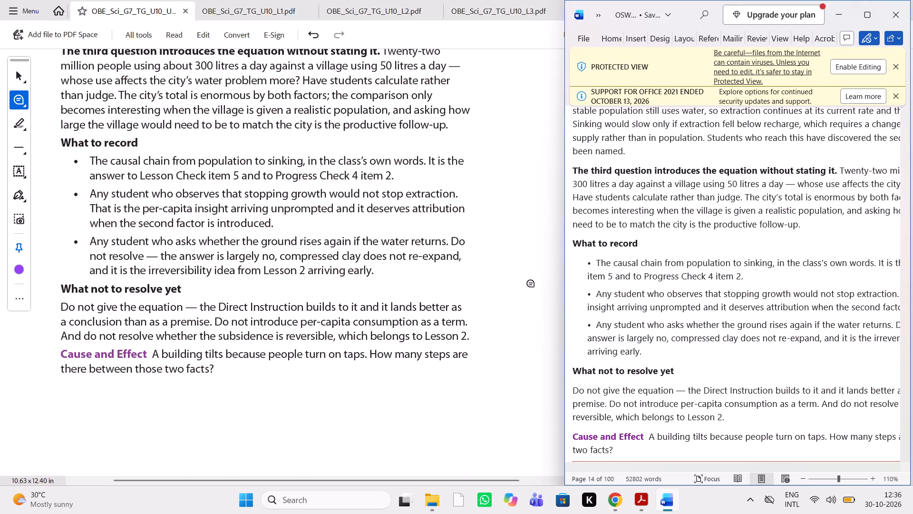
scroll(724, 318, down, 2)
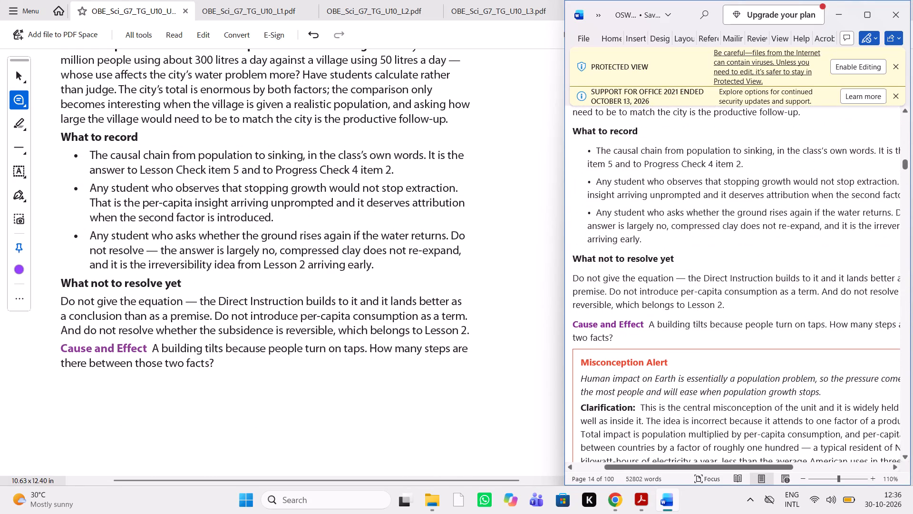
Compare the "Misconception Alert" box and its Clarification text in the PDF with the Word manuscript, up to "The Two Numbers Behind Every Impact".
scroll(724, 318, left, 1)
scroll(724, 318, right, 1)
scroll(724, 318, down, 1)
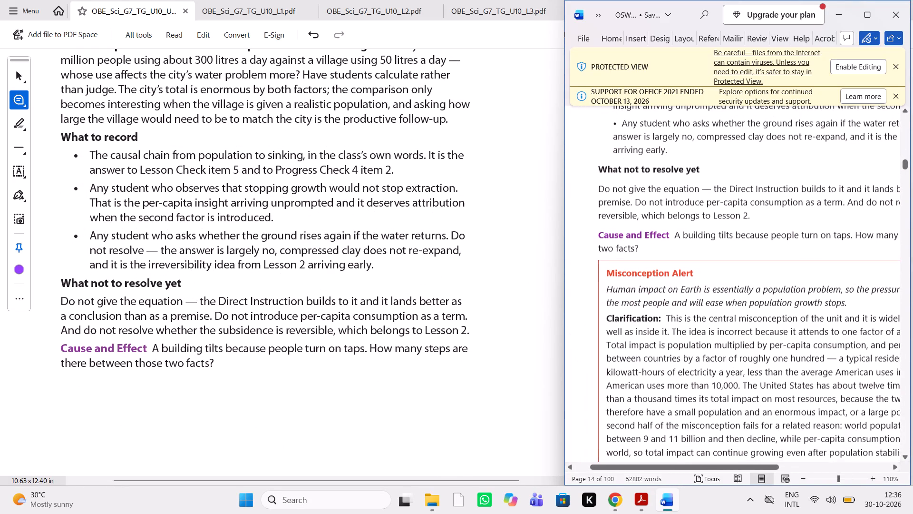
scroll(455, 353, down, 3)
scroll(455, 353, left, 1)
scroll(455, 353, down, 1)
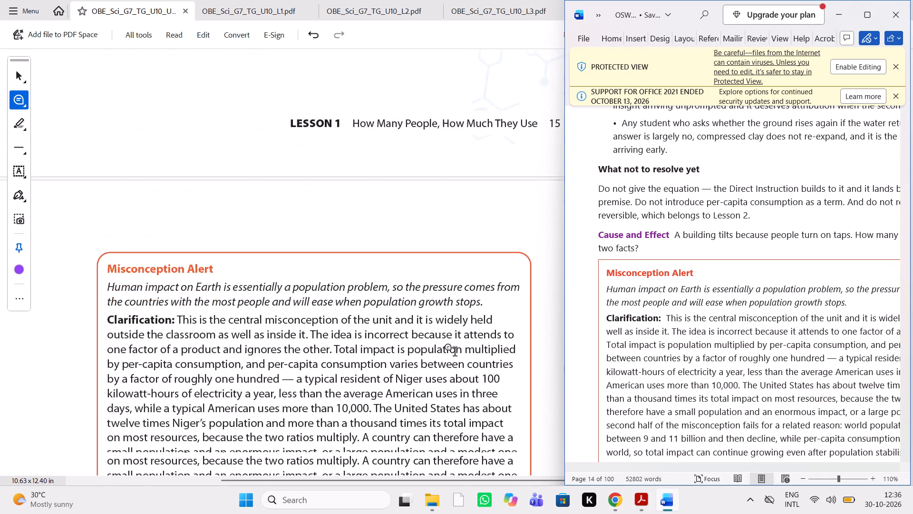
scroll(455, 353, down, 1)
scroll(787, 315, left, 1)
scroll(787, 315, down, 1)
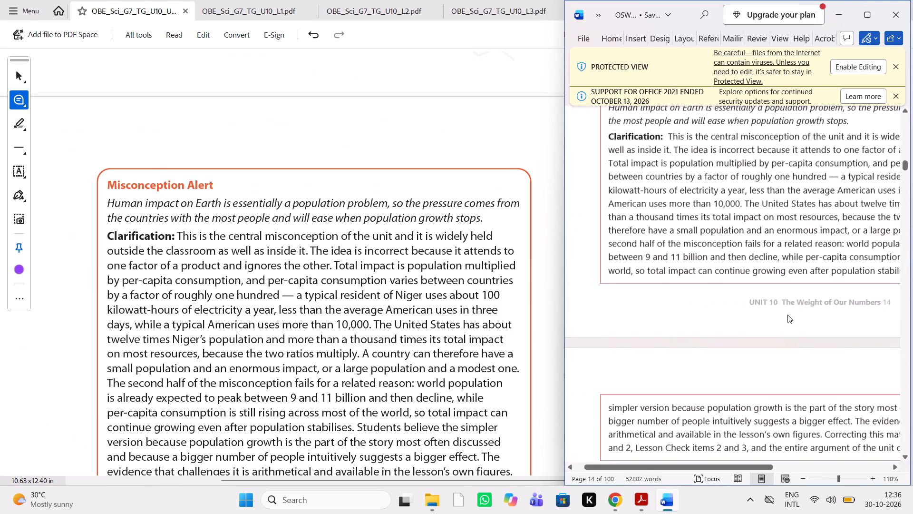
scroll(774, 262, down, 1)
scroll(774, 262, left, 1)
scroll(429, 356, down, 1)
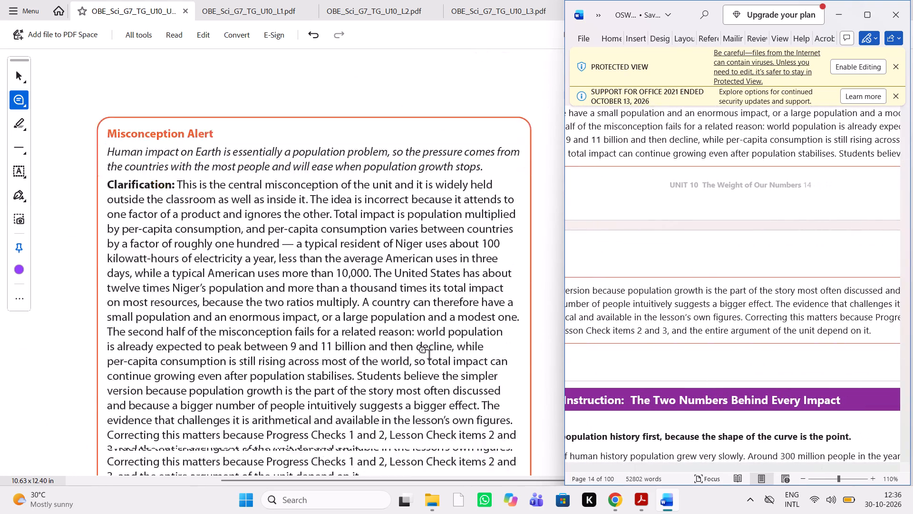
scroll(429, 356, down, 2)
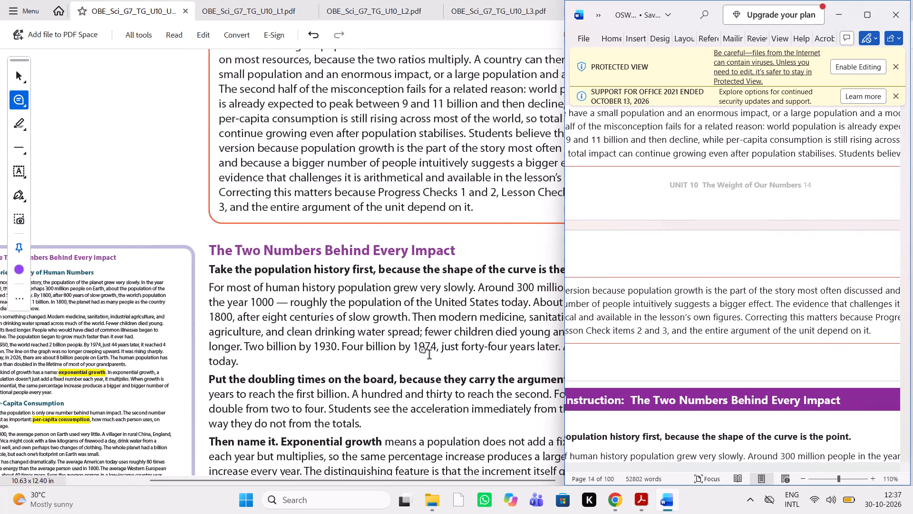
Compare the opening population-history paragraph of "The Two Numbers Behind Every Impact" in the PDF with the Word manuscript.
scroll(429, 356, right, 1)
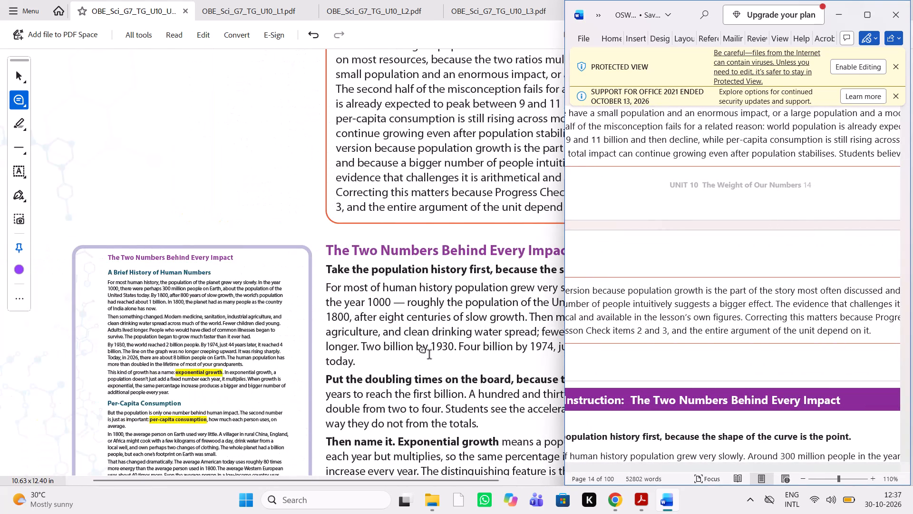
scroll(194, 346, down, 2)
scroll(194, 346, up, 1)
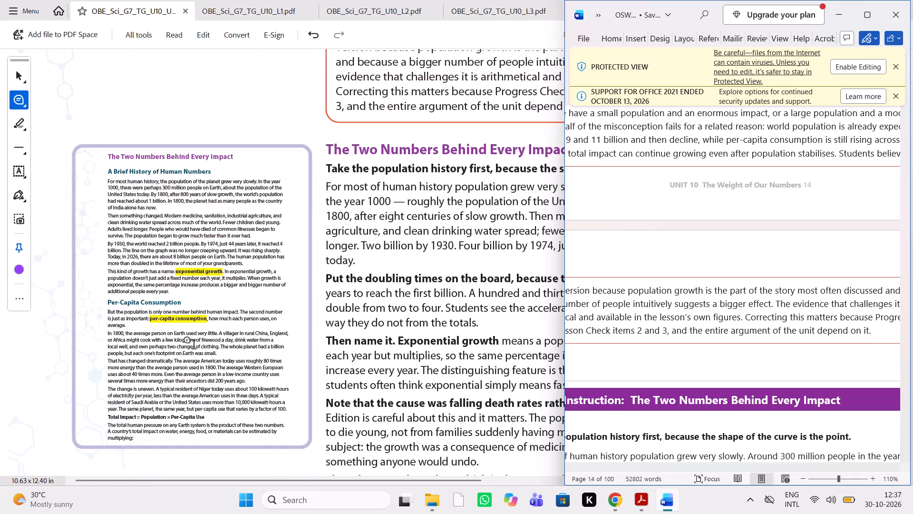
scroll(194, 346, left, 1)
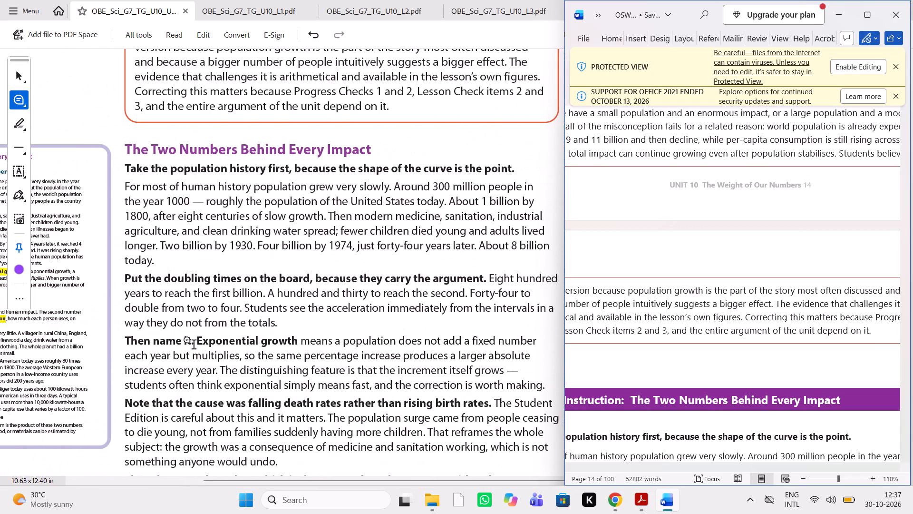
scroll(194, 346, left, 1)
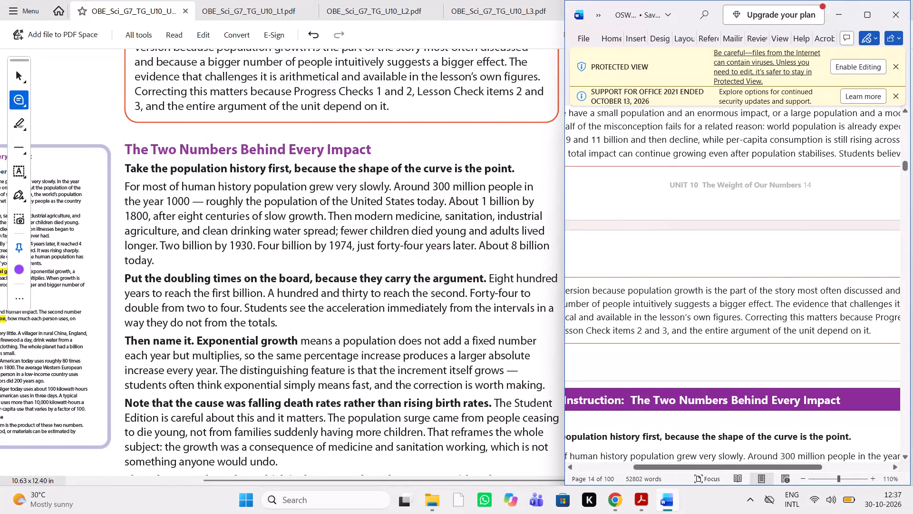
scroll(698, 266, down, 1)
scroll(698, 266, left, 1)
scroll(698, 266, down, 1)
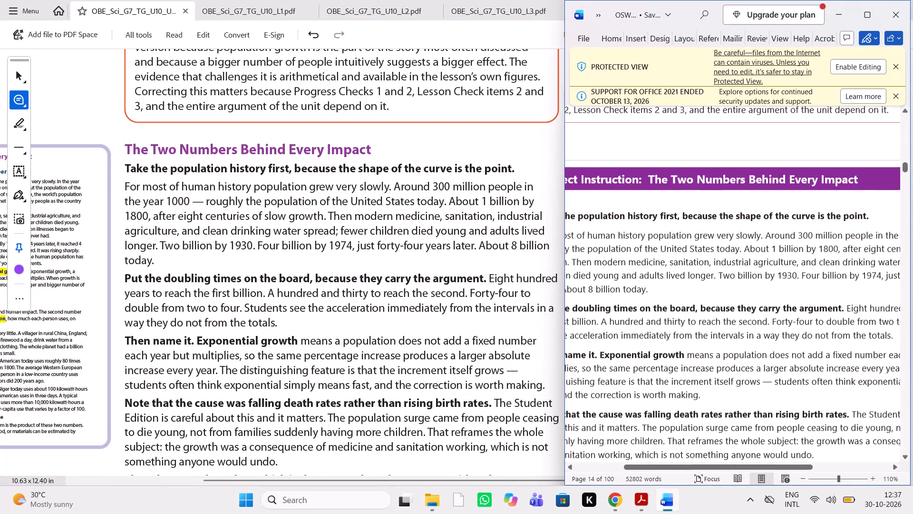
scroll(698, 266, right, 1)
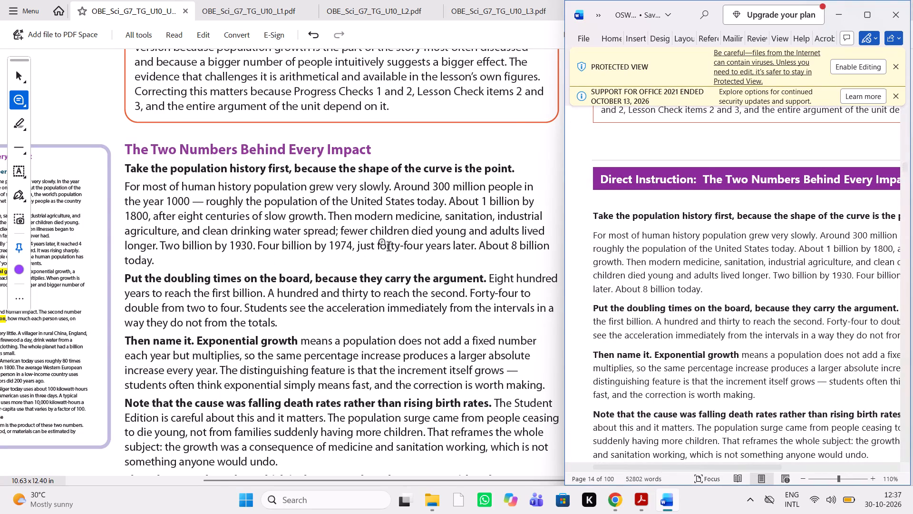
scroll(389, 247, left, 1)
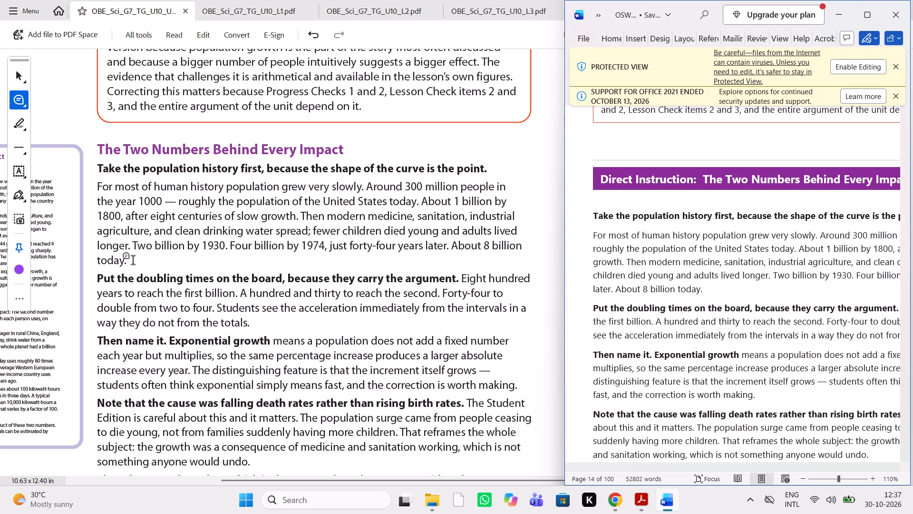
Mark the stray last word "today." of the population-history paragraph in the PDF with the comment "adjust in previous line".
drag(133, 261, 92, 265)
text(adjust in previuous)
key(BackSpace)
key(BackSpace)
key(BackSpace)
key(BackSpace)
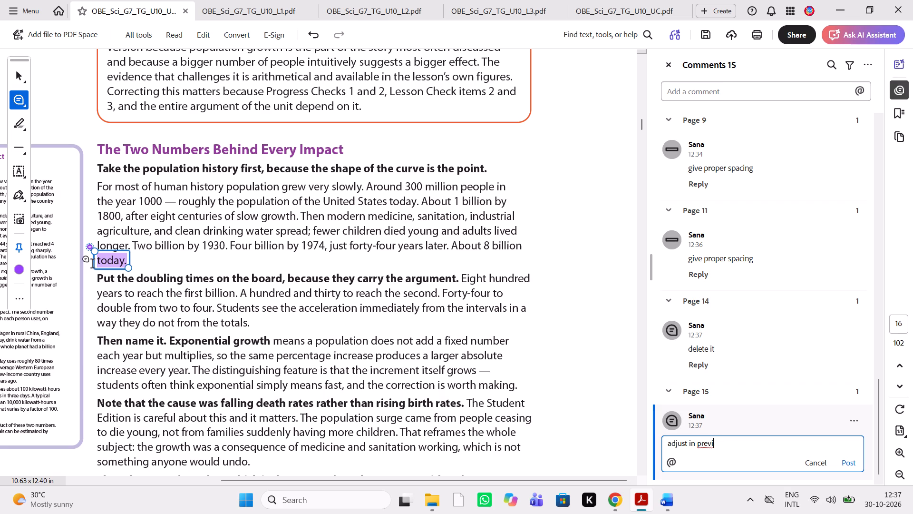
text(ous line)
key(space)
Switch to Word and compare the "Put the doubling times on the board" and "Then name it" paragraphs with the PDF.
click(665, 505)
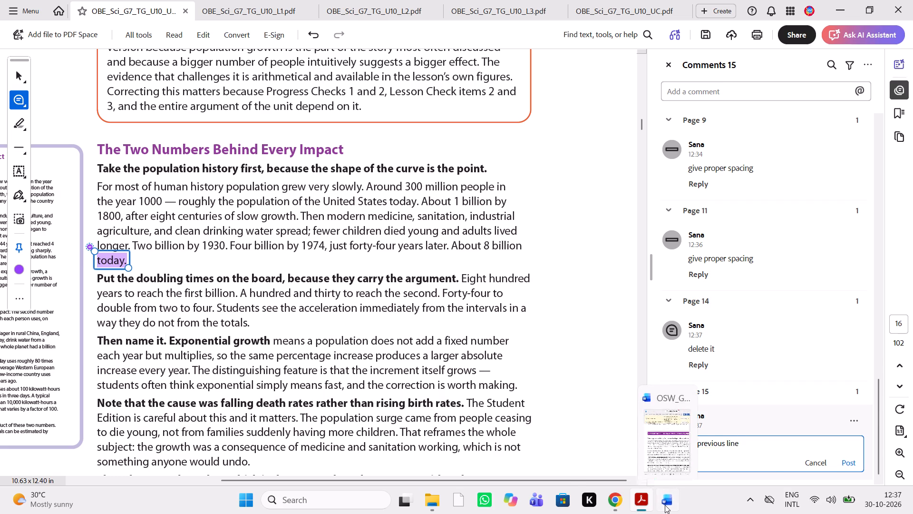
scroll(655, 269, left, 1)
scroll(655, 269, right, 1)
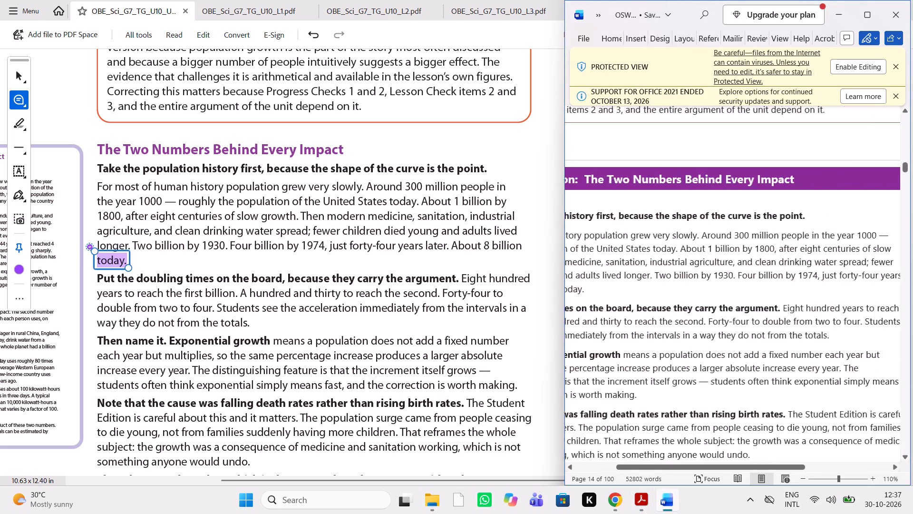
scroll(655, 269, right, 1)
scroll(655, 269, down, 1)
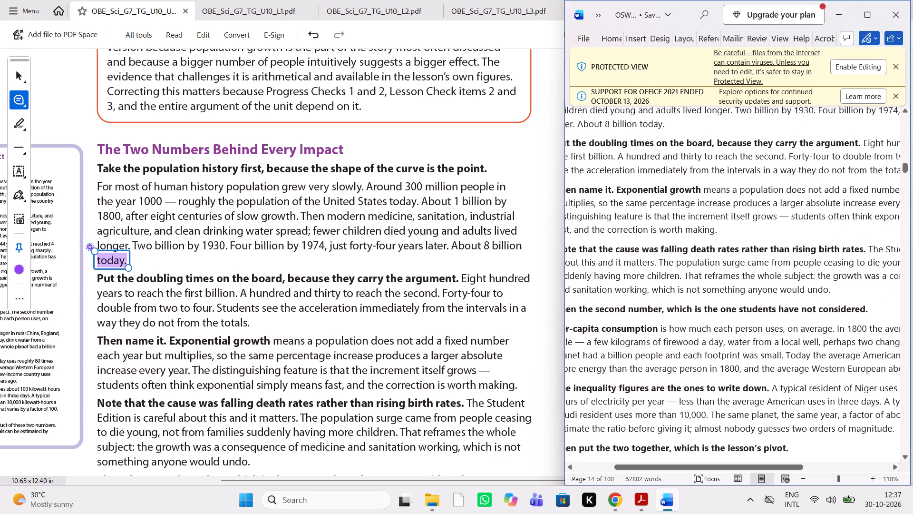
scroll(655, 269, right, 1)
scroll(655, 269, down, 1)
scroll(655, 269, up, 1)
scroll(655, 269, left, 1)
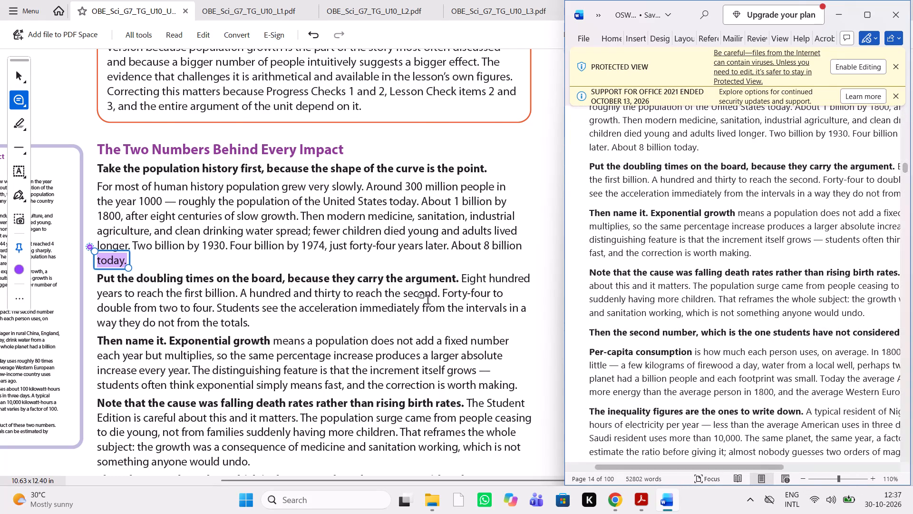
Compare the falling death rates, "Per-capita consumption" and inequality figures paragraphs in the PDF with the Word manuscript.
scroll(427, 301, down, 4)
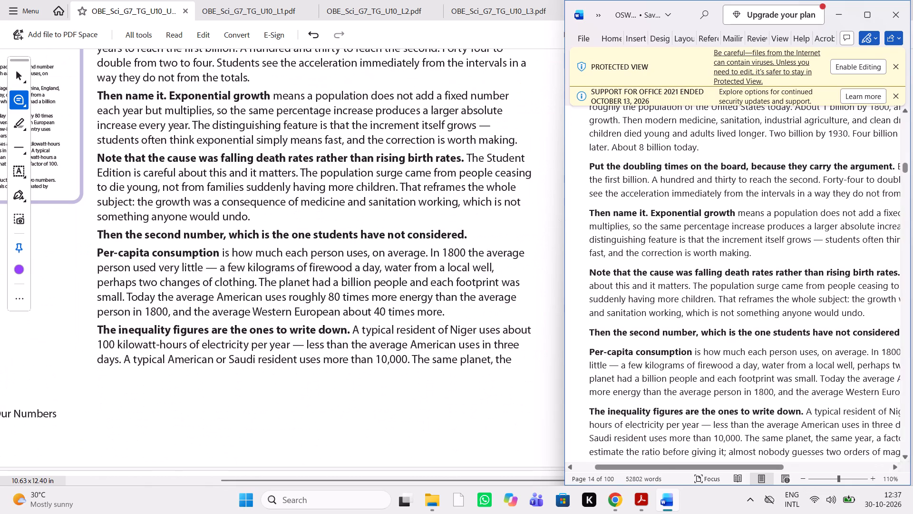
scroll(686, 292, left, 1)
scroll(686, 292, down, 1)
scroll(686, 292, left, 1)
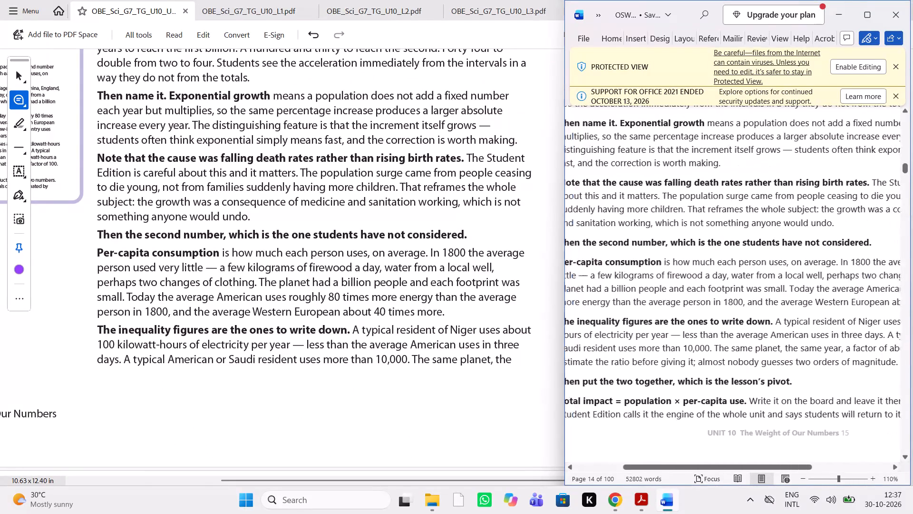
scroll(686, 292, left, 2)
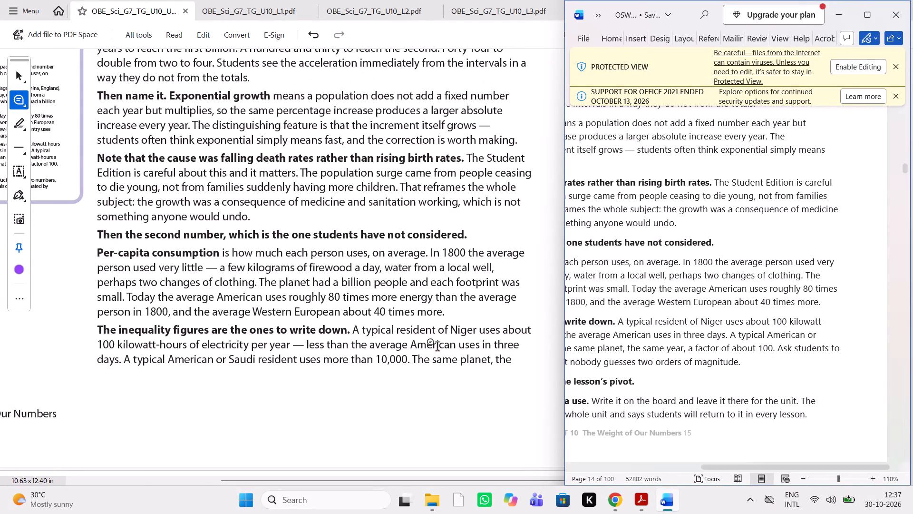
scroll(674, 248, right, 1)
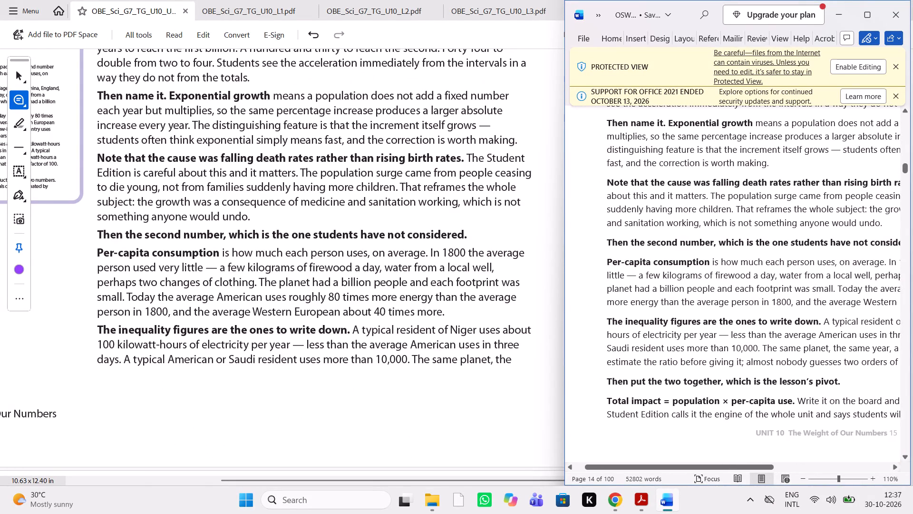
scroll(674, 248, left, 1)
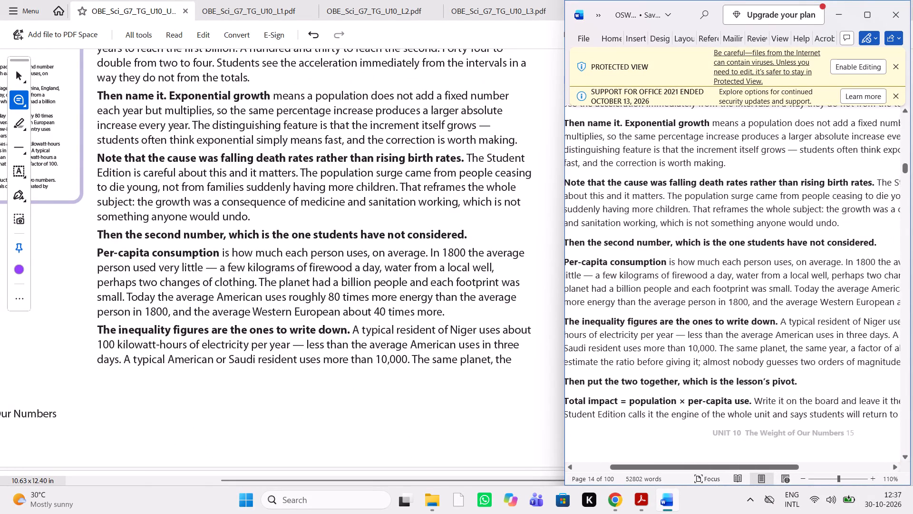
Compare the "Total impact" formula, Niger and United States comparison and equivalence paragraphs in the PDF with Word.
scroll(285, 270, down, 2)
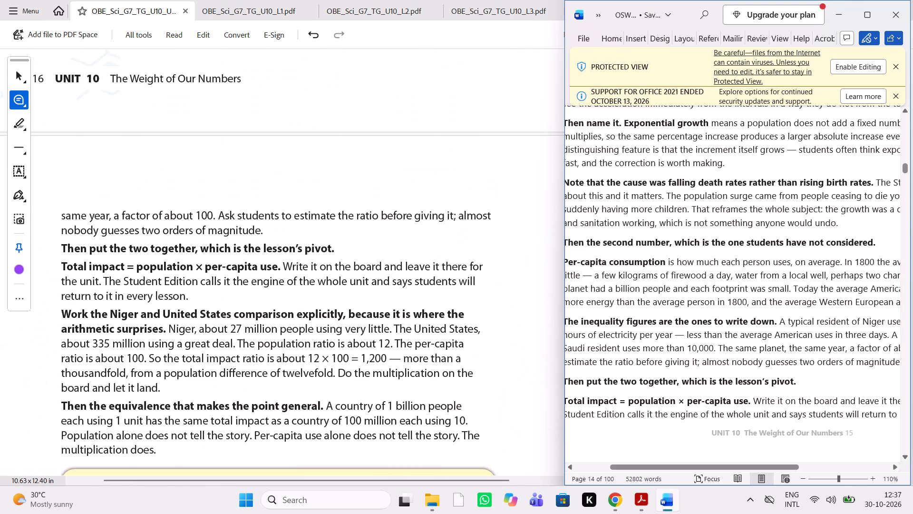
scroll(734, 307, left, 1)
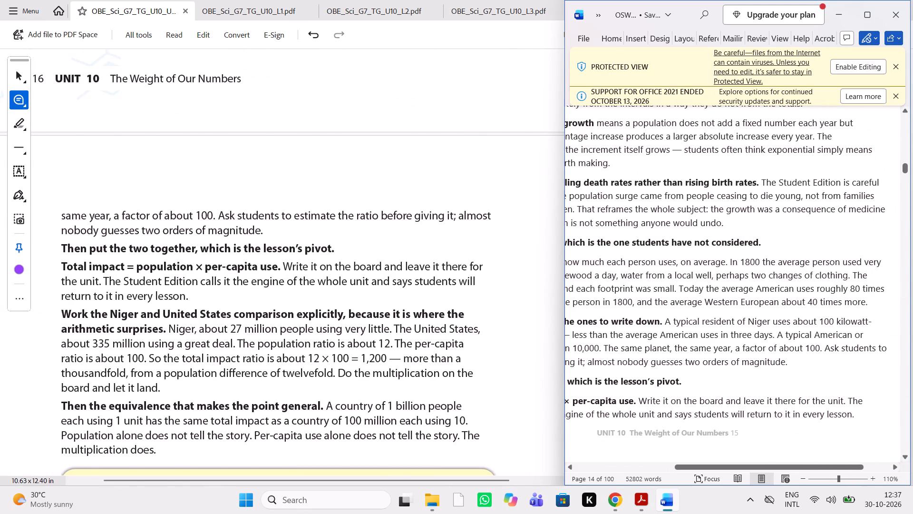
scroll(734, 307, right, 1)
scroll(734, 307, down, 1)
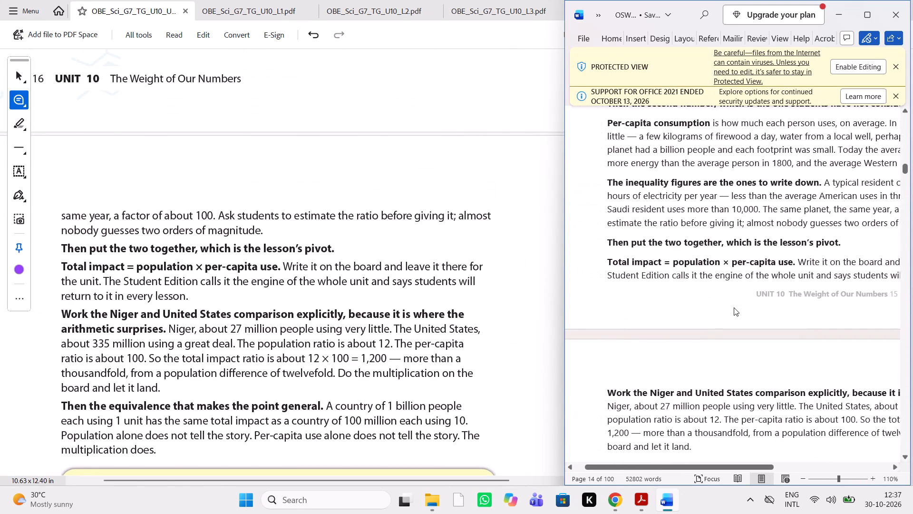
scroll(734, 307, left, 1)
scroll(734, 307, down, 1)
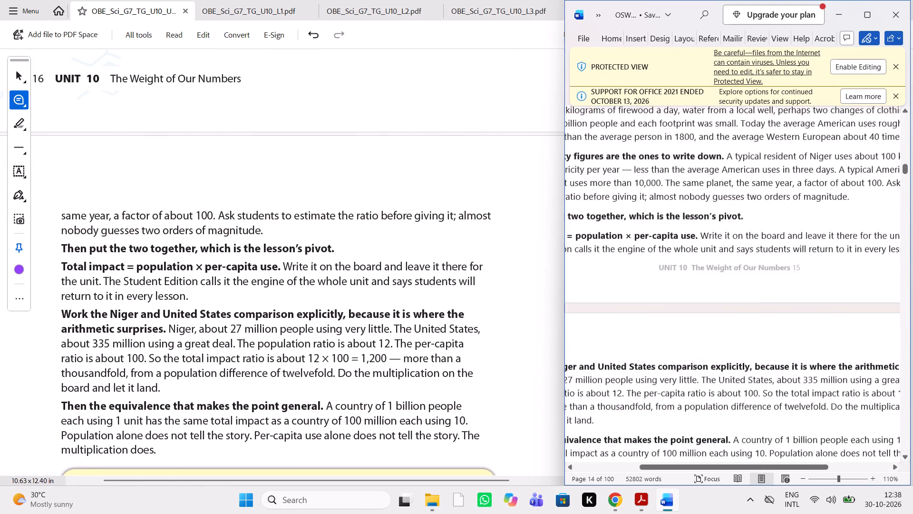
scroll(734, 307, down, 1)
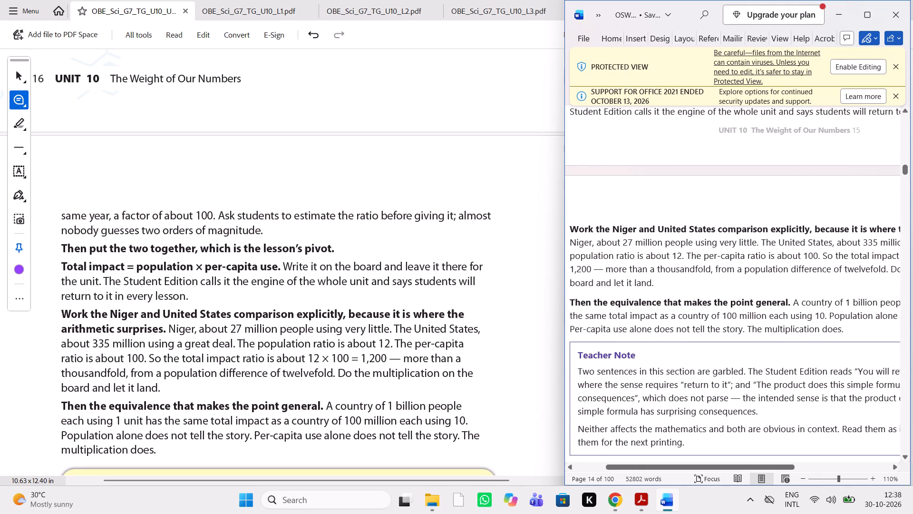
scroll(734, 307, up, 1)
scroll(734, 307, down, 1)
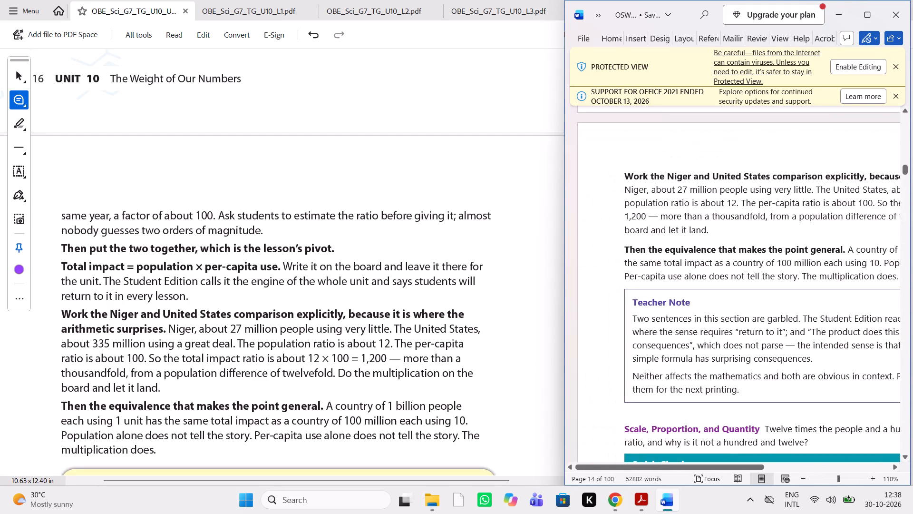
Compare the "Teacher Note" box and the "Scale, Proportion, and Quantity" question in the PDF with the Word manuscript.
scroll(488, 366, down, 1)
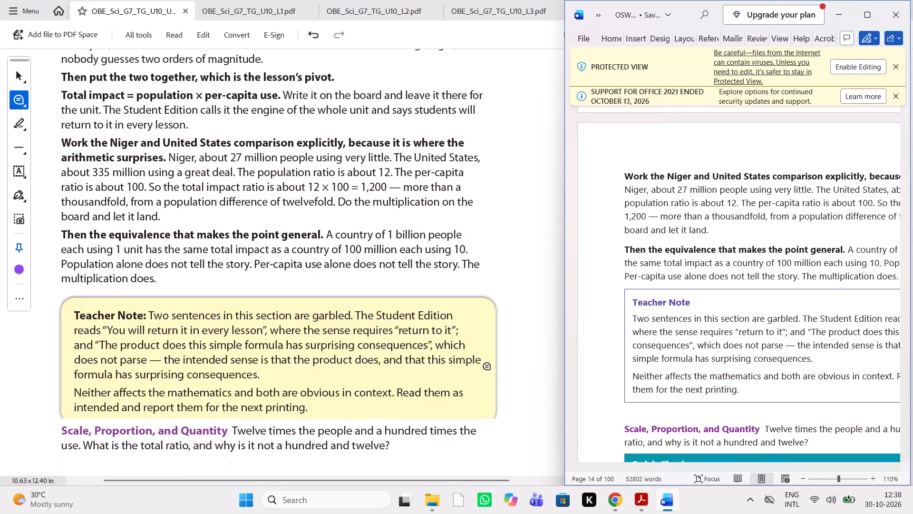
scroll(488, 366, down, 1)
scroll(750, 345, left, 1)
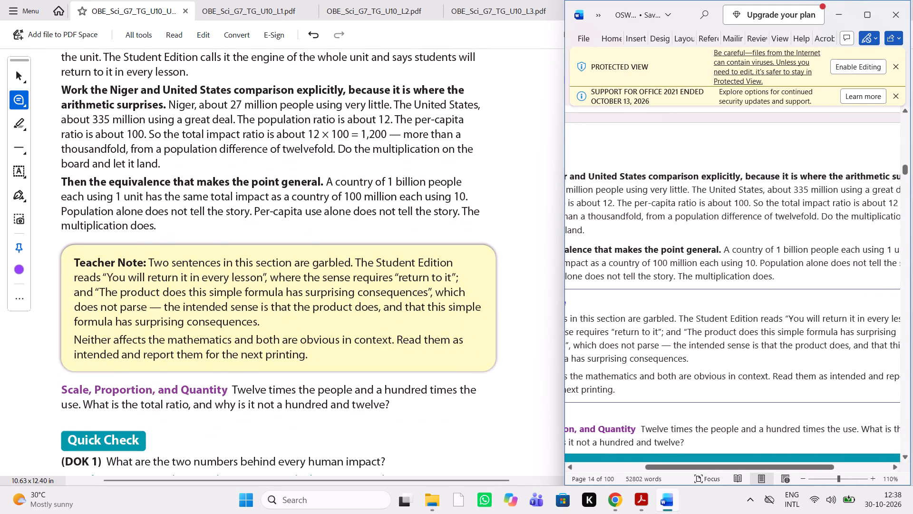
scroll(750, 345, right, 1)
scroll(750, 345, down, 1)
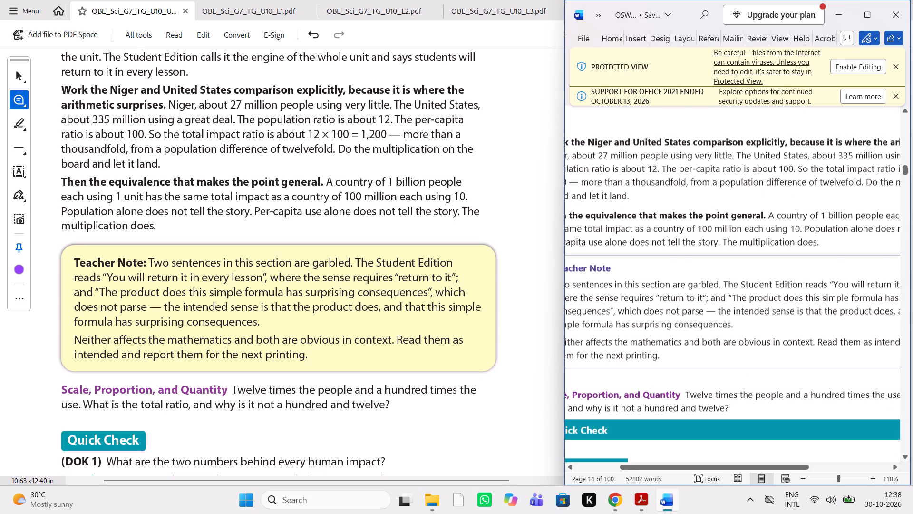
scroll(750, 345, down, 1)
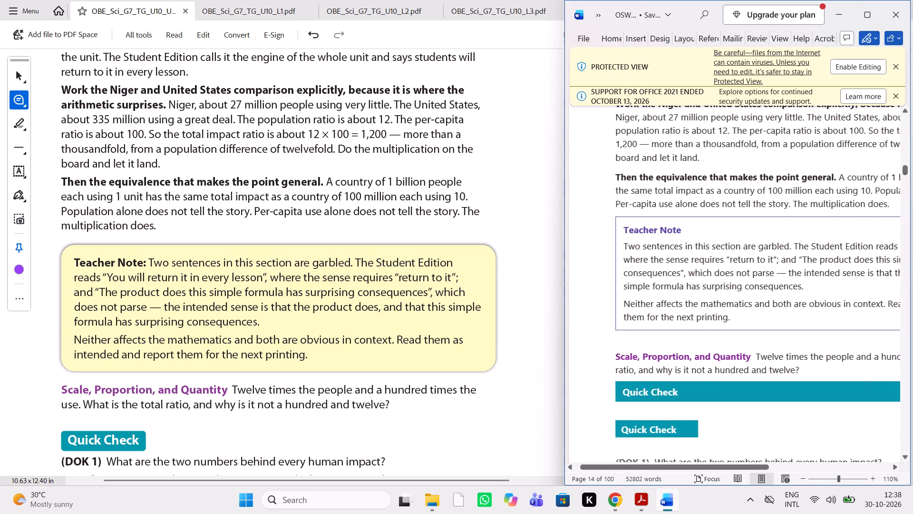
Compare the Quick Check DOK 1, DOK 2 and DOK 3 questions and sample answers in the PDF with Word.
scroll(473, 376, down, 1)
scroll(765, 348, down, 1)
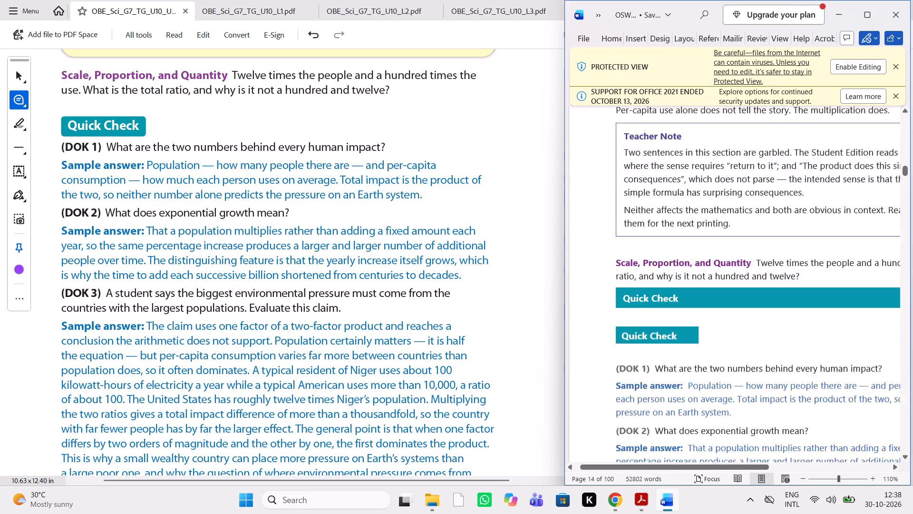
scroll(765, 348, down, 2)
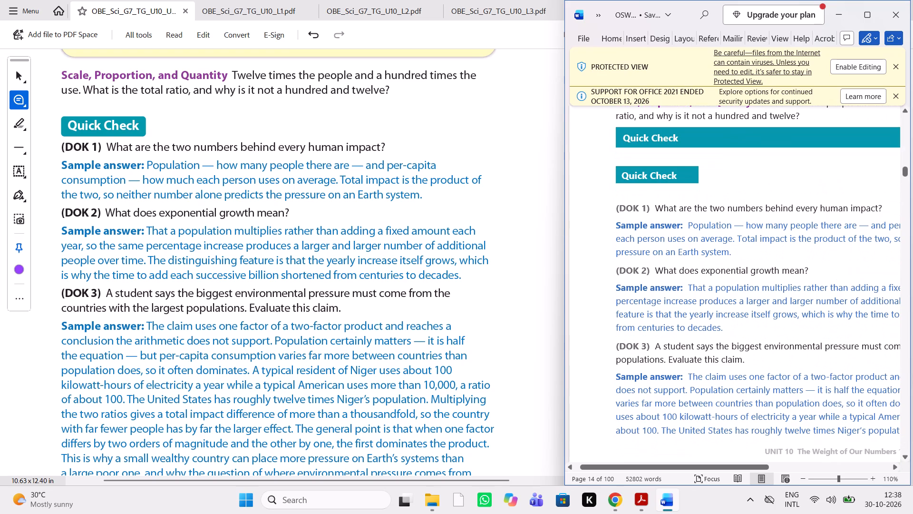
scroll(765, 348, down, 1)
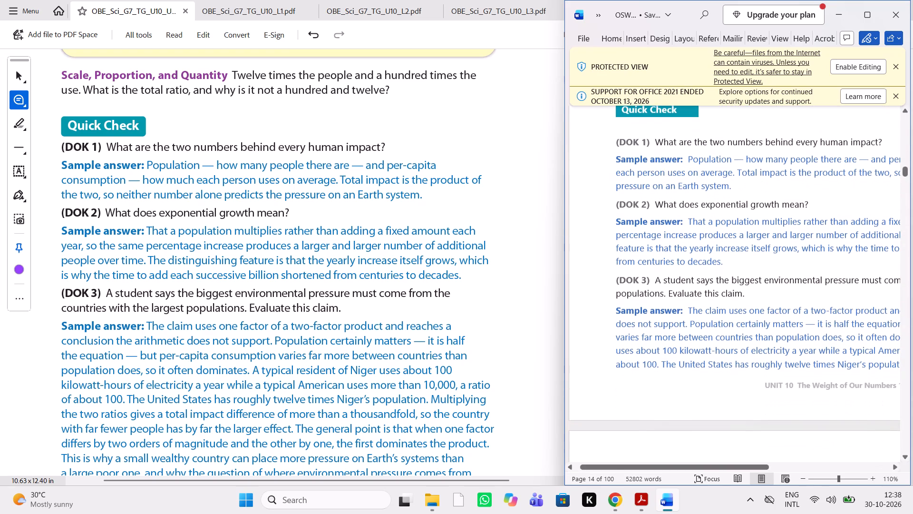
scroll(765, 348, left, 1)
scroll(765, 348, right, 1)
scroll(476, 476, down, 1)
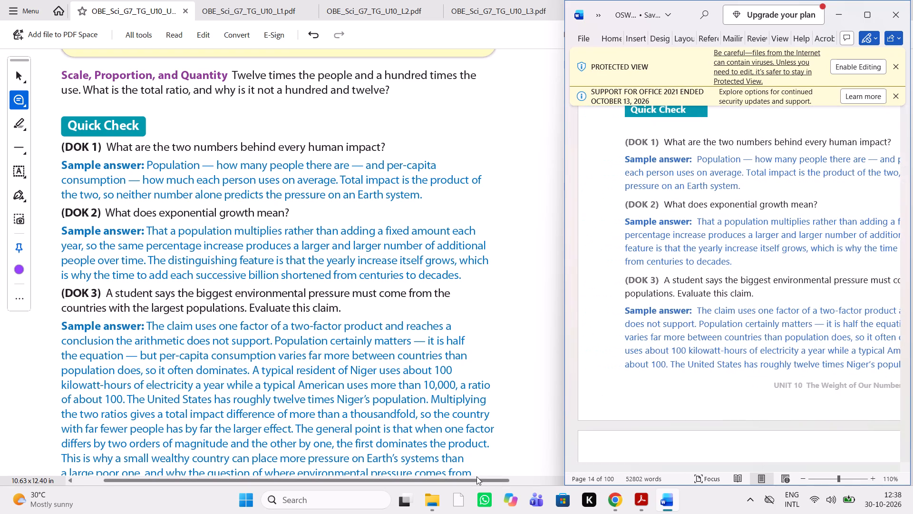
scroll(476, 476, down, 1)
scroll(433, 371, down, 1)
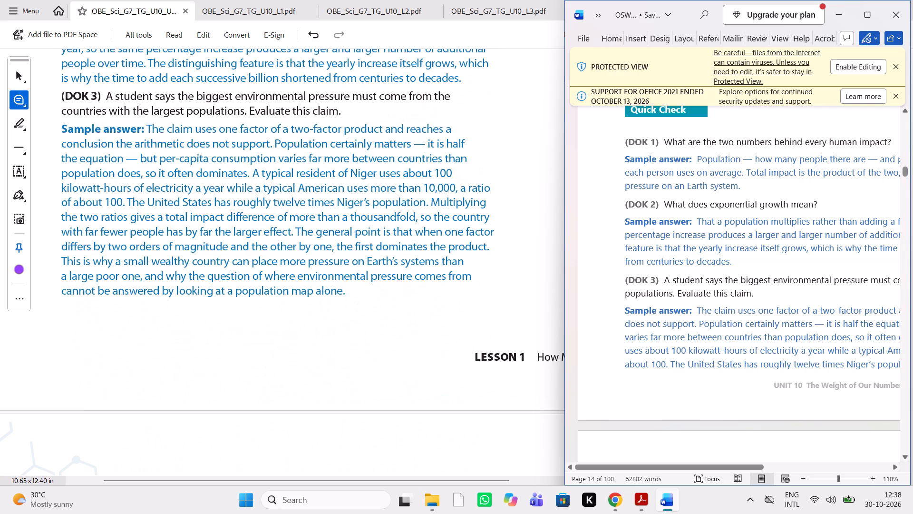
scroll(687, 258, down, 2)
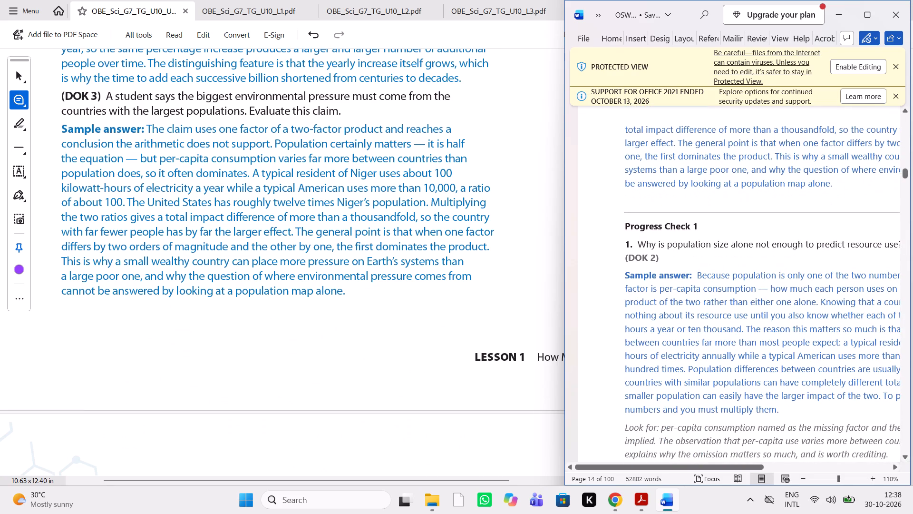
Compare Progress Check 1 question 1, its sample answer and "Look for" note in the PDF with the Word manuscript.
scroll(454, 292, down, 2)
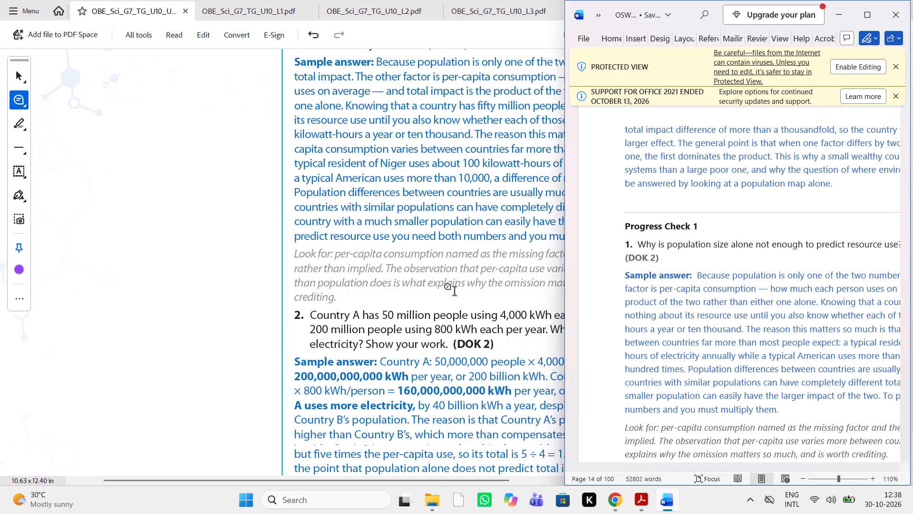
scroll(454, 292, down, 1)
scroll(454, 292, up, 1)
scroll(734, 293, left, 1)
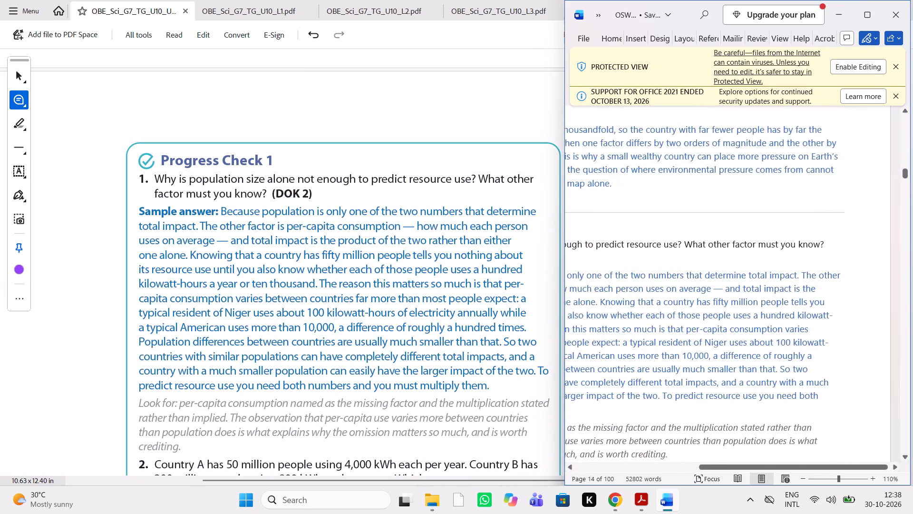
scroll(734, 293, right, 1)
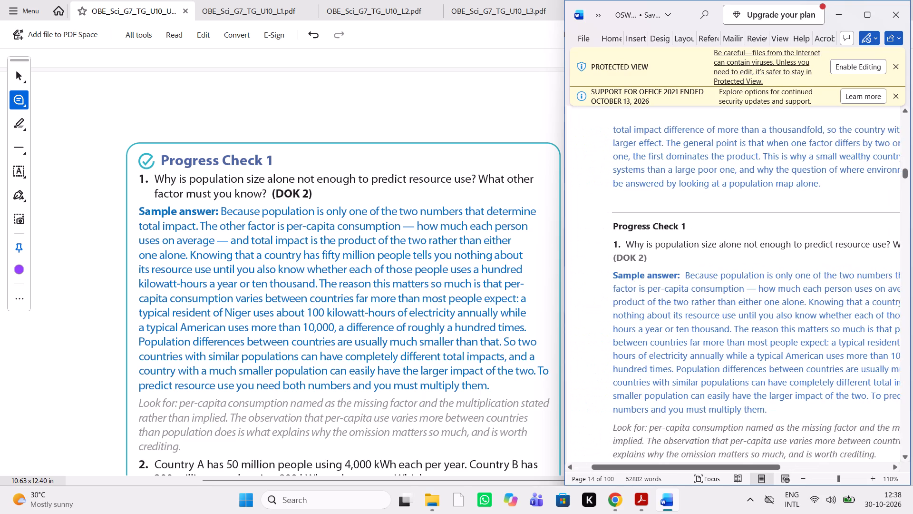
scroll(734, 293, down, 1)
scroll(418, 353, down, 1)
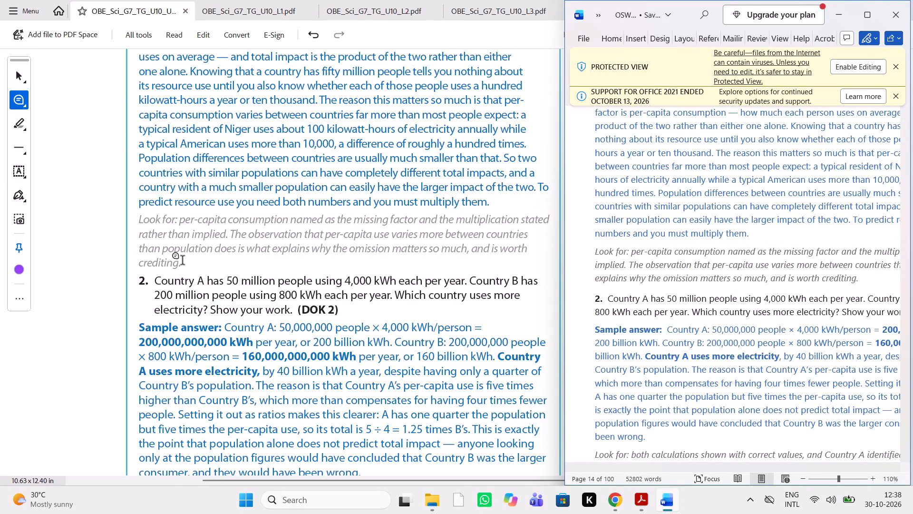
Comment "adjust in previous line" on the word "crediting." ending the "Look for" note of Progress Check 1 question 1.
drag(183, 263, 138, 267)
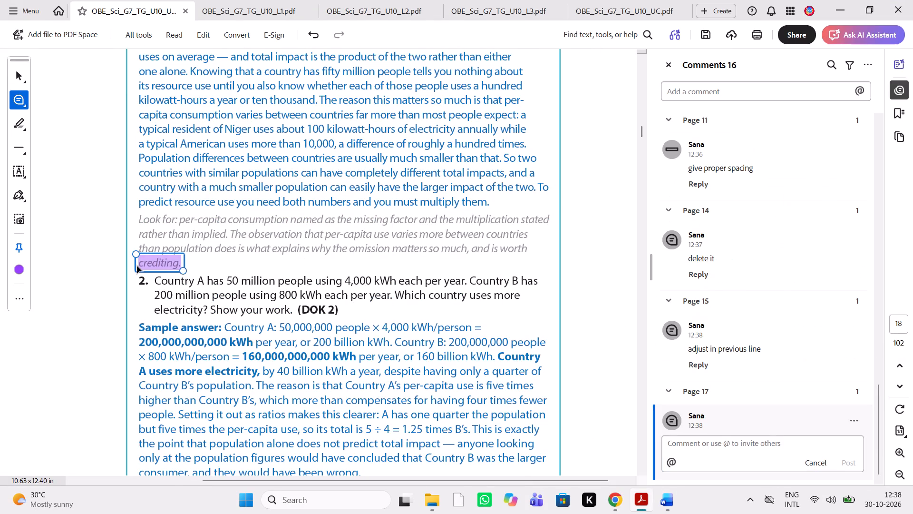
text(adjust in previous line)
key(space)
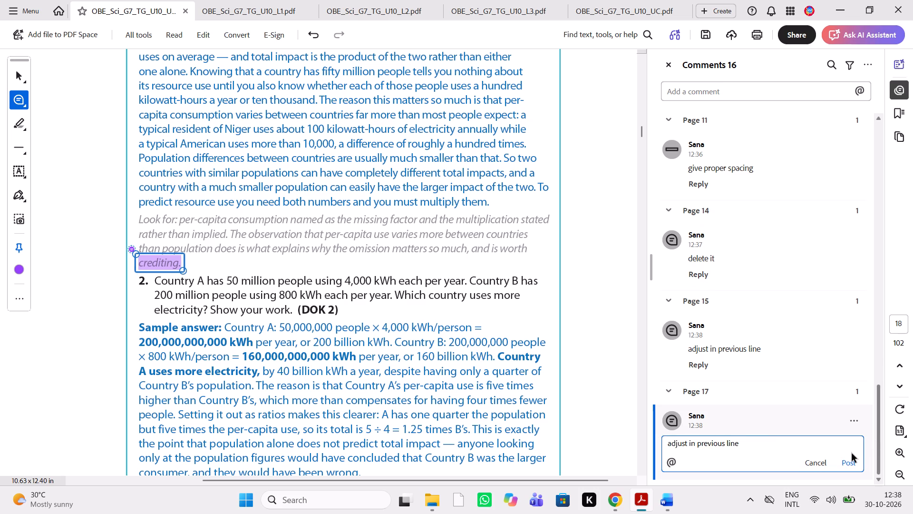
click(848, 468)
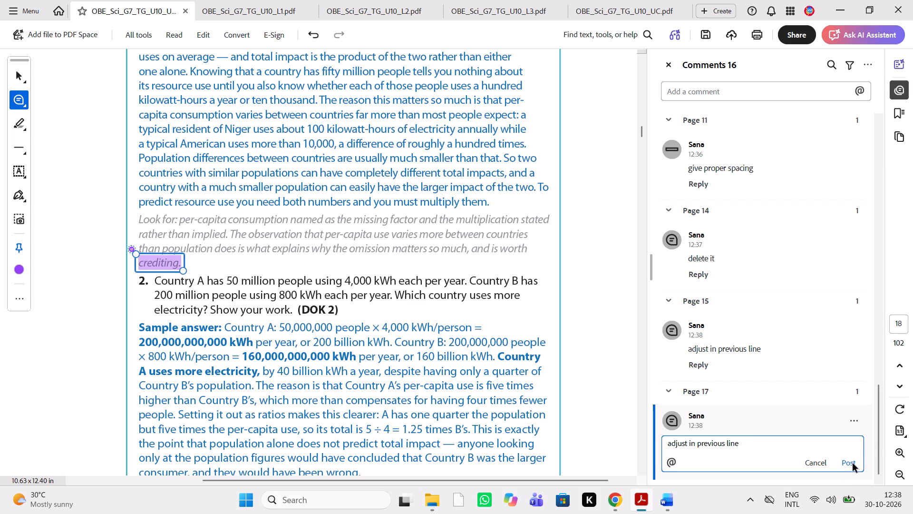
click(853, 464)
Return to the Word manuscript and compare Progress Check 1 question 2, its sample answer and "Look for" note with the PDF.
click(672, 503)
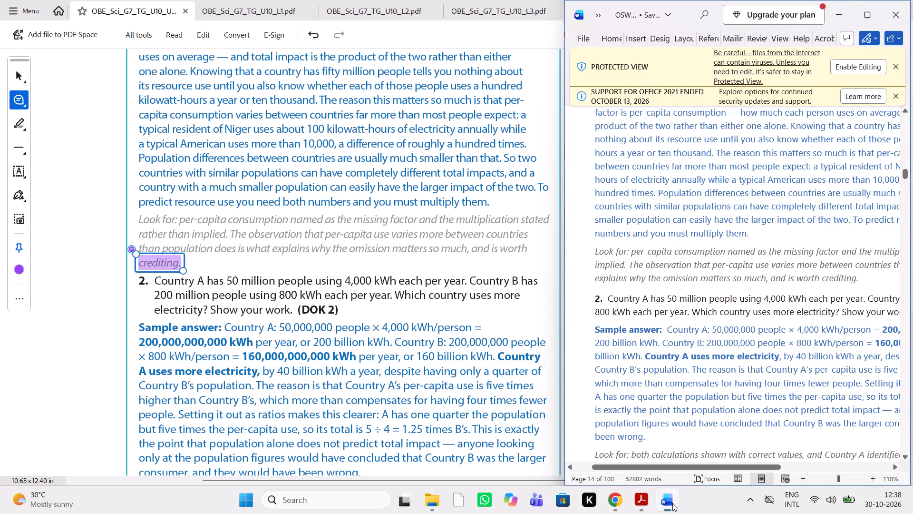
scroll(690, 260, down, 1)
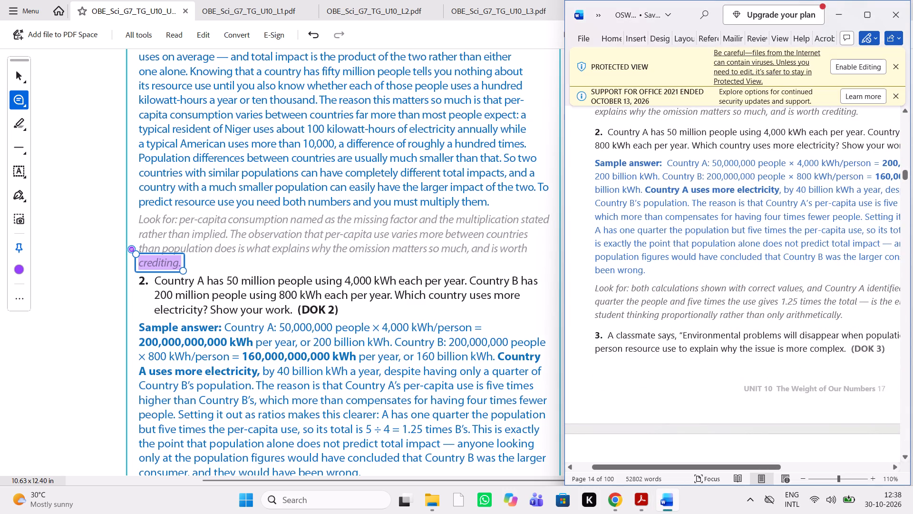
scroll(690, 260, left, 1)
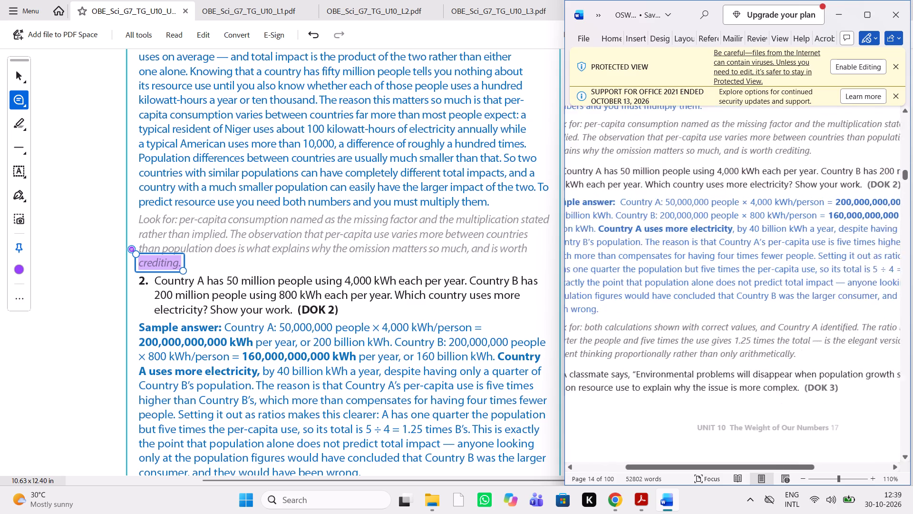
scroll(690, 260, left, 1)
scroll(690, 260, right, 1)
scroll(690, 260, left, 1)
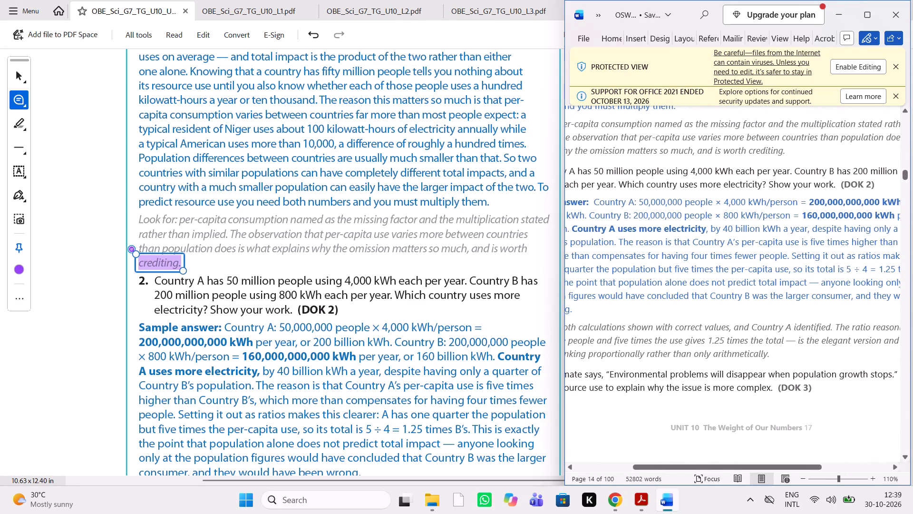
scroll(718, 255, right, 1)
scroll(406, 313, down, 1)
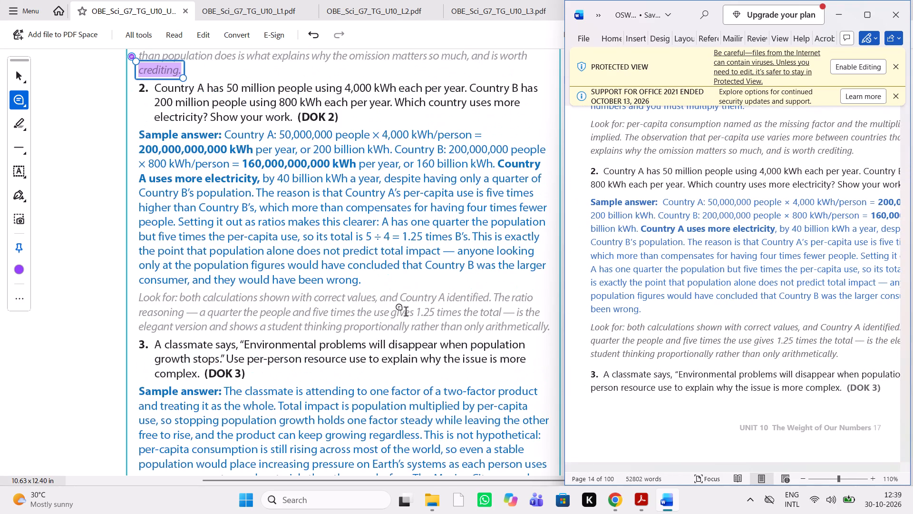
Compare Progress Check 1 question 3, its sample answer and the "Look for" note across the page break with Word.
scroll(700, 341, down, 1)
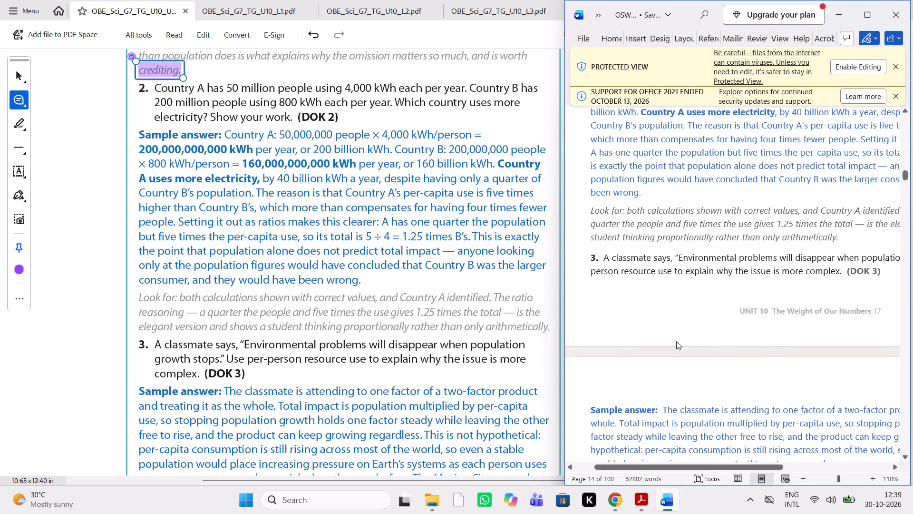
scroll(378, 346, down, 1)
scroll(378, 346, up, 2)
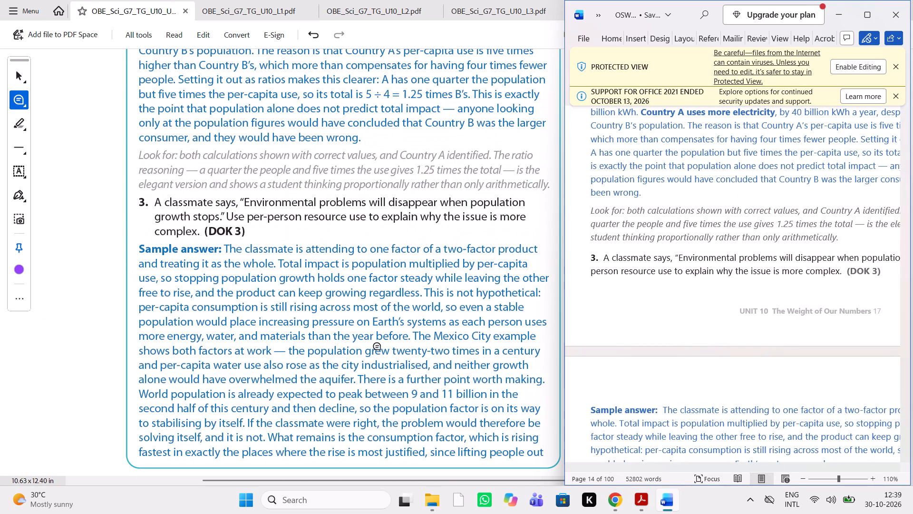
scroll(378, 346, up, 1)
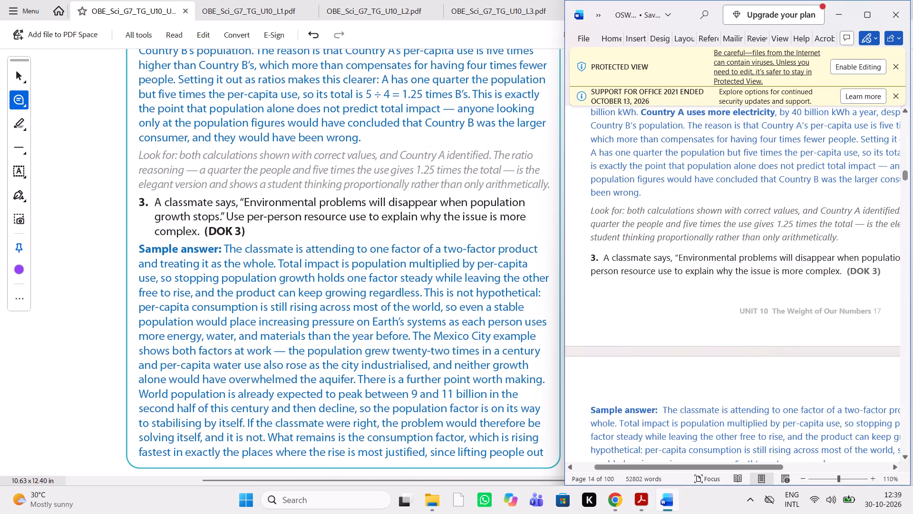
scroll(612, 300, left, 1)
scroll(612, 300, right, 1)
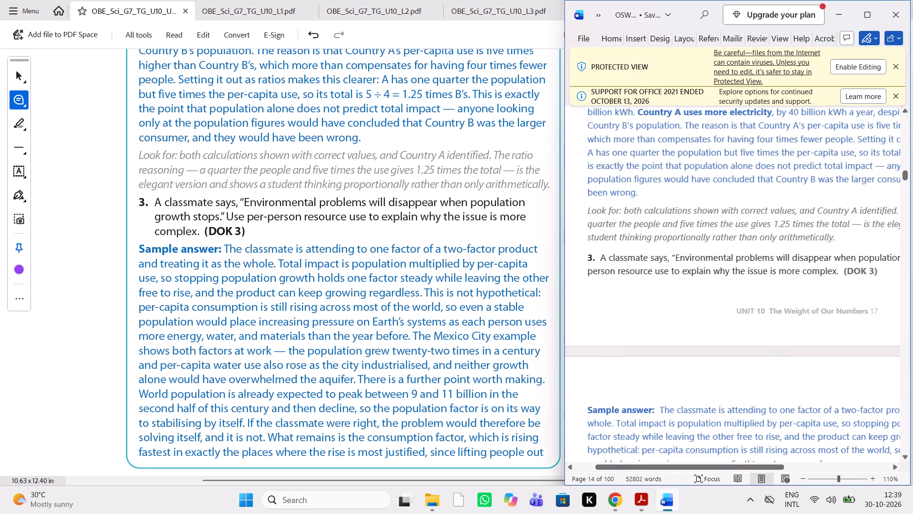
scroll(612, 300, down, 2)
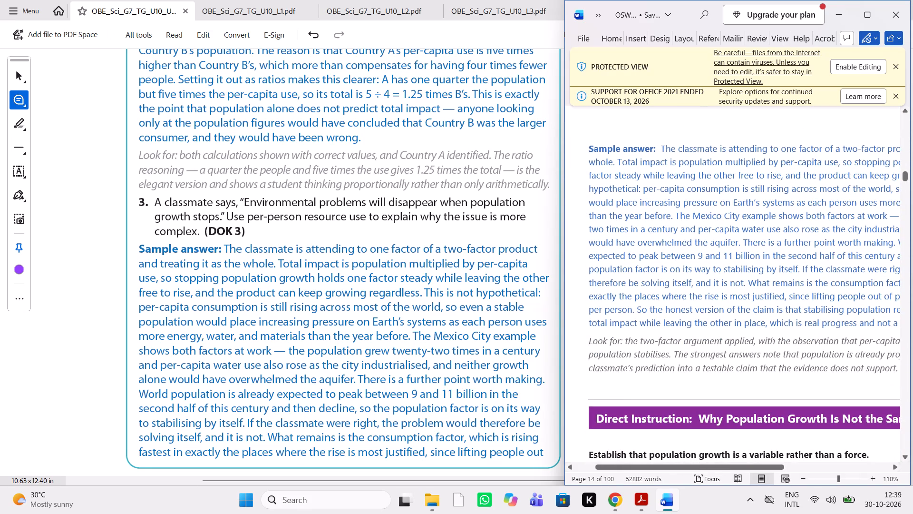
scroll(351, 369, down, 1)
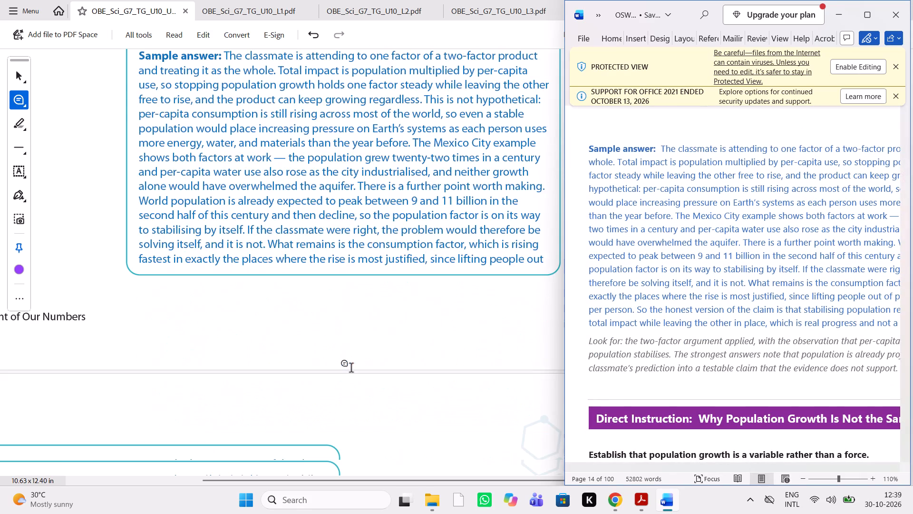
scroll(351, 369, down, 2)
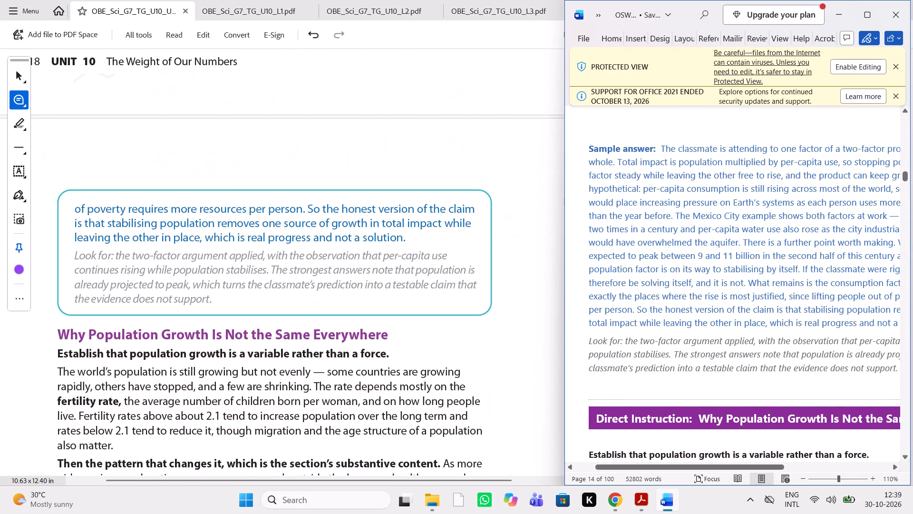
scroll(686, 287, left, 1)
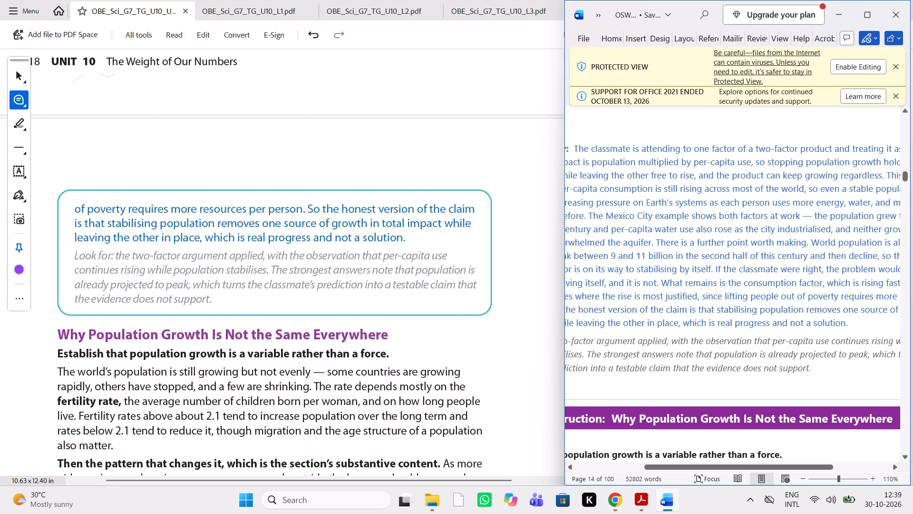
scroll(686, 287, right, 1)
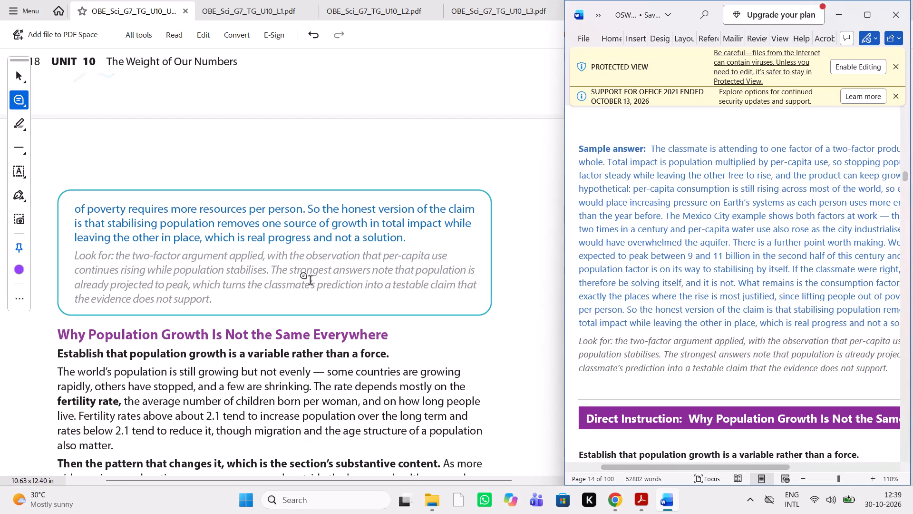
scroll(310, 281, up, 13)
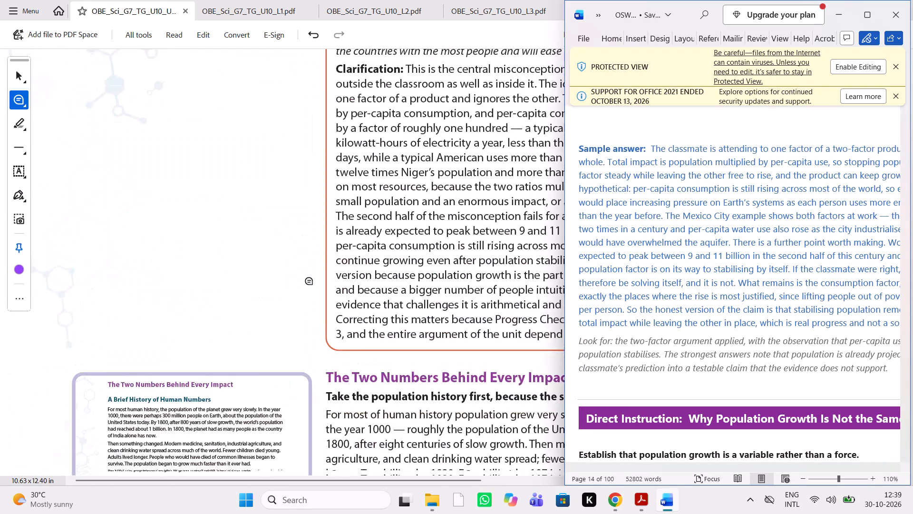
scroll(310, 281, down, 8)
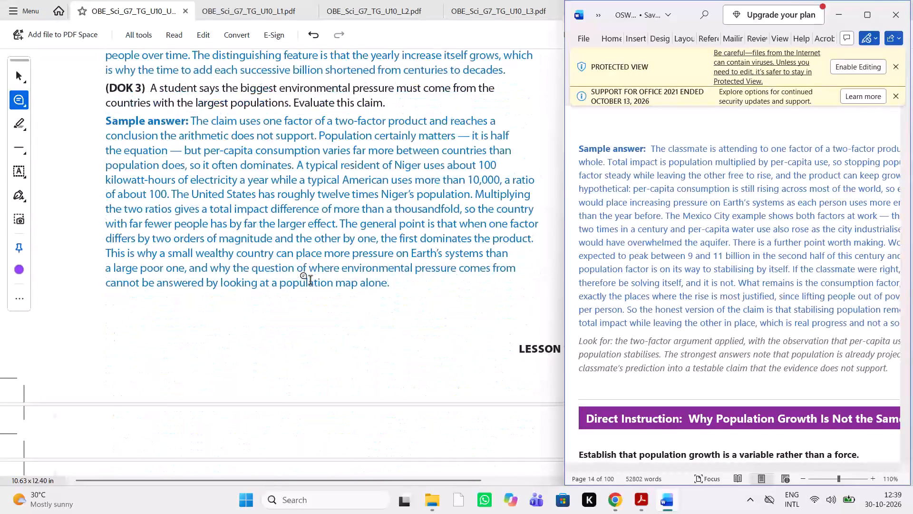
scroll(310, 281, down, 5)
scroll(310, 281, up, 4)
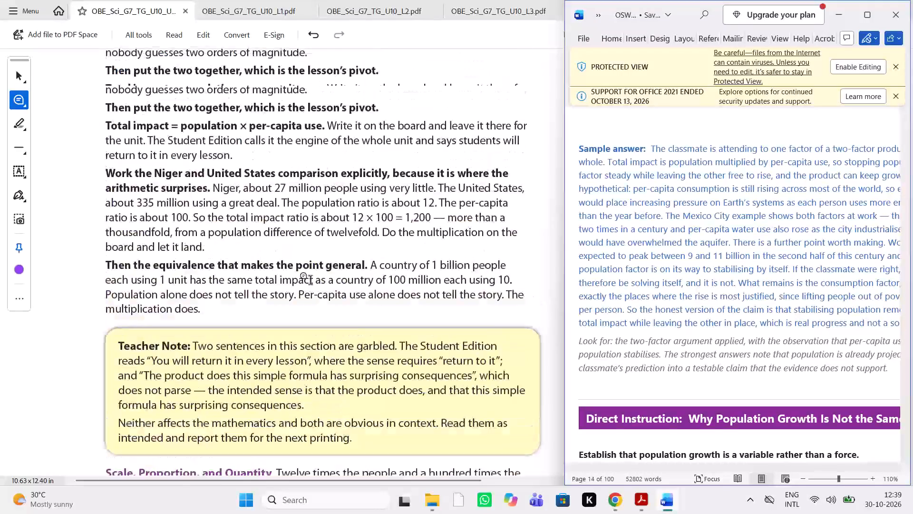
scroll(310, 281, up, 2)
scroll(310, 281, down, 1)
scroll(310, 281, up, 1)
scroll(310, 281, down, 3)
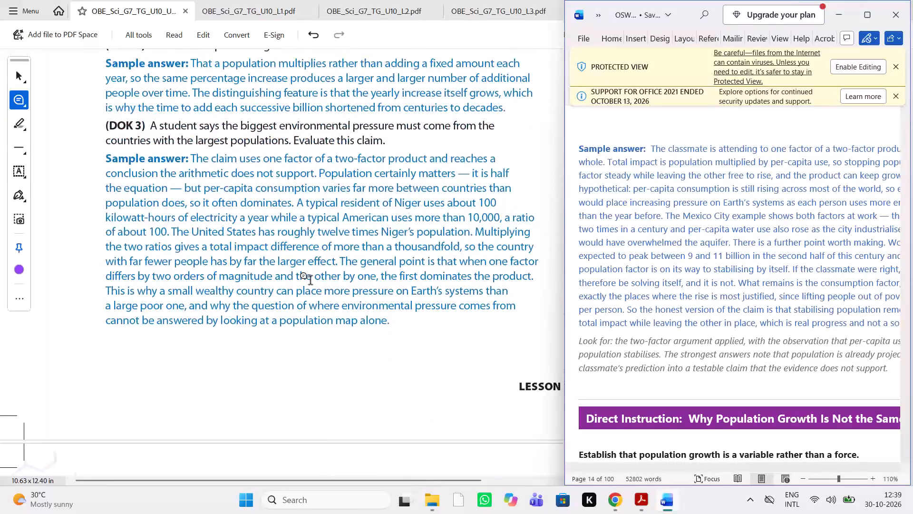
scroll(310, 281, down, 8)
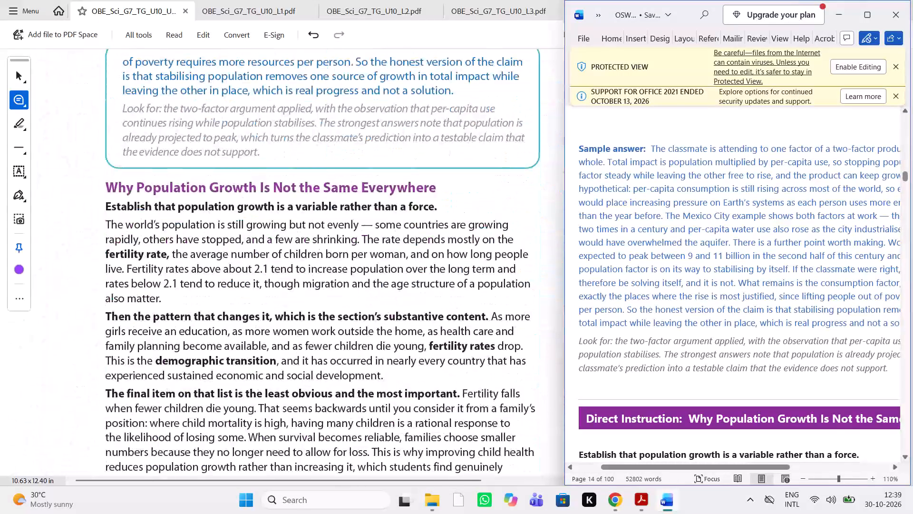
Compare the opening paragraphs of "Why Population Growth Is Not the Same Everywhere" in the PDF with the Word manuscript, including bold terms.
scroll(723, 177, down, 4)
scroll(723, 177, up, 2)
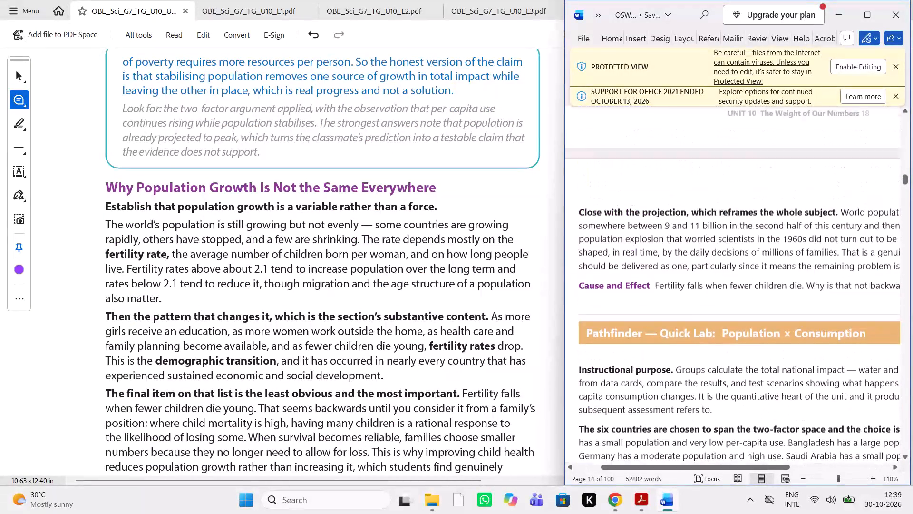
scroll(723, 177, up, 1)
scroll(723, 177, down, 1)
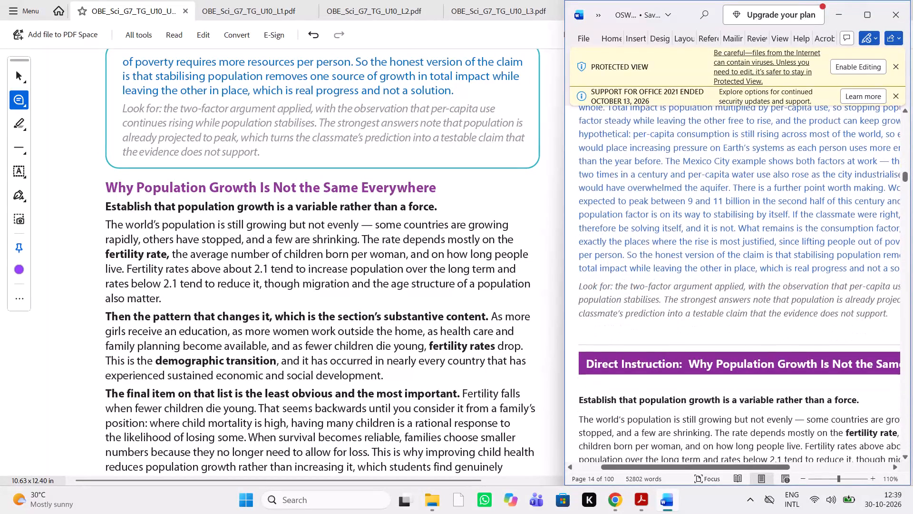
scroll(723, 177, down, 1)
scroll(723, 177, left, 1)
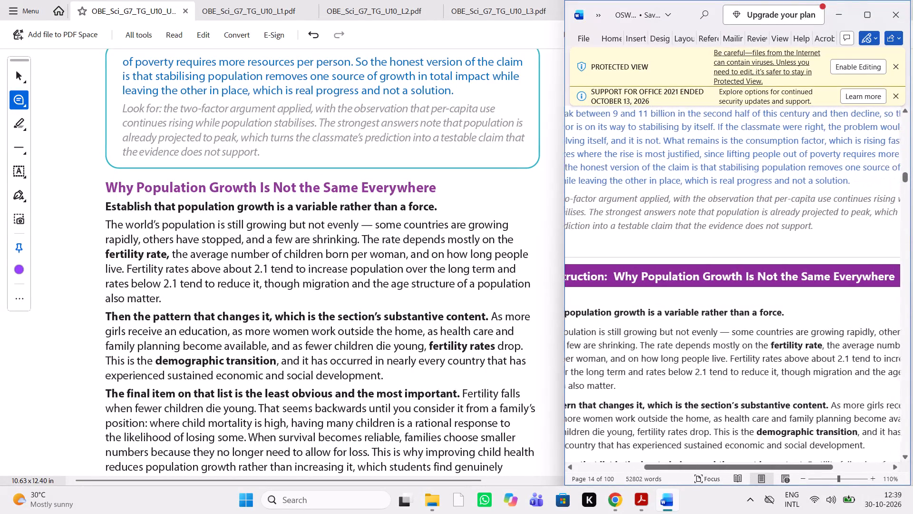
scroll(723, 177, left, 1)
scroll(723, 177, right, 1)
scroll(723, 177, left, 1)
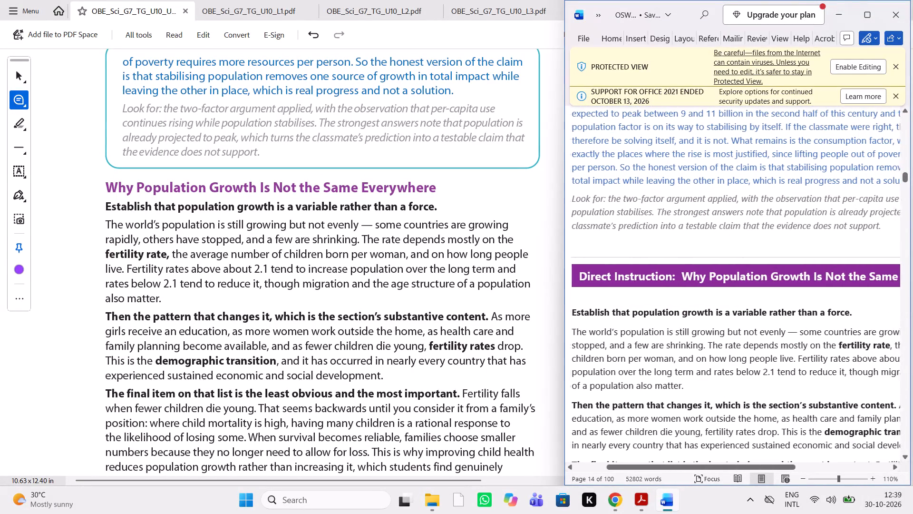
scroll(723, 177, left, 1)
scroll(723, 177, down, 1)
scroll(723, 177, right, 1)
scroll(723, 177, left, 1)
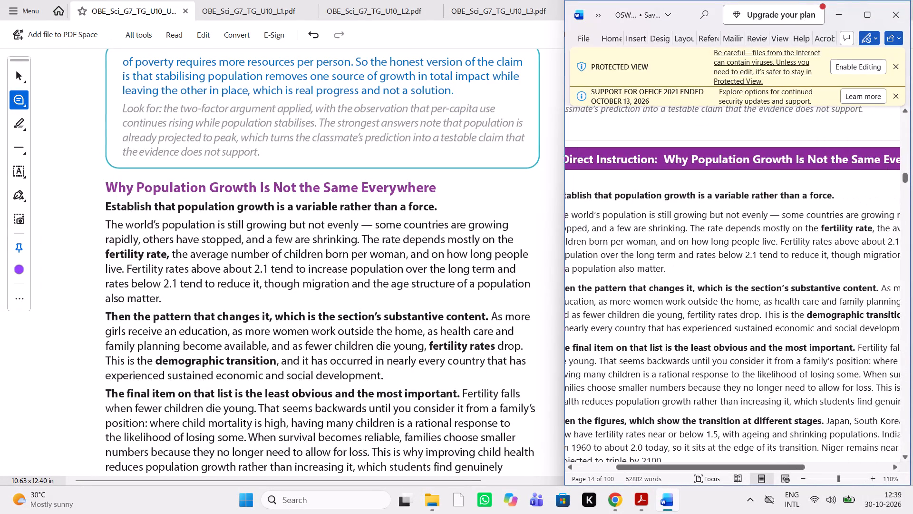
scroll(723, 177, down, 1)
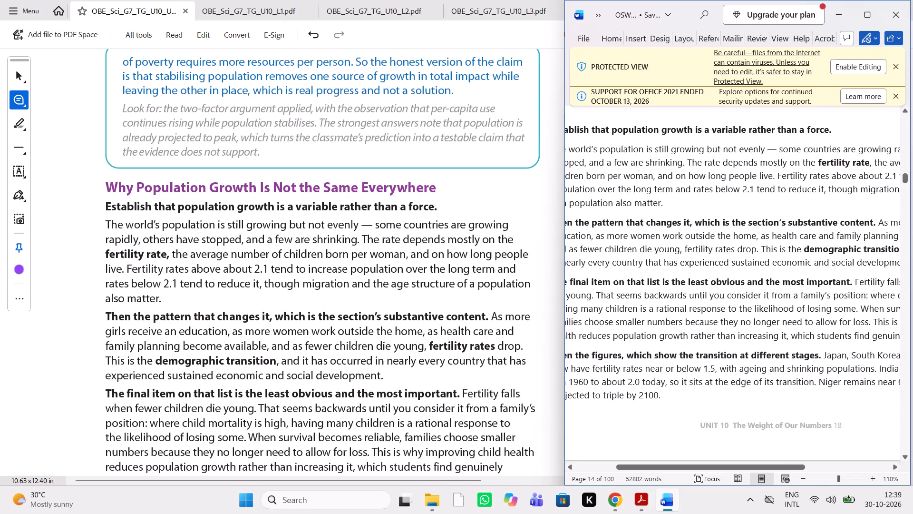
scroll(675, 281, left, 1)
scroll(675, 281, right, 1)
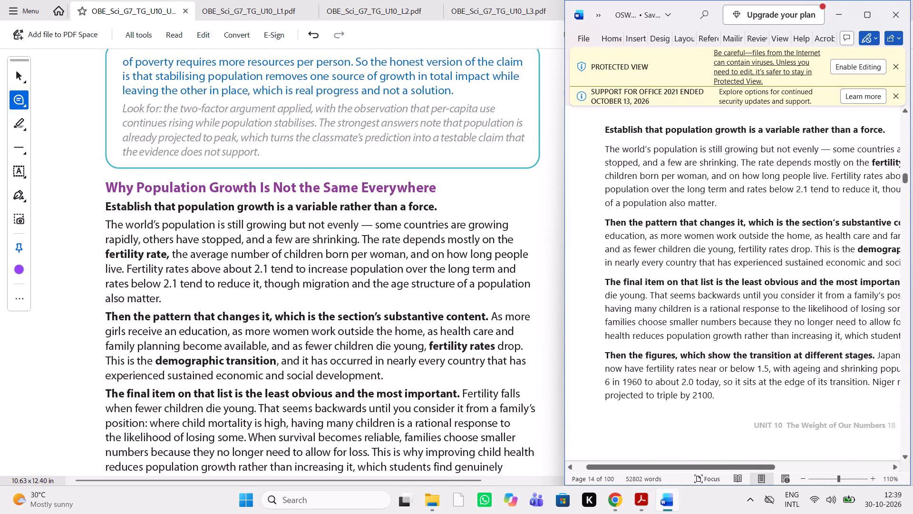
scroll(675, 281, left, 1)
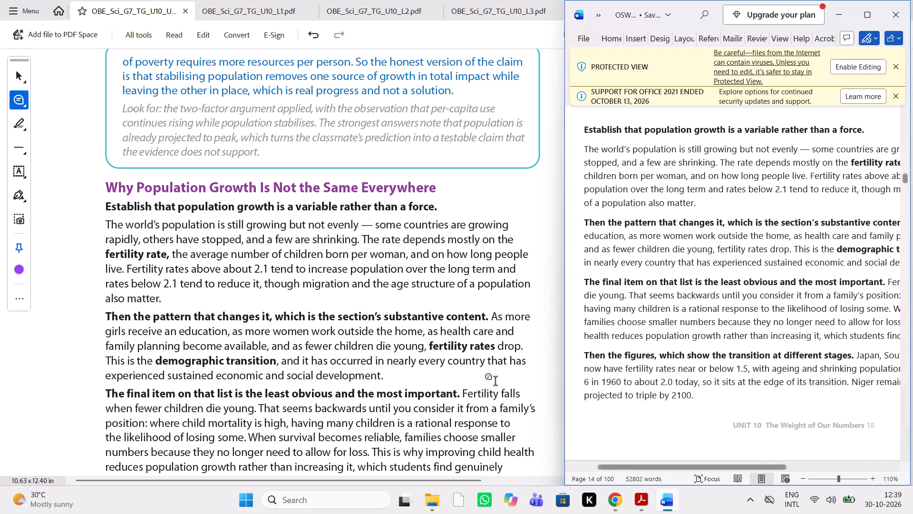
Comment "unbold it" on the bold words "fertility rates" in the paragraph "Then the pattern that changes it".
drag(428, 347, 479, 343)
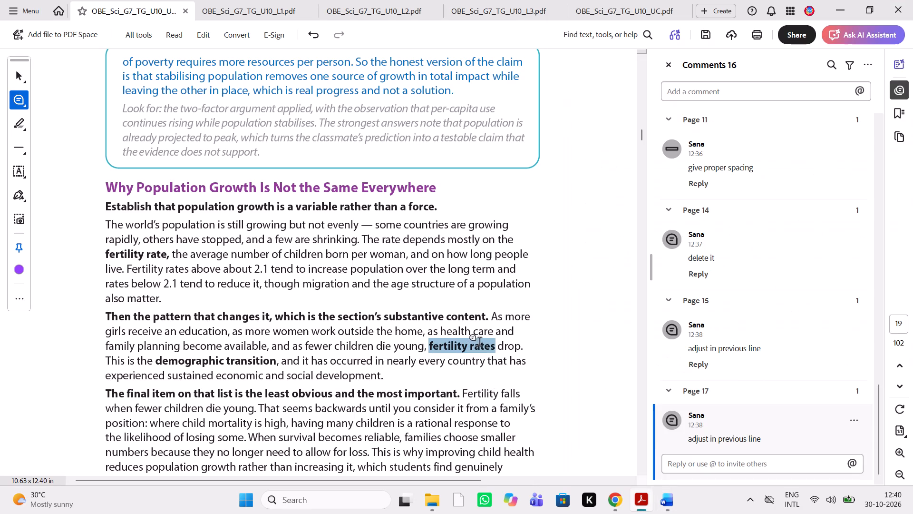
drag(479, 343, 481, 343)
text(unbold it)
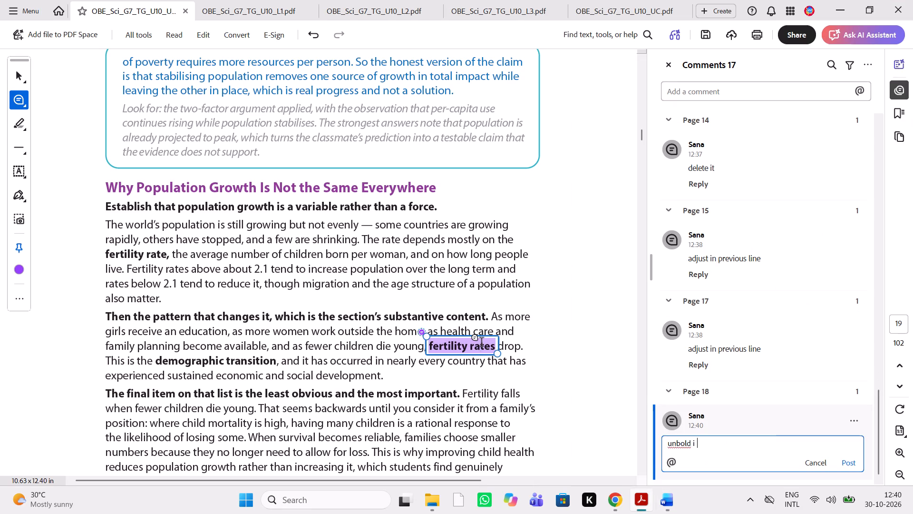
Return to the Word manuscript and compare the paragraphs "Then the pattern that changes it" and "The final item on that list" with the PDF.
click(665, 501)
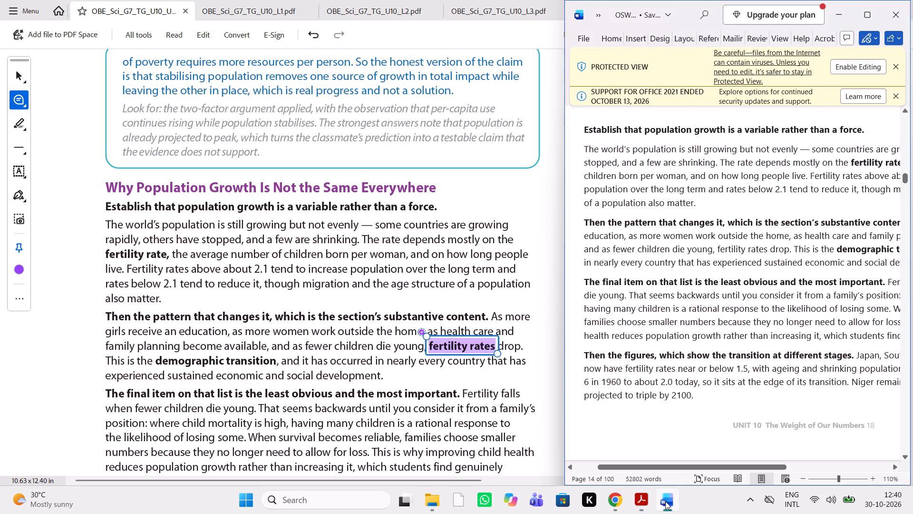
scroll(676, 295, up, 1)
scroll(676, 295, left, 1)
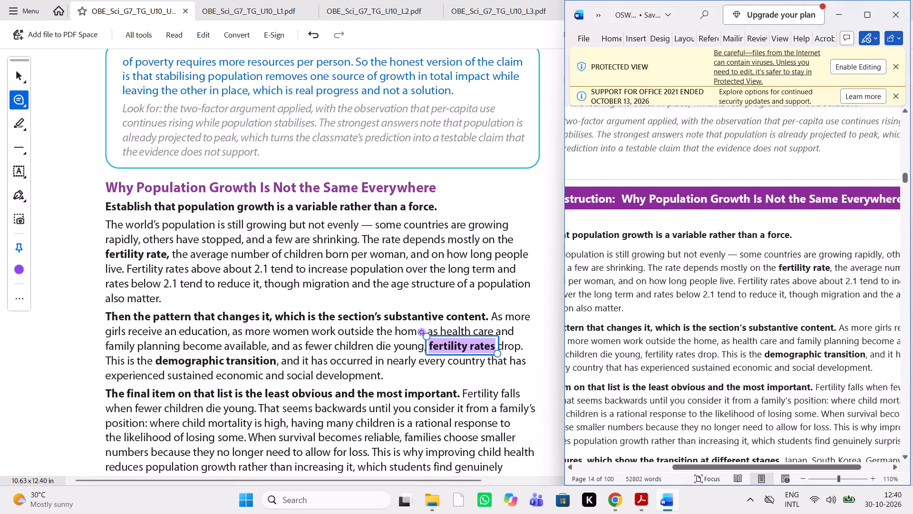
scroll(676, 295, left, 1)
scroll(676, 295, right, 1)
scroll(676, 295, down, 1)
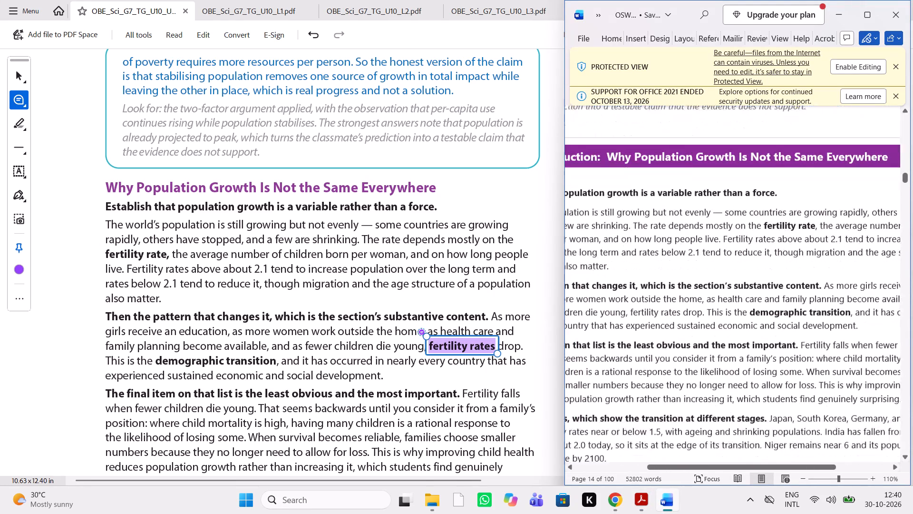
scroll(676, 295, down, 1)
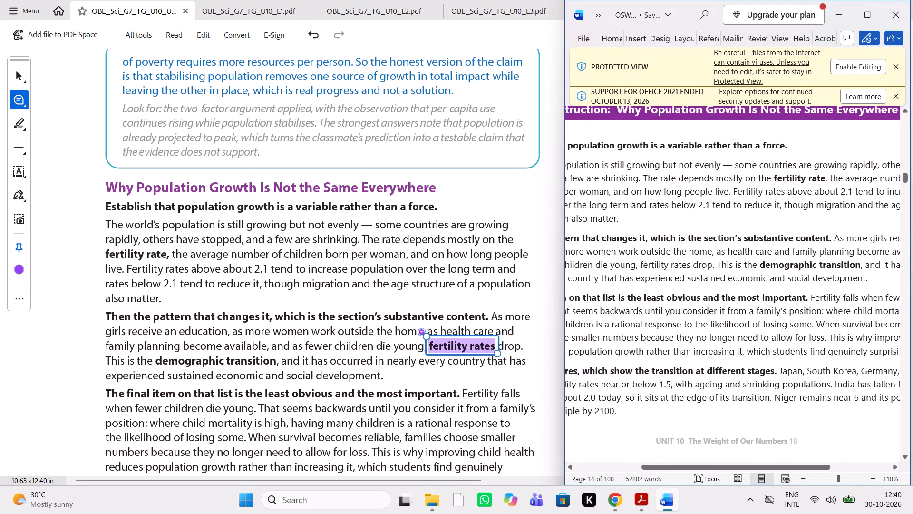
scroll(676, 295, right, 1)
scroll(676, 295, up, 1)
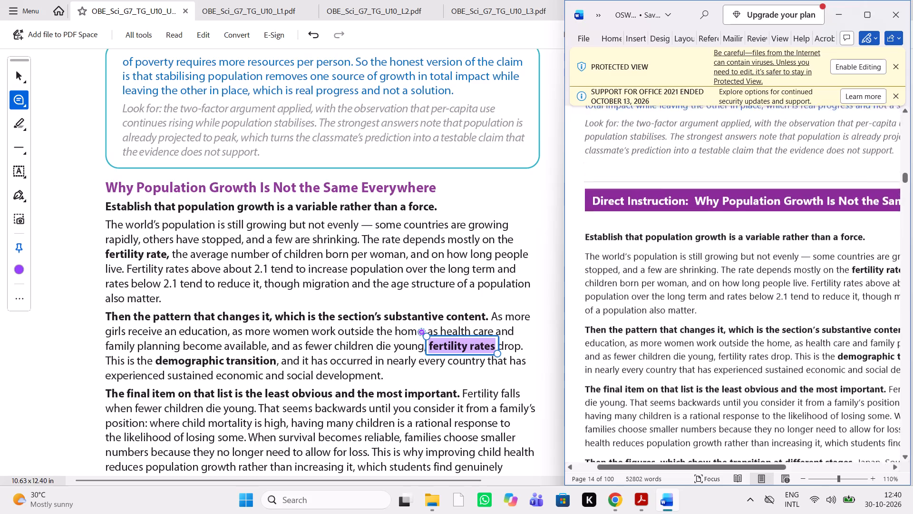
scroll(676, 295, down, 1)
scroll(676, 295, left, 1)
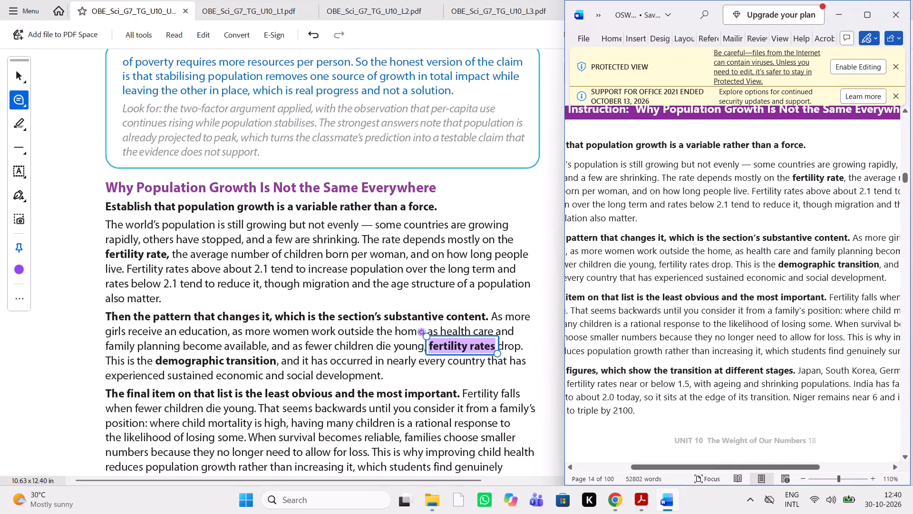
scroll(676, 295, down, 1)
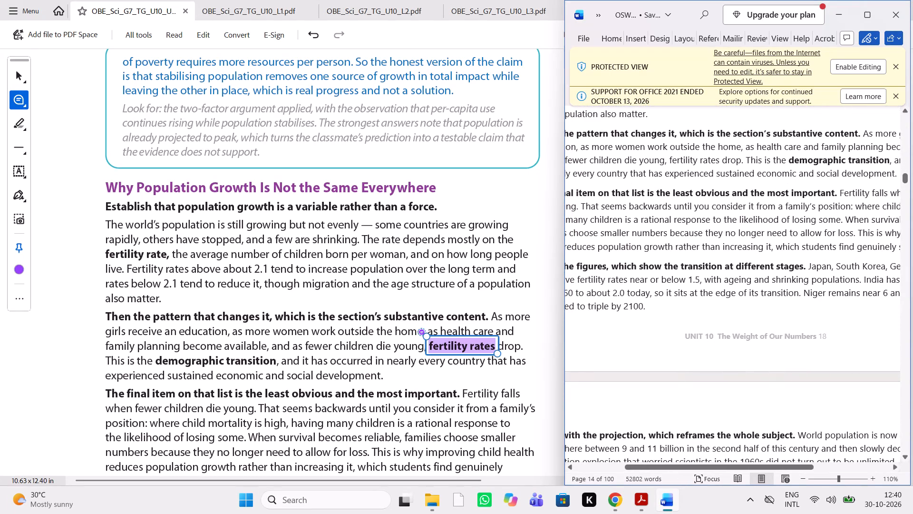
scroll(374, 350, down, 1)
scroll(652, 272, right, 1)
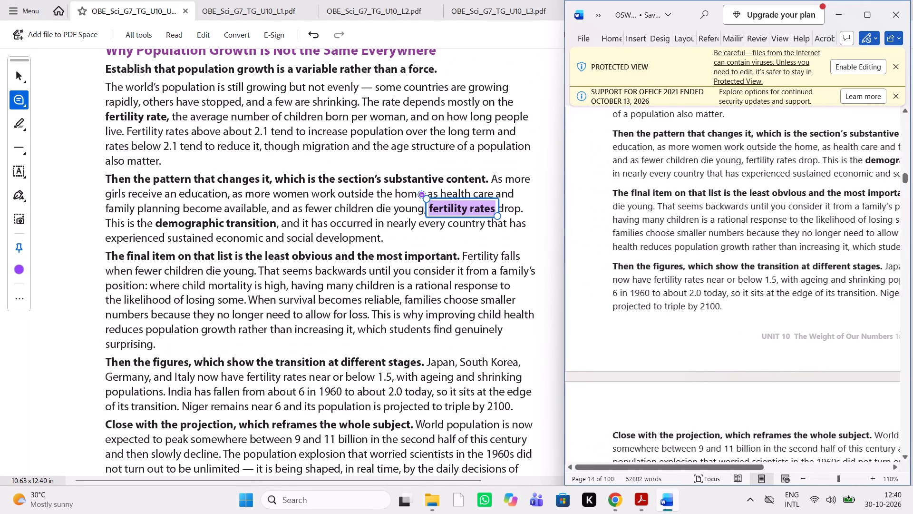
Comment "adjust in previous line" on the word "surprising." ending the paragraph "The final item on that list" and post it.
drag(158, 348, 118, 348)
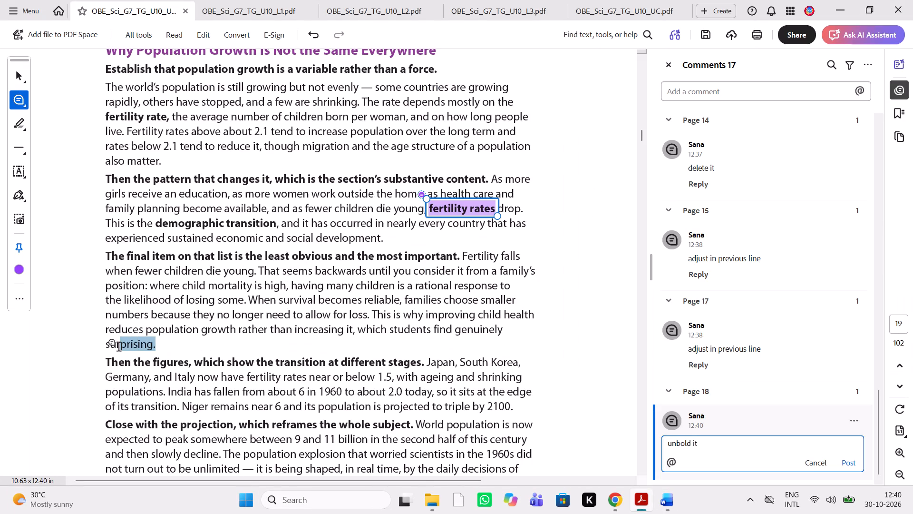
drag(118, 348, 104, 347)
text(adjust in previous line)
key(space)
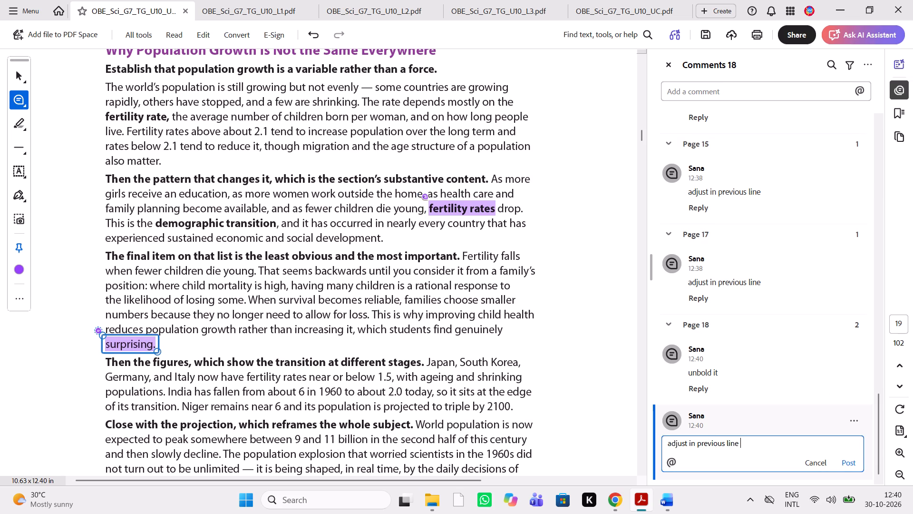
click(849, 463)
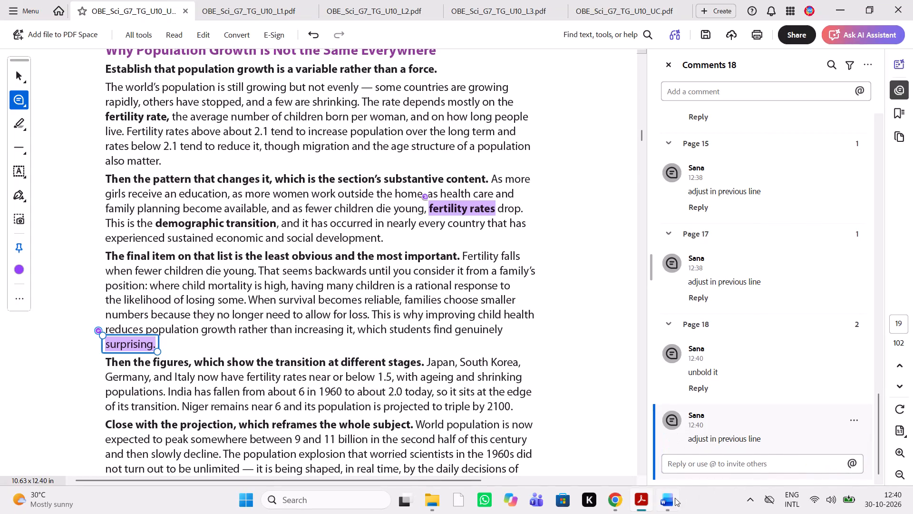
Return to the Word manuscript and compare the paragraph "Then the figures, which show the transition at different stages" with the PDF.
click(669, 499)
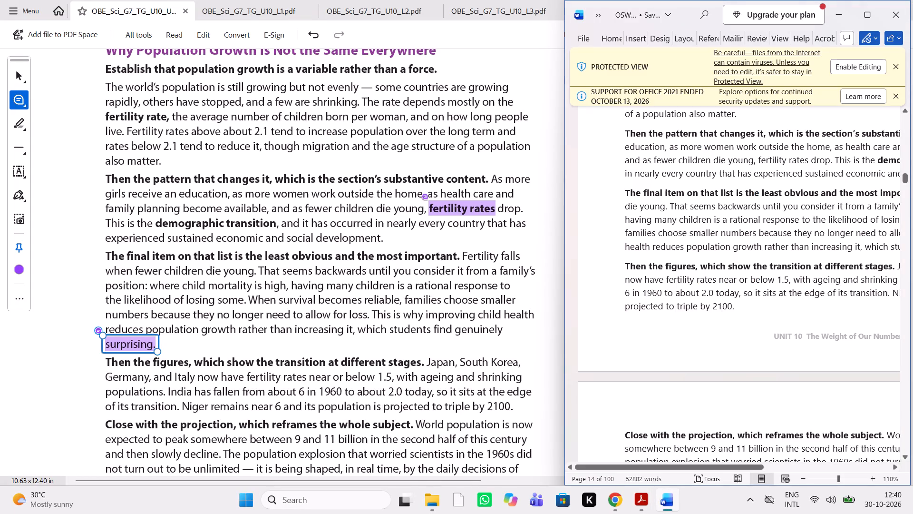
scroll(402, 316, down, 1)
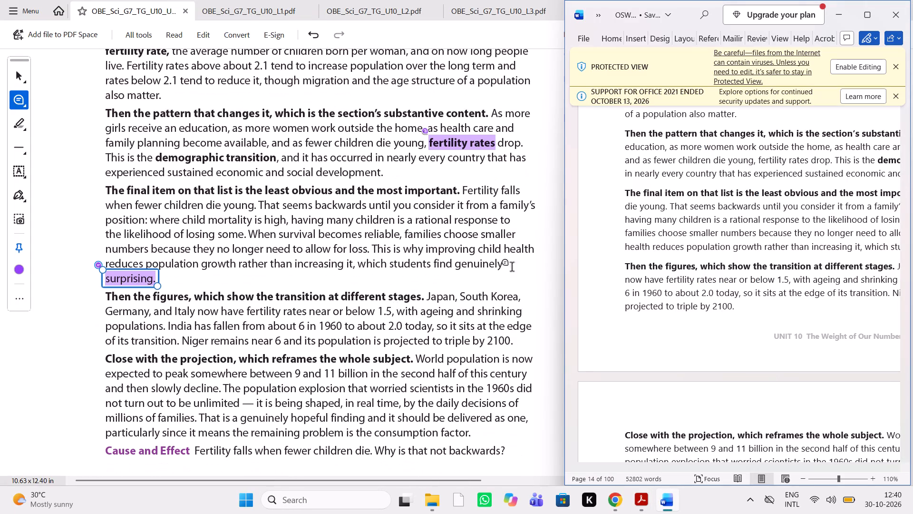
scroll(720, 302, left, 1)
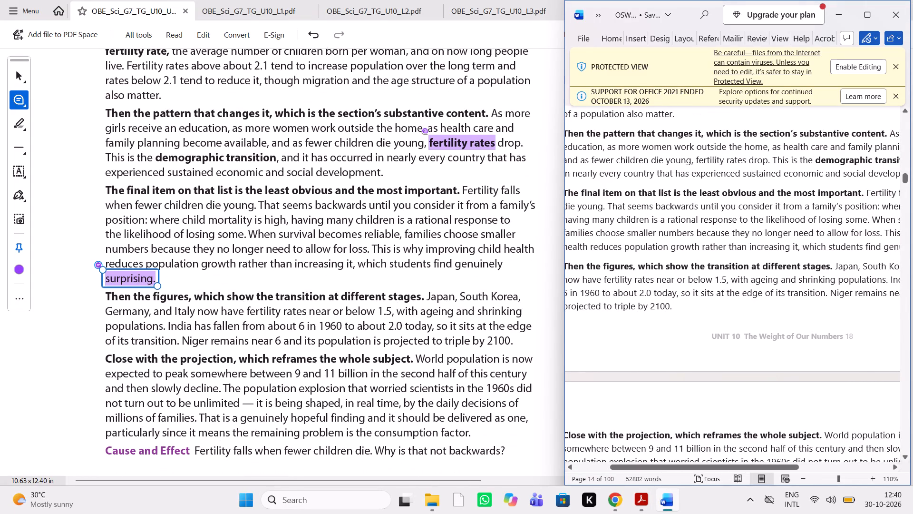
scroll(720, 302, left, 1)
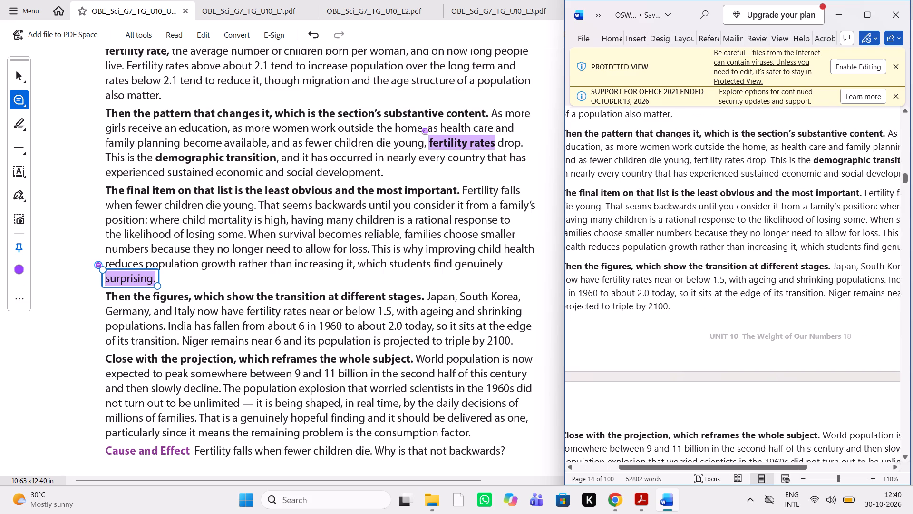
scroll(720, 302, left, 2)
scroll(720, 302, right, 1)
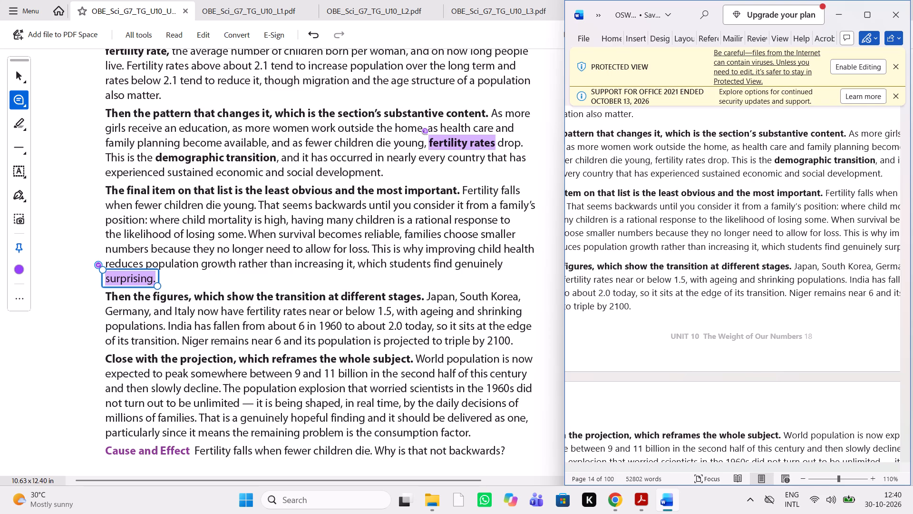
click(912, 381)
scroll(912, 418, down, 1)
scroll(781, 290, down, 2)
scroll(781, 290, up, 1)
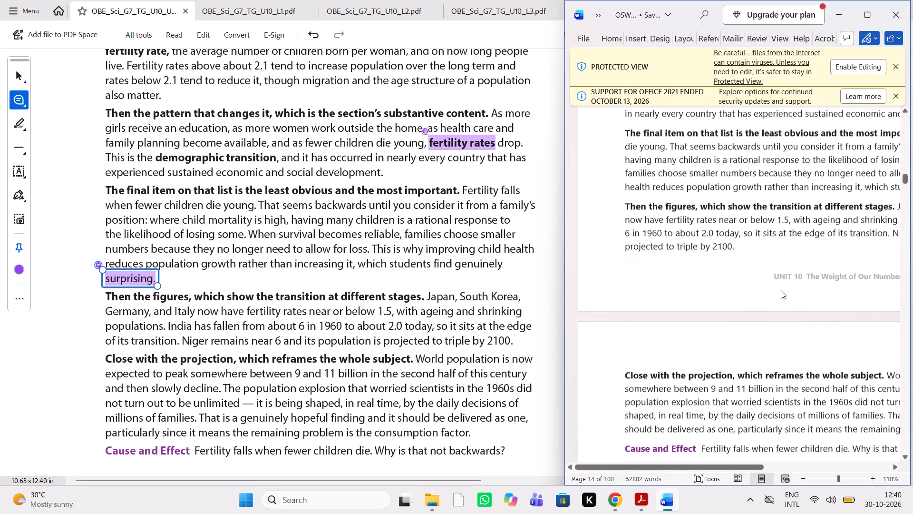
Compare the paragraph "Close with the projection" and the Cause and Effect question in the PDF with the Word manuscript.
scroll(781, 290, left, 1)
scroll(781, 290, down, 1)
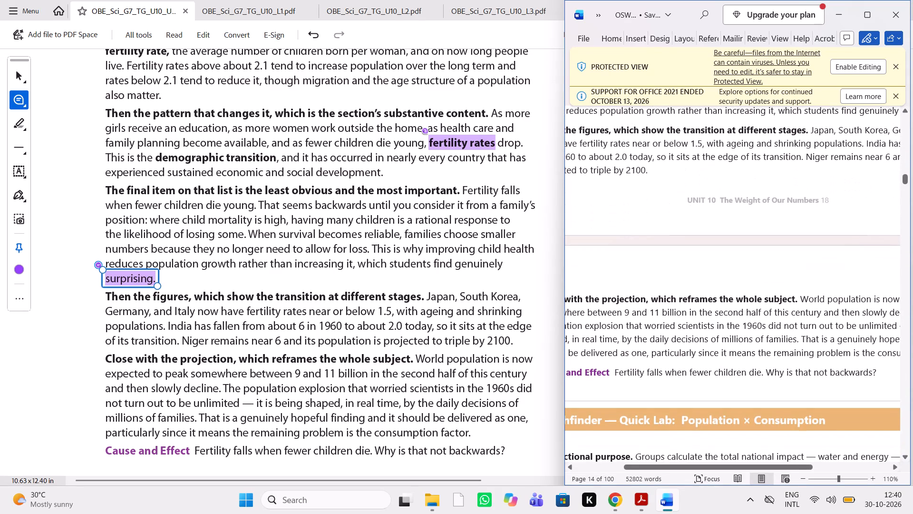
scroll(781, 290, left, 1)
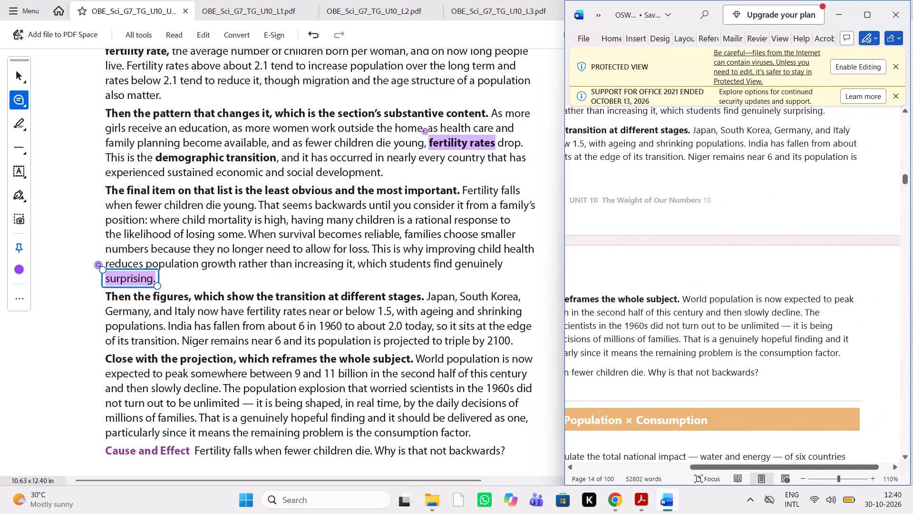
scroll(466, 397, down, 1)
scroll(699, 312, right, 1)
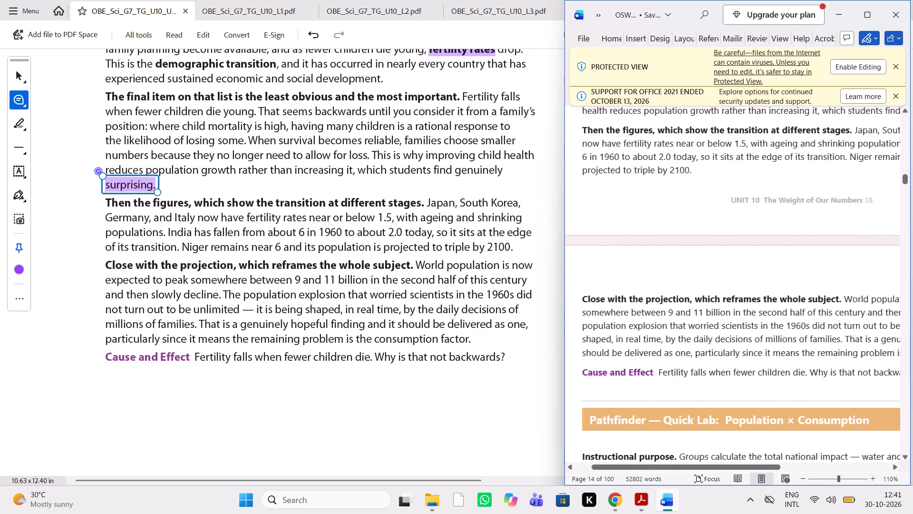
scroll(699, 312, right, 1)
scroll(699, 312, down, 1)
scroll(699, 312, left, 1)
scroll(452, 347, down, 2)
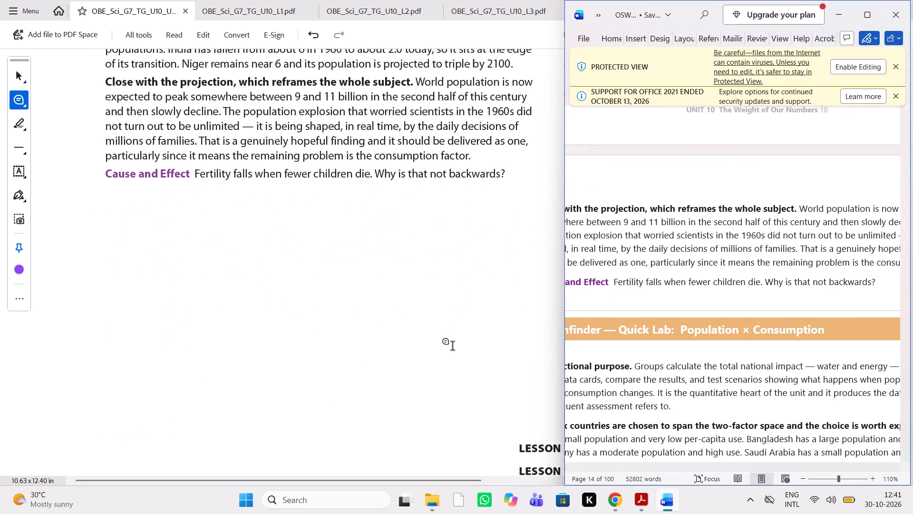
Compare the "Population × Consumption" Quick Lab from its instructional purpose through "Materials and preparation" in the PDF with Word.
scroll(452, 347, down, 3)
scroll(452, 347, left, 1)
scroll(452, 347, right, 1)
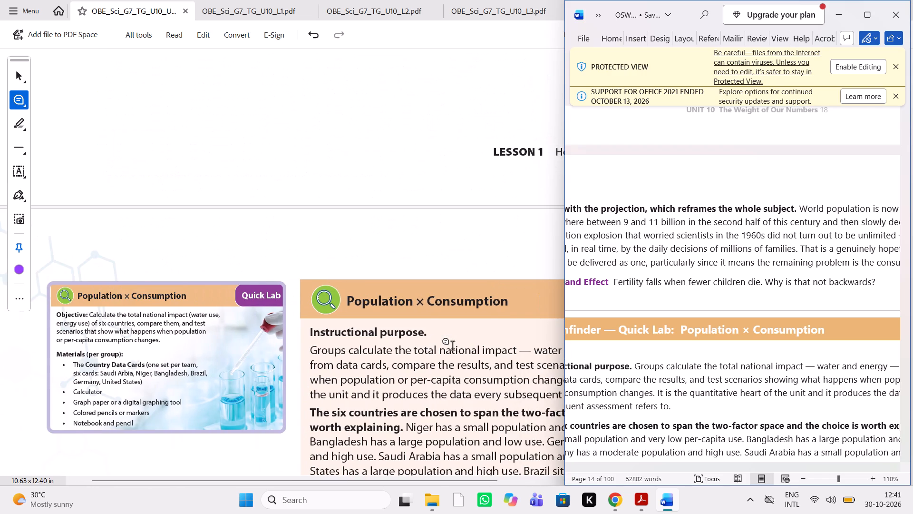
scroll(452, 347, left, 2)
scroll(452, 347, down, 1)
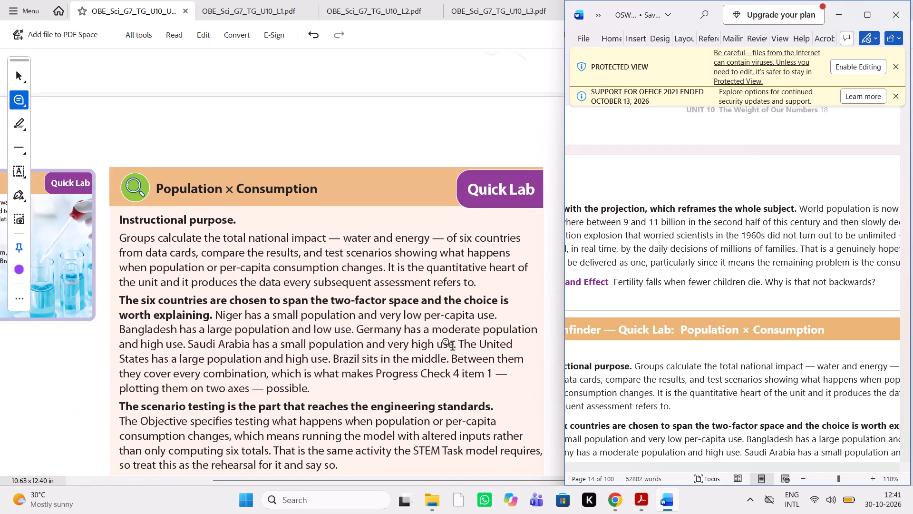
scroll(452, 347, down, 1)
scroll(665, 308, down, 1)
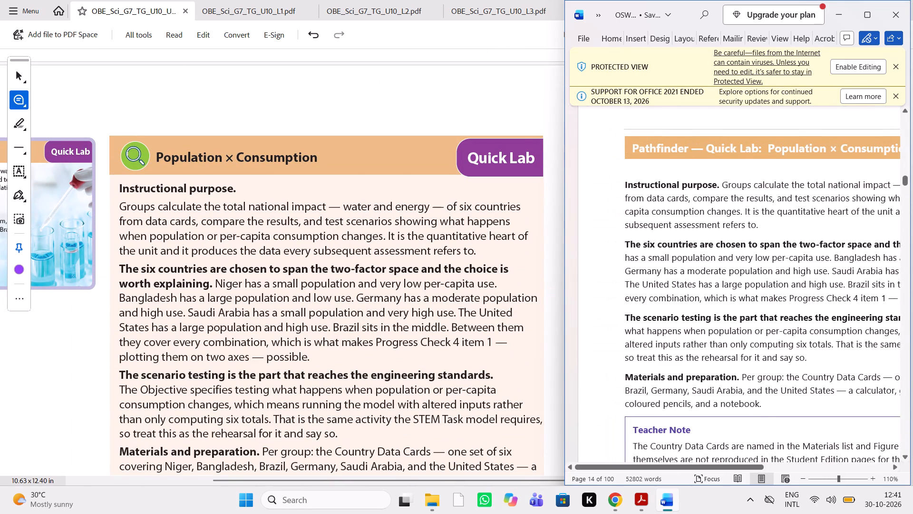
scroll(665, 308, left, 1)
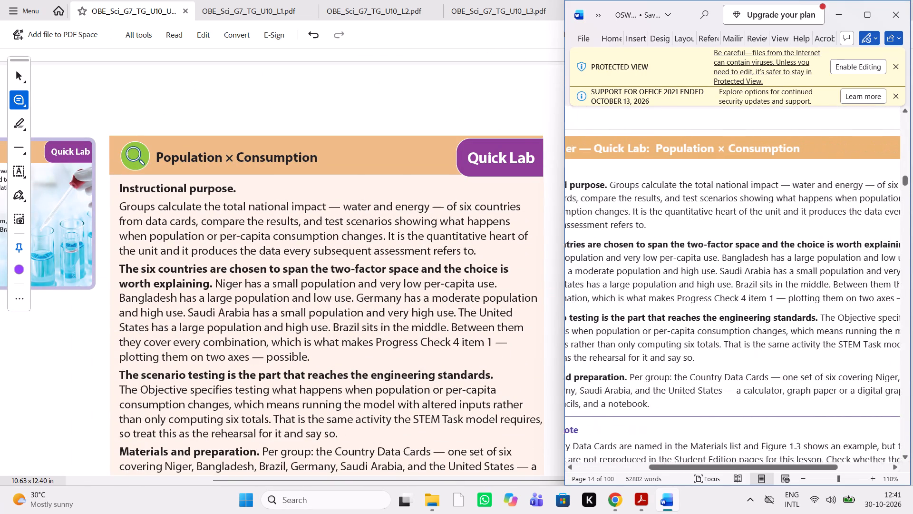
scroll(665, 308, left, 1)
scroll(665, 308, down, 1)
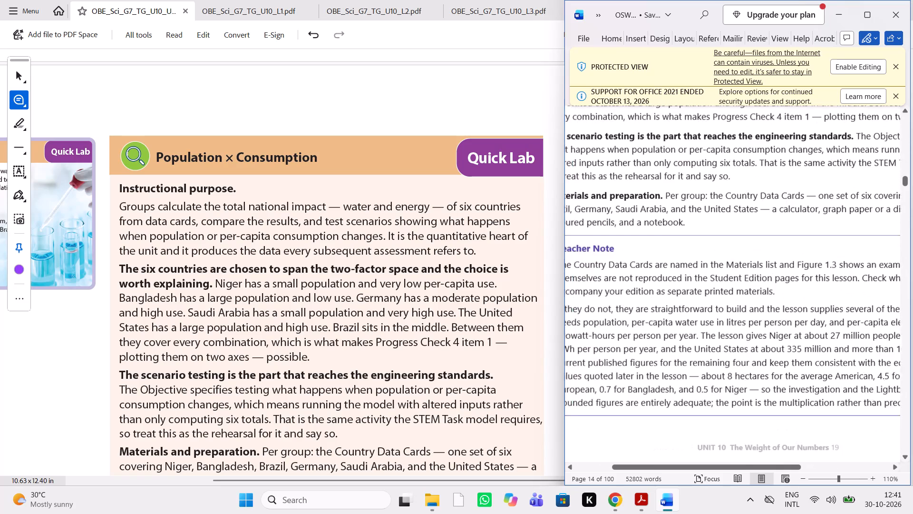
scroll(665, 308, down, 1)
scroll(665, 308, right, 1)
scroll(360, 367, down, 1)
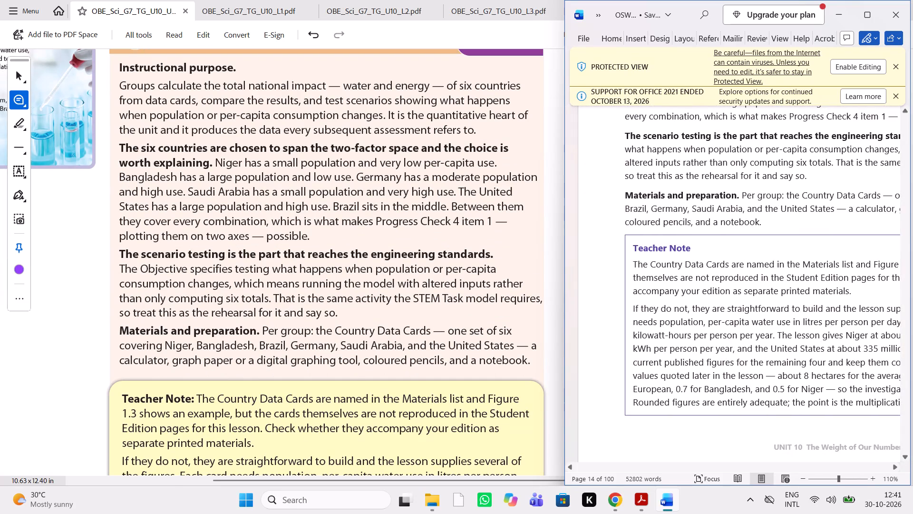
scroll(680, 247, up, 1)
scroll(680, 247, left, 1)
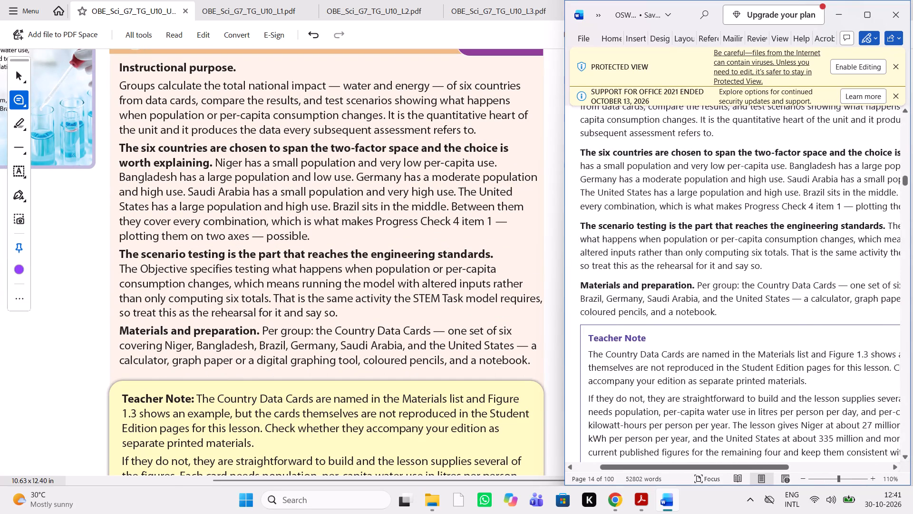
Compare the two Teacher Notes following "Materials and preparation" in the Quick Lab, on the Country Data Cards and the procedure, with Word.
scroll(680, 247, down, 1)
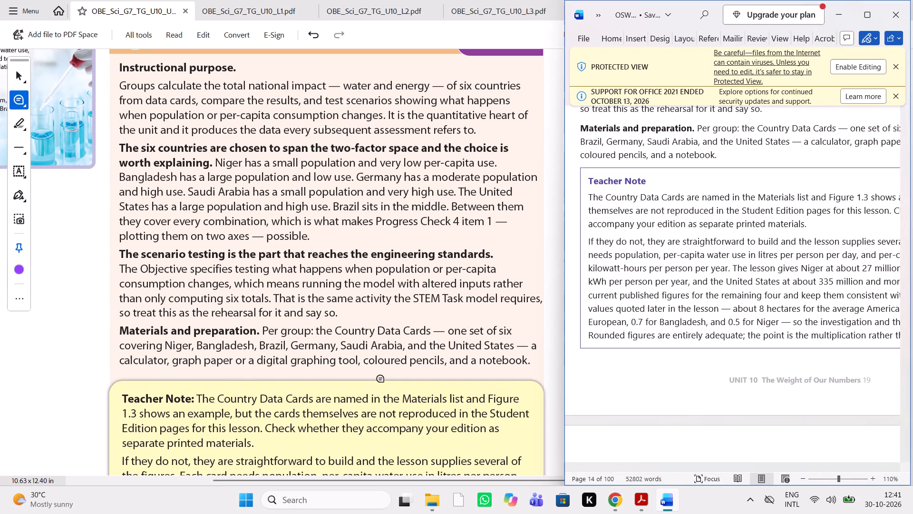
scroll(381, 379, down, 1)
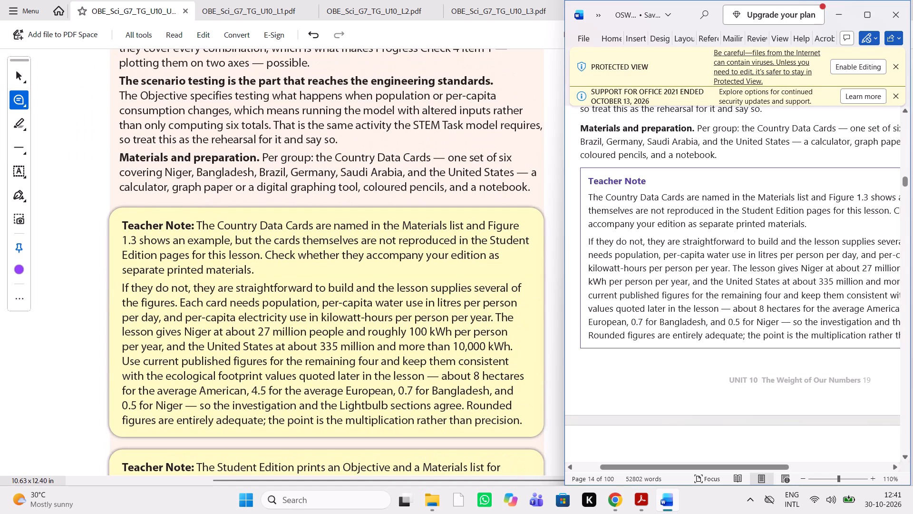
scroll(747, 197, left, 1)
scroll(747, 197, down, 1)
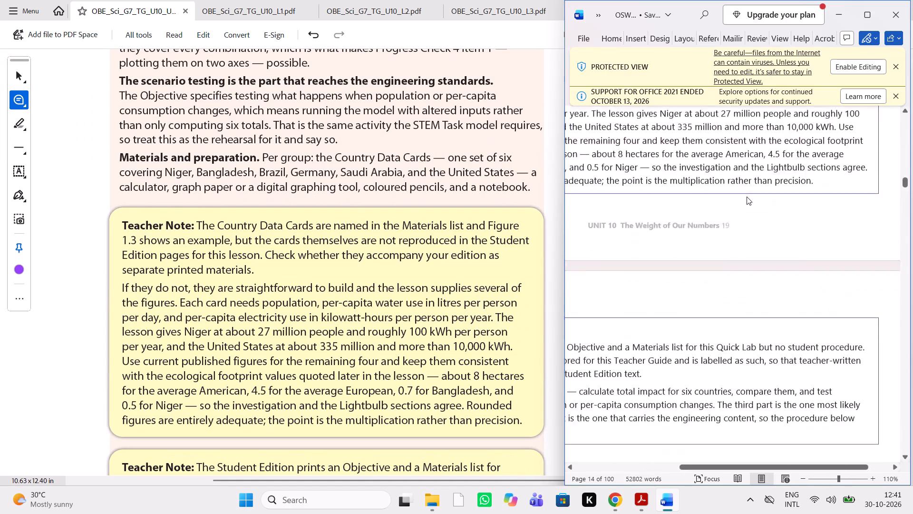
scroll(747, 197, down, 1)
scroll(401, 292, down, 2)
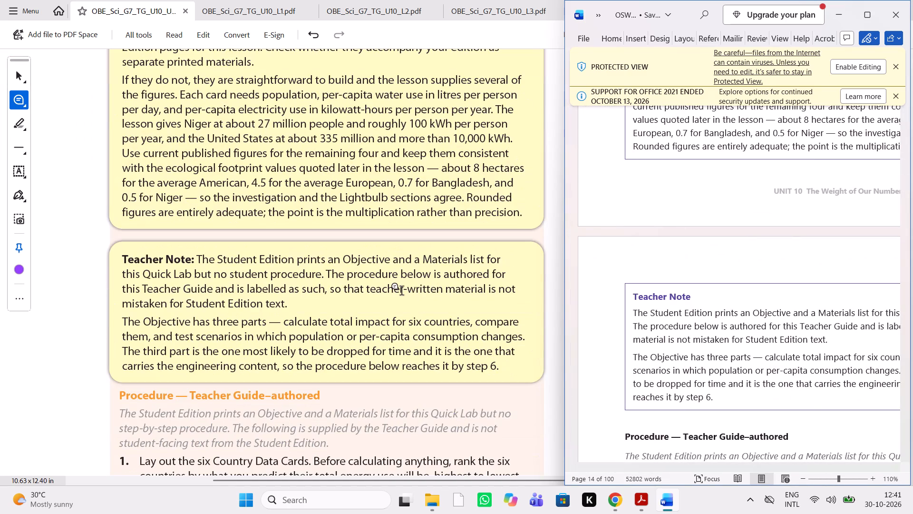
Comment "change text color to black according to approved notes" on the heading "Procedure — Teacher Guide–authored" and post it.
drag(322, 393, 122, 401)
text(change text color according to appro)
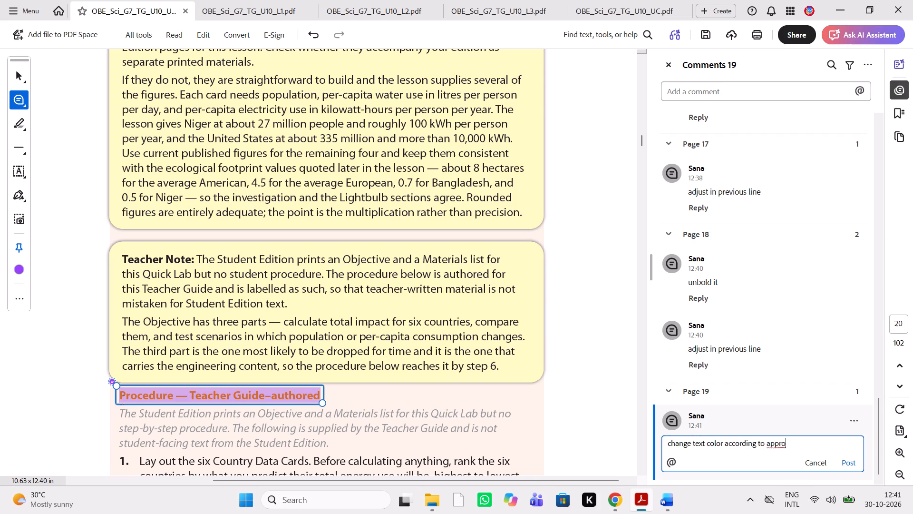
text(ve d)
key(BackSpace)
key(BackSpace)
text(d ne)
key(BackSpace)
key(p)
key(BackSpace)
text(otes)
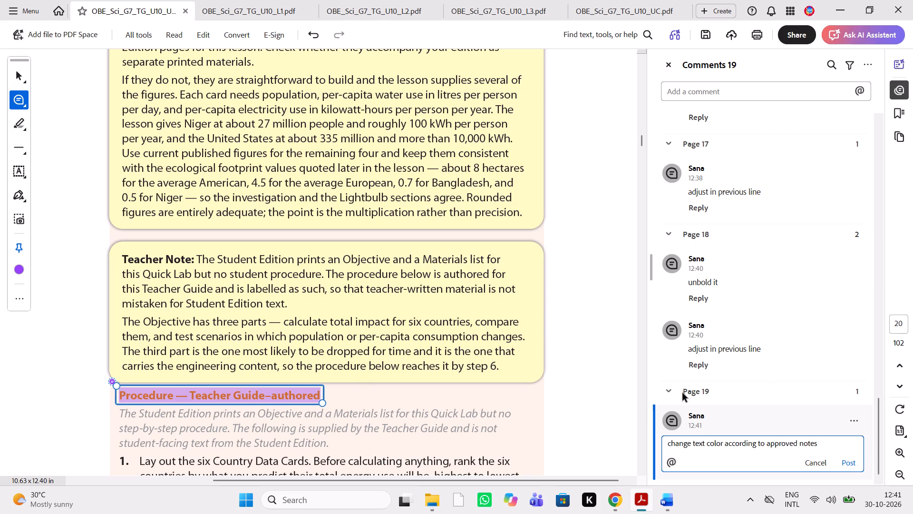
click(726, 442)
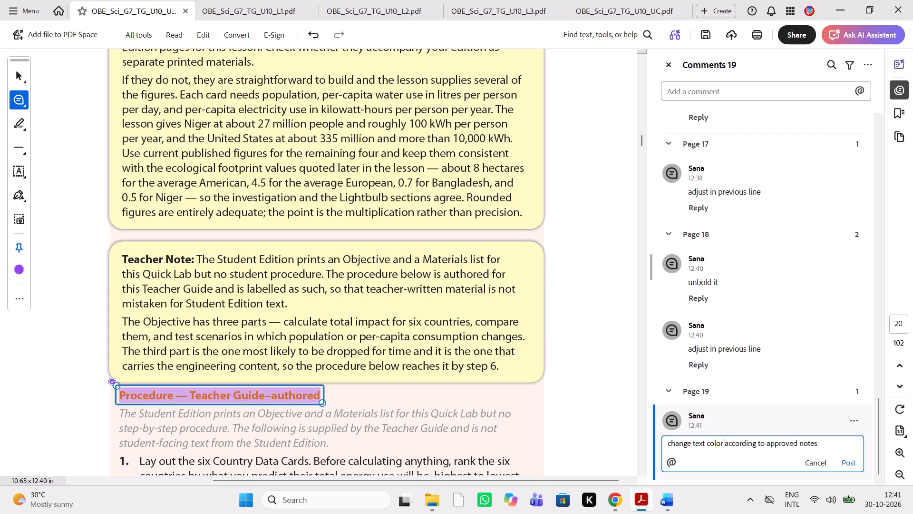
text(to blak)
key(space)
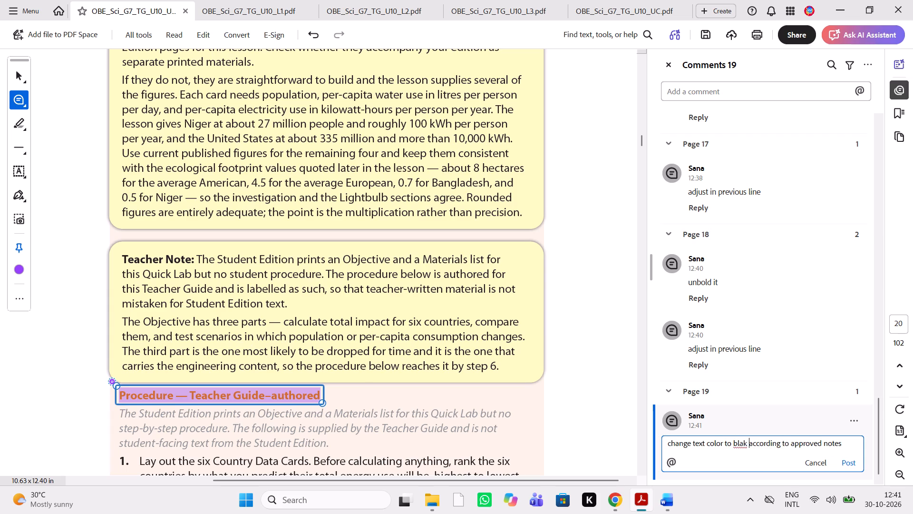
key(BackSpace)
key(BackSpace)
text(ck)
key(space)
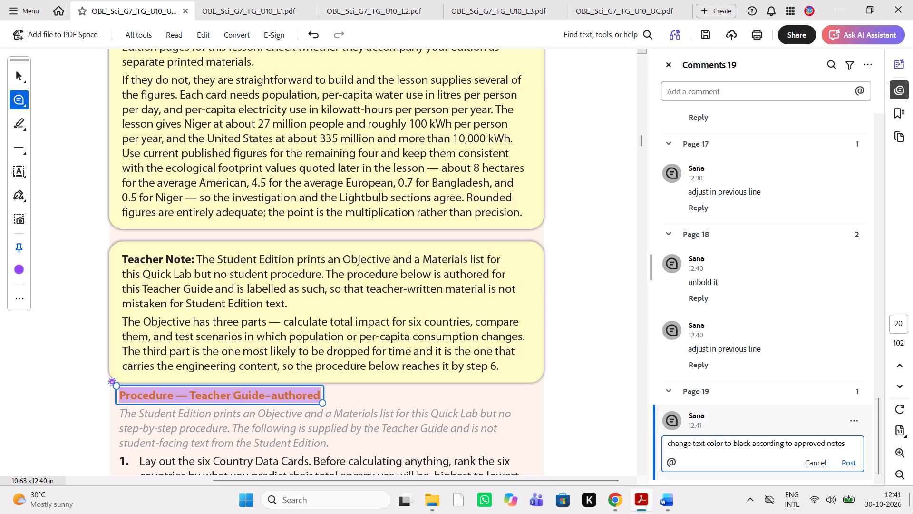
click(855, 468)
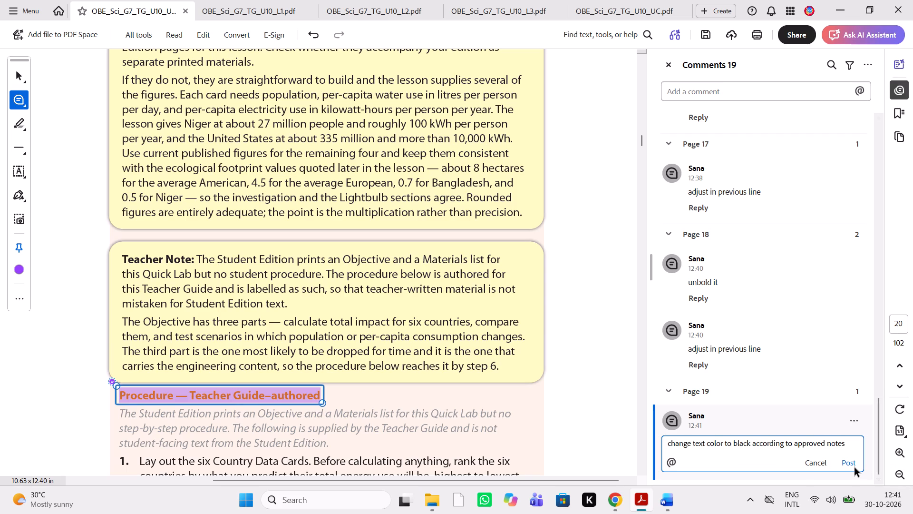
click(851, 463)
Return to the Word manuscript and compare the procedure's italic introduction and step 1 with the PDF.
scroll(561, 439, down, 1)
click(664, 495)
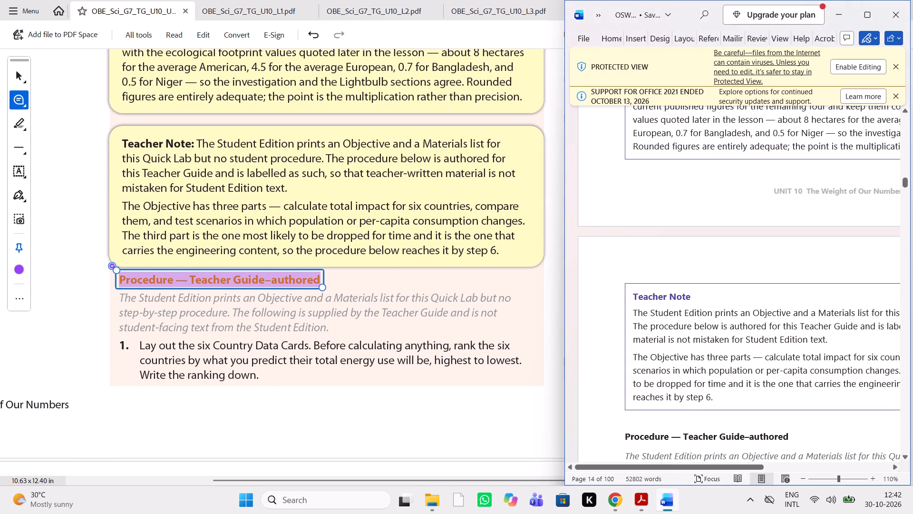
scroll(666, 355, down, 1)
scroll(666, 355, left, 1)
scroll(666, 355, right, 1)
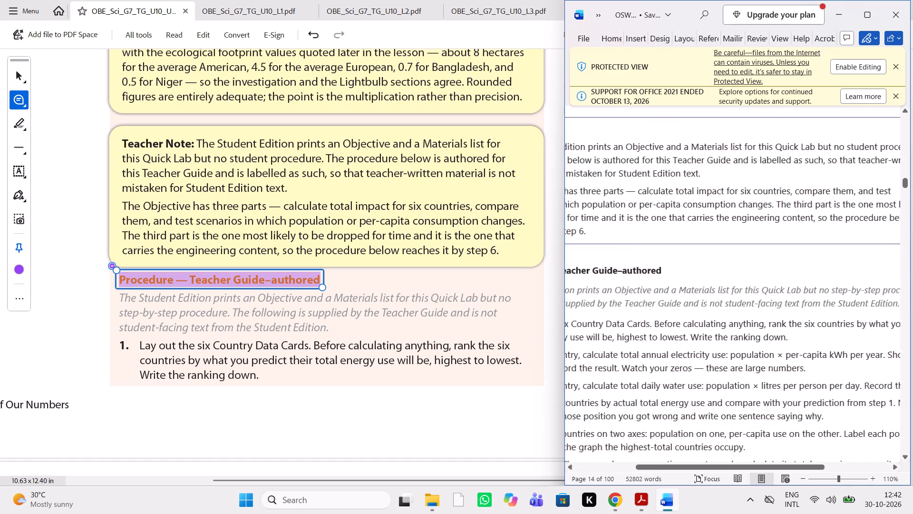
scroll(666, 355, right, 1)
scroll(284, 328, down, 1)
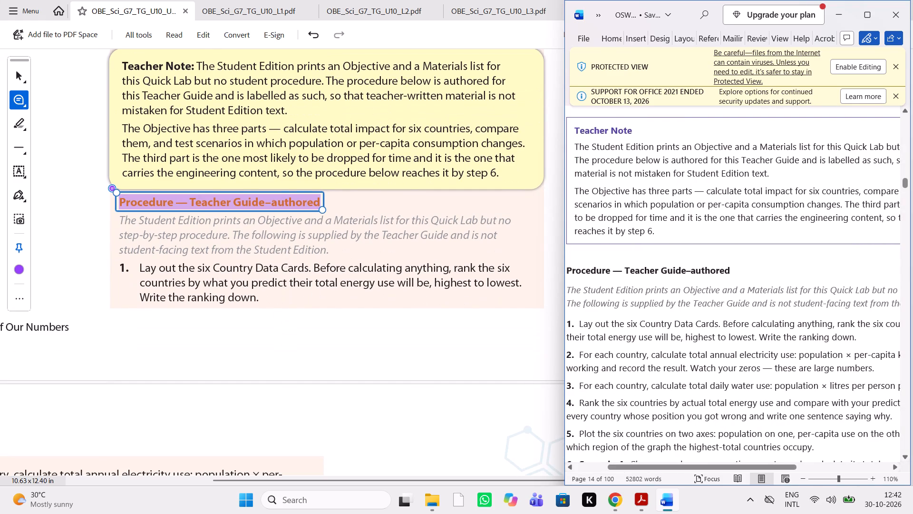
scroll(640, 344, right, 1)
scroll(640, 344, left, 1)
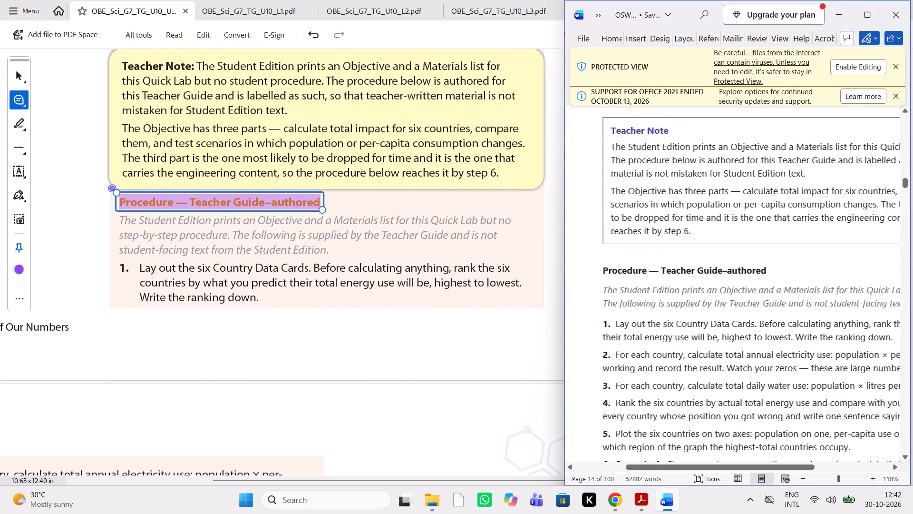
scroll(640, 344, left, 1)
scroll(640, 344, right, 1)
Compare steps 2 to 8 of the Quick Lab procedure, including Scenario A and Scenario B, in the PDF with the Word manuscript.
scroll(299, 331, down, 1)
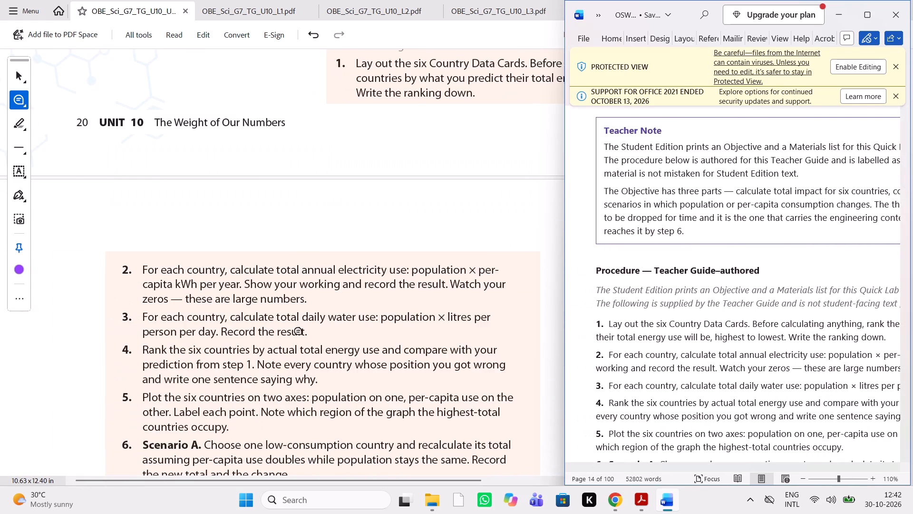
scroll(299, 331, down, 1)
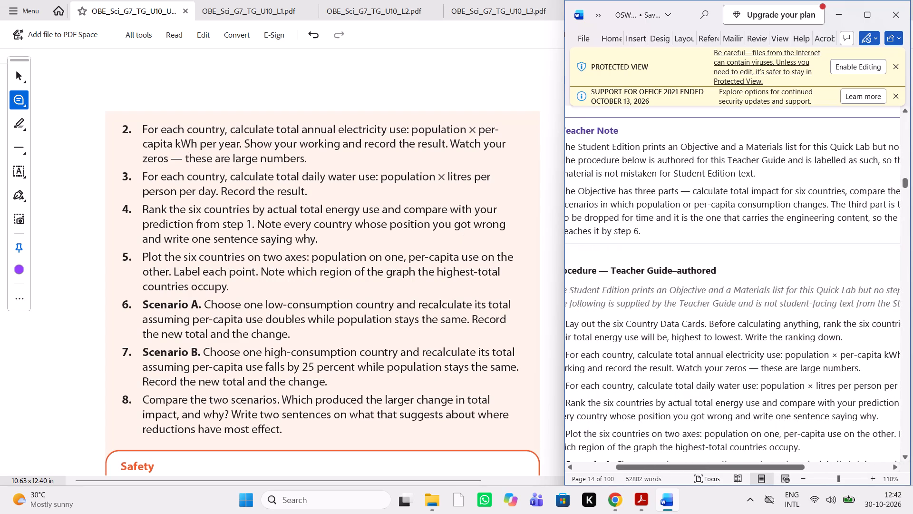
scroll(696, 299, down, 1)
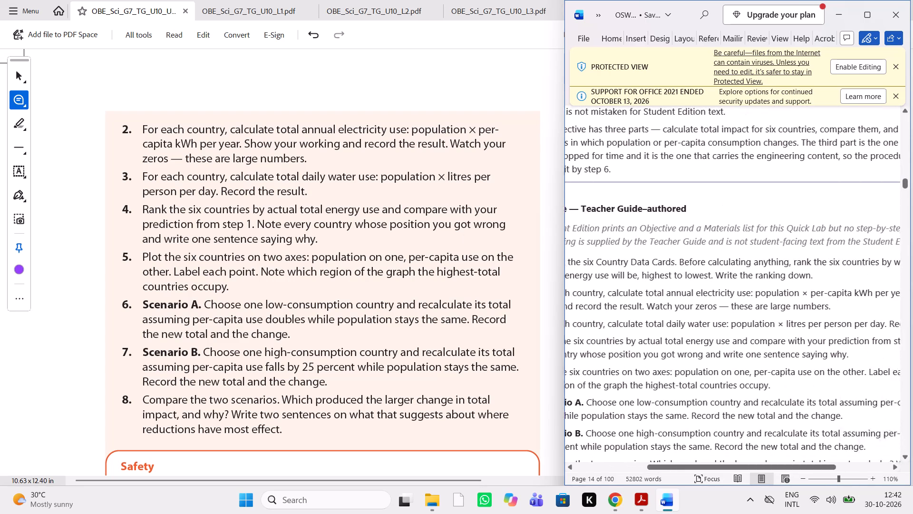
scroll(696, 299, down, 1)
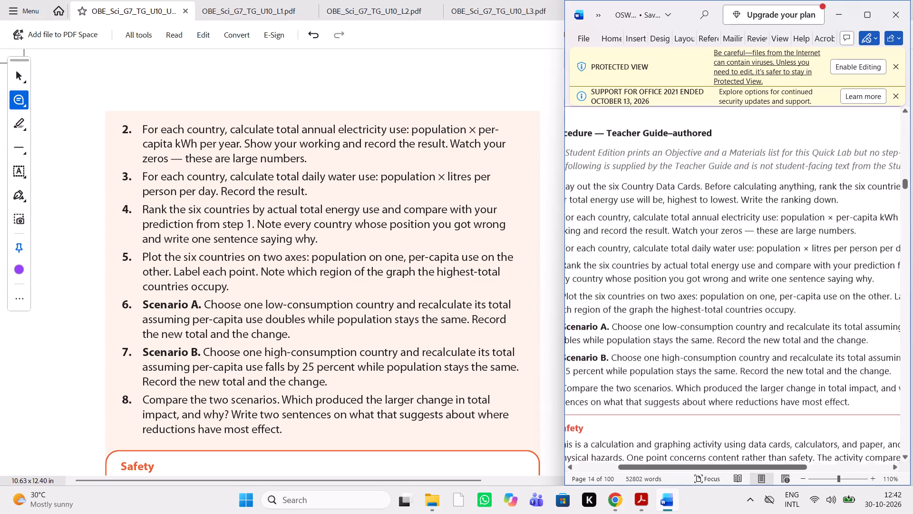
scroll(696, 299, down, 1)
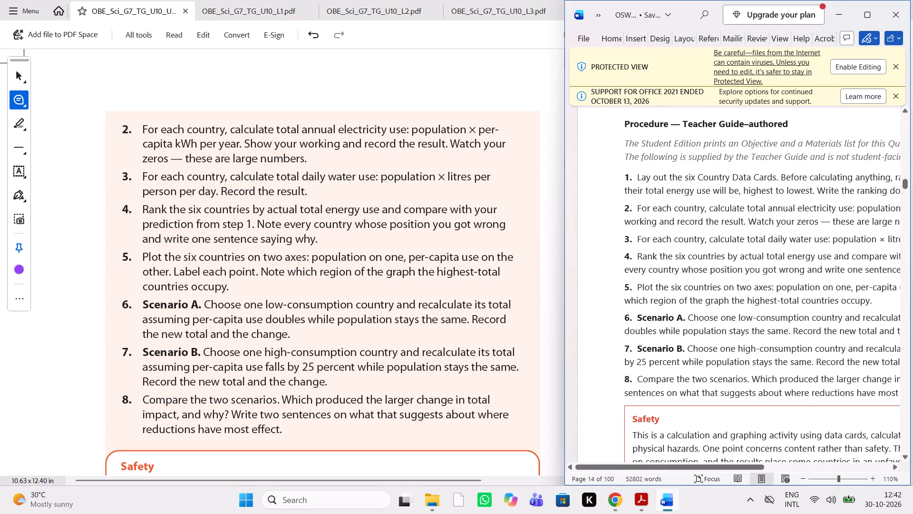
scroll(696, 299, left, 1)
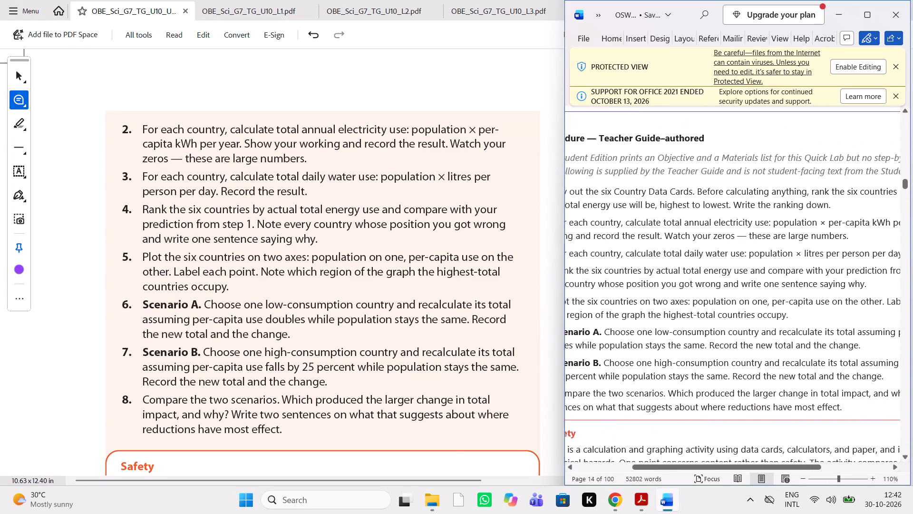
scroll(696, 299, left, 1)
scroll(696, 299, right, 1)
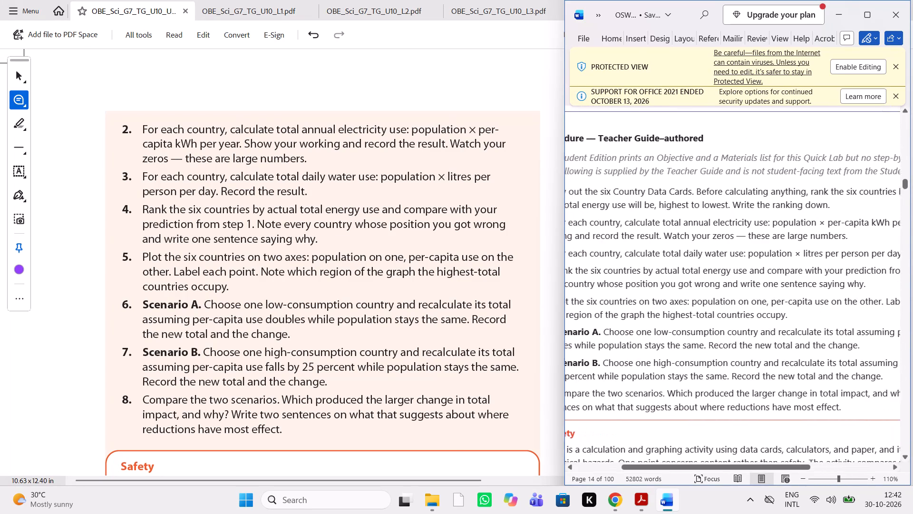
scroll(696, 299, right, 1)
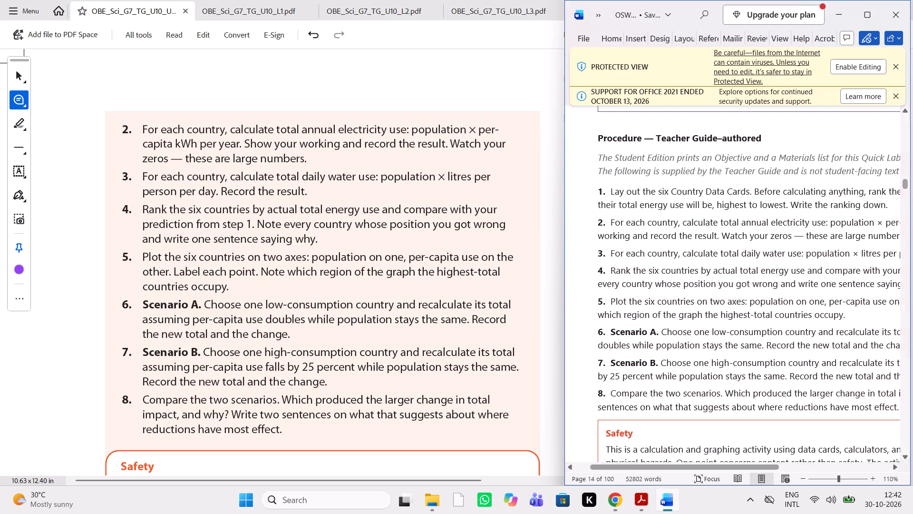
scroll(830, 239, left, 1)
scroll(830, 239, right, 1)
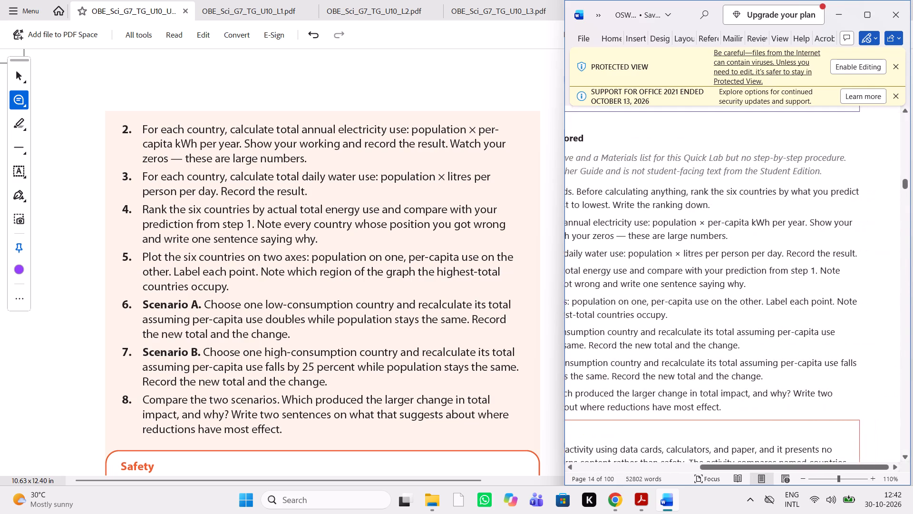
scroll(830, 239, right, 1)
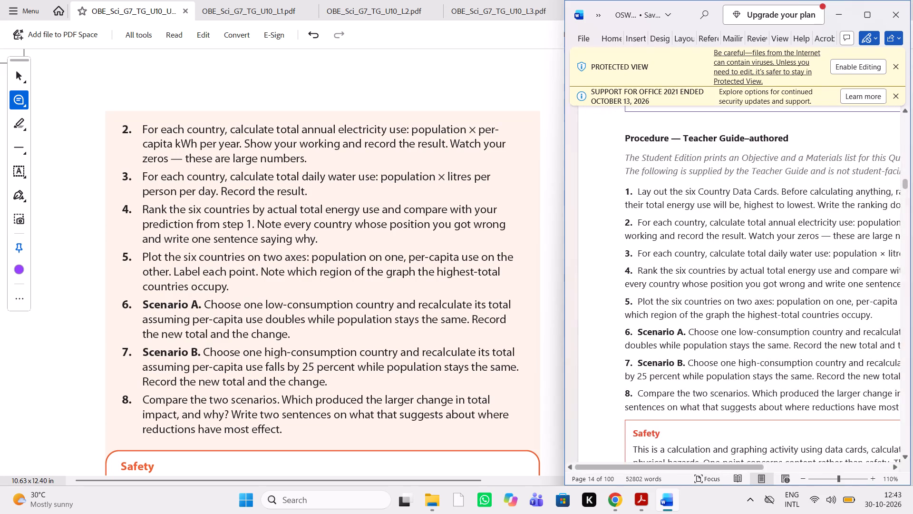
scroll(750, 250, left, 1)
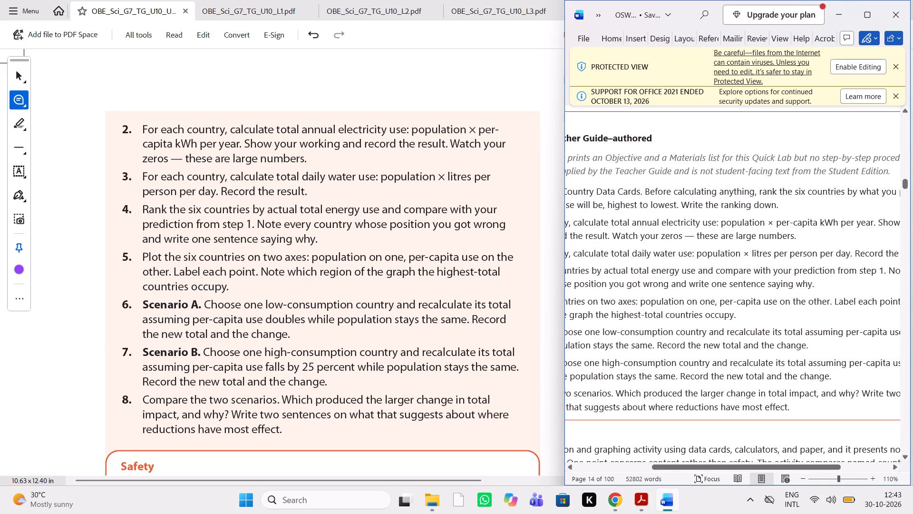
scroll(750, 250, right, 1)
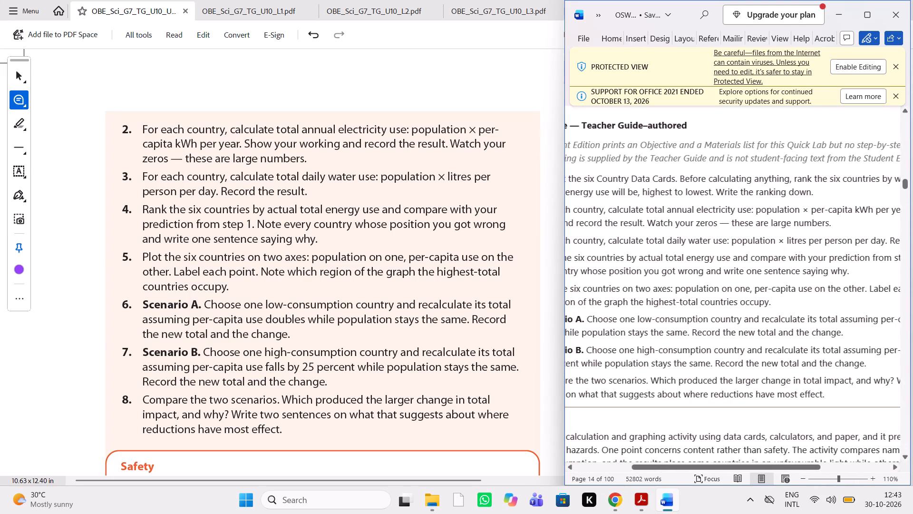
scroll(750, 250, right, 1)
scroll(750, 250, down, 1)
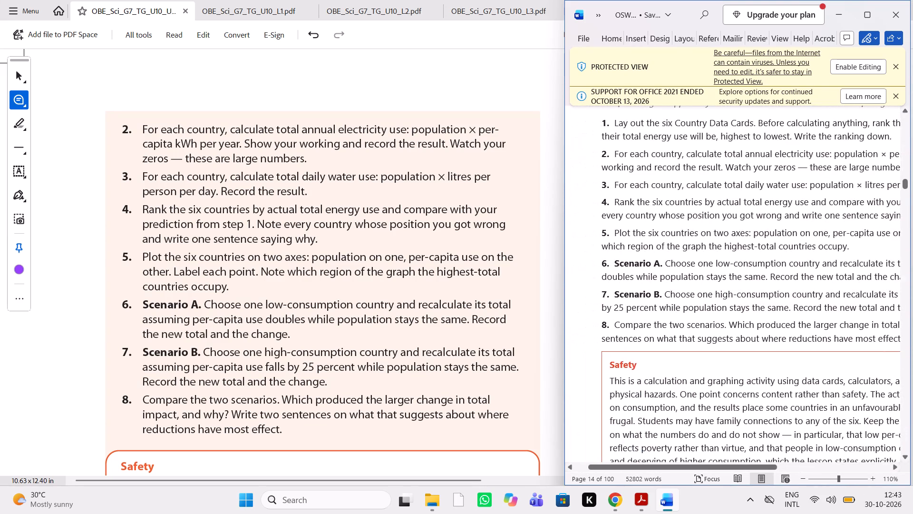
scroll(750, 250, left, 2)
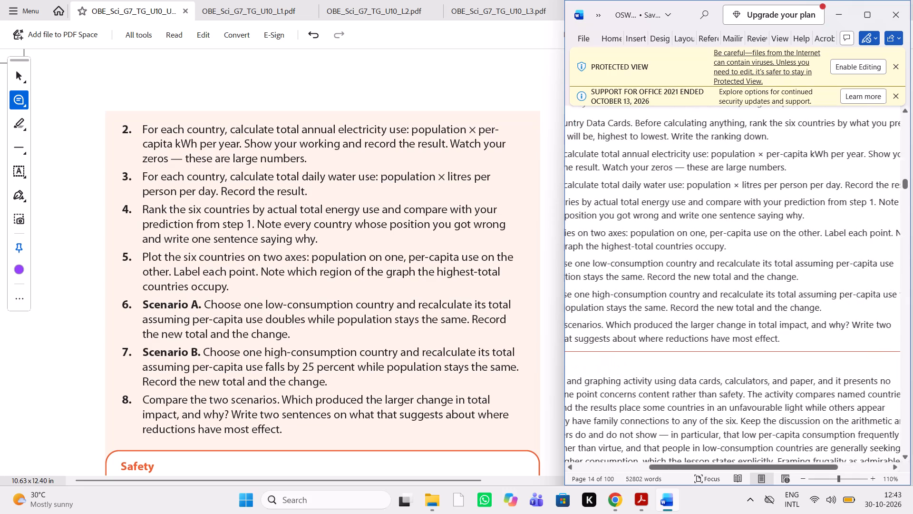
scroll(750, 250, left, 2)
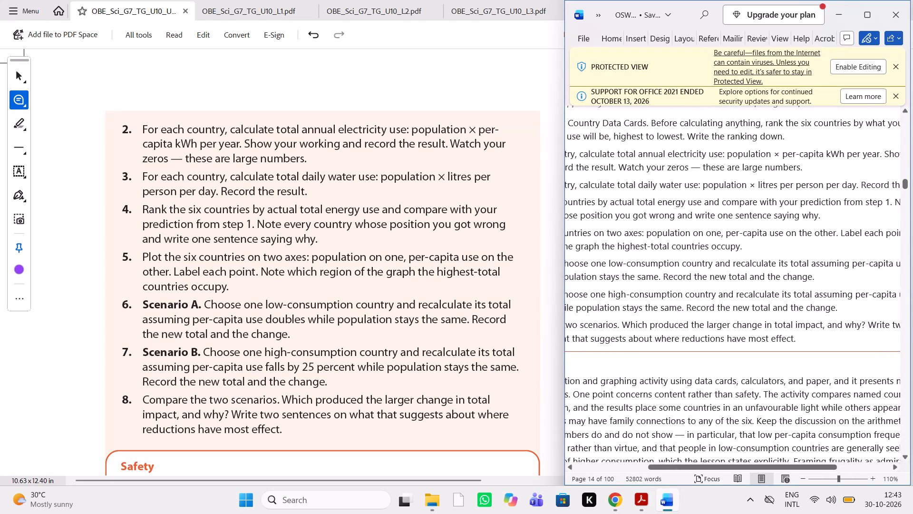
scroll(750, 250, right, 1)
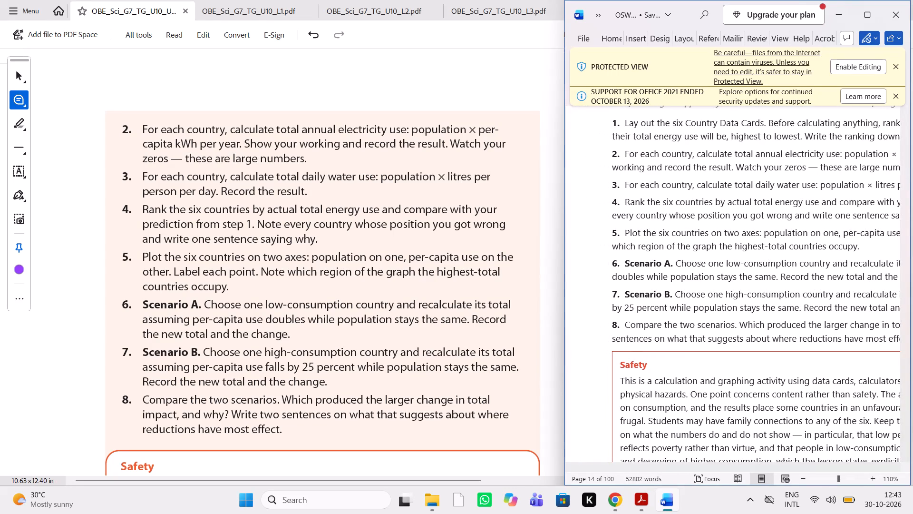
scroll(750, 250, left, 2)
scroll(750, 250, down, 1)
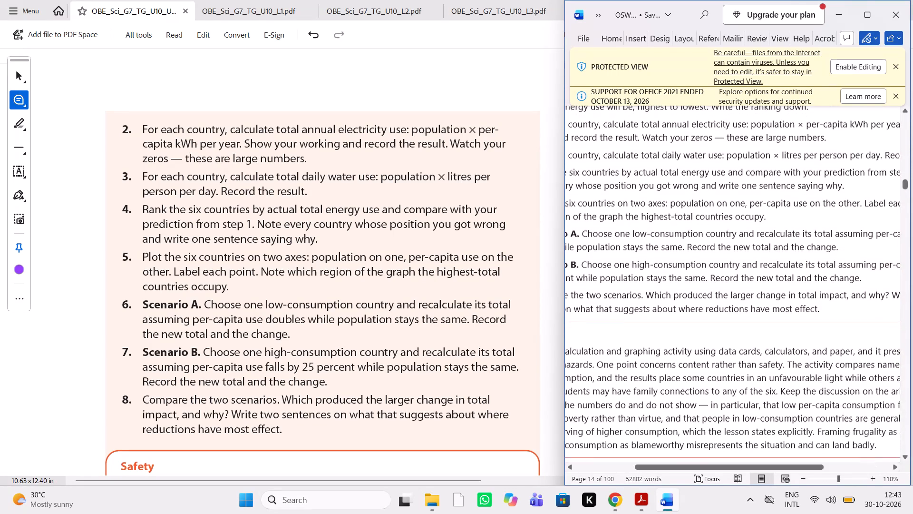
scroll(750, 250, down, 1)
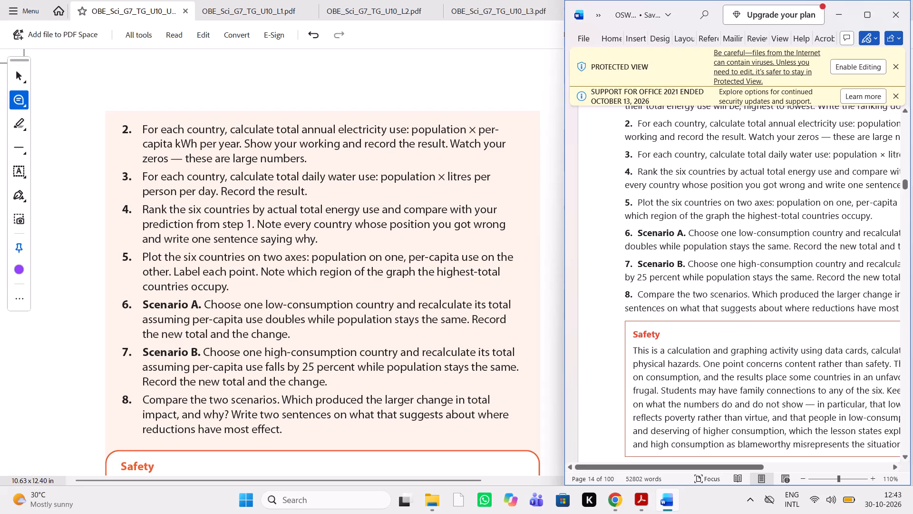
scroll(750, 250, left, 1)
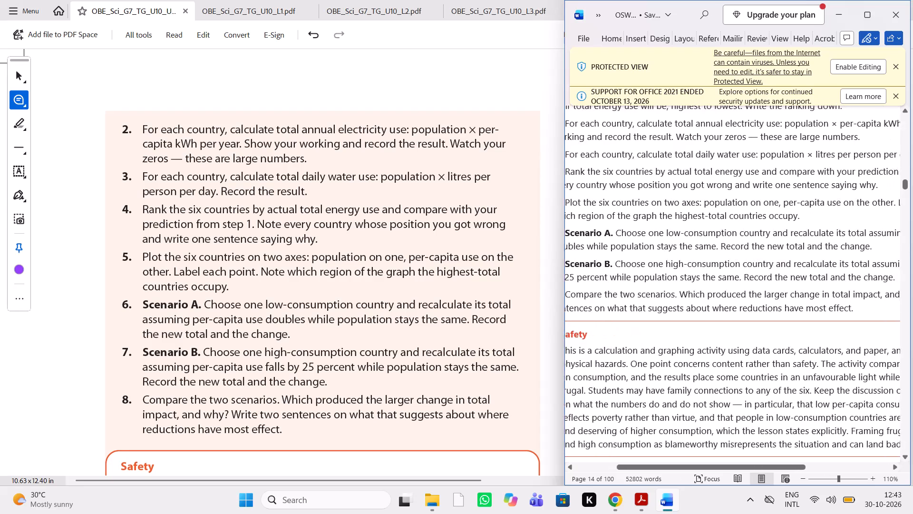
Compare the Safety box after the Quick Lab procedure in the PDF with the Word manuscript.
scroll(750, 250, left, 1)
scroll(750, 250, right, 1)
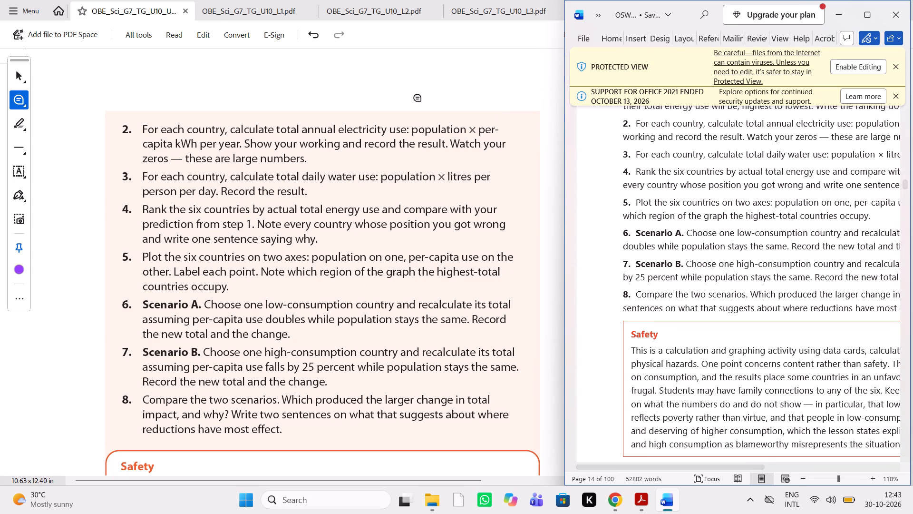
scroll(477, 247, down, 2)
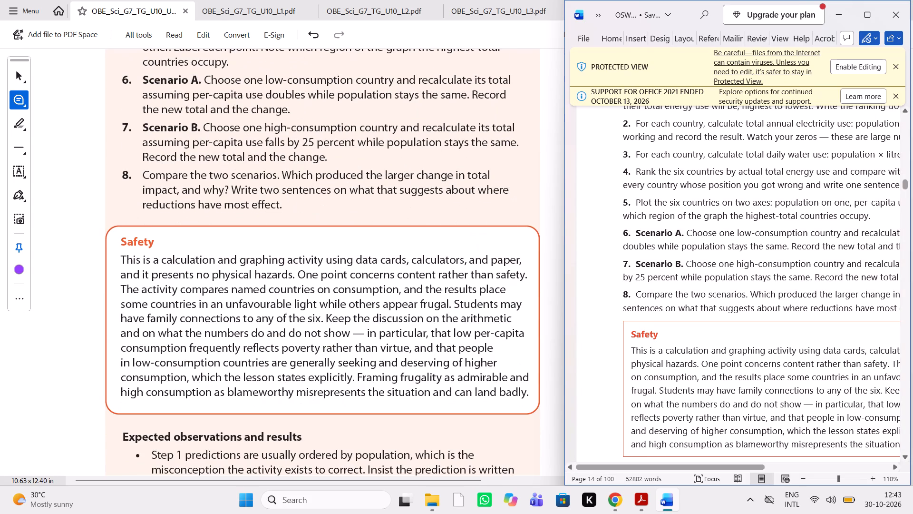
scroll(766, 342, left, 1)
scroll(766, 342, down, 1)
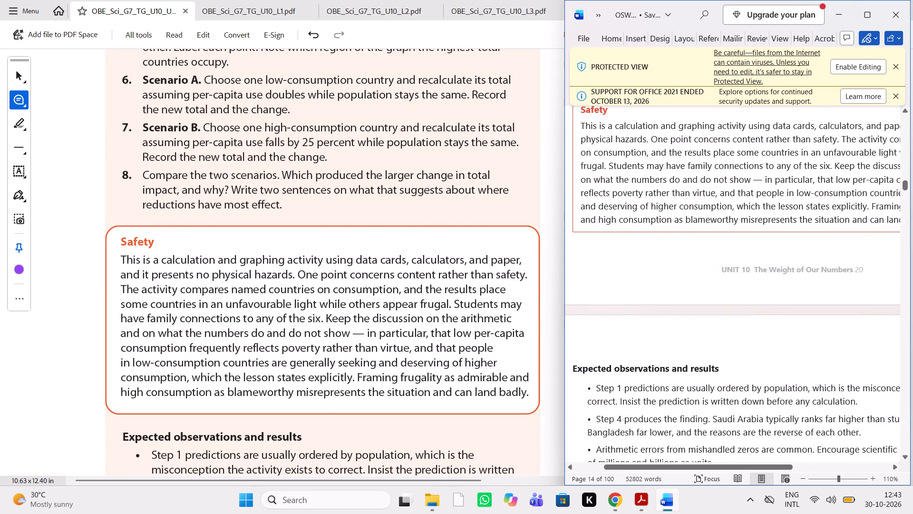
Compare the bullets under "Expected observations and results" in the PDF with the Word manuscript.
scroll(466, 358, down, 1)
scroll(777, 325, down, 2)
scroll(777, 325, up, 1)
scroll(450, 327, down, 1)
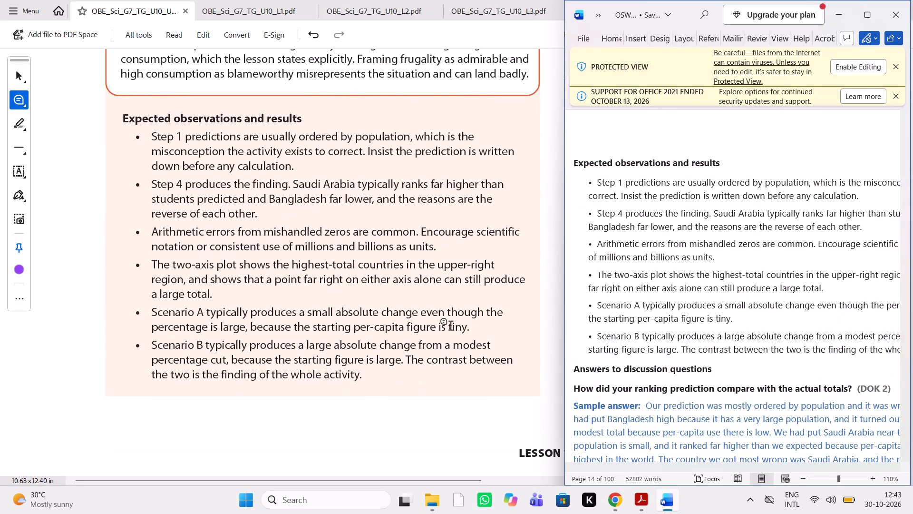
scroll(450, 327, down, 1)
scroll(784, 305, left, 1)
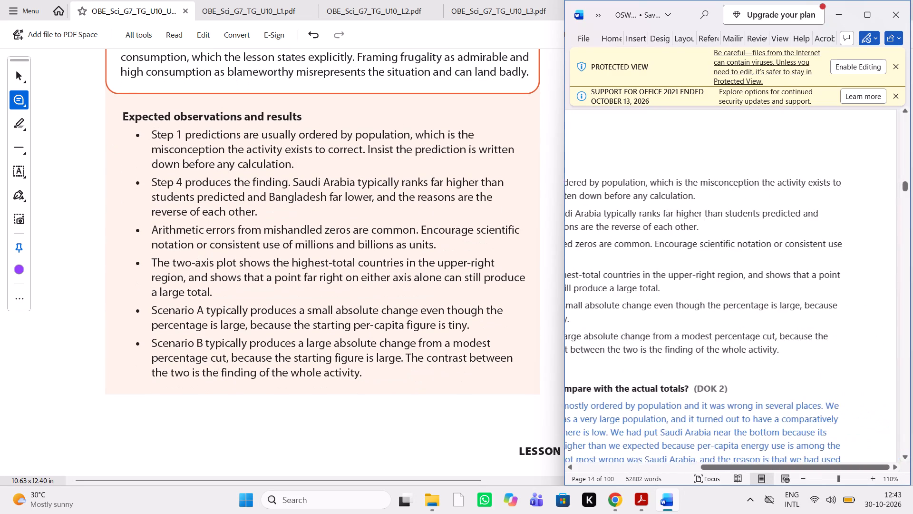
scroll(784, 305, right, 1)
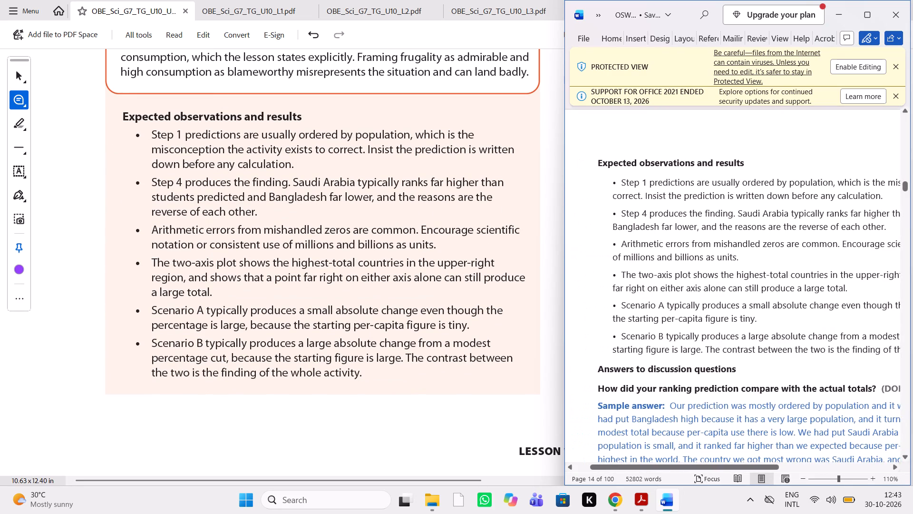
scroll(784, 305, down, 1)
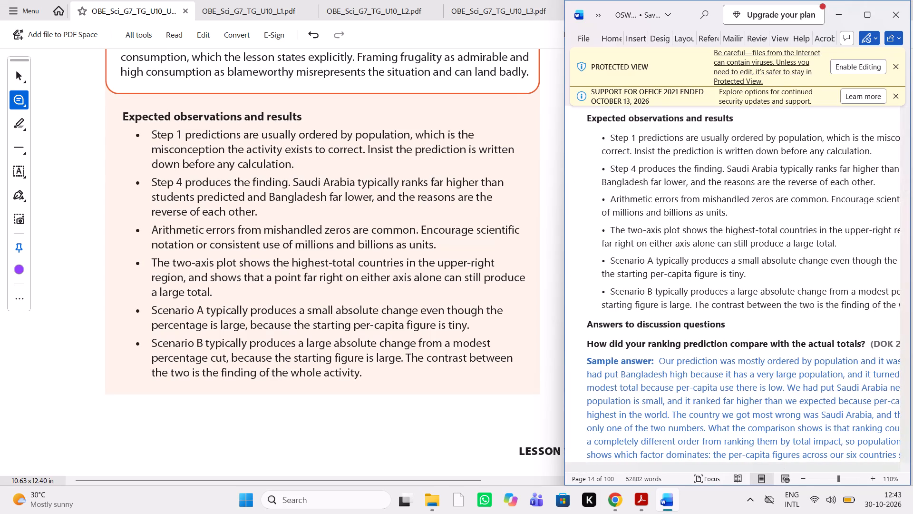
scroll(784, 305, left, 1)
scroll(784, 305, down, 2)
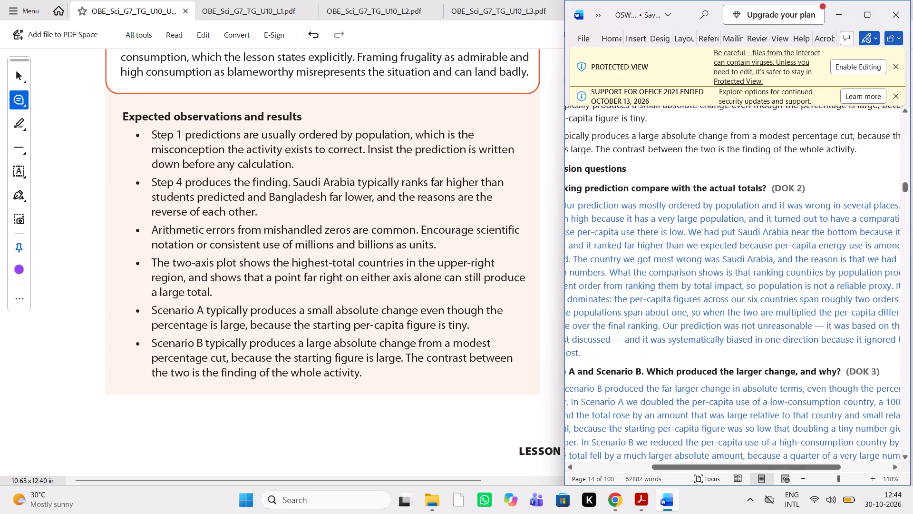
Under "Answers to discussion questions", comment "unbold it" on the question "How did your ranking prediction compare with the actual totals?".
scroll(493, 321, down, 6)
scroll(493, 321, left, 2)
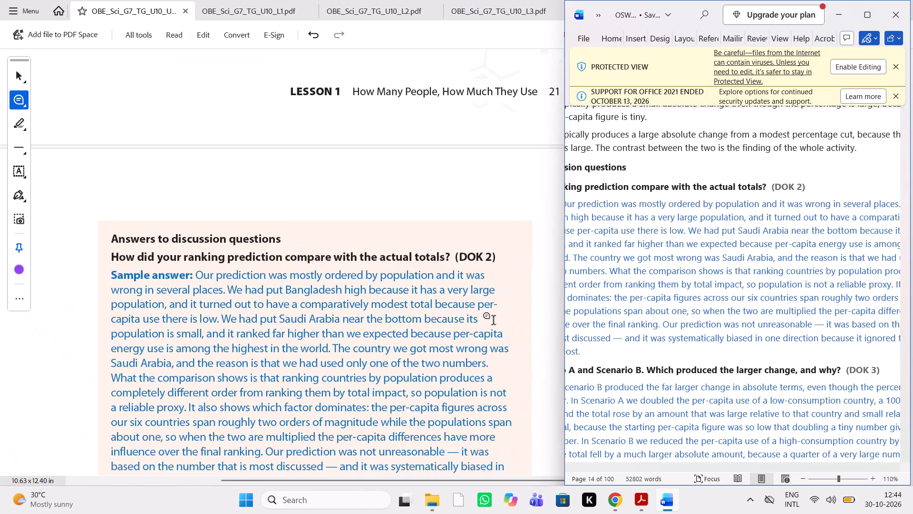
scroll(493, 321, left, 1)
drag(452, 256, 438, 256)
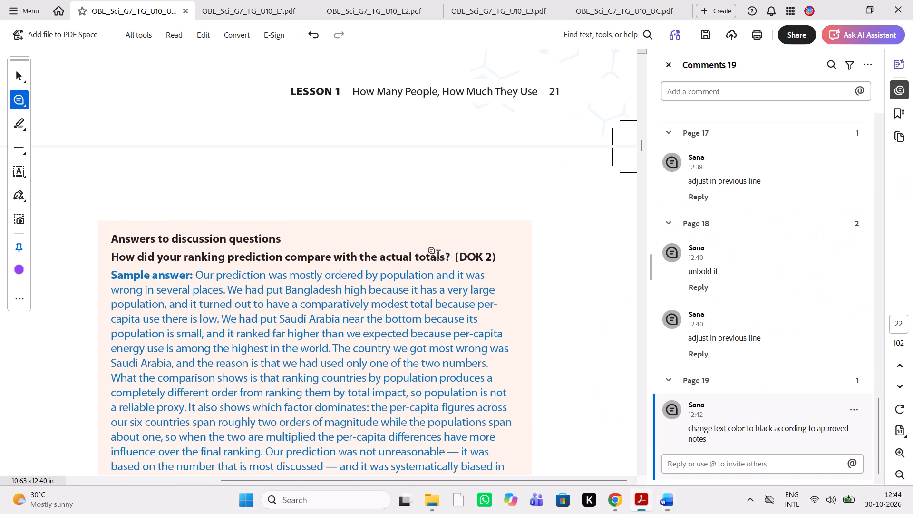
drag(438, 256, 124, 263)
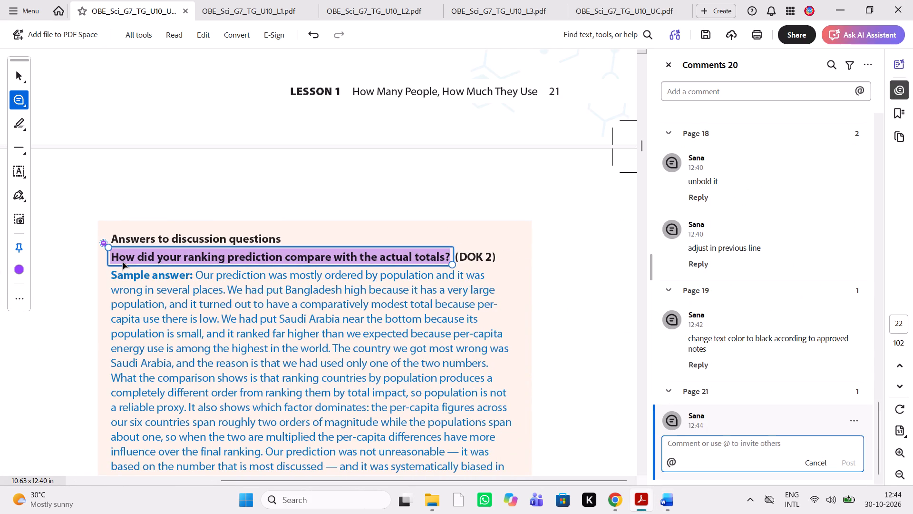
text(unbold)
key(space)
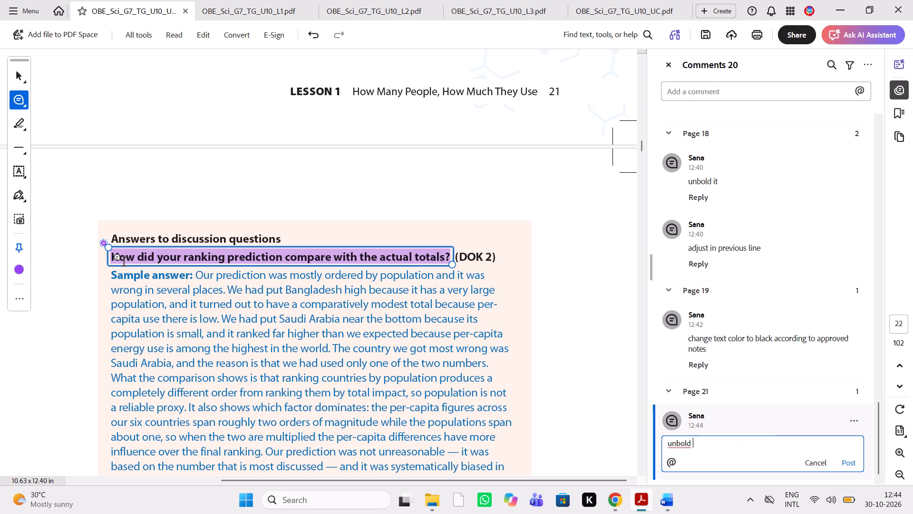
text(it)
key(space)
Comment "unbold it" on the full two-line question "Compare Scenario A and Scenario B. Which produced the larger change, and why?".
scroll(272, 371, down, 2)
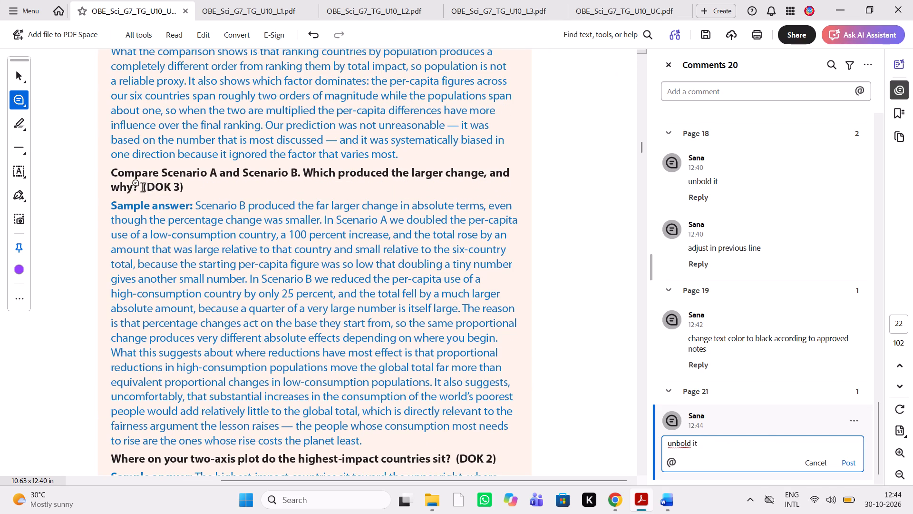
drag(142, 188, 106, 178)
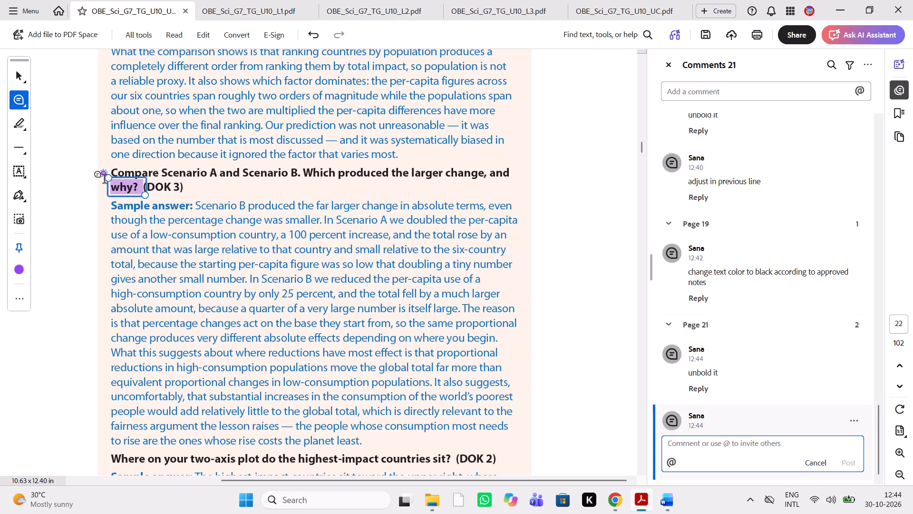
drag(108, 180, 108, 168)
click(747, 466)
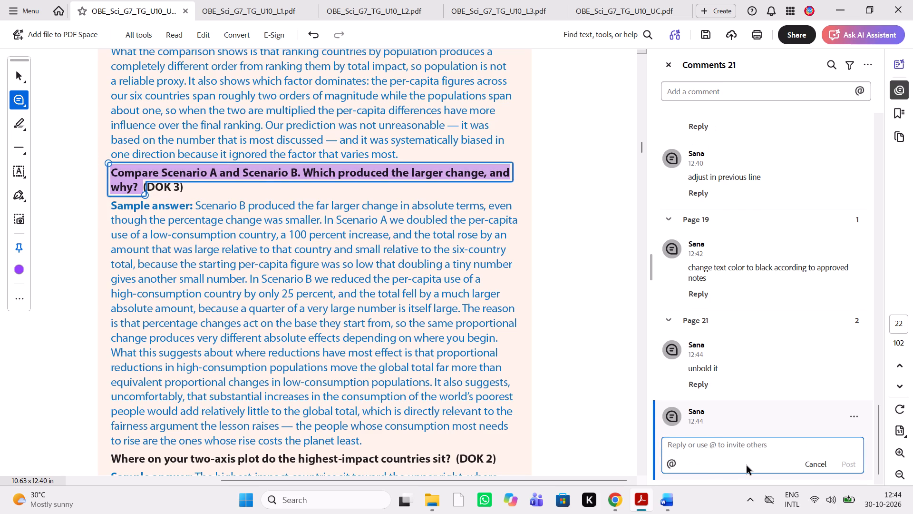
text(unb)
text(old it)
key(space)
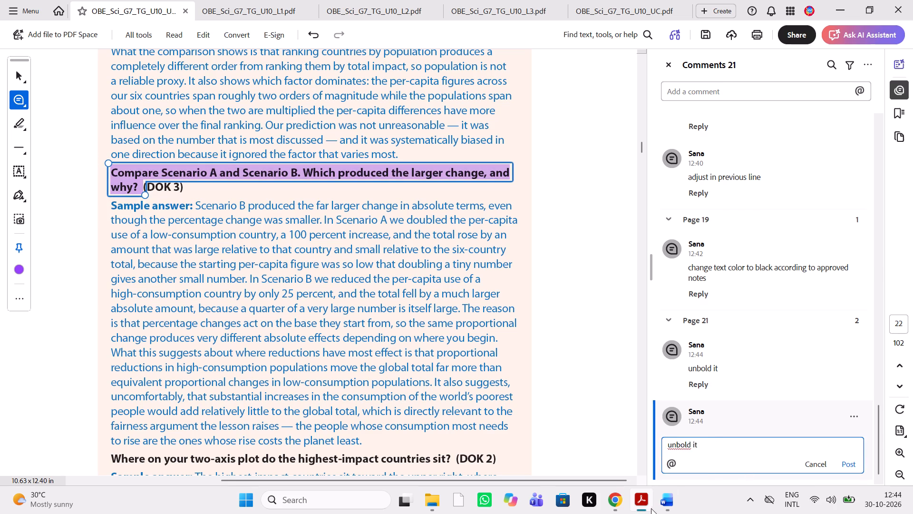
Comment "unbold it" on the question "Where on your two-axis plot do the highest-impact countries sit?", excluding its DOK label.
scroll(504, 476, down, 1)
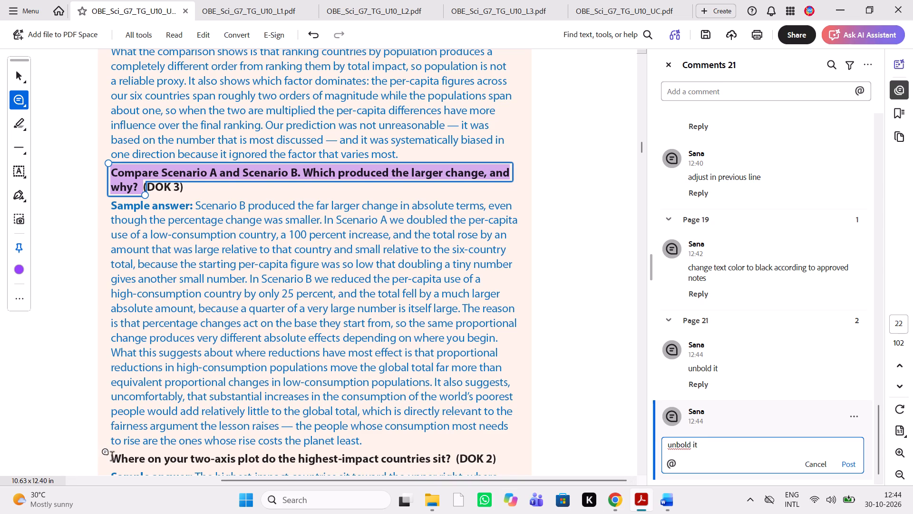
drag(112, 457, 451, 459)
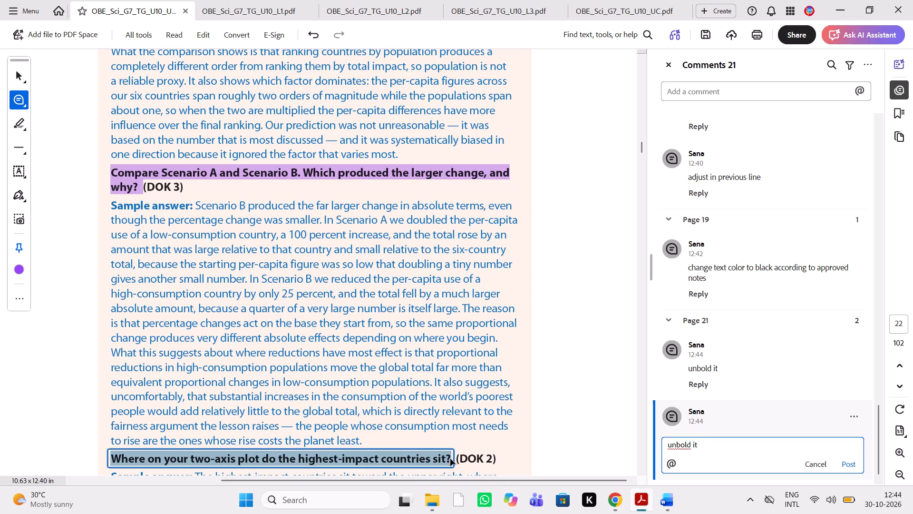
text(un)
text(bold it)
key(space)
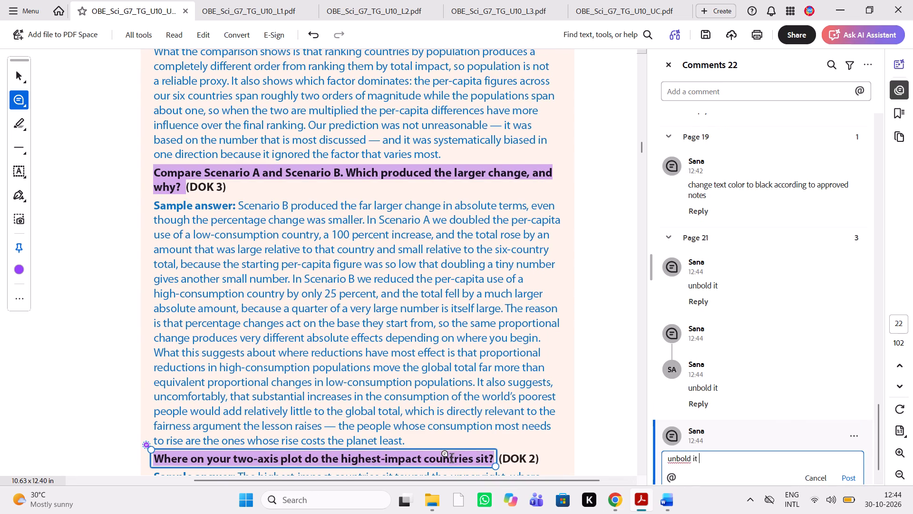
Return to the Word manuscript and compare the third discussion answer and the Troubleshooting bullets with the PDF.
scroll(462, 385, down, 2)
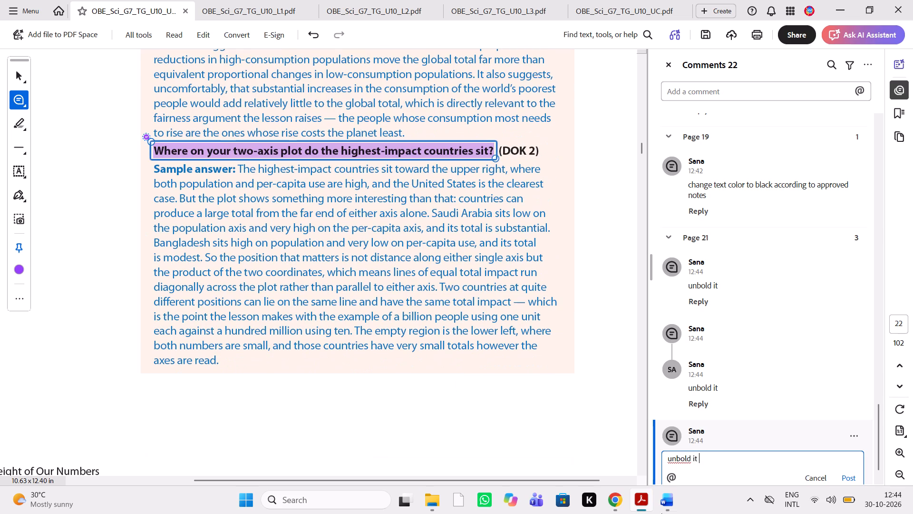
click(675, 499)
scroll(736, 345, down, 1)
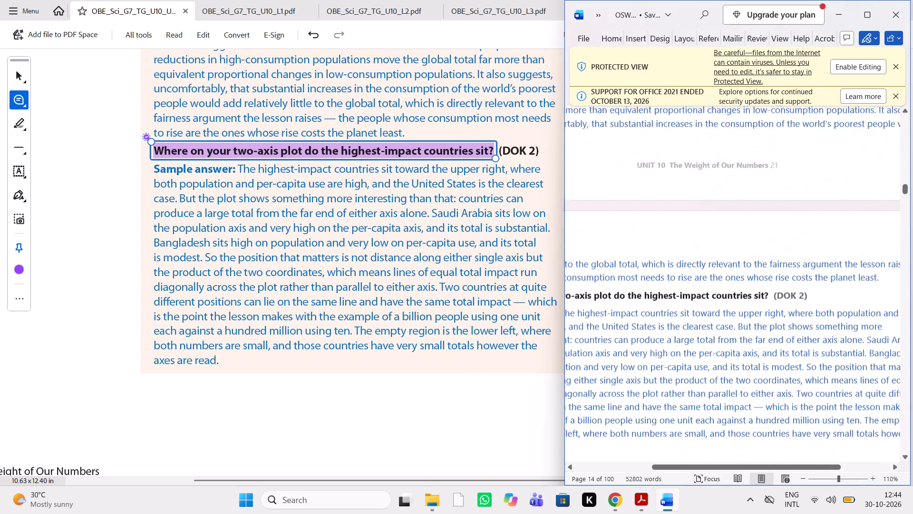
scroll(736, 345, down, 1)
scroll(410, 372, down, 3)
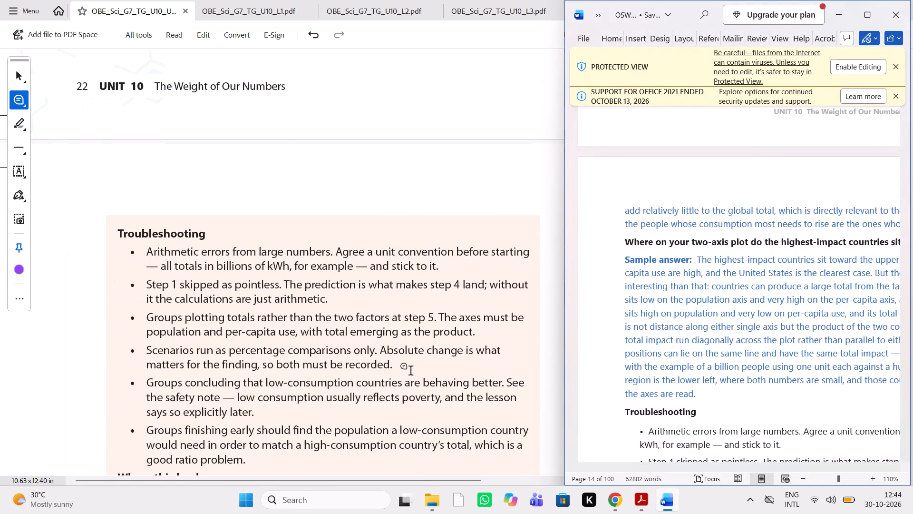
scroll(645, 388, down, 1)
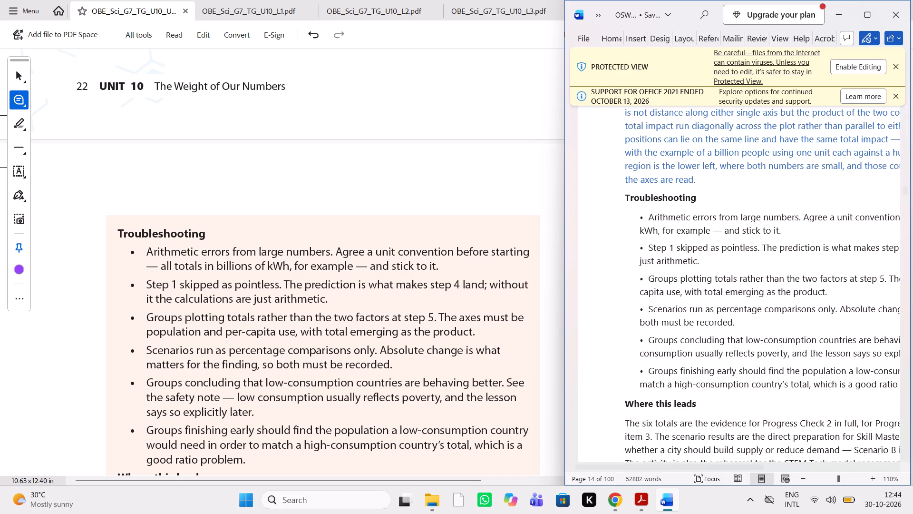
scroll(645, 388, left, 1)
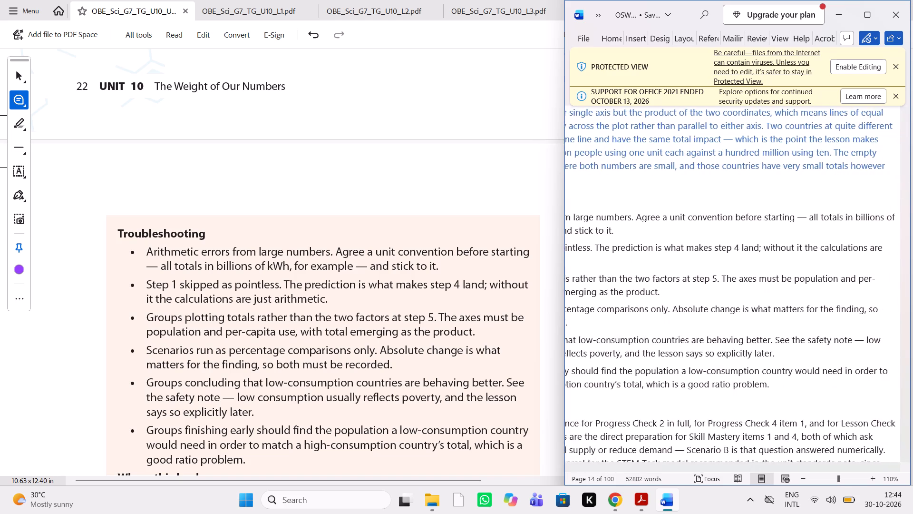
scroll(645, 388, right, 1)
scroll(347, 388, down, 1)
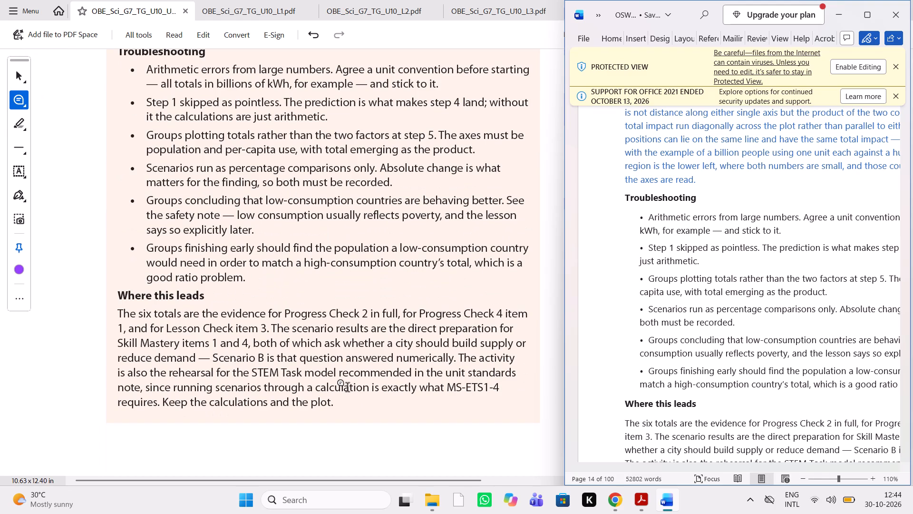
scroll(621, 319, left, 1)
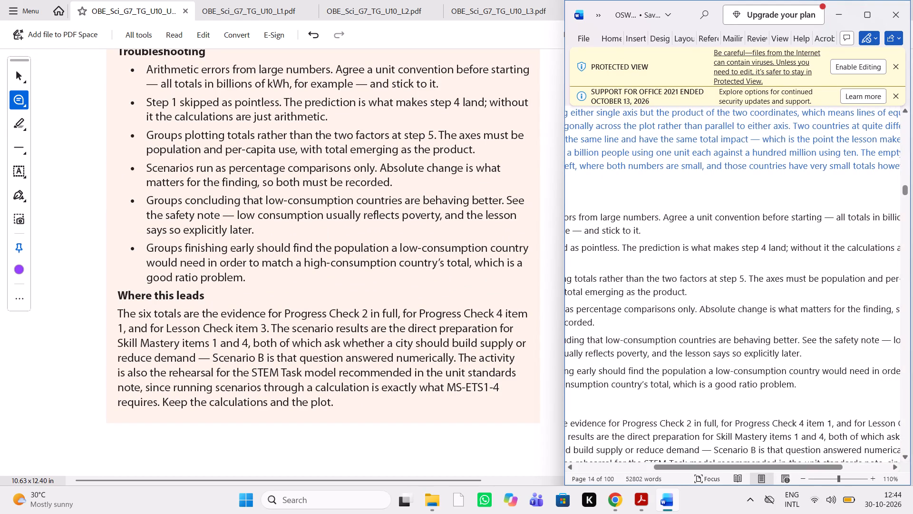
Compare the "Where this leads" paragraph in the PDF with the Word manuscript.
scroll(806, 326, down, 2)
scroll(806, 326, up, 1)
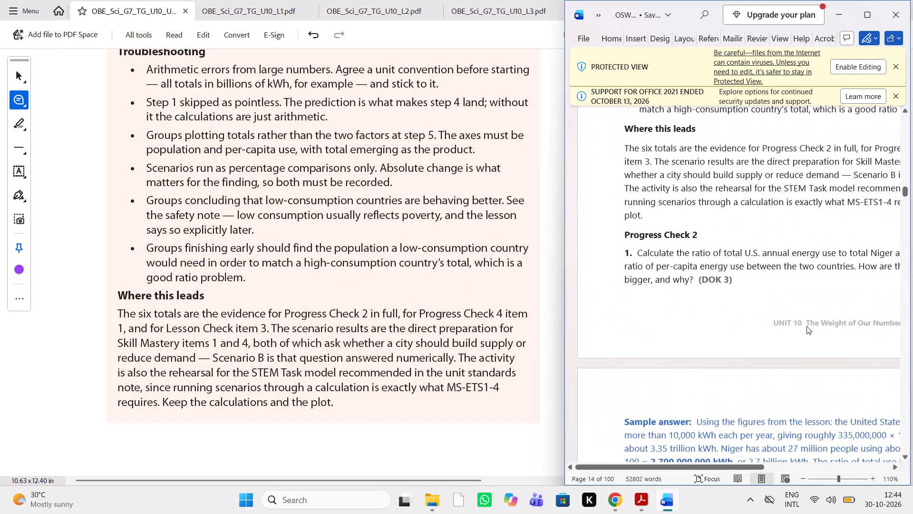
scroll(806, 326, up, 1)
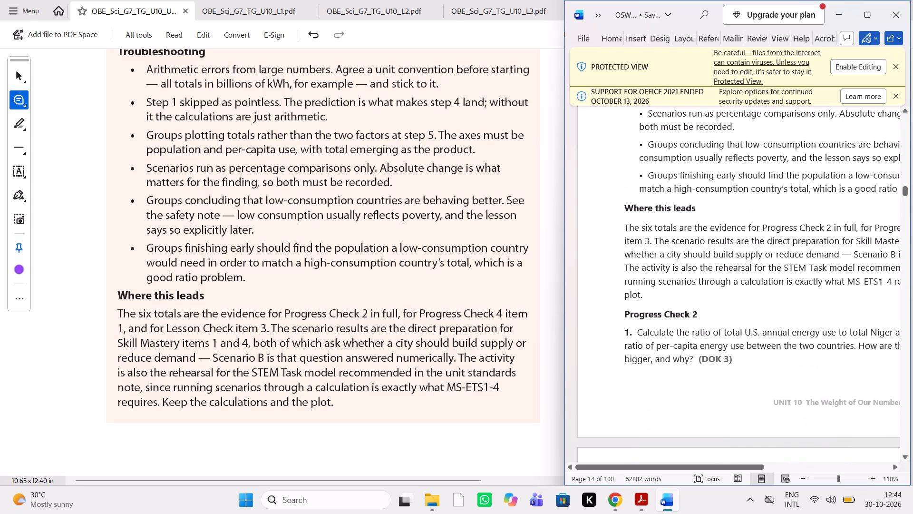
scroll(806, 326, left, 1)
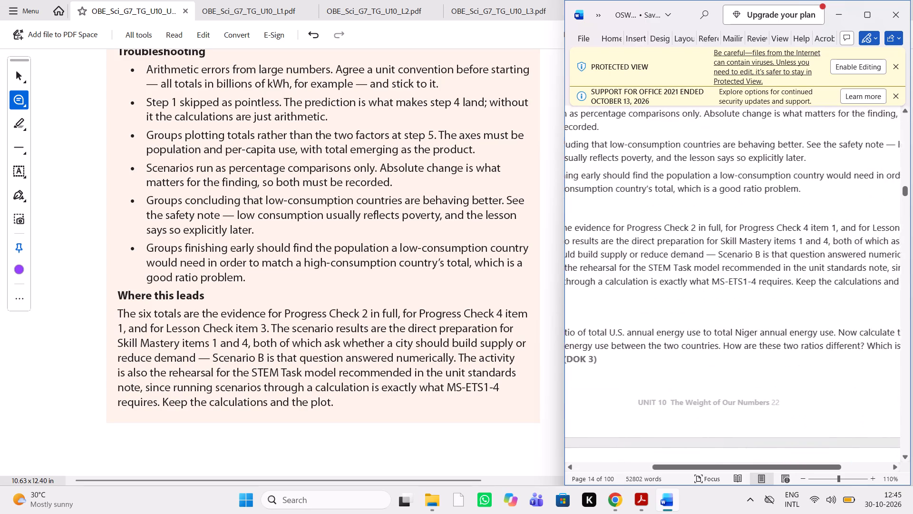
scroll(806, 326, right, 2)
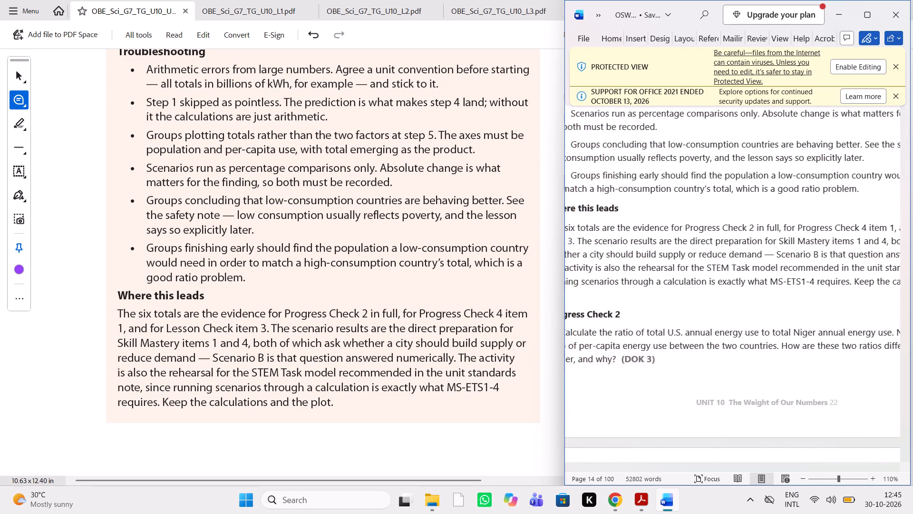
scroll(806, 326, right, 1)
Compare Progress Check 2 item 1 and its sample answer in the PDF with the Word manuscript.
scroll(441, 319, down, 3)
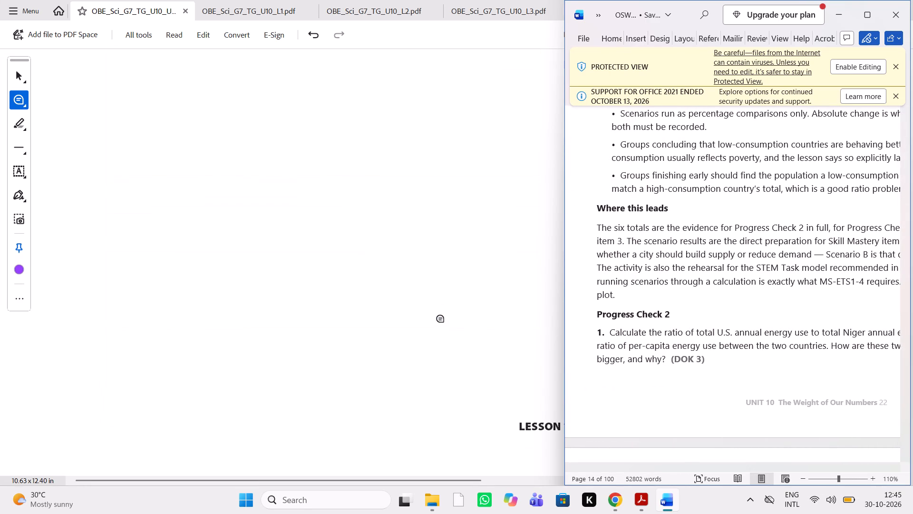
scroll(441, 319, down, 3)
scroll(441, 319, left, 2)
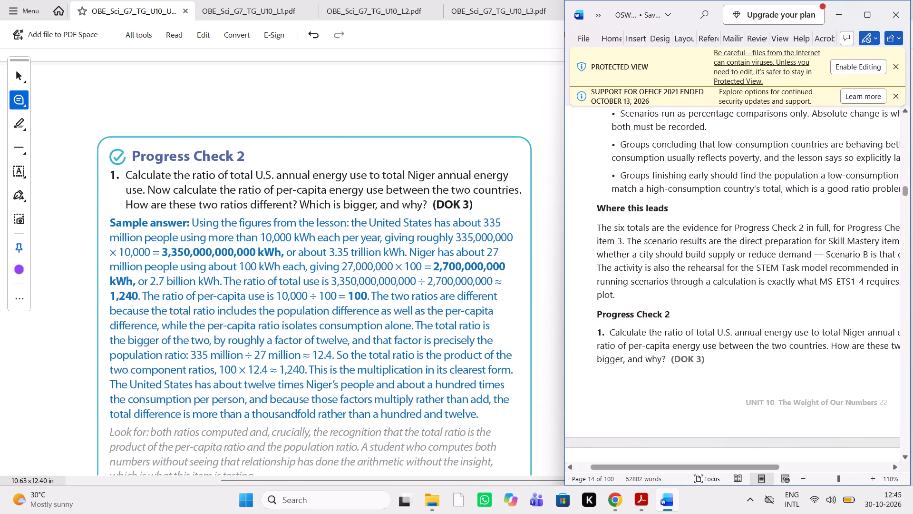
scroll(740, 332, down, 1)
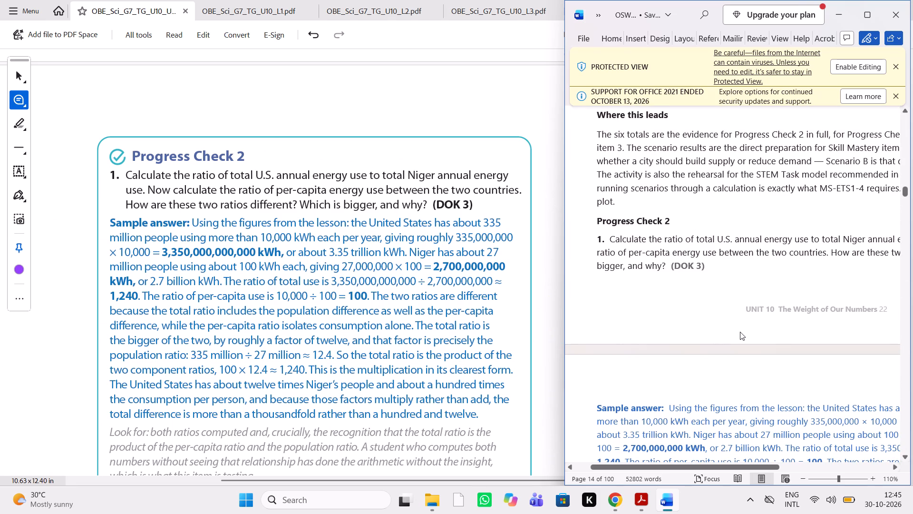
scroll(740, 332, down, 1)
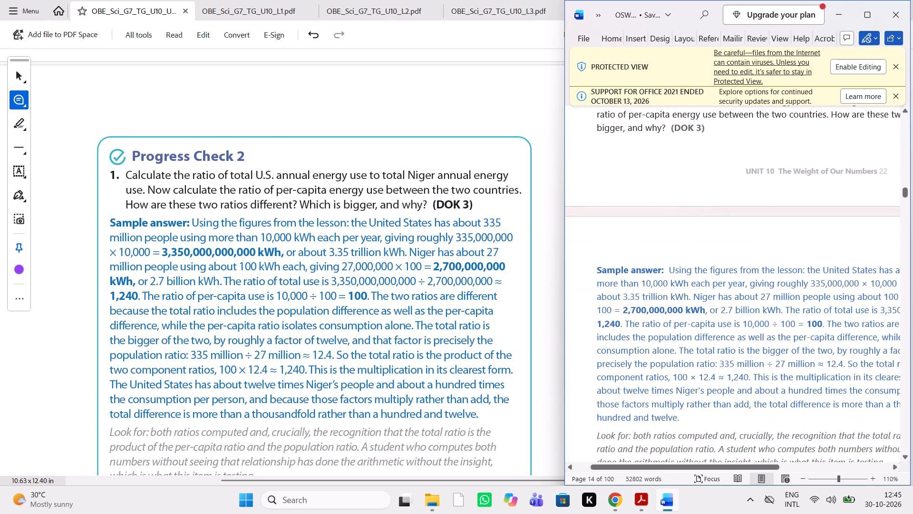
scroll(740, 332, down, 1)
scroll(415, 374, down, 1)
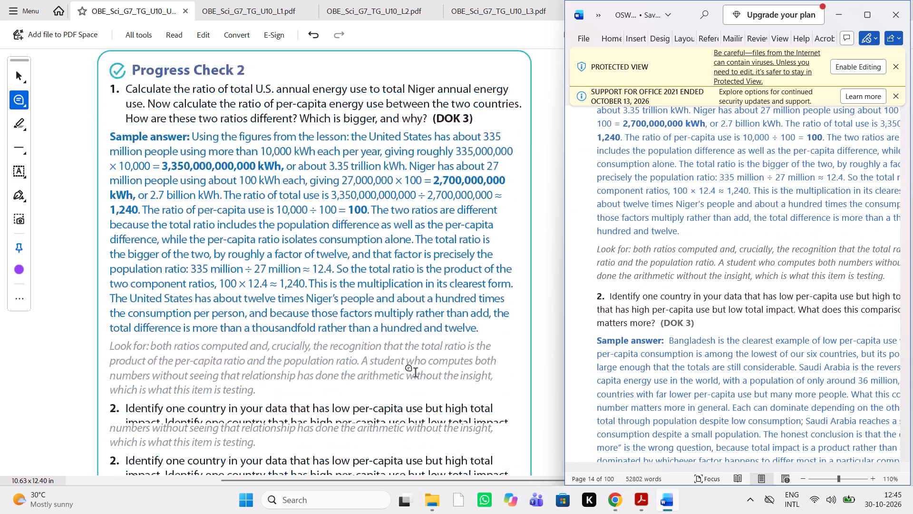
Compare Progress Check 2 item 2, its sample answer and its "Look for" note with the Word manuscript.
scroll(415, 374, down, 1)
scroll(764, 348, left, 2)
scroll(764, 348, right, 1)
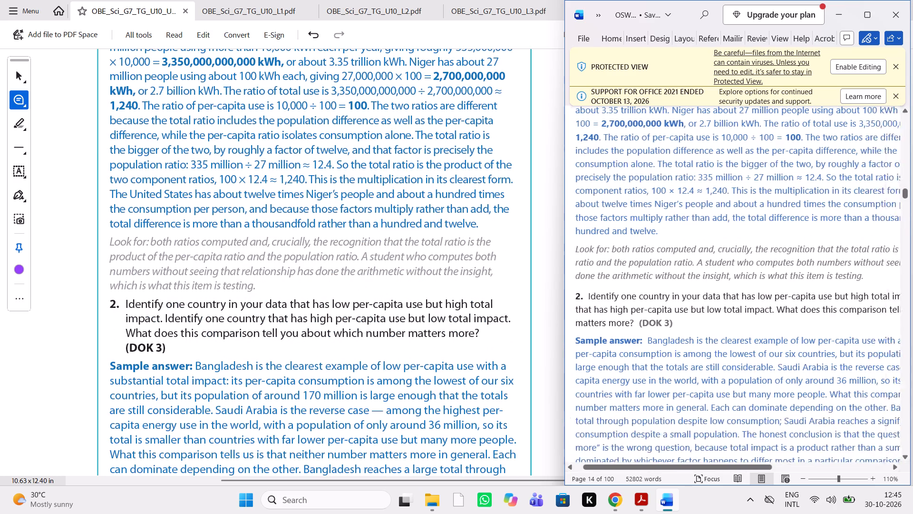
scroll(764, 348, right, 1)
scroll(447, 321, down, 1)
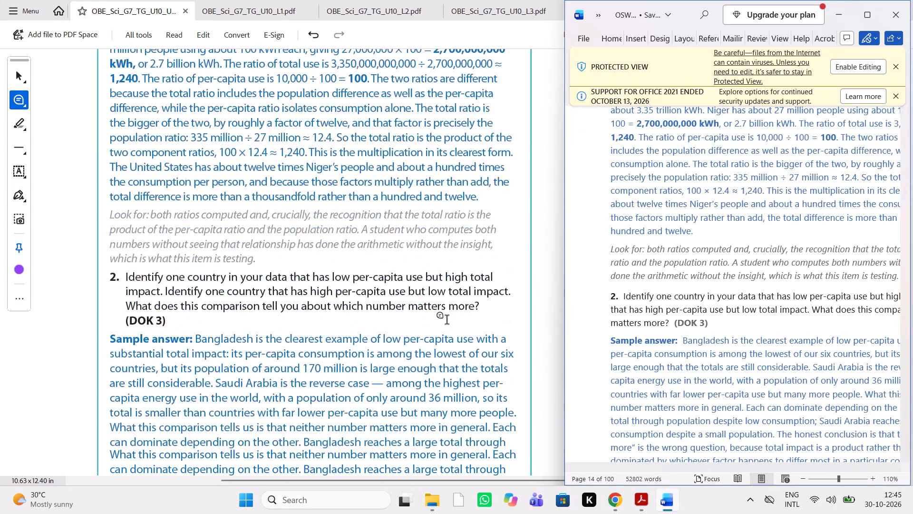
scroll(447, 321, down, 1)
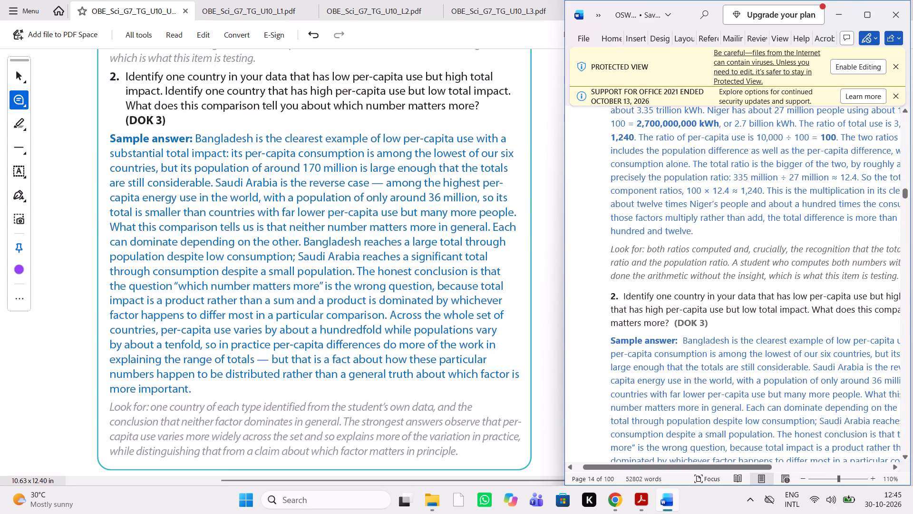
scroll(753, 294, down, 1)
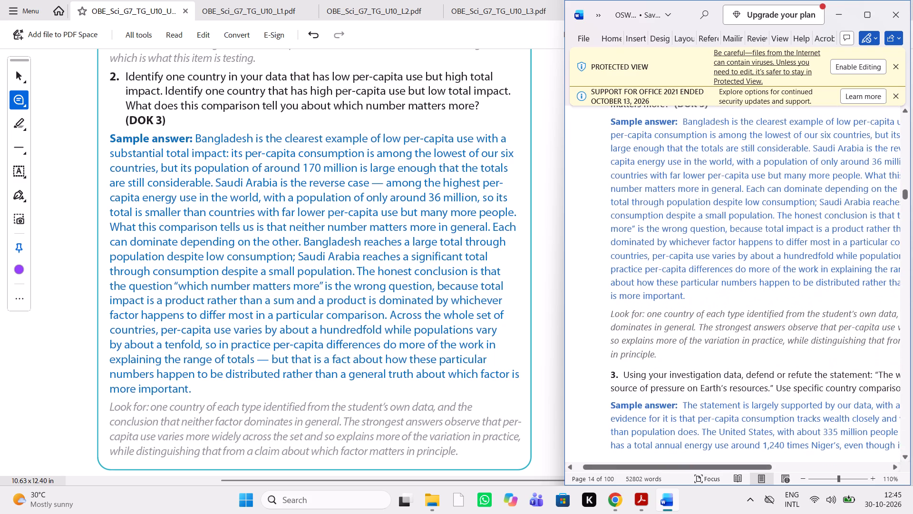
scroll(753, 294, left, 2)
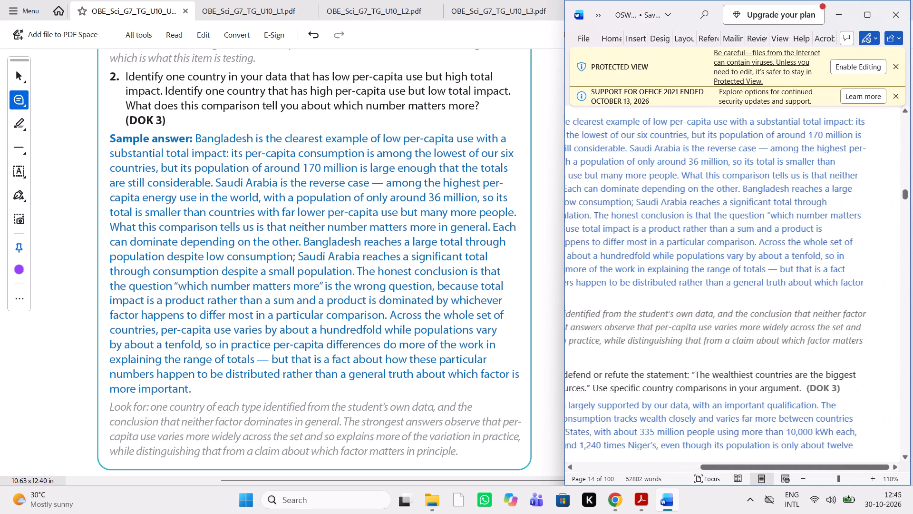
scroll(753, 294, left, 1)
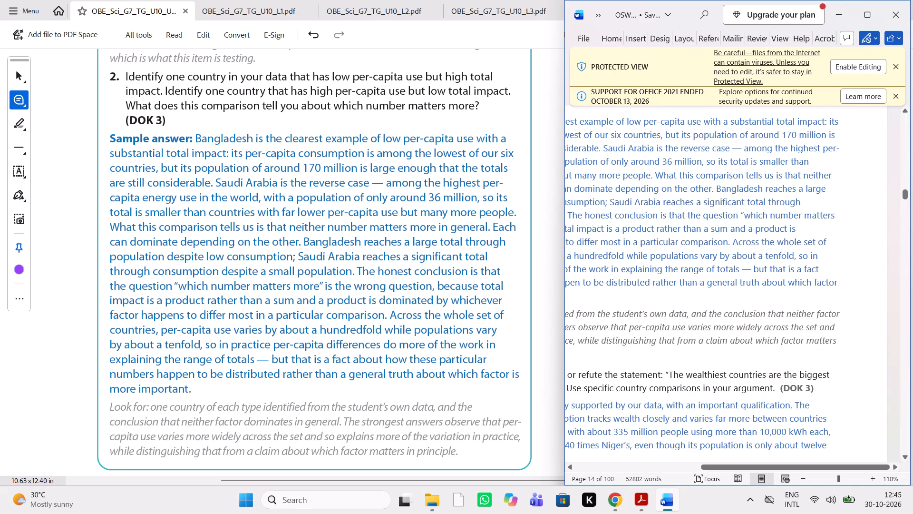
scroll(705, 384, right, 1)
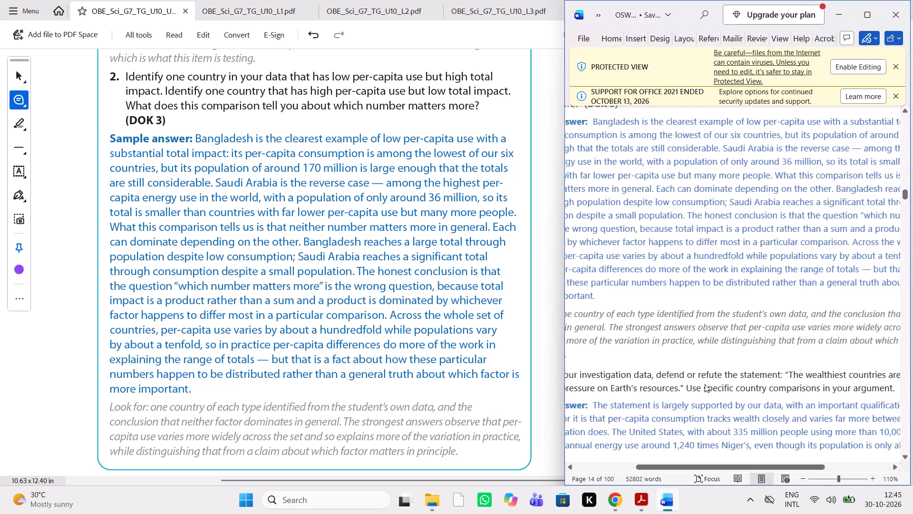
Check Progress Check 2 item 3 against the manuscript and comment "bold it" on "pressure per person" in its sample answer.
scroll(433, 399, down, 2)
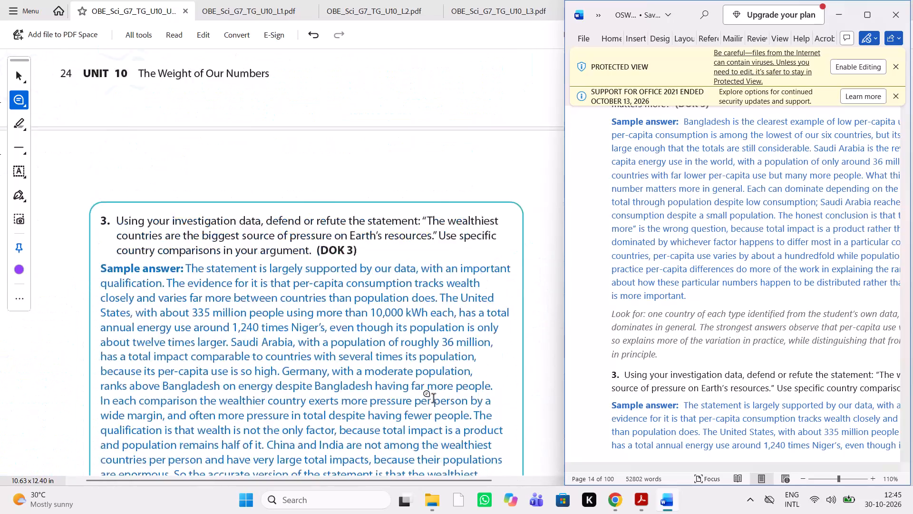
scroll(433, 399, down, 1)
scroll(690, 367, down, 1)
scroll(690, 367, left, 1)
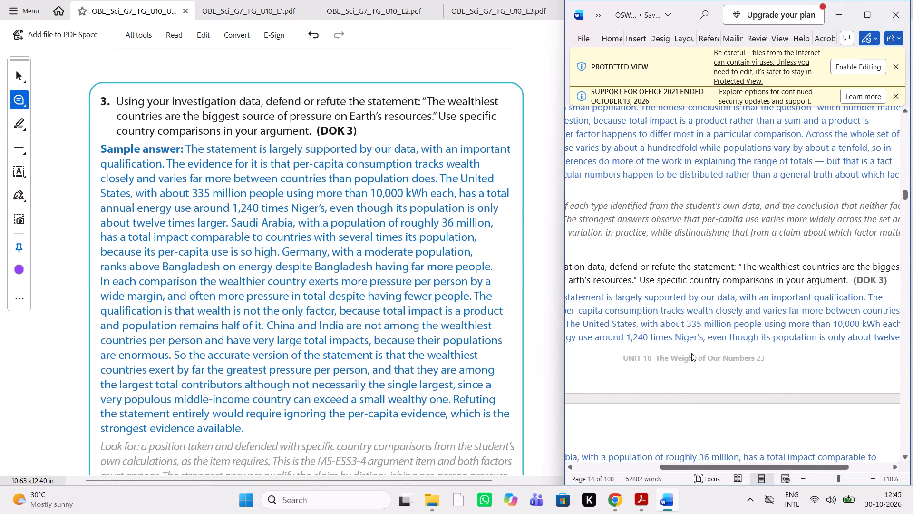
scroll(691, 353, right, 1)
scroll(691, 353, left, 1)
scroll(691, 353, down, 2)
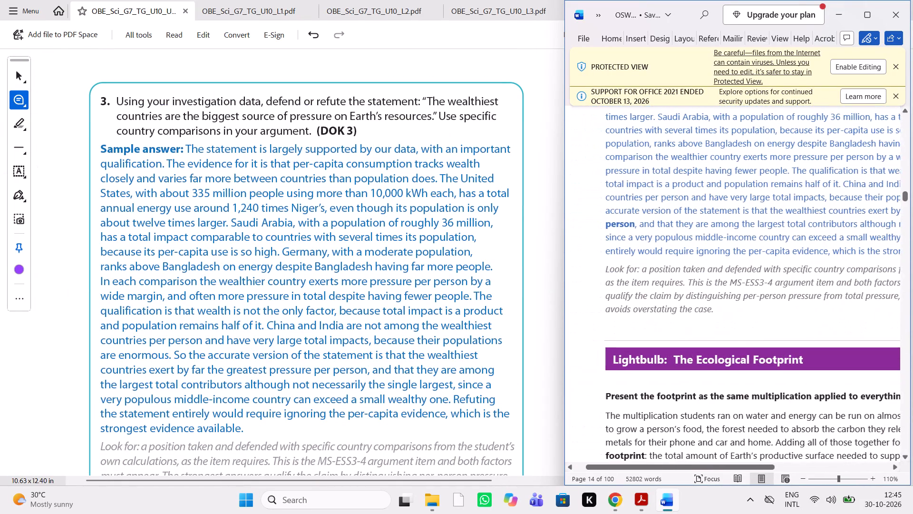
scroll(733, 322, up, 1)
scroll(733, 322, right, 1)
scroll(733, 322, left, 1)
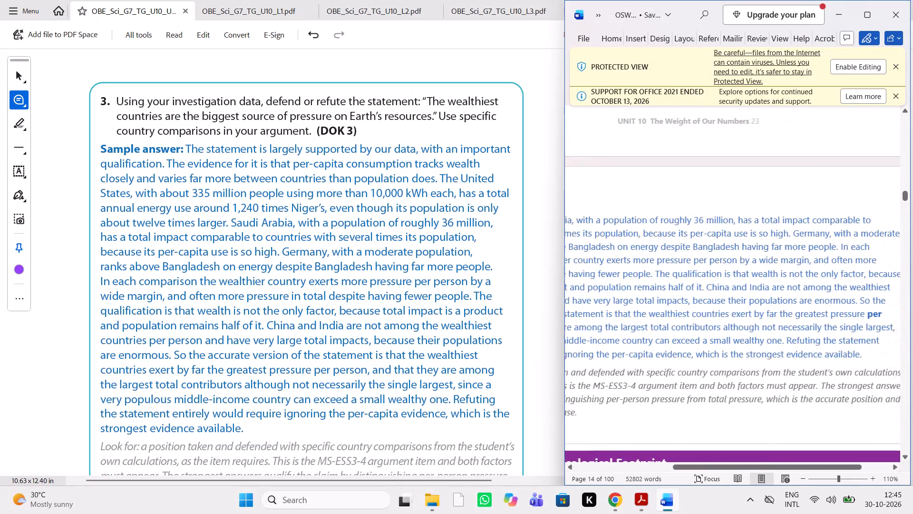
scroll(733, 322, right, 2)
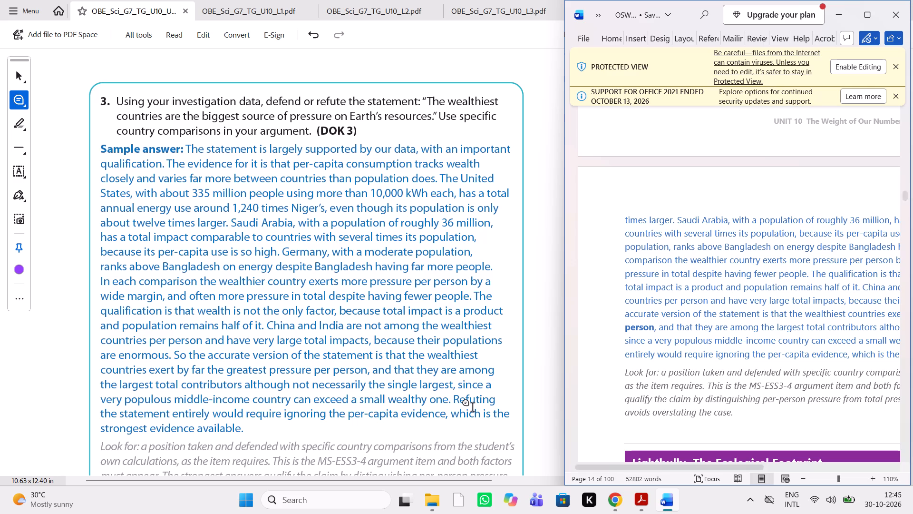
drag(269, 370, 289, 369)
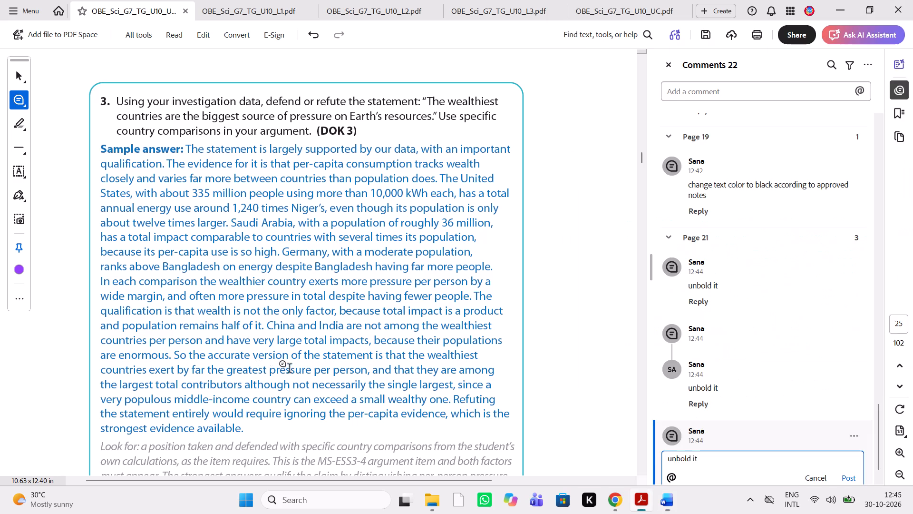
drag(289, 369, 351, 367)
text(bold it)
key(space)
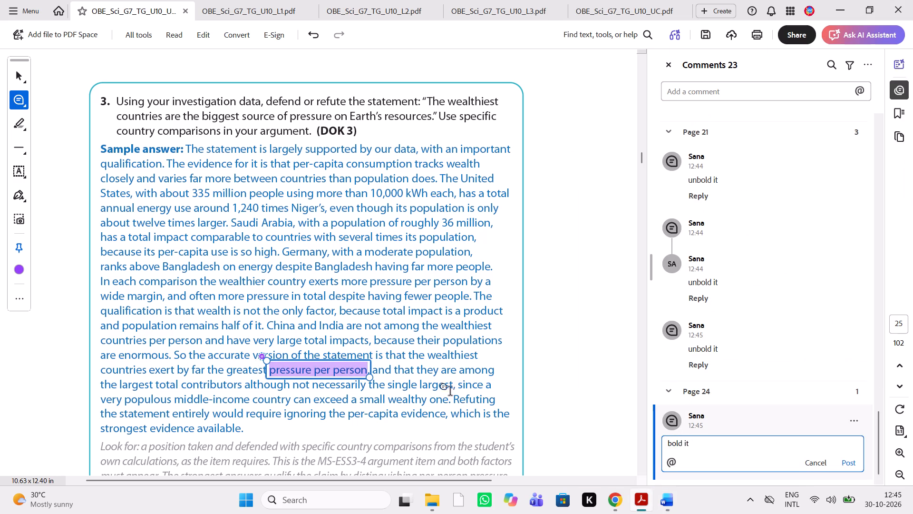
Check "The Ecological Footprint" section against the manuscript and add a note on its box reading "remove the background color".
click(665, 502)
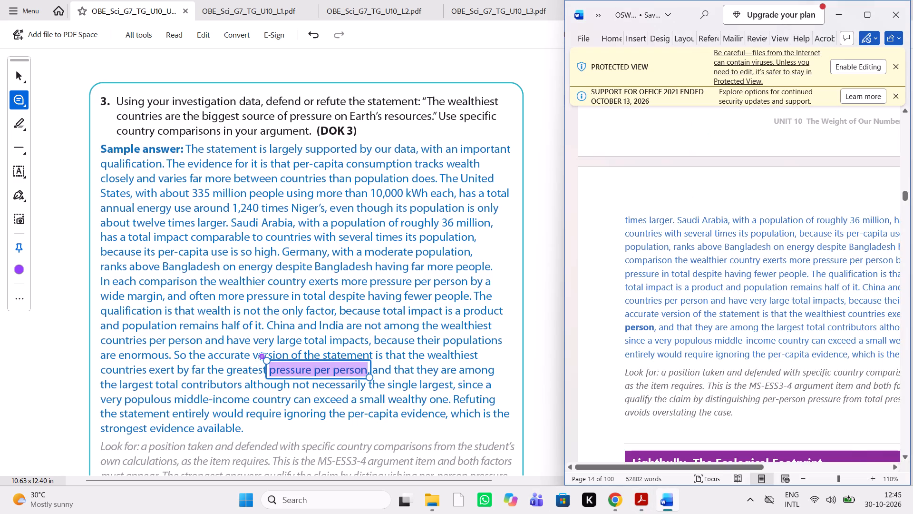
scroll(730, 343, down, 2)
scroll(492, 306, down, 1)
scroll(714, 261, up, 2)
scroll(714, 261, down, 1)
scroll(398, 312, down, 3)
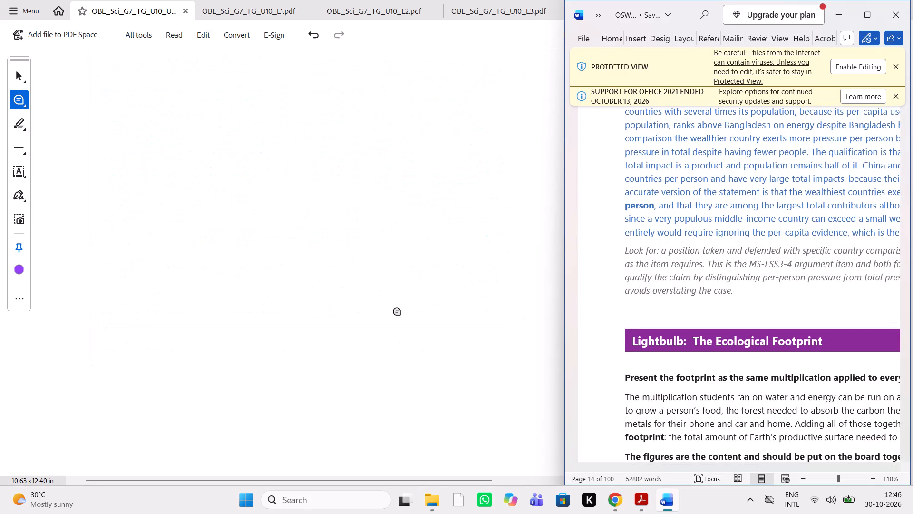
scroll(398, 312, down, 3)
scroll(398, 312, left, 1)
scroll(398, 312, down, 1)
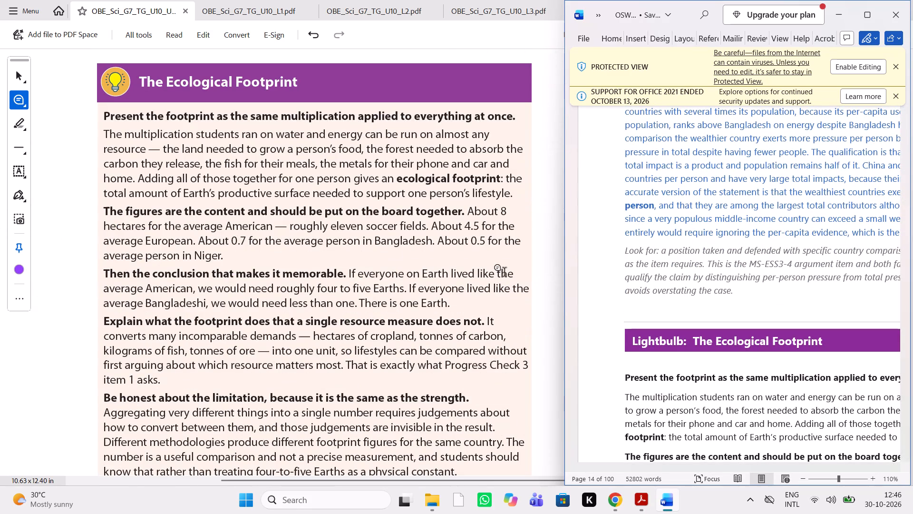
click(526, 315)
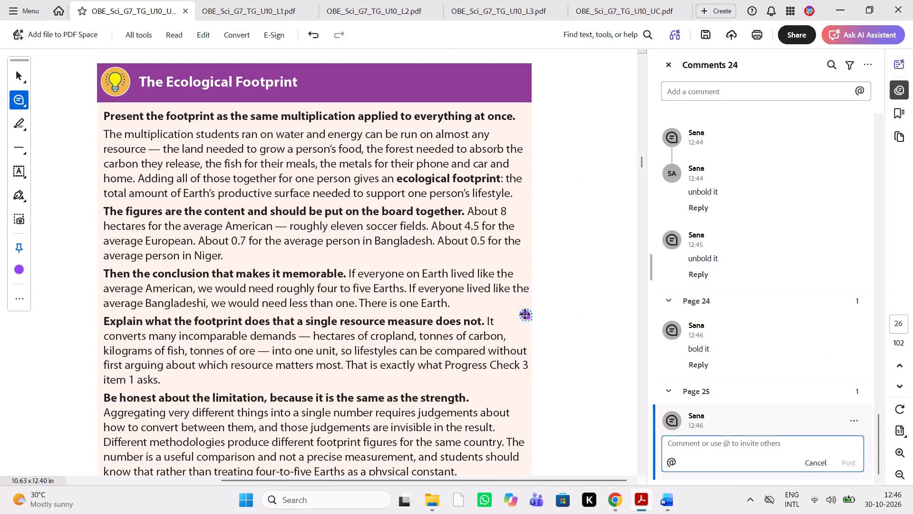
text(remove th)
key(BackSpace)
key(BackSpace)
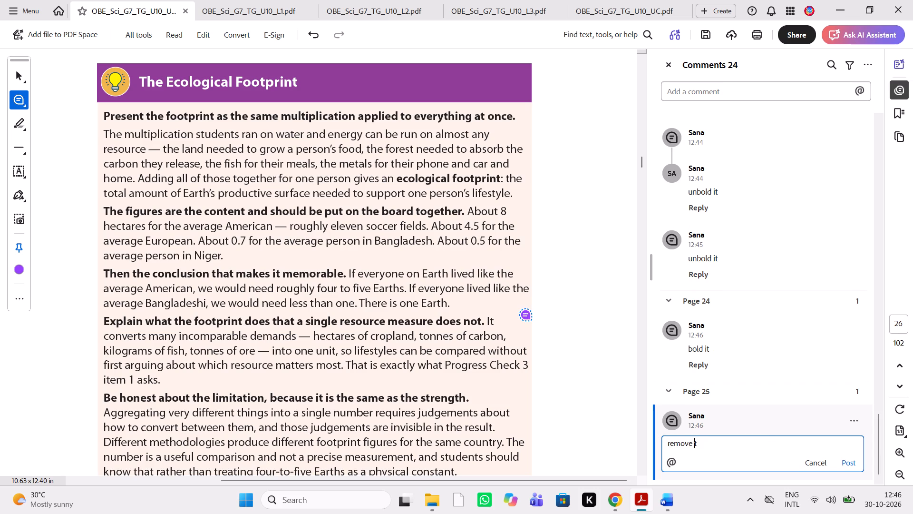
key(BackSpace)
key(space)
text(the color)
key(space)
key(BackSpace)
key(BackSpace)
key(BackSpace)
key(BackSpace)
key(BackSpace)
key(BackSpace)
text(background color)
key(space)
Add an "add image" note in the empty margin beside "Why Population Growth Is Not the Same Everywhere" on page 18.
scroll(417, 301, up, 2)
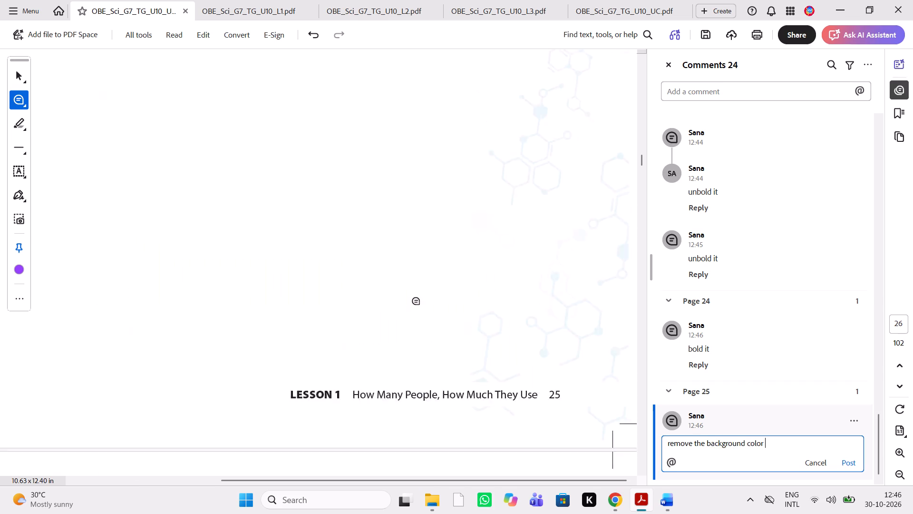
scroll(417, 301, up, 18)
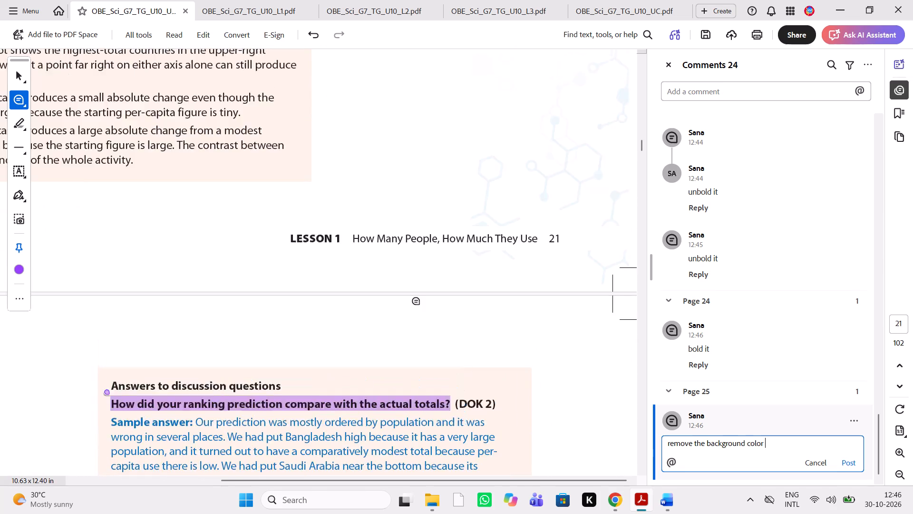
scroll(417, 301, right, 1)
scroll(417, 301, up, 15)
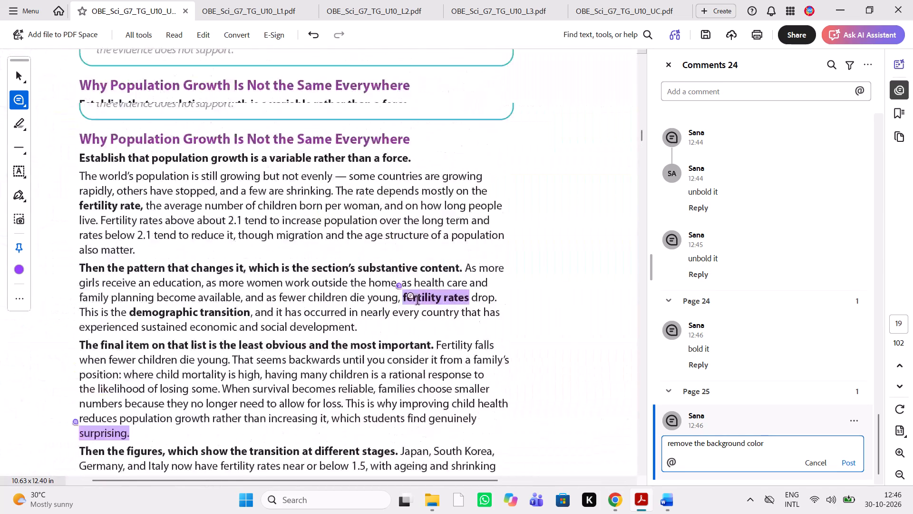
scroll(417, 301, up, 10)
scroll(417, 301, down, 1)
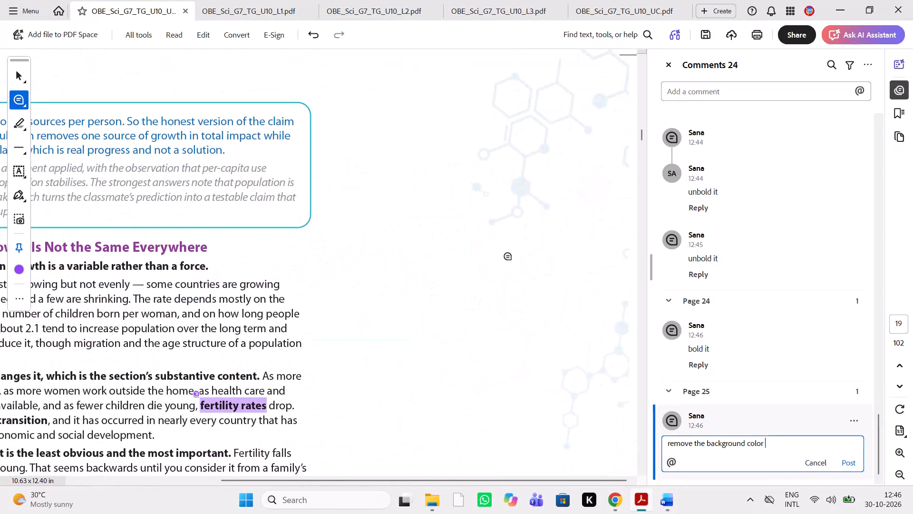
click(506, 275)
text(add image)
key(space)
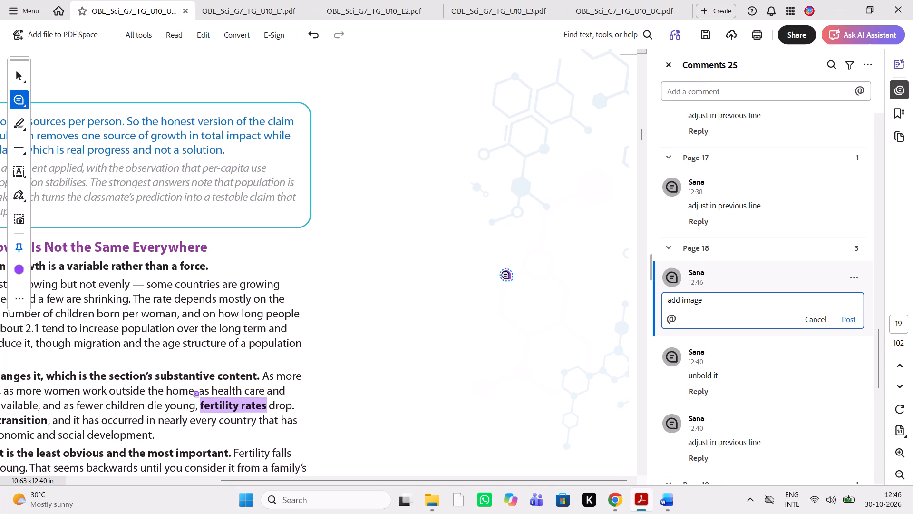
Add an "add image" note in the empty margin beside the "The Ecological Footprint" heading on page 25.
scroll(373, 297, up, 8)
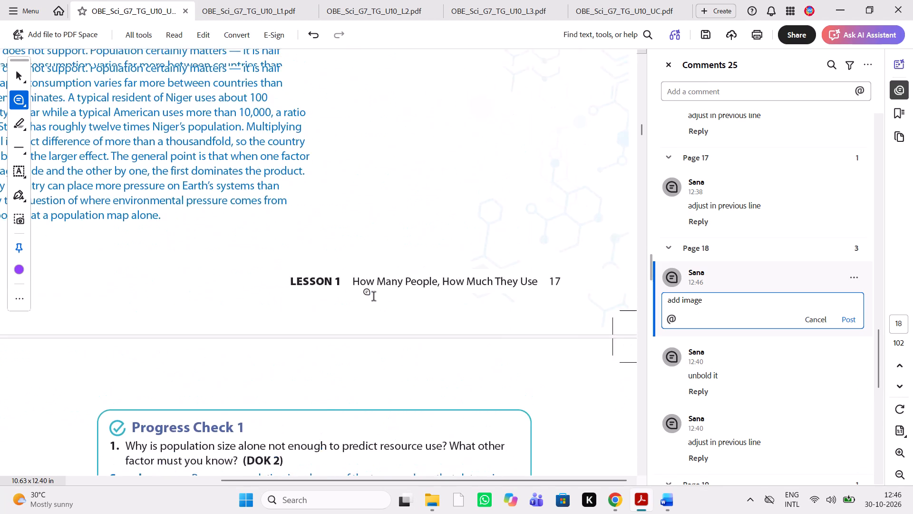
scroll(373, 297, right, 2)
scroll(373, 297, up, 8)
scroll(373, 297, down, 1)
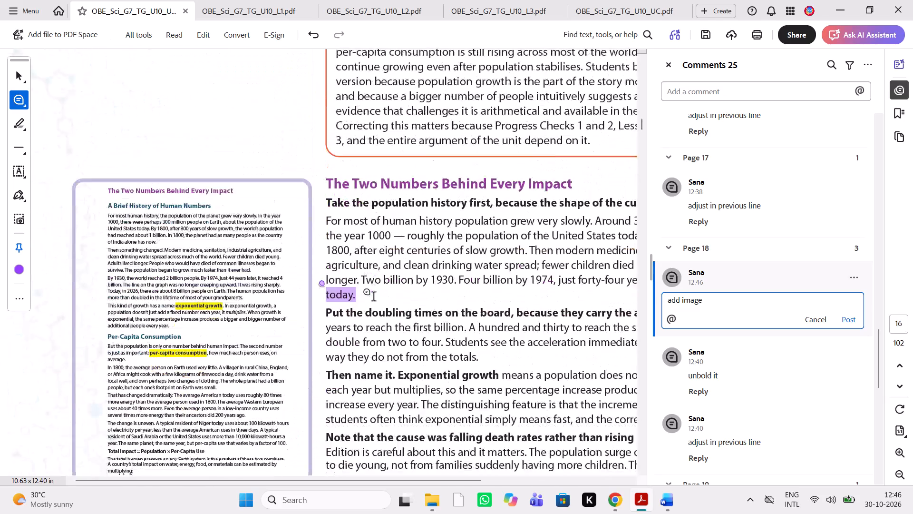
scroll(249, 251, down, 13)
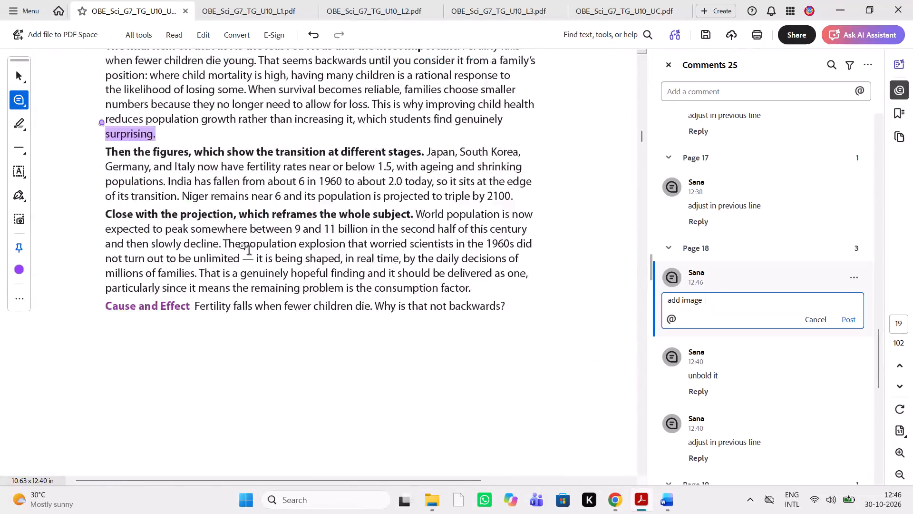
scroll(249, 251, down, 20)
scroll(249, 251, down, 1)
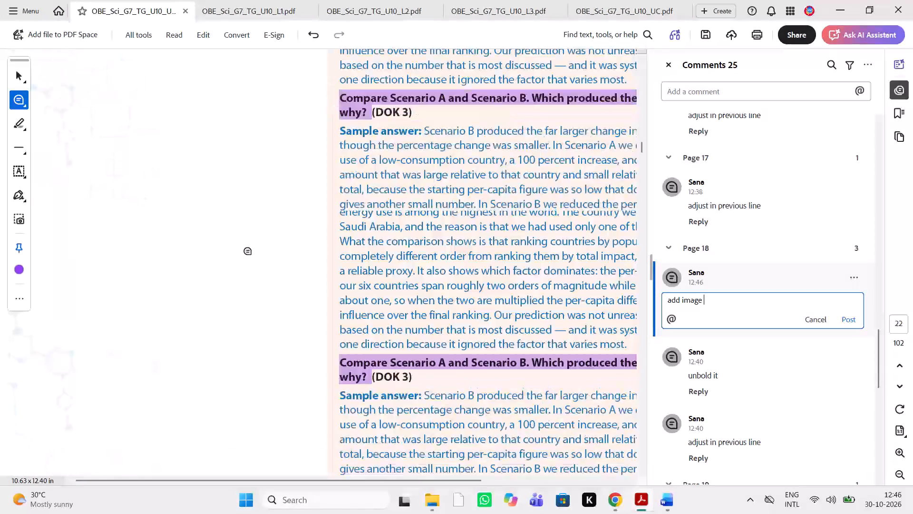
scroll(249, 251, down, 6)
scroll(249, 251, up, 1)
scroll(249, 251, down, 18)
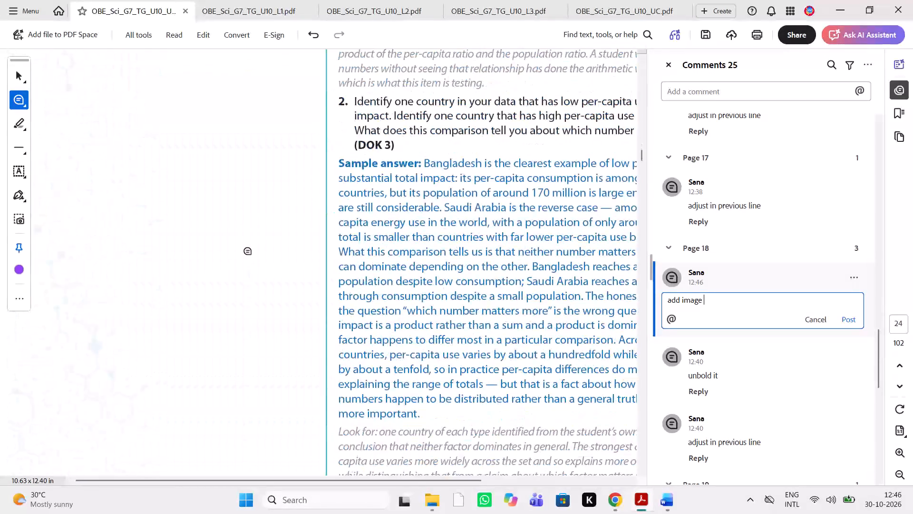
scroll(249, 251, down, 17)
scroll(249, 251, up, 1)
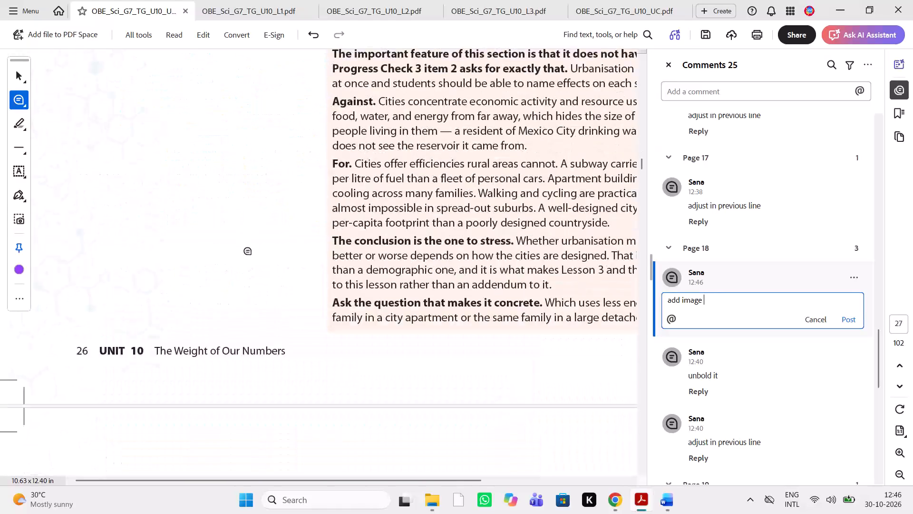
scroll(249, 251, up, 1)
scroll(207, 346, up, 2)
scroll(207, 346, down, 1)
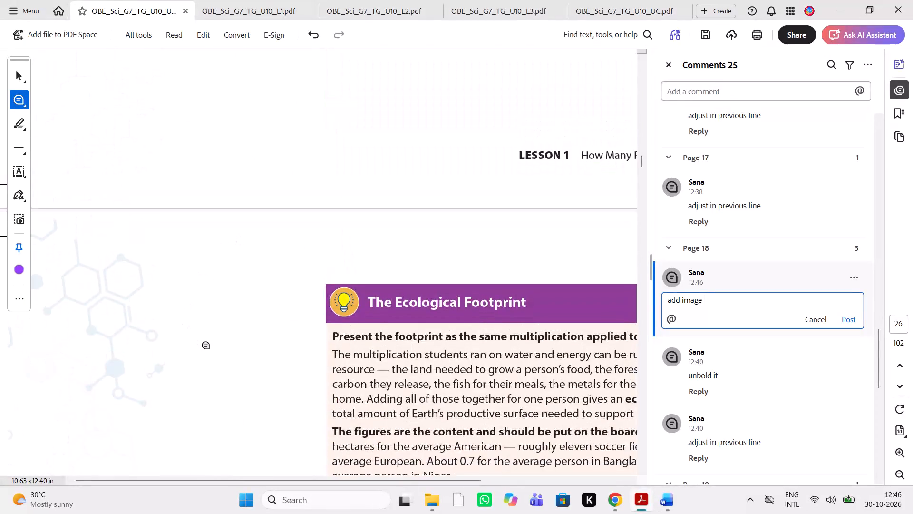
scroll(207, 346, down, 1)
click(146, 215)
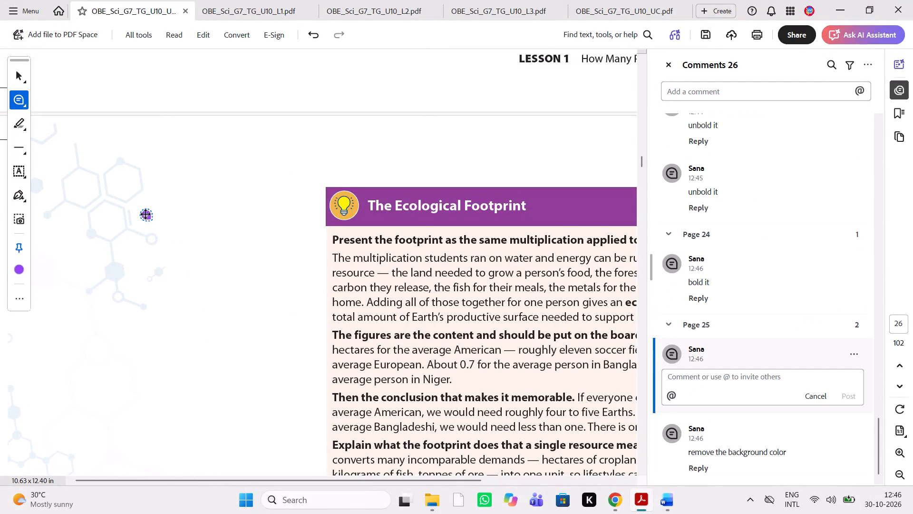
text(add image)
key(space)
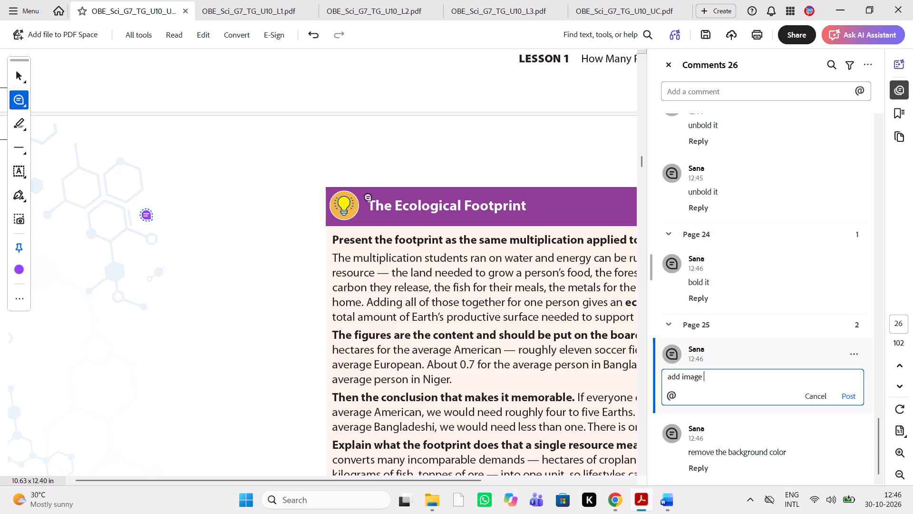
Compare "The Ecological Footprint" with the Word manuscript, from its opening paragraph through "Explain what the footprint does that a single resource measure does not".
scroll(437, 285, left, 1)
scroll(437, 285, down, 1)
key(alt+Tab)
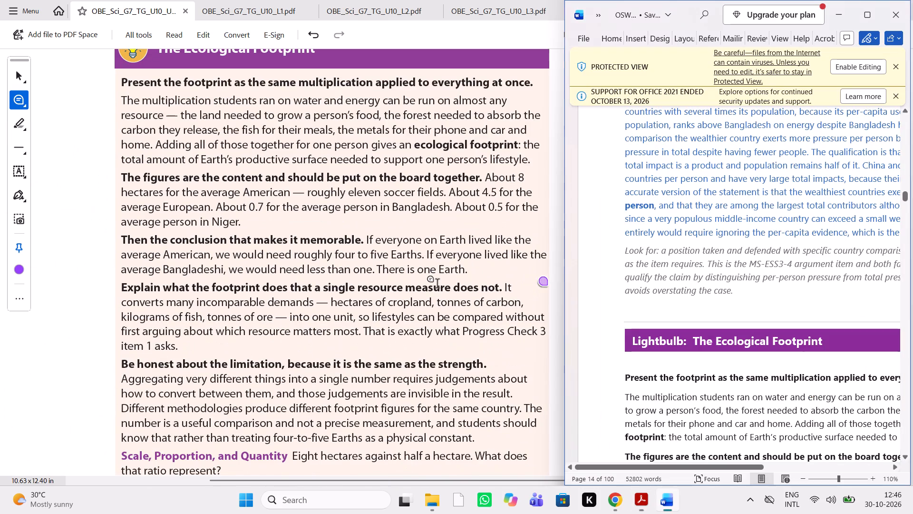
scroll(412, 330, up, 1)
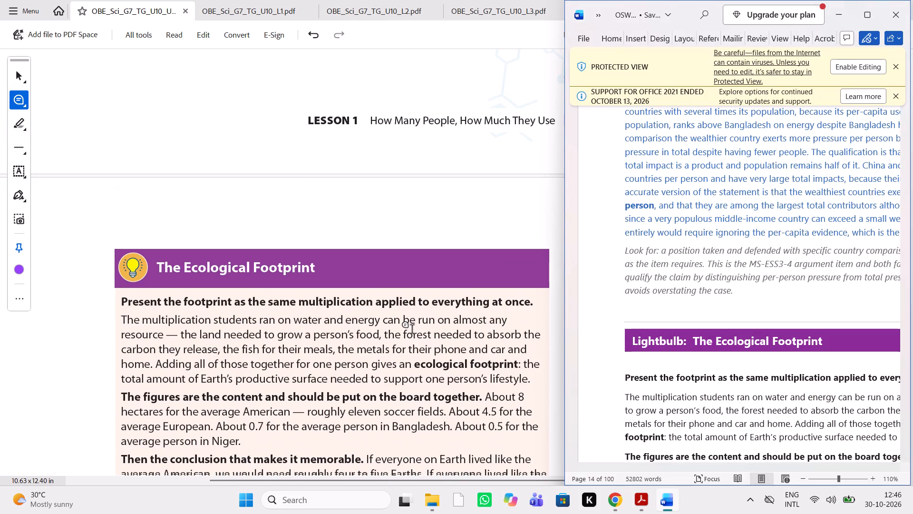
scroll(673, 315, left, 1)
scroll(673, 315, down, 1)
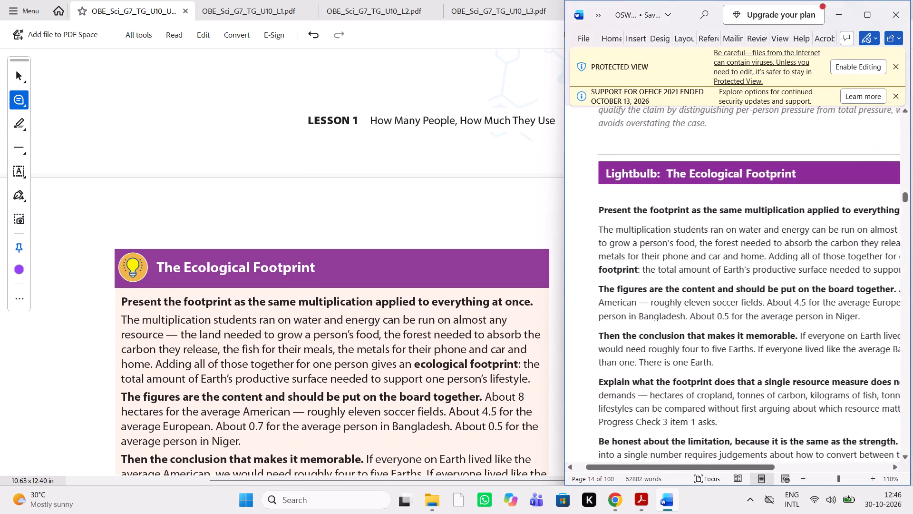
scroll(673, 315, left, 1)
scroll(673, 315, right, 1)
scroll(364, 388, down, 1)
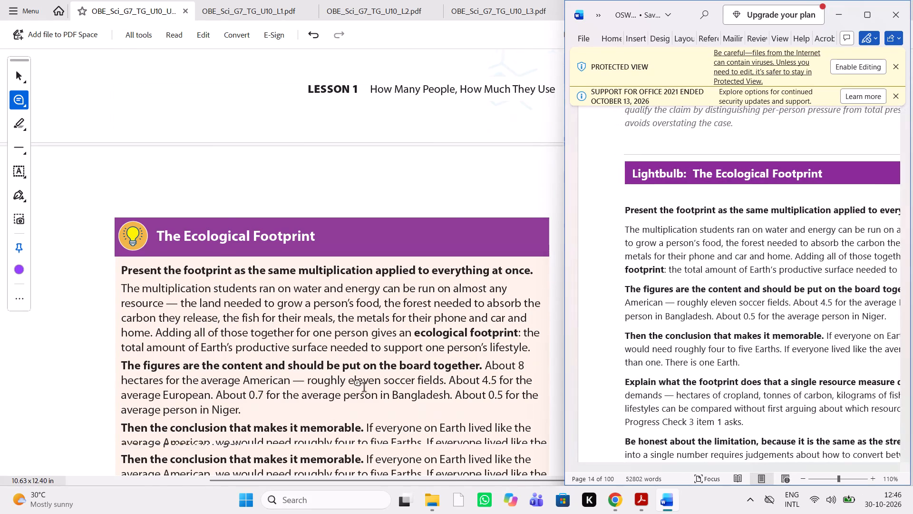
scroll(364, 388, down, 1)
scroll(676, 328, left, 1)
scroll(676, 328, right, 1)
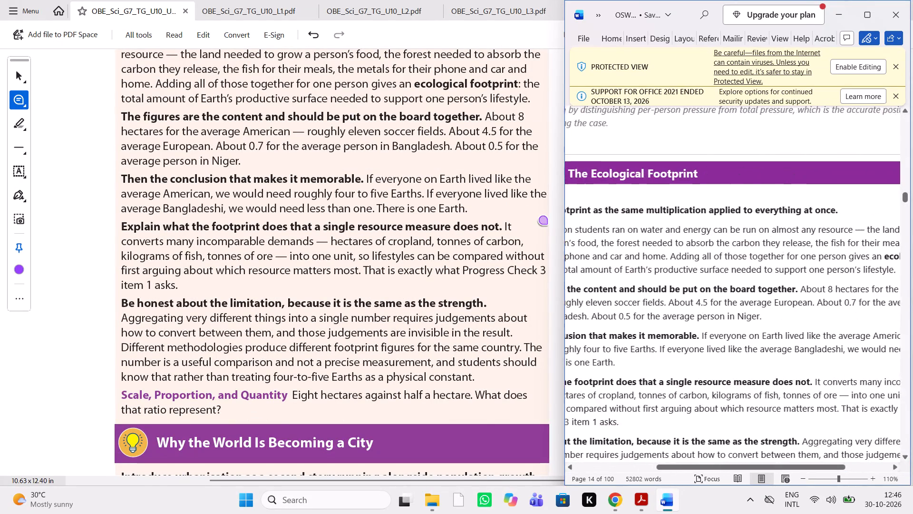
scroll(676, 328, right, 1)
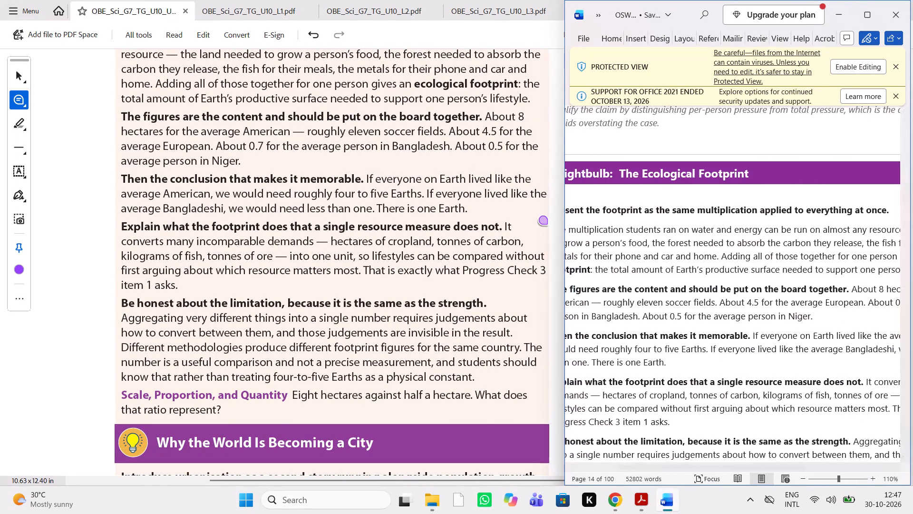
scroll(676, 328, right, 1)
scroll(676, 328, left, 1)
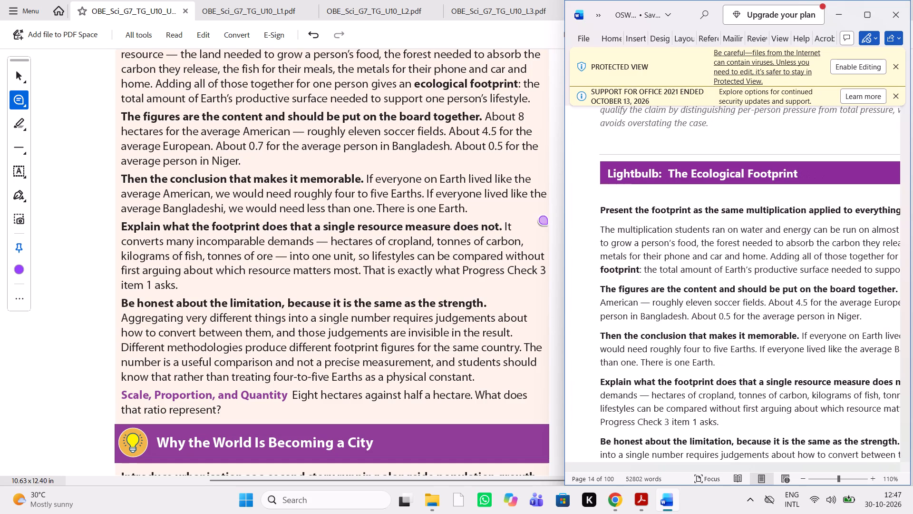
scroll(676, 328, down, 1)
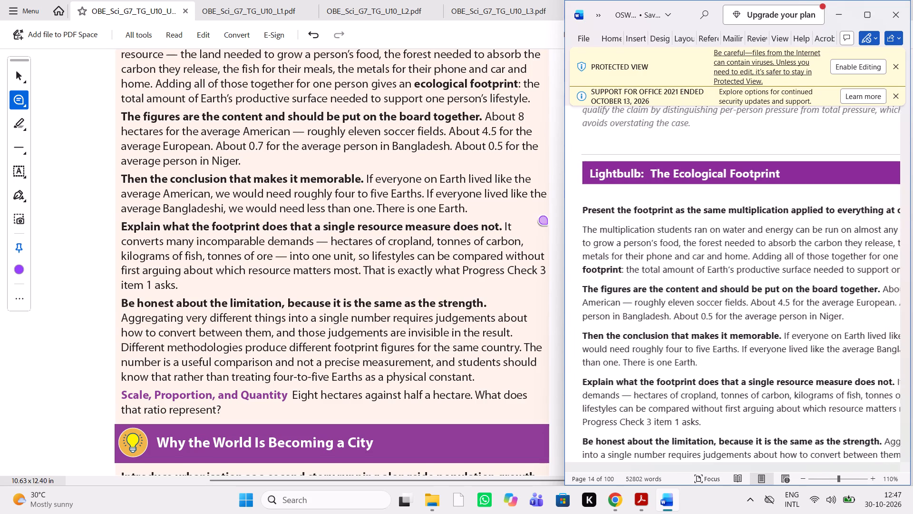
scroll(676, 328, down, 3)
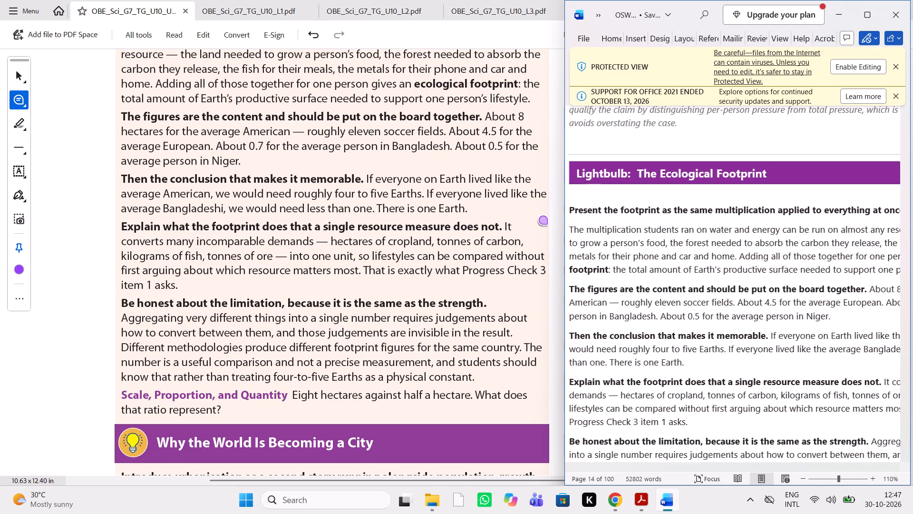
scroll(676, 328, down, 2)
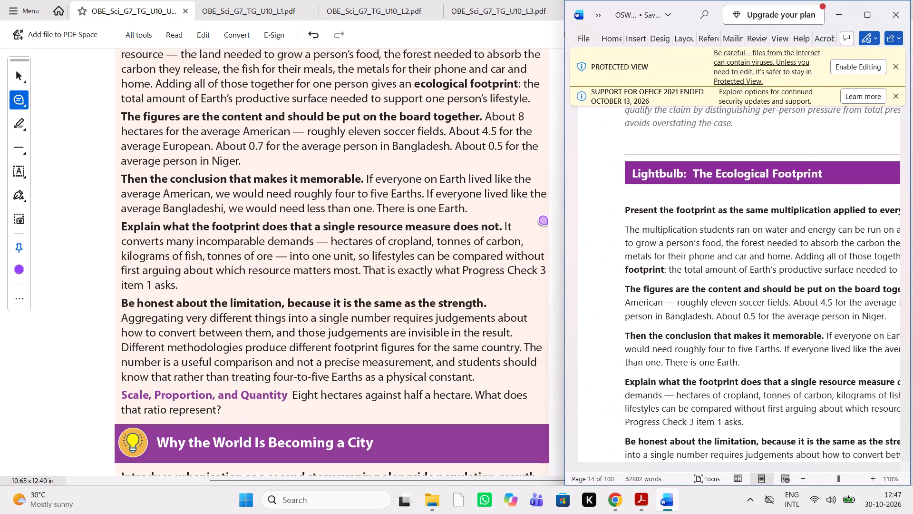
Compare the "Be honest about the limitation" paragraph and the "Scale, Proportion, and Quantity" question with the Word manuscript.
scroll(676, 328, down, 1)
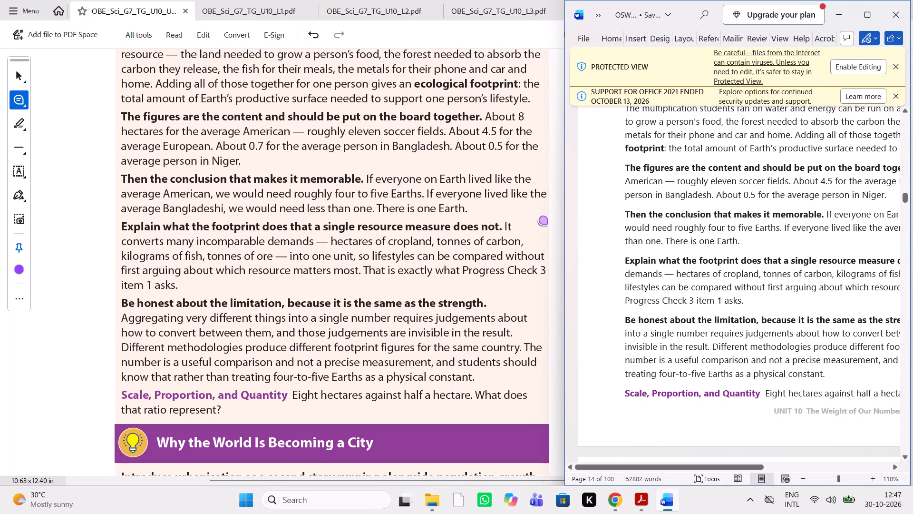
scroll(696, 366, left, 1)
scroll(696, 366, down, 2)
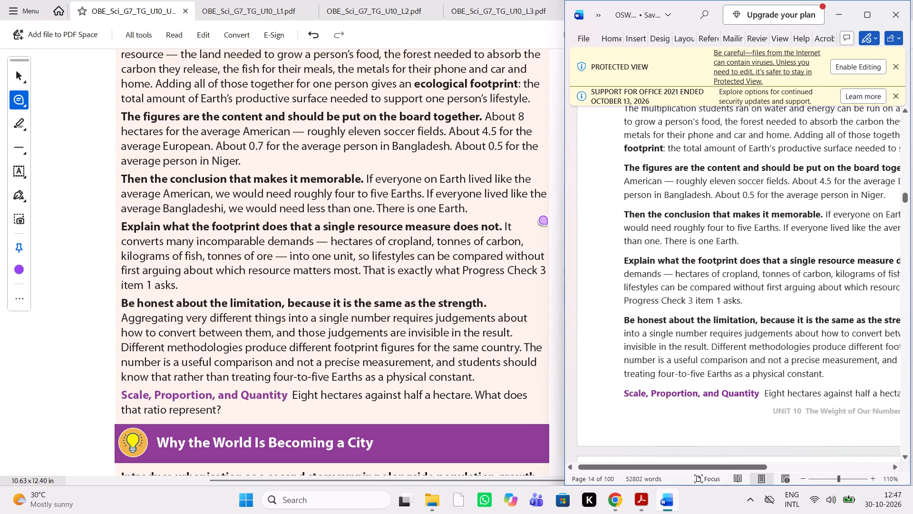
scroll(696, 366, down, 2)
scroll(696, 366, left, 1)
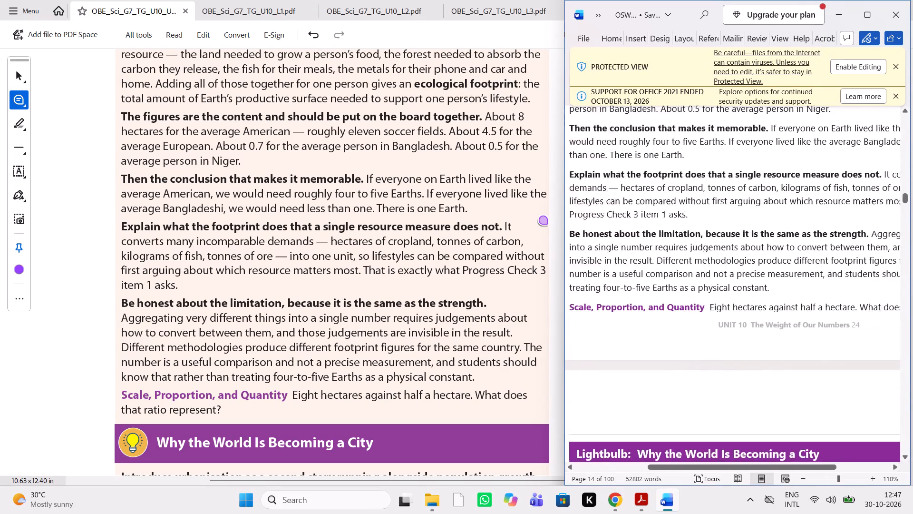
scroll(696, 366, left, 2)
scroll(696, 366, right, 2)
Add a note reading "add image here" in the empty margin beside the "Why the World Is Becoming a City" section.
scroll(440, 360, down, 1)
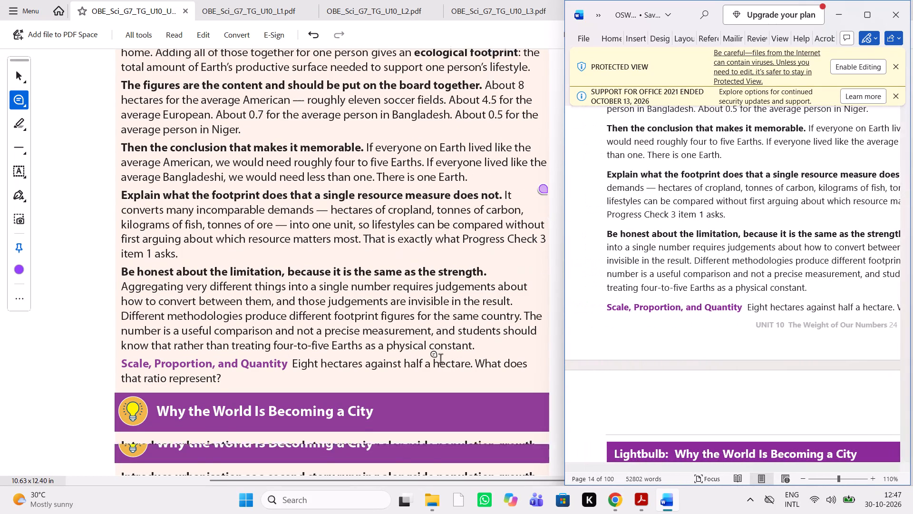
scroll(440, 360, down, 1)
scroll(807, 326, down, 2)
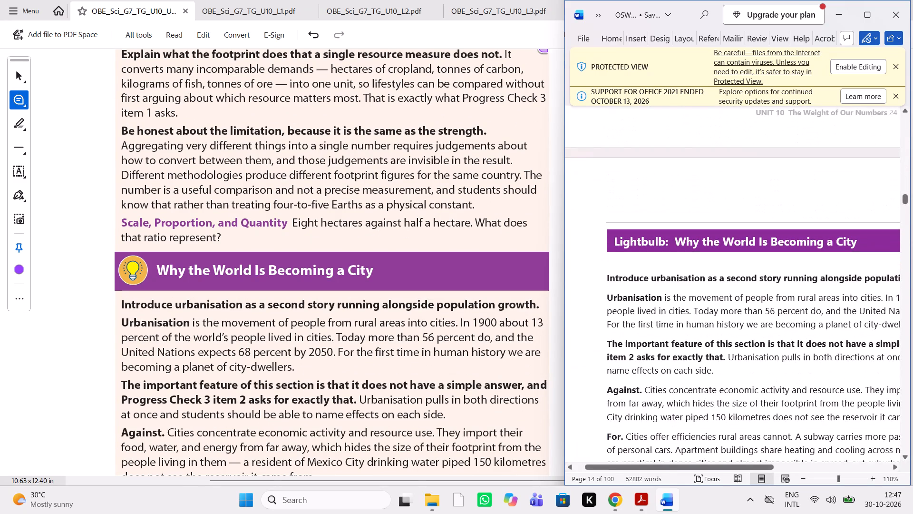
scroll(523, 160, right, 1)
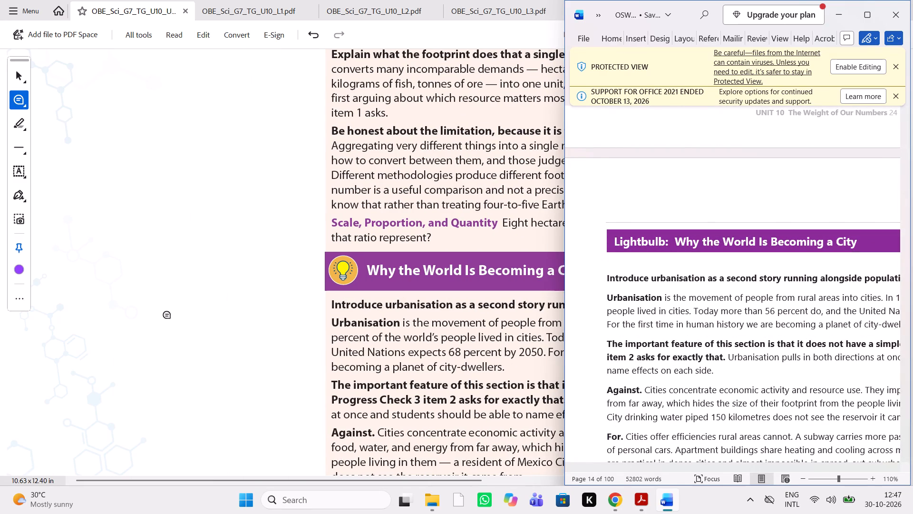
click(168, 315)
text(ass)
key(space)
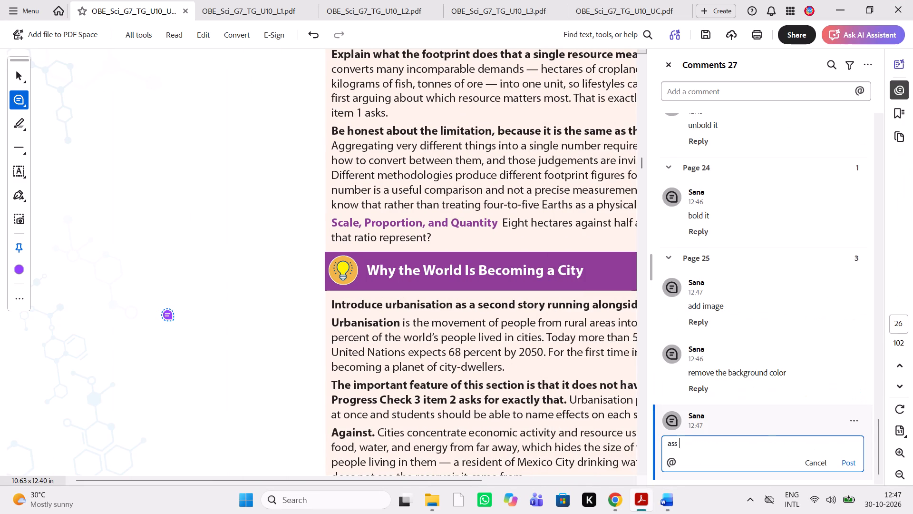
key(BackSpace)
key(BackSpace)
key(BackSpace)
text(dd)
key(space)
text(image here)
key(space)
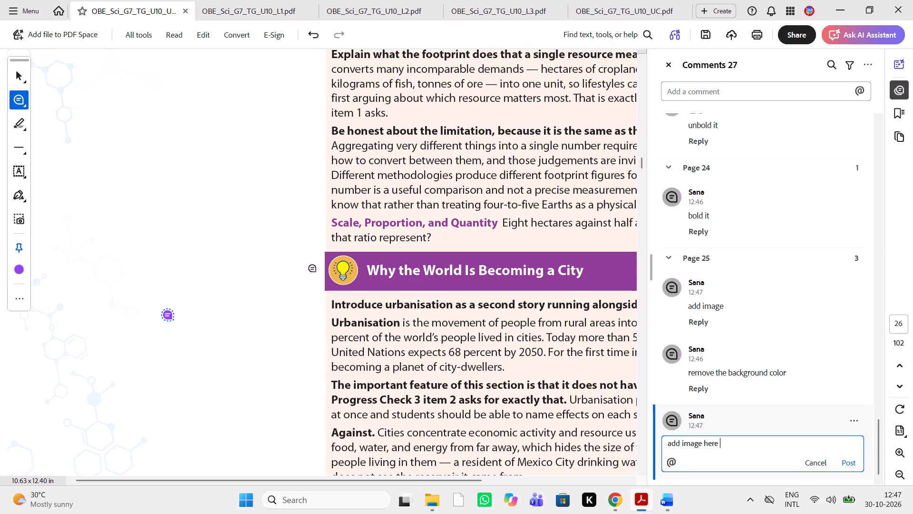
Draw a red line between the end of "The Ecological Footprint" text and the "Why the World Is Becoming a City" heading.
click(19, 150)
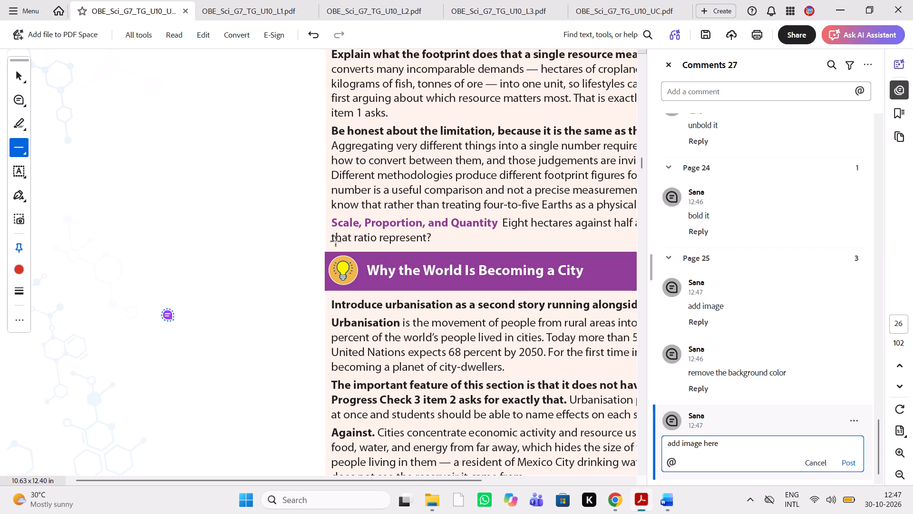
drag(323, 242, 647, 249)
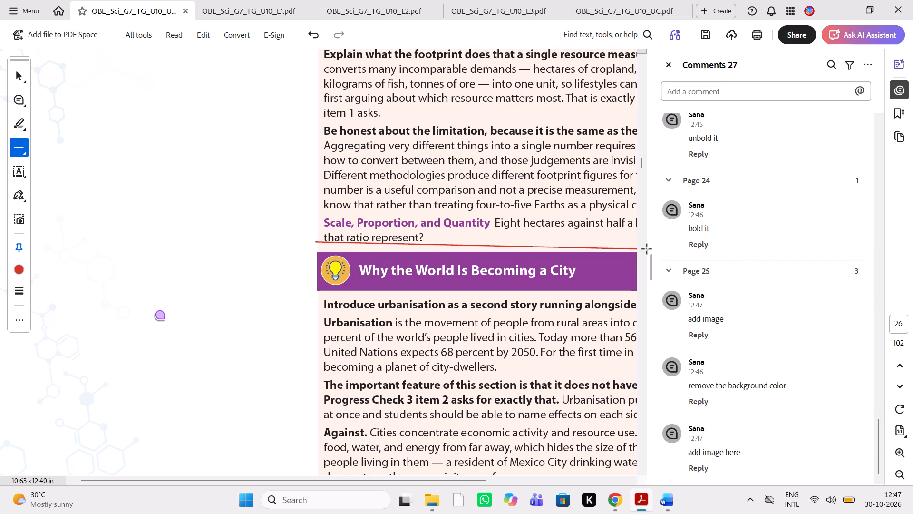
drag(647, 249, 590, 244)
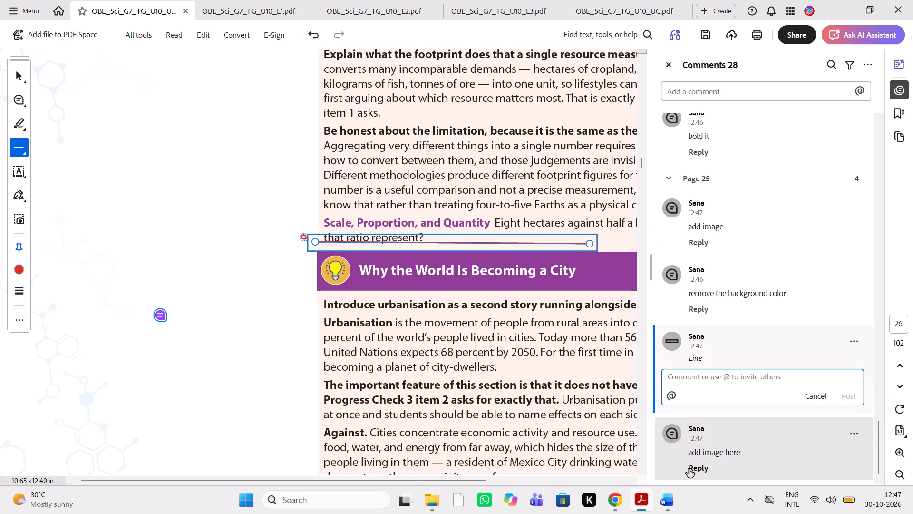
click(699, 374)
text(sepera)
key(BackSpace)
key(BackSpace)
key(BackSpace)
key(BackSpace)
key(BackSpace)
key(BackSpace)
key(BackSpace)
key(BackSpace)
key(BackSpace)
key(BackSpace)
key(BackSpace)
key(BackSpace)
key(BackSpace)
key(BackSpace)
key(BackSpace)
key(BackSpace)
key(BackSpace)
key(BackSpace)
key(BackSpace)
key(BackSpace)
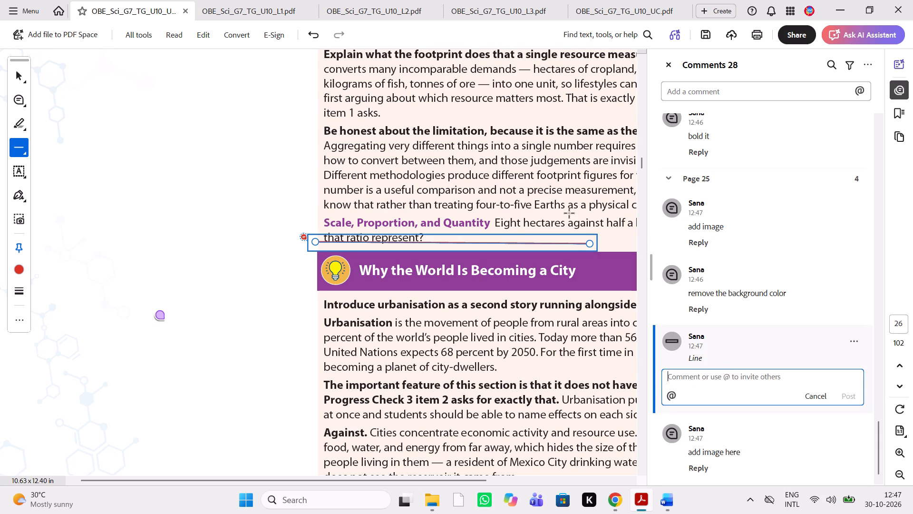
Enter the comment "seperate these two" on the red line between the two lightbulb sections.
drag(690, 389, 693, 382)
click(693, 382)
text(seperate these twp)
key(BackSpace)
key(o)
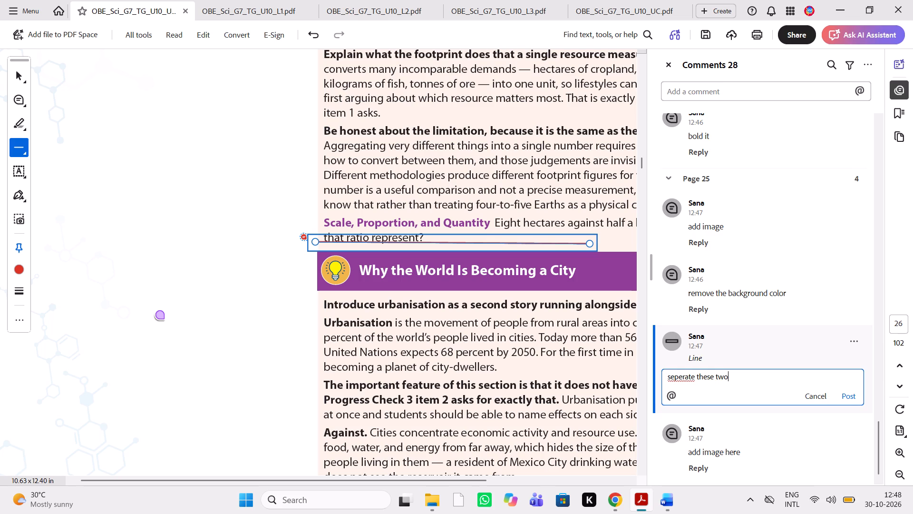
key(minus)
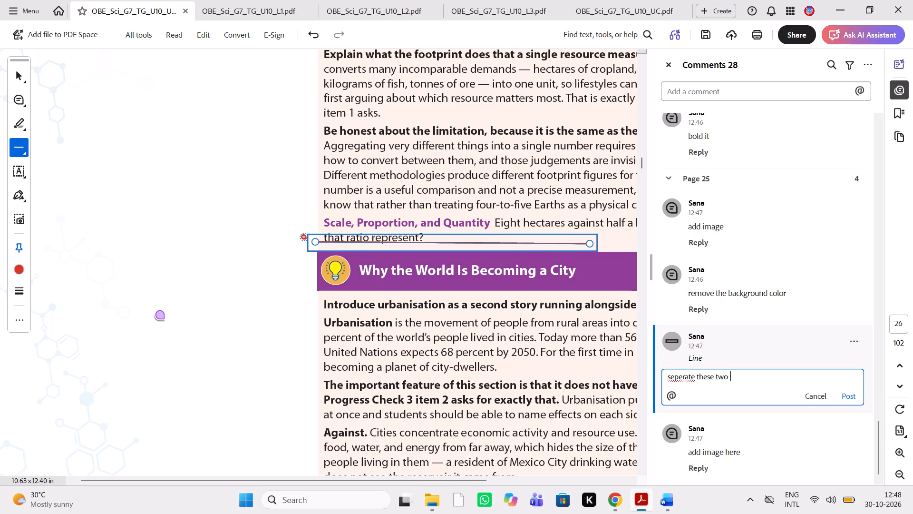
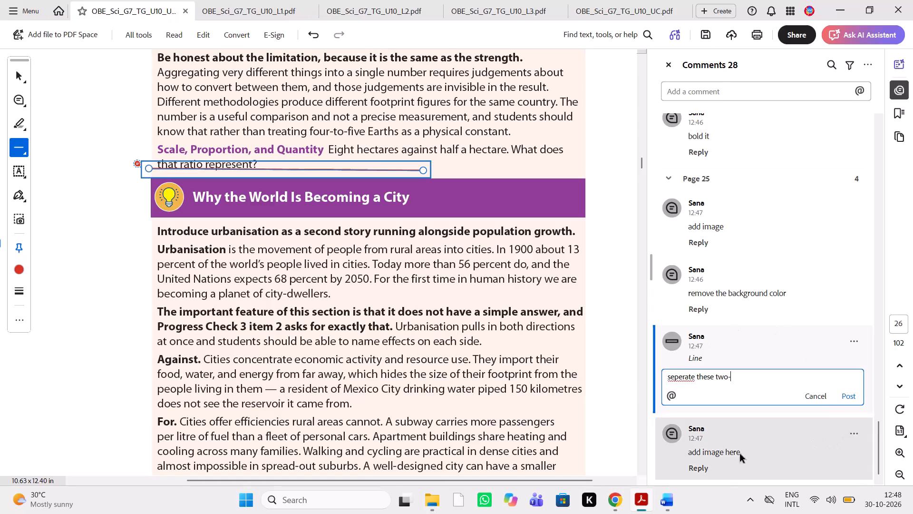
Switch to the Word manuscript and compare its "Why the World Is Becoming a City" section with the PDF page.
click(662, 493)
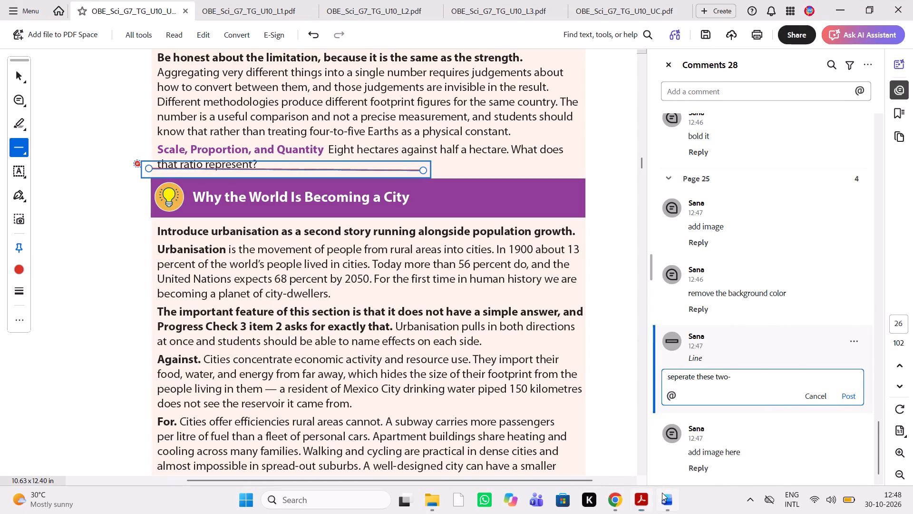
scroll(686, 337, down, 1)
scroll(686, 337, up, 1)
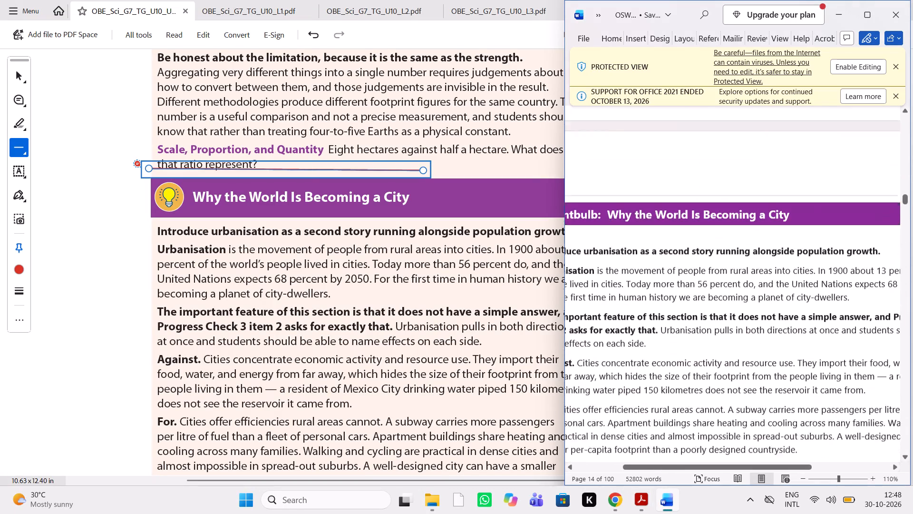
scroll(686, 337, up, 1)
scroll(686, 337, right, 2)
scroll(686, 337, down, 1)
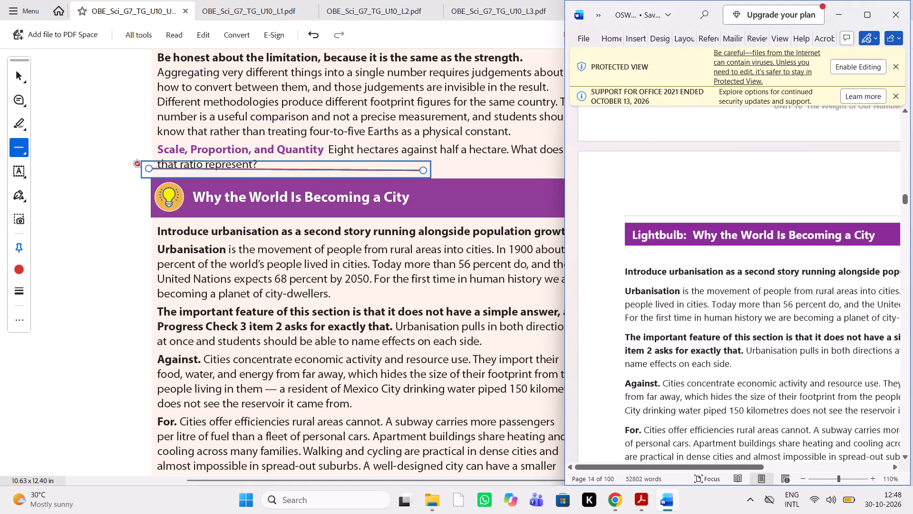
scroll(686, 337, left, 2)
scroll(686, 337, right, 1)
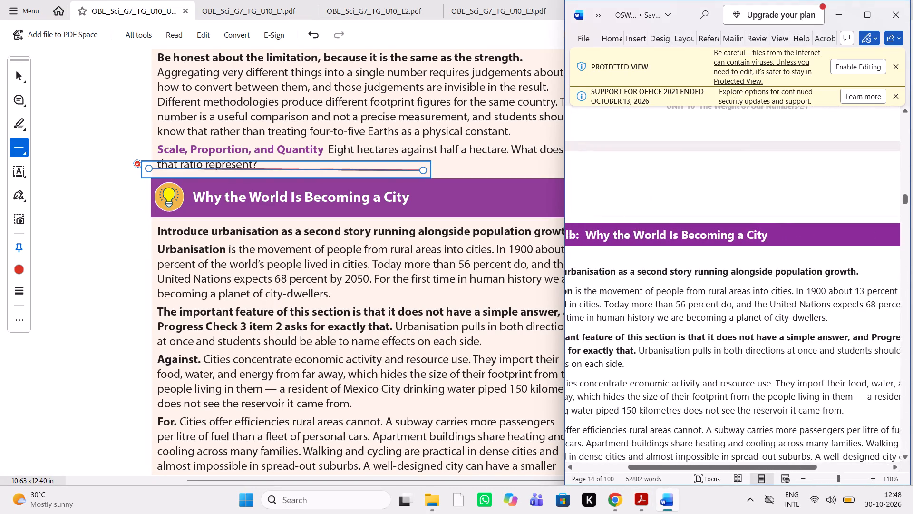
scroll(686, 337, right, 1)
scroll(511, 366, down, 1)
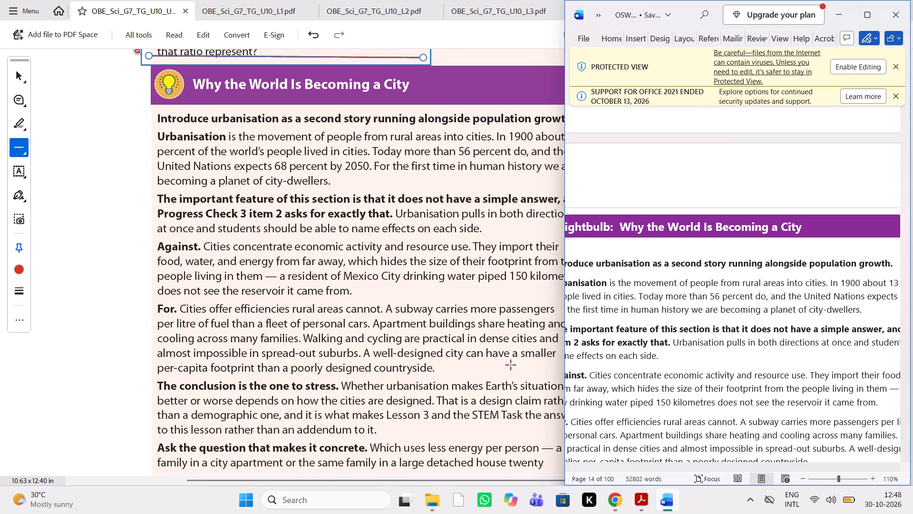
click(769, 436)
scroll(769, 436, down, 1)
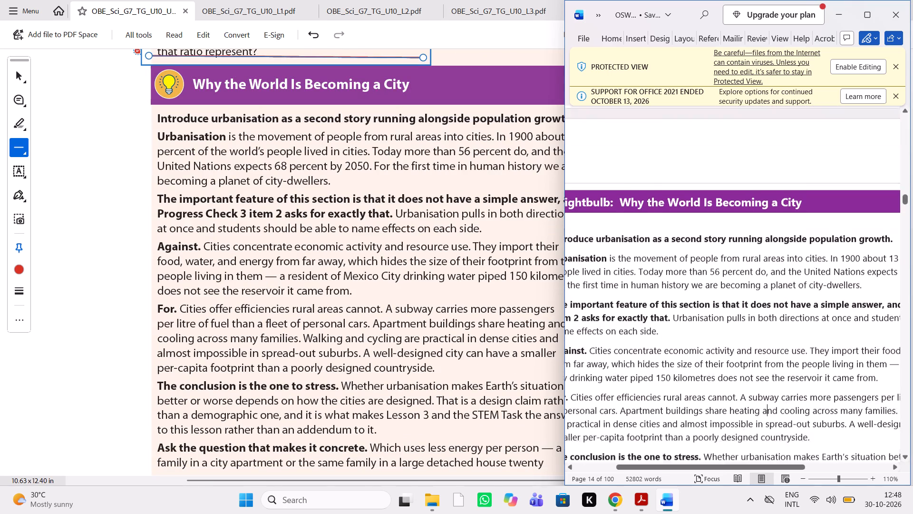
scroll(769, 436, down, 1)
scroll(769, 436, left, 1)
scroll(769, 436, right, 1)
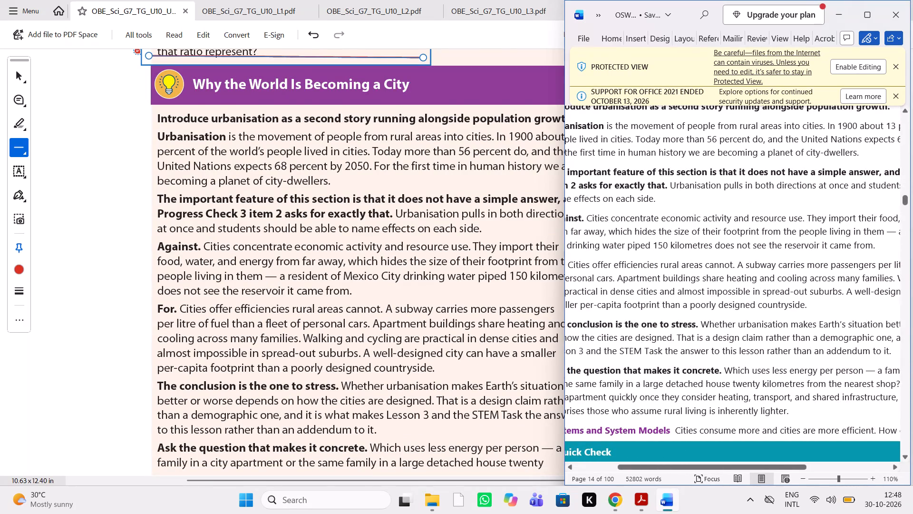
Compare the rest of the urbanisation section, through "Ask the question that makes it concrete" and Systems and System Models, between manuscript and PDF.
scroll(455, 447, down, 1)
scroll(680, 378, right, 1)
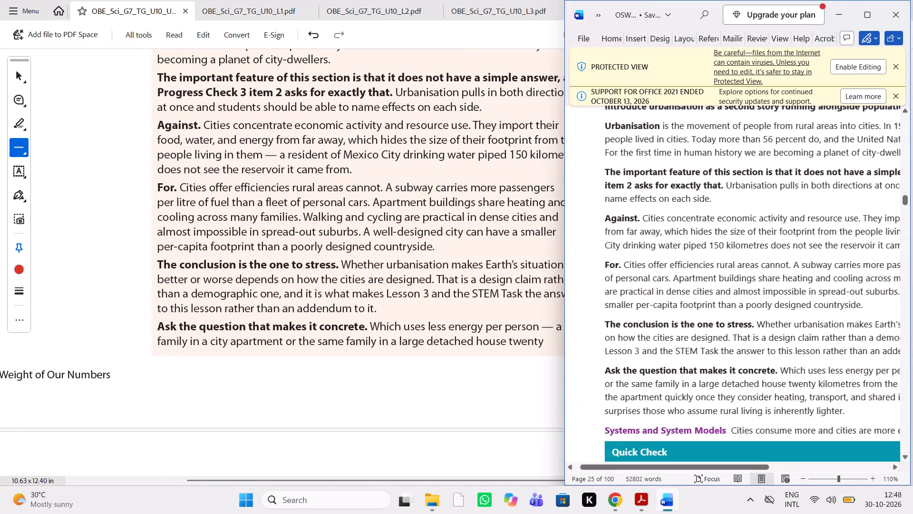
scroll(680, 378, right, 1)
scroll(680, 378, left, 2)
scroll(725, 329, left, 1)
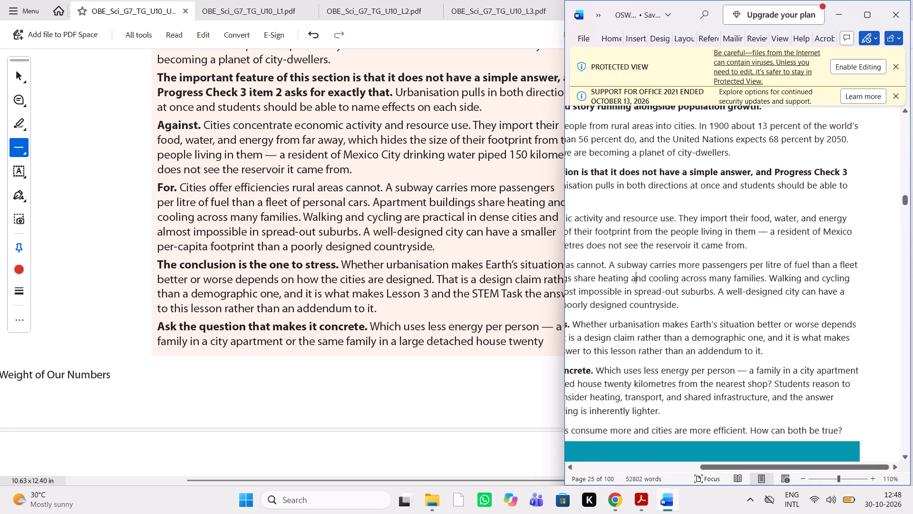
scroll(725, 329, left, 1)
scroll(725, 329, down, 1)
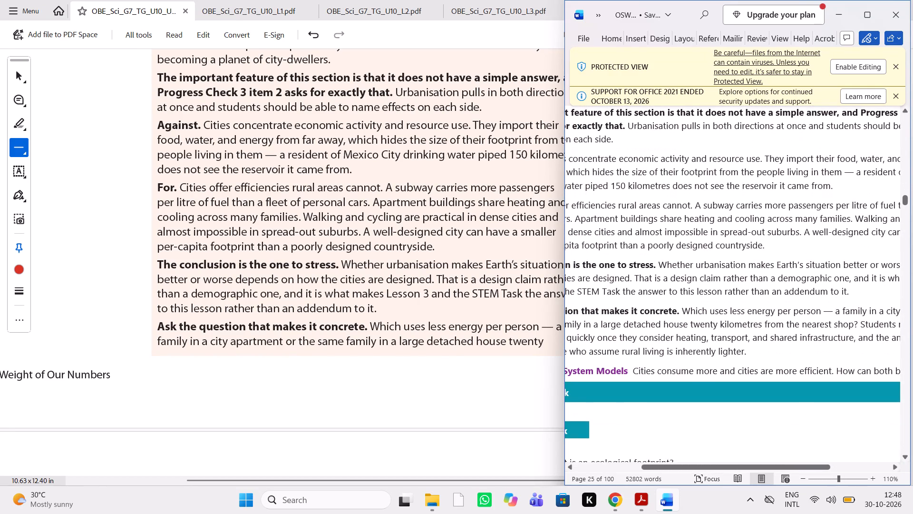
scroll(453, 361, down, 1)
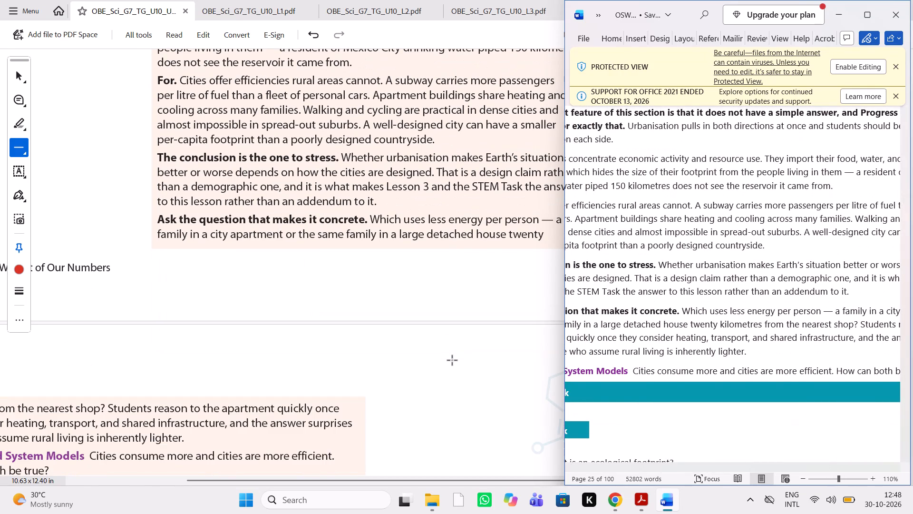
scroll(669, 272, right, 1)
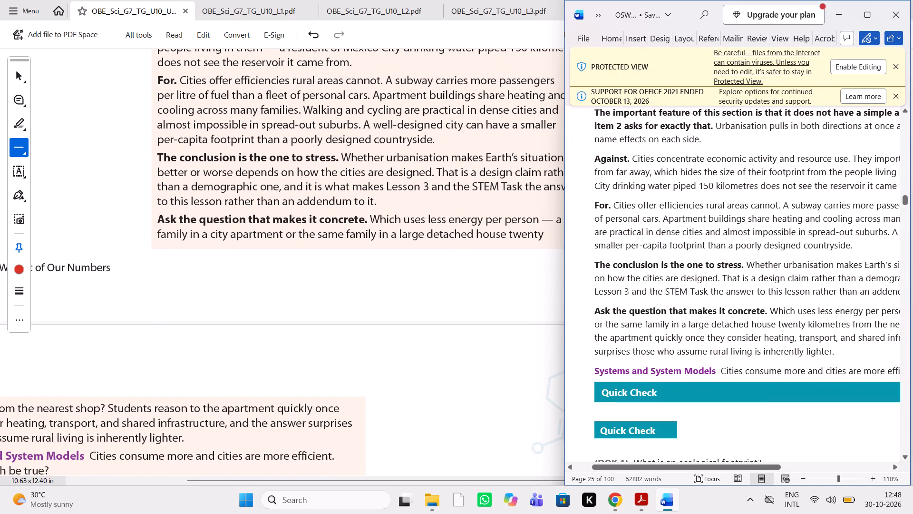
scroll(689, 283, left, 1)
scroll(689, 283, right, 1)
scroll(375, 336, down, 1)
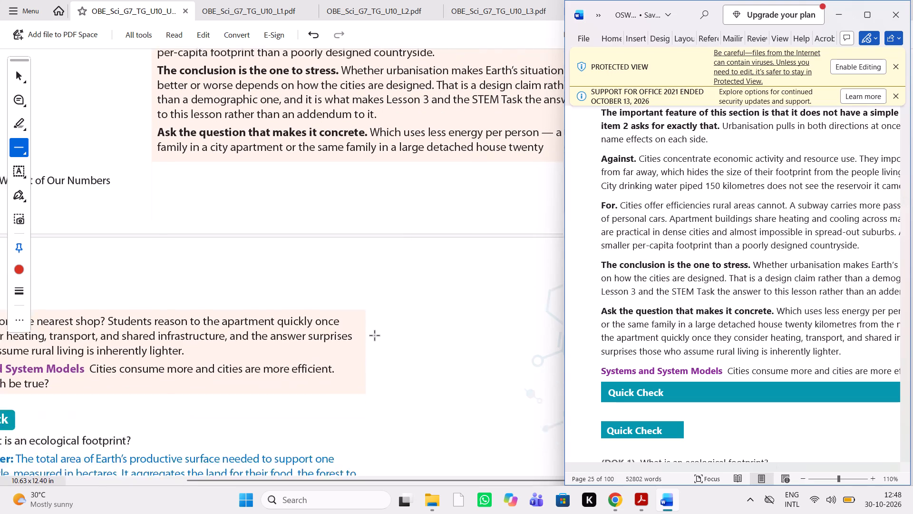
scroll(375, 336, down, 1)
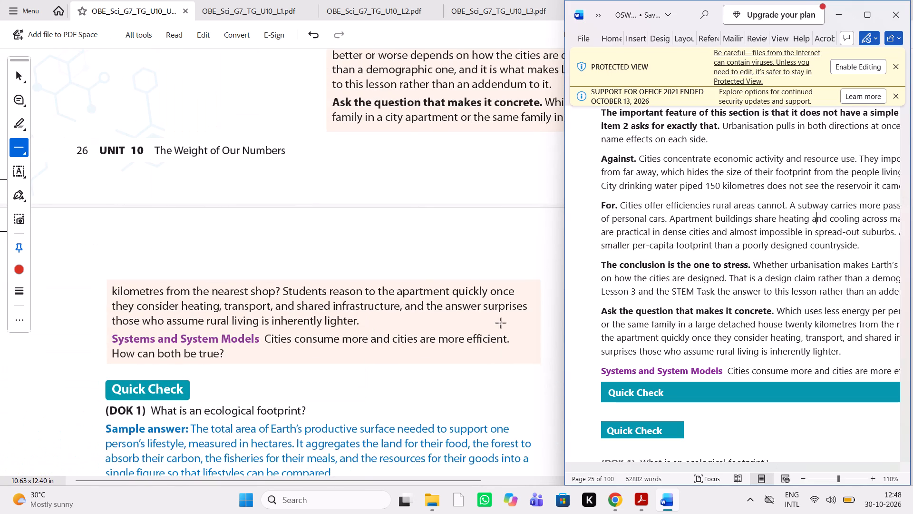
scroll(596, 331, left, 1)
scroll(596, 331, right, 1)
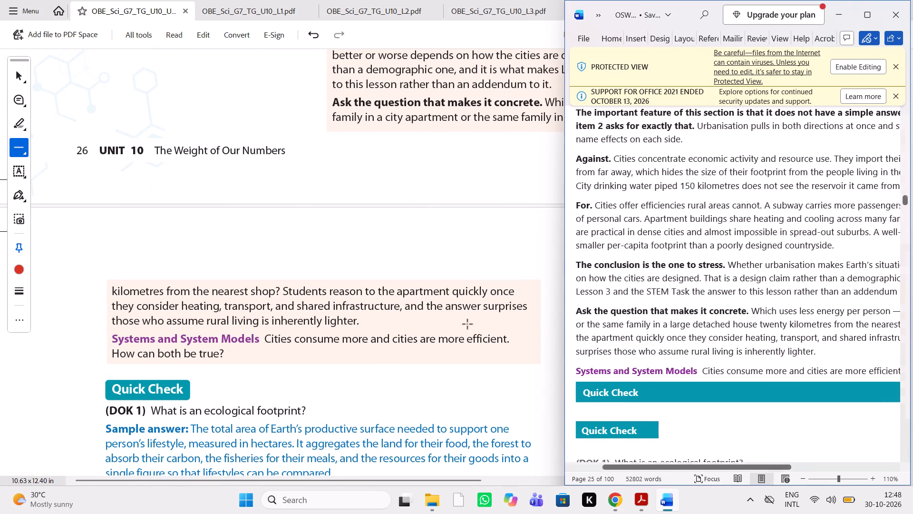
Check the Quick Check DOK 1 and DOK 2 questions and sample answers in the PDF against the Word manuscript.
scroll(315, 337, down, 1)
scroll(609, 313, down, 1)
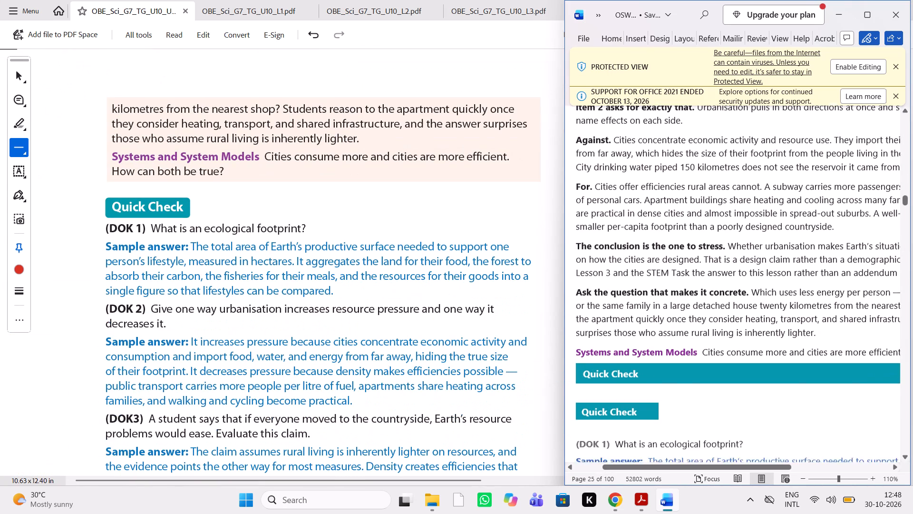
scroll(609, 313, down, 2)
scroll(609, 313, left, 1)
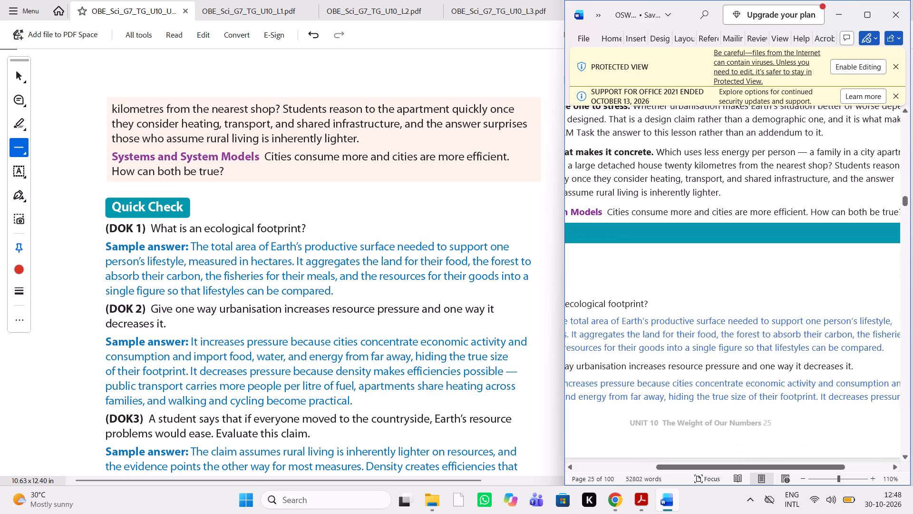
scroll(609, 313, right, 1)
scroll(609, 313, left, 1)
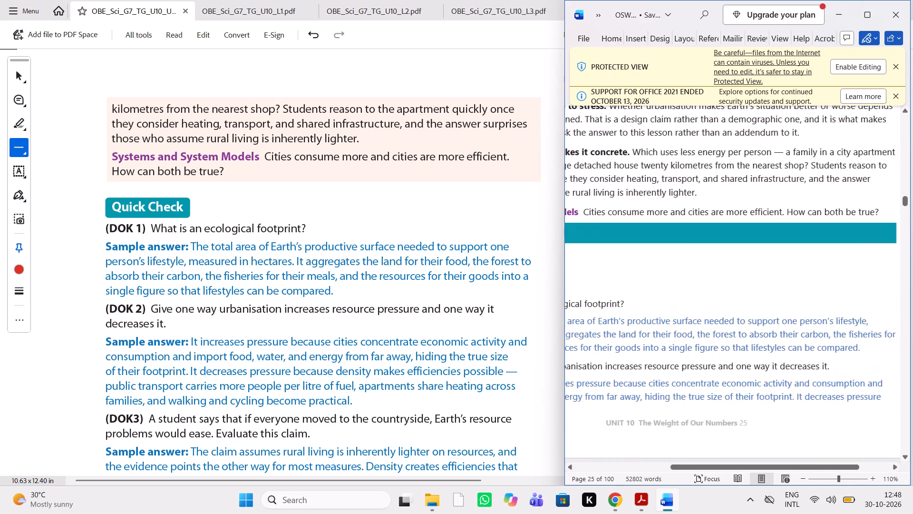
scroll(609, 313, down, 1)
scroll(609, 313, up, 1)
scroll(609, 313, left, 1)
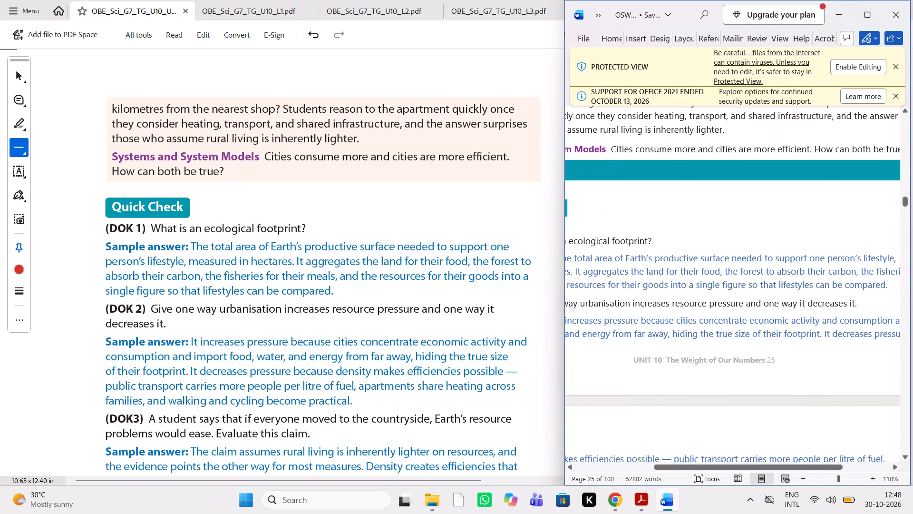
scroll(609, 313, right, 1)
Check the Quick Check DOK 3 question about moving to the countryside and its sample answer against the Word manuscript.
scroll(609, 313, down, 1)
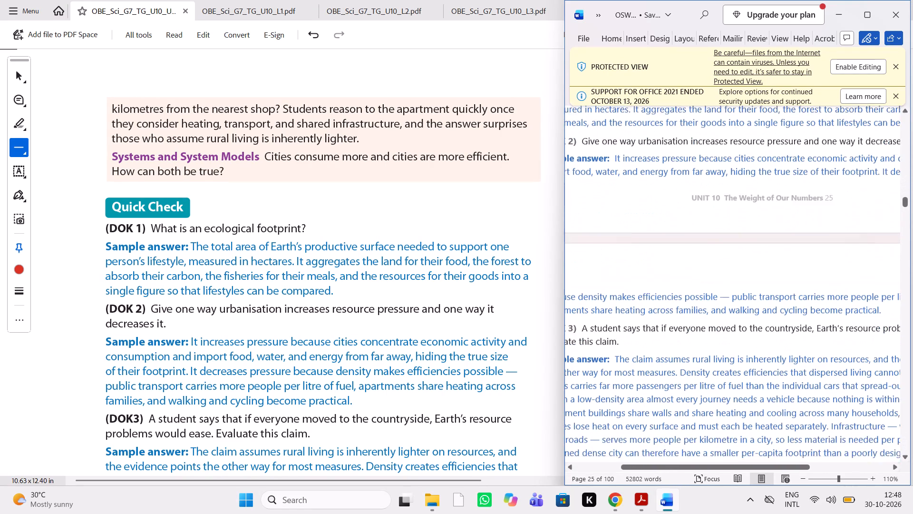
scroll(609, 313, down, 1)
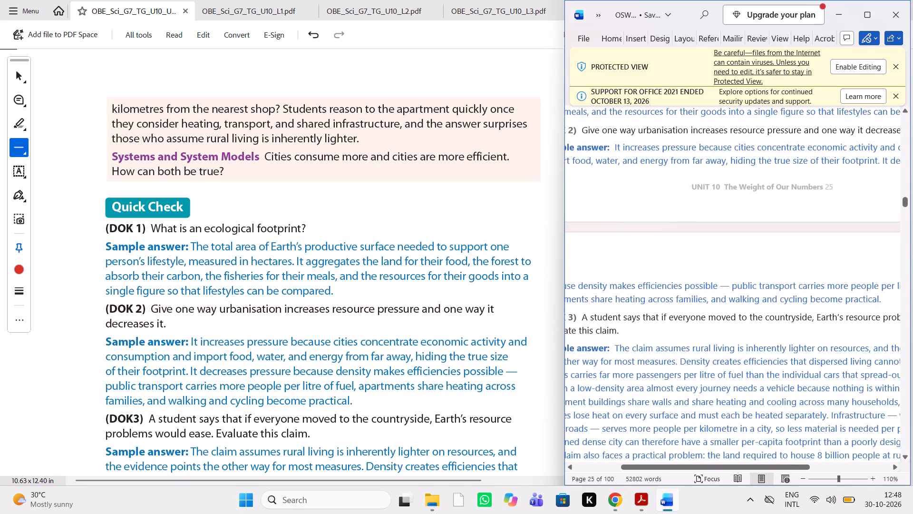
scroll(333, 341, down, 1)
scroll(630, 309, down, 1)
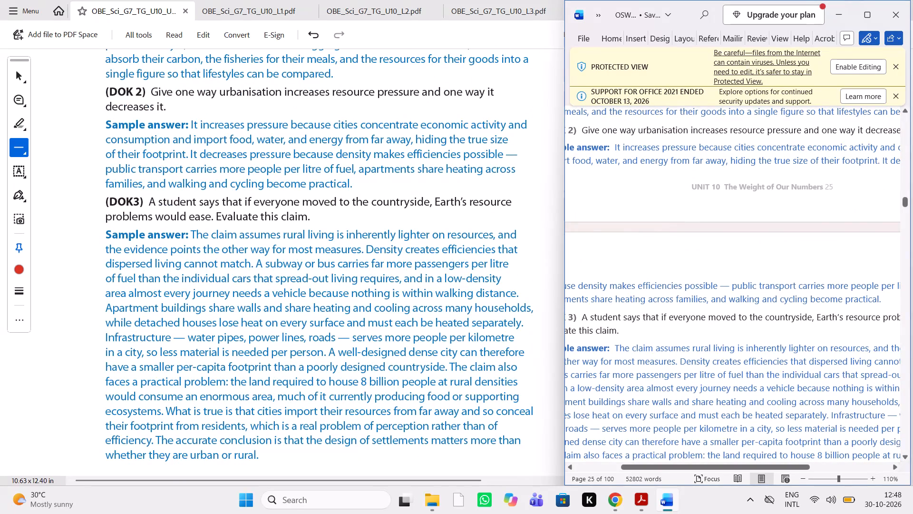
scroll(630, 309, down, 1)
scroll(630, 309, up, 1)
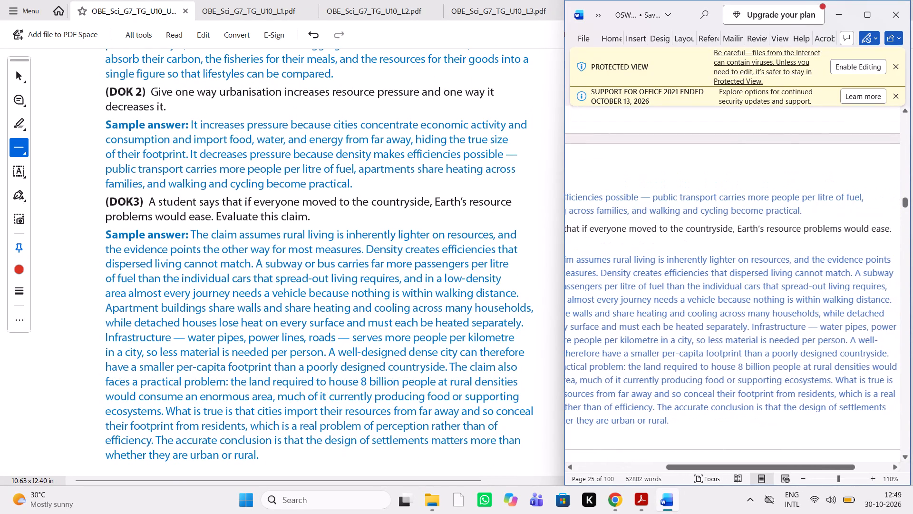
scroll(630, 309, right, 1)
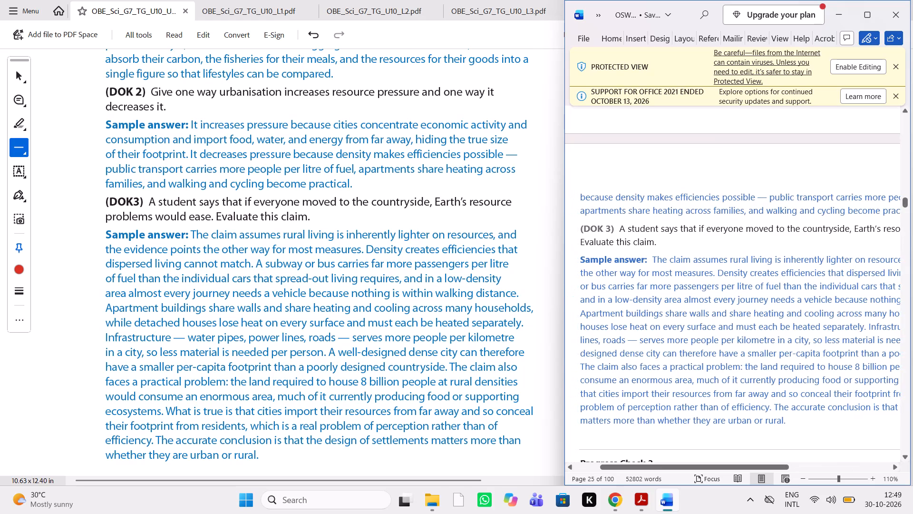
Compare the Progress Check 3 questions and sample answers in the PDF with the Word manuscript.
scroll(630, 309, down, 1)
scroll(350, 341, down, 1)
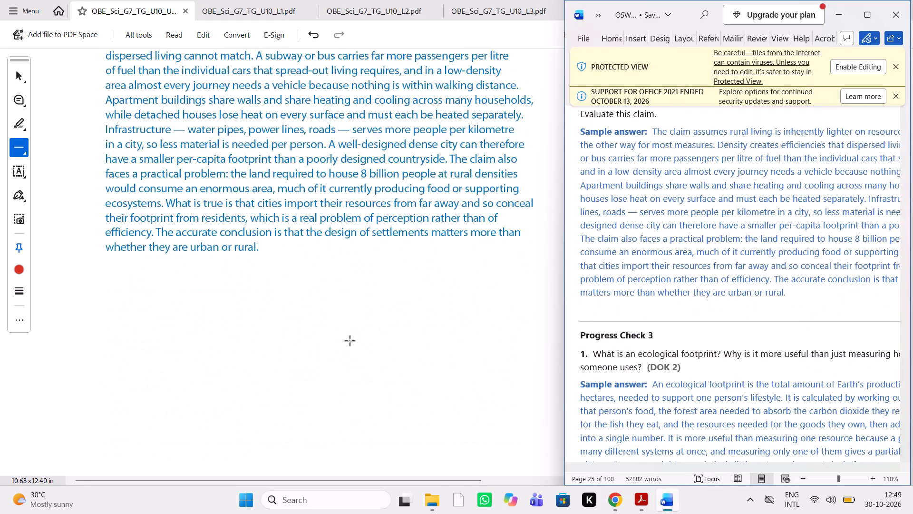
scroll(350, 341, down, 4)
scroll(350, 341, left, 2)
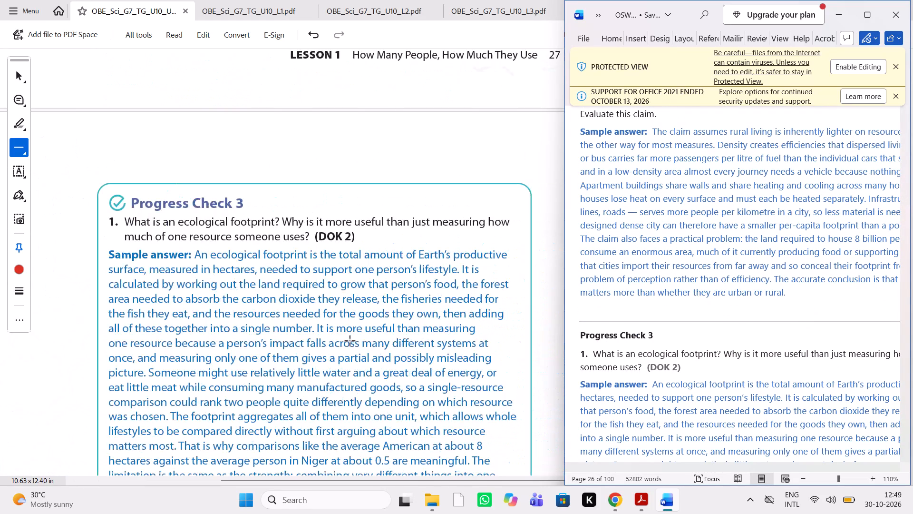
scroll(350, 341, down, 1)
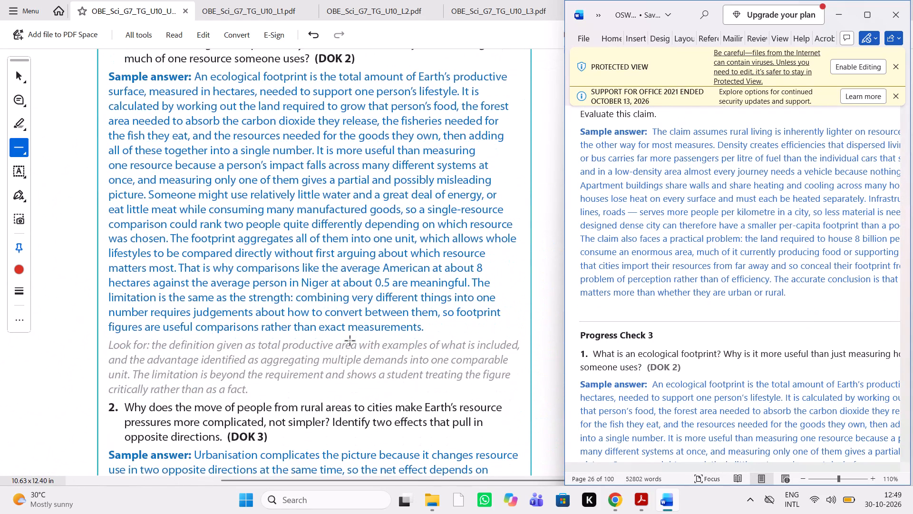
scroll(350, 341, down, 1)
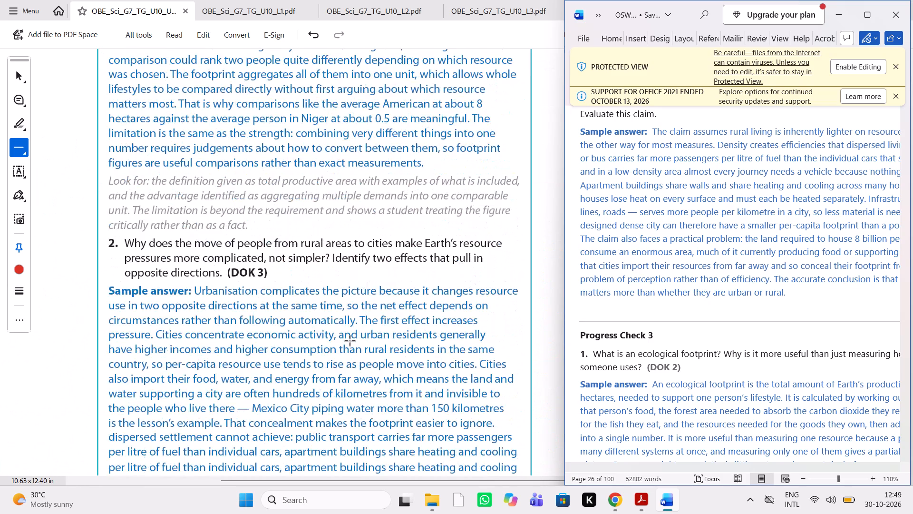
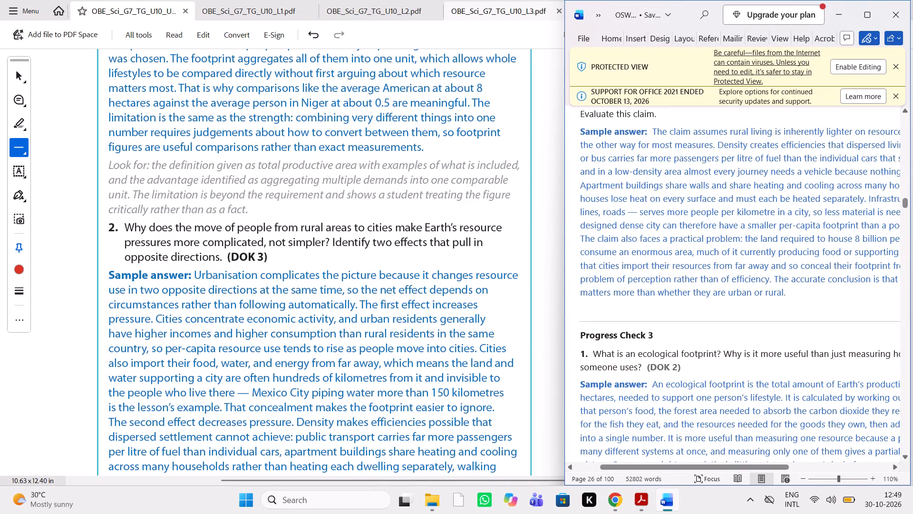
Compare Progress Check 3 question 2 on urbanisation, its sample answer and Look for note in the PDF with the Word manuscript.
scroll(751, 314, down, 1)
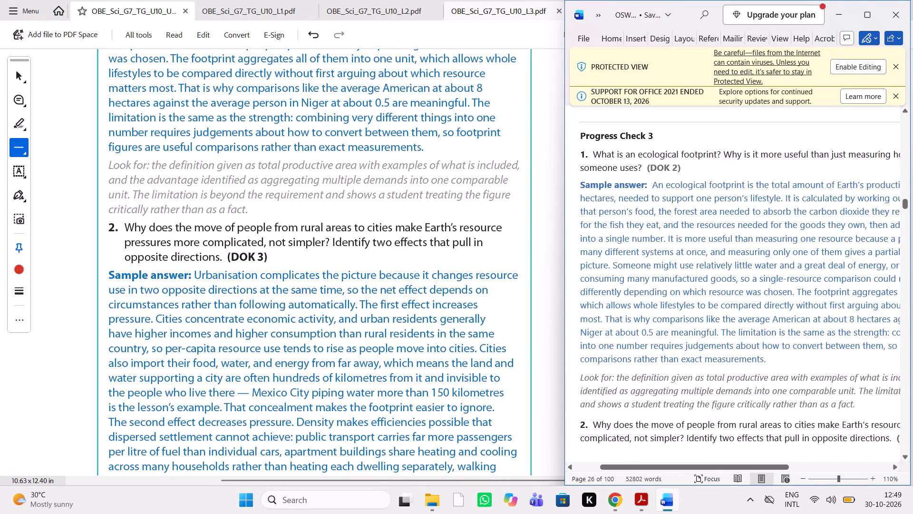
scroll(751, 314, down, 2)
scroll(751, 314, up, 1)
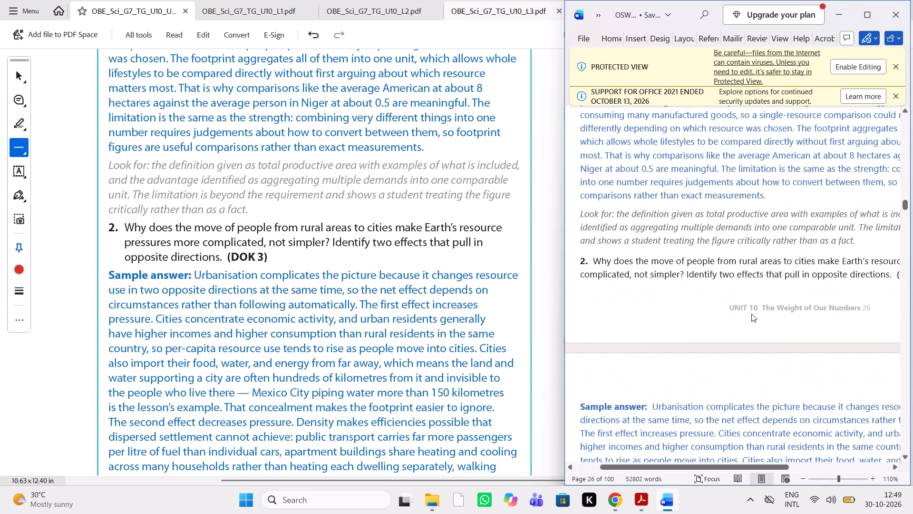
scroll(751, 314, left, 2)
scroll(751, 314, right, 1)
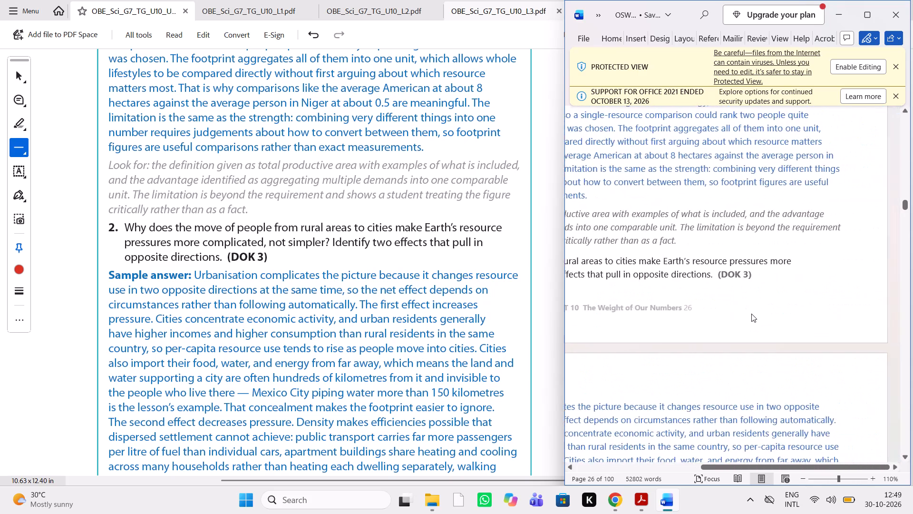
scroll(751, 314, right, 1)
scroll(751, 314, down, 1)
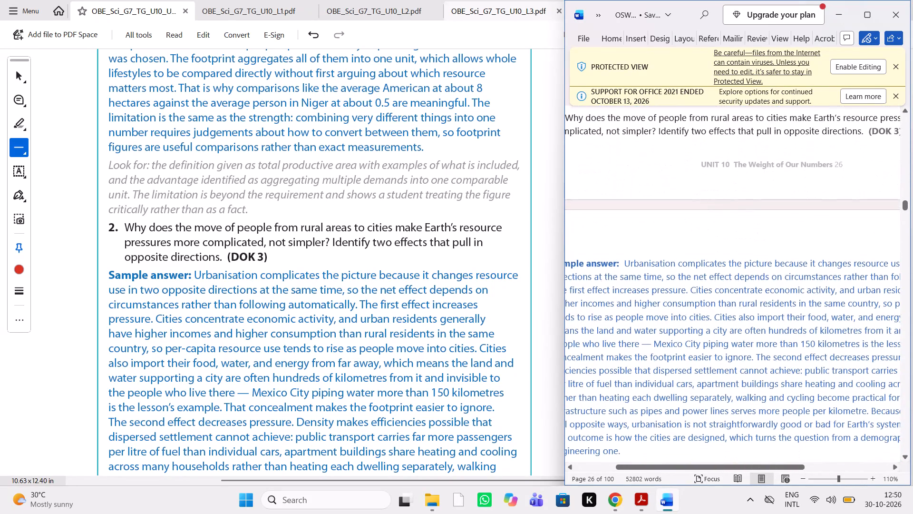
scroll(751, 314, down, 1)
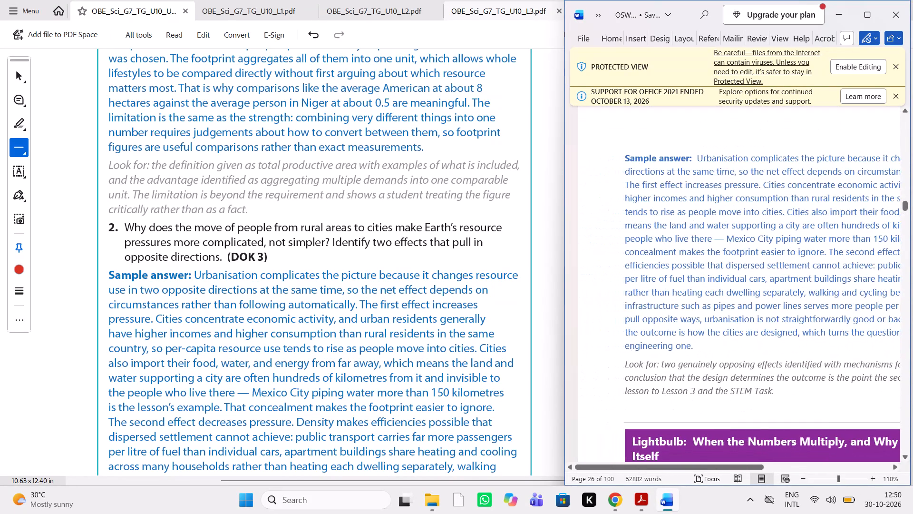
scroll(460, 345, down, 1)
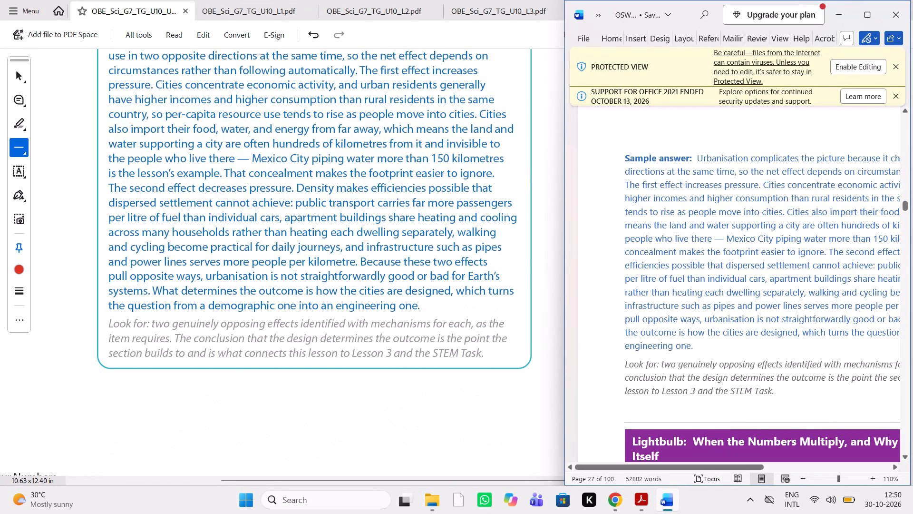
Comment "align in middle" on the heading "When the Numbers Multiply, and Why the Math Does Not Solve Itself" in the PDF.
scroll(450, 362, down, 1)
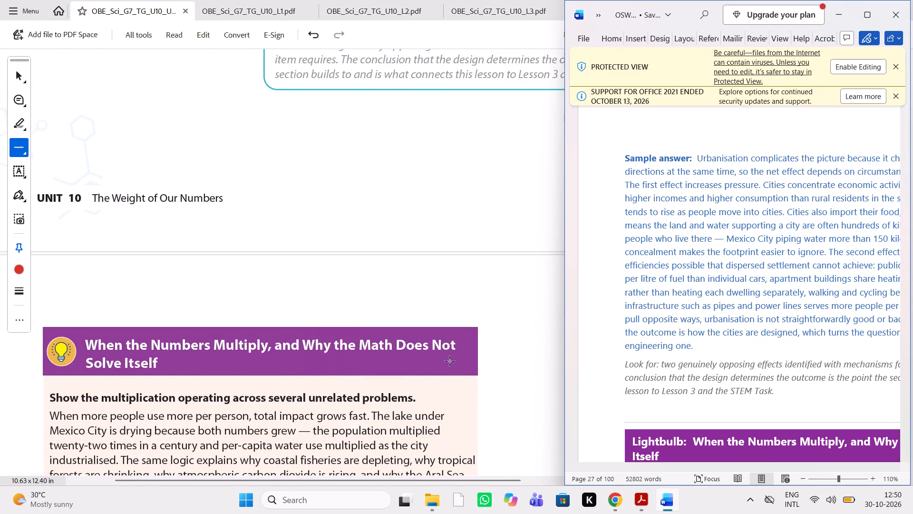
scroll(450, 362, down, 1)
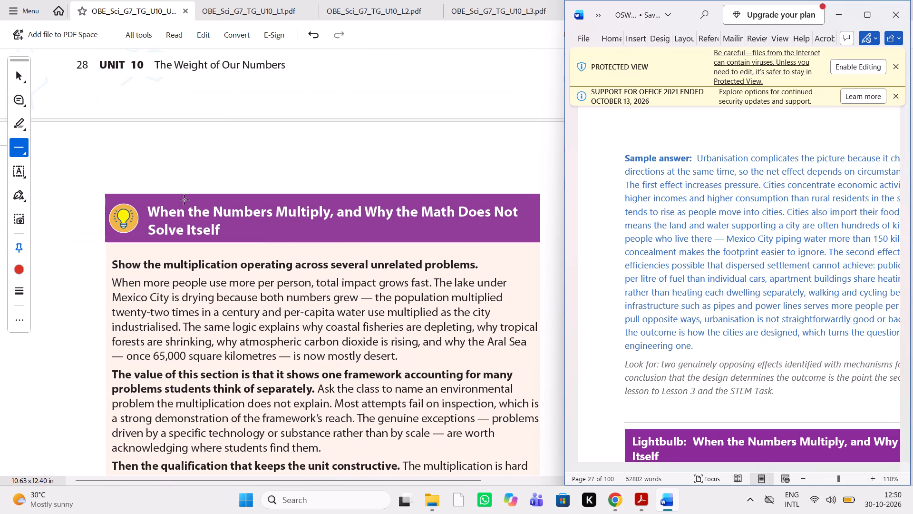
scroll(186, 227, down, 1)
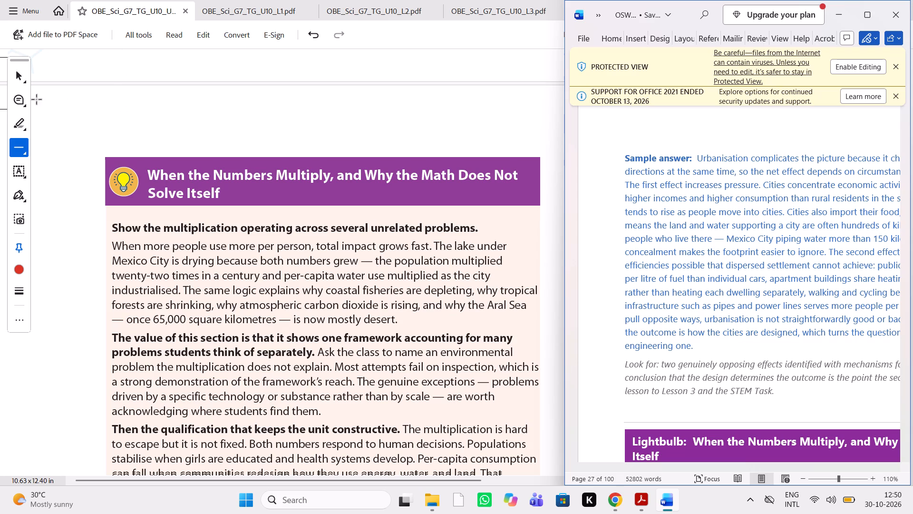
click(23, 102)
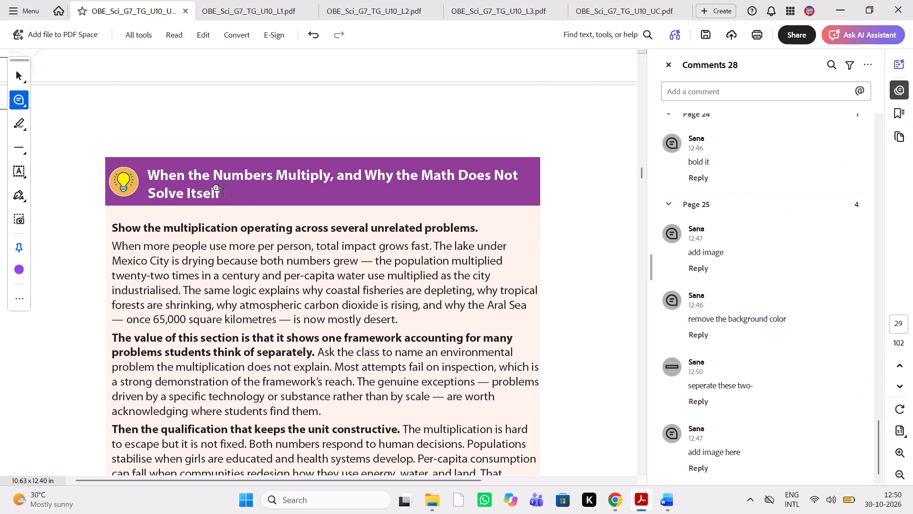
drag(223, 193, 153, 177)
text(add)
key(space)
key(BackSpace)
key(BackSpace)
key(BackSpace)
key(BackSpace)
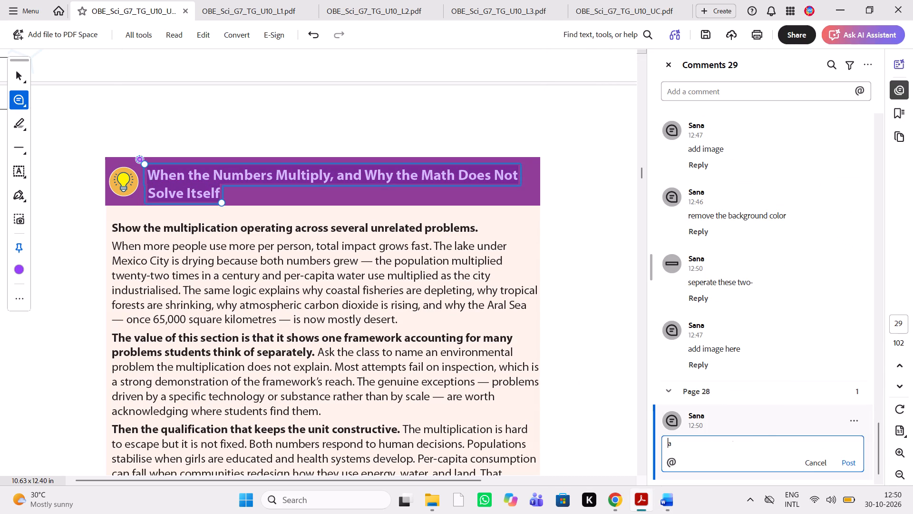
text(alogn)
key(space)
key(BackSpace)
key(BackSpace)
key(BackSpace)
key(BackSpace)
text(ign in middle)
key(space)
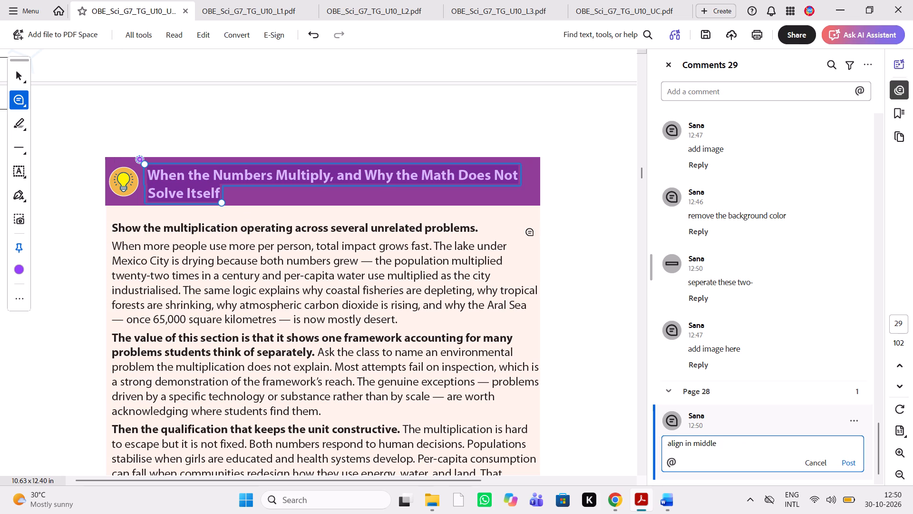
Add the comment "remove the background color" beside the "Show the multiplication operating across several unrelated problems" line in the Lightbulb box.
click(522, 233)
text(remove the background olor)
key(space)
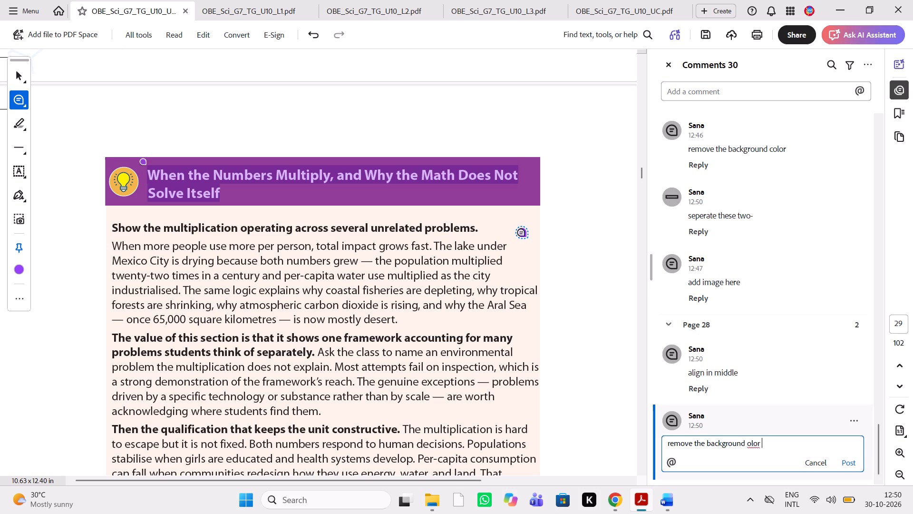
key(BackSpace)
key(BackSpace)
key(BackSpace)
key(BackSpace)
key(BackSpace)
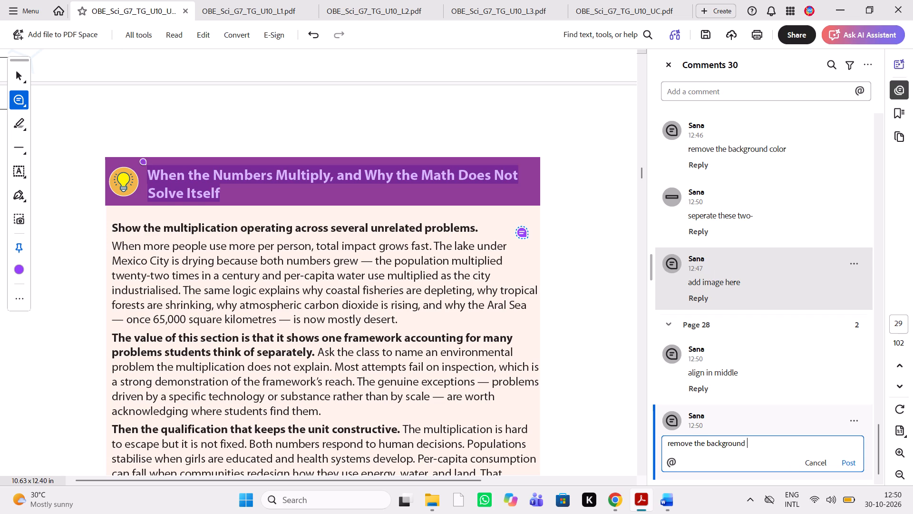
text(color)
key(space)
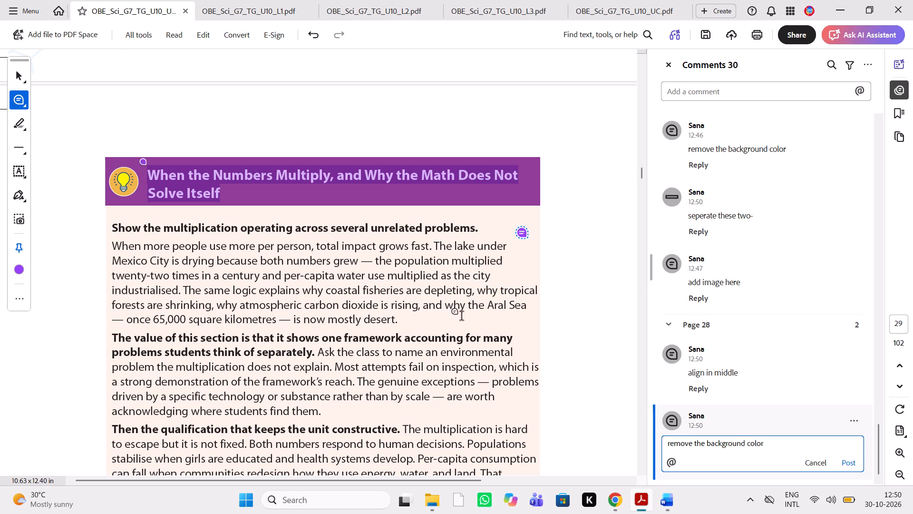
Compare the Lightbulb section's opening paragraphs, through the qualification that keeps the unit constructive, between the PDF and Word manuscript.
scroll(450, 306, down, 2)
click(657, 503)
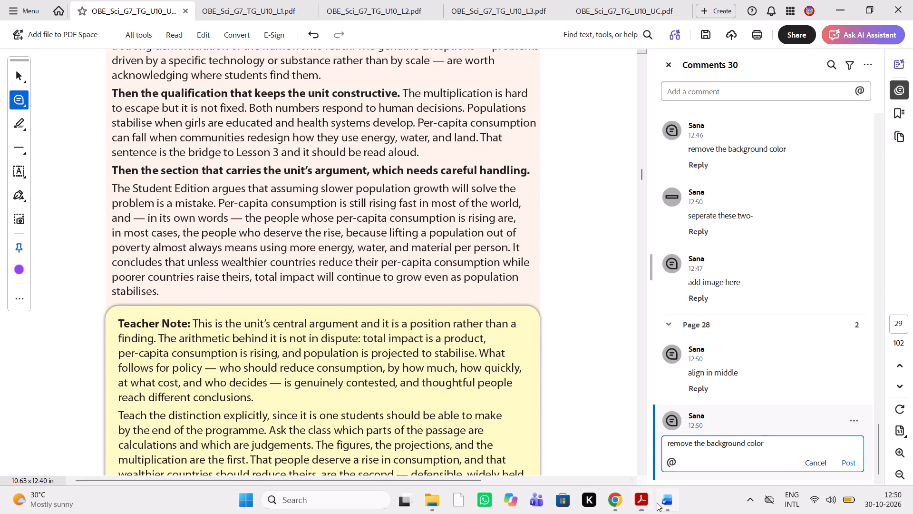
scroll(723, 286, down, 2)
scroll(719, 323, up, 1)
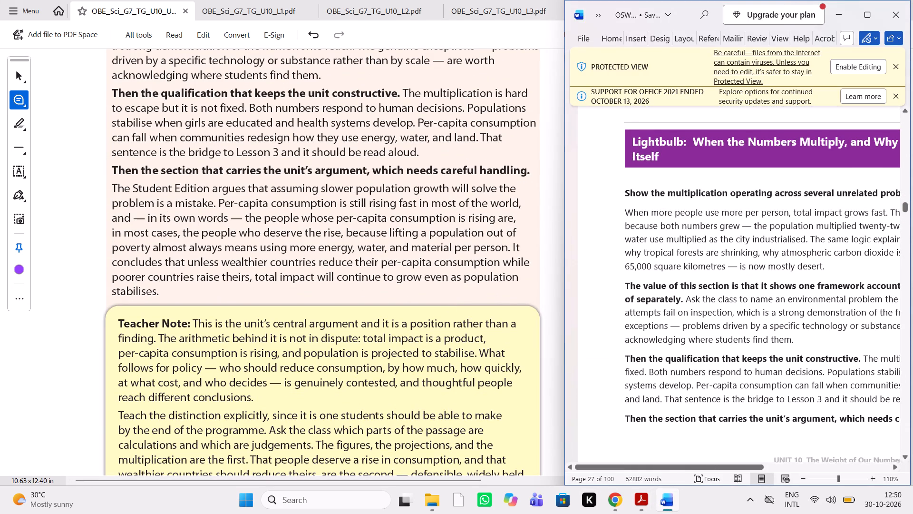
scroll(360, 244, up, 2)
scroll(360, 244, down, 1)
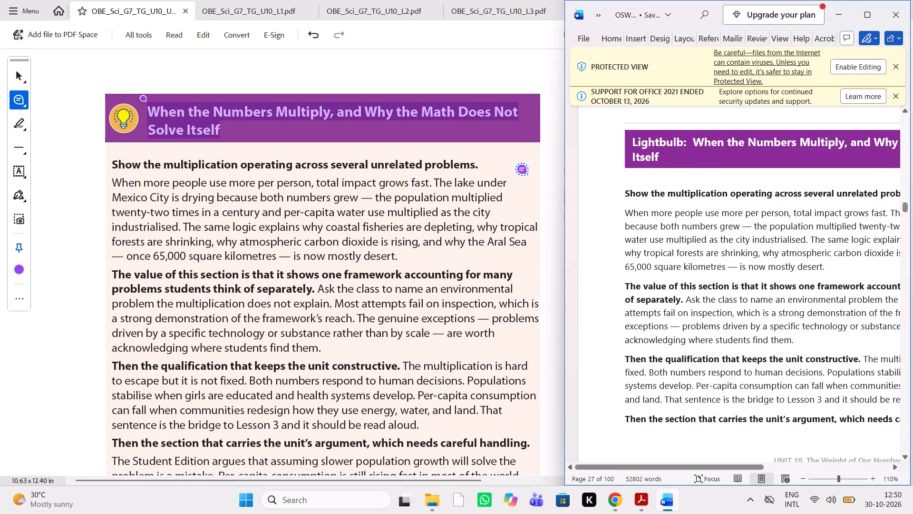
scroll(660, 300, left, 1)
scroll(660, 300, right, 1)
scroll(660, 300, left, 1)
scroll(660, 300, right, 1)
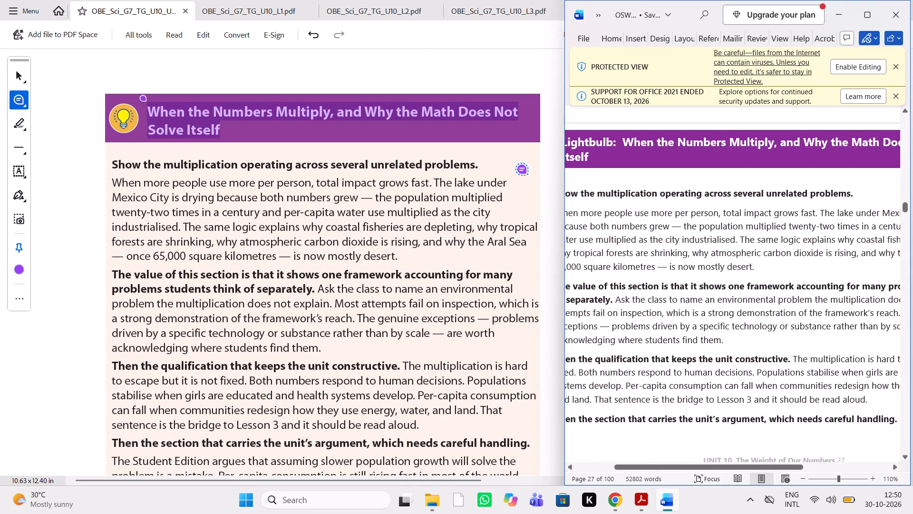
scroll(660, 300, right, 1)
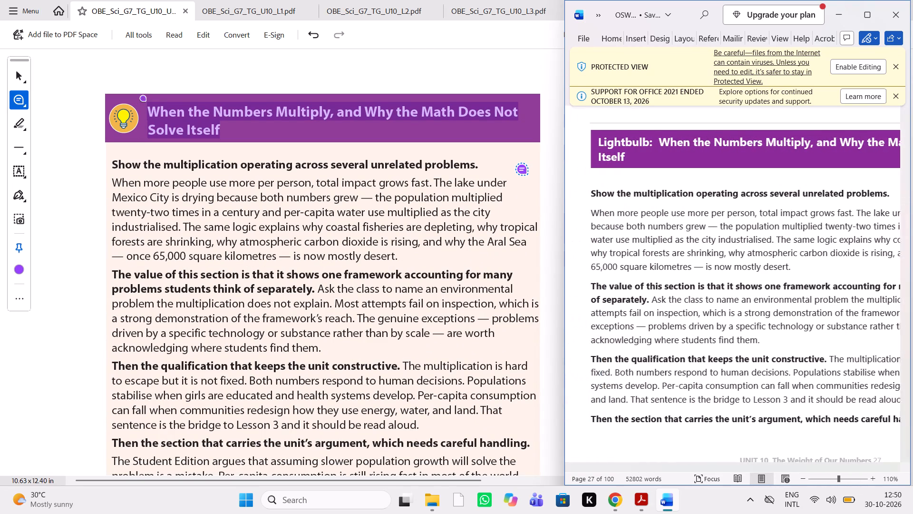
scroll(660, 300, right, 1)
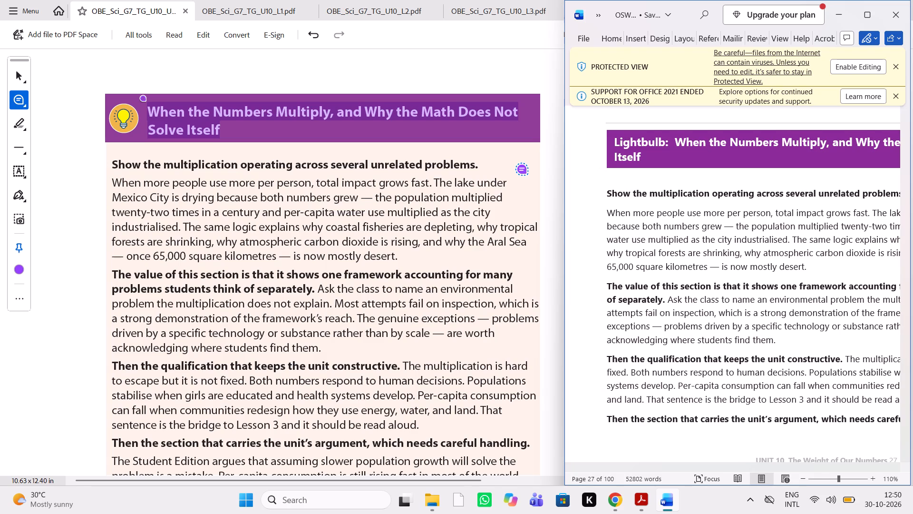
scroll(660, 300, down, 2)
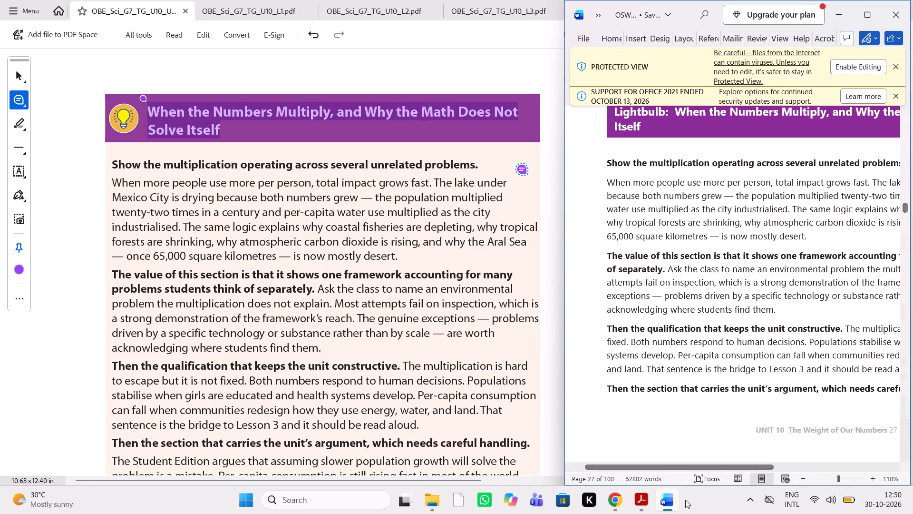
Look through the Word manuscript from the Lightbulb Teacher Note to the differentiated support pages, and return to the Lightbulb section.
click(672, 508)
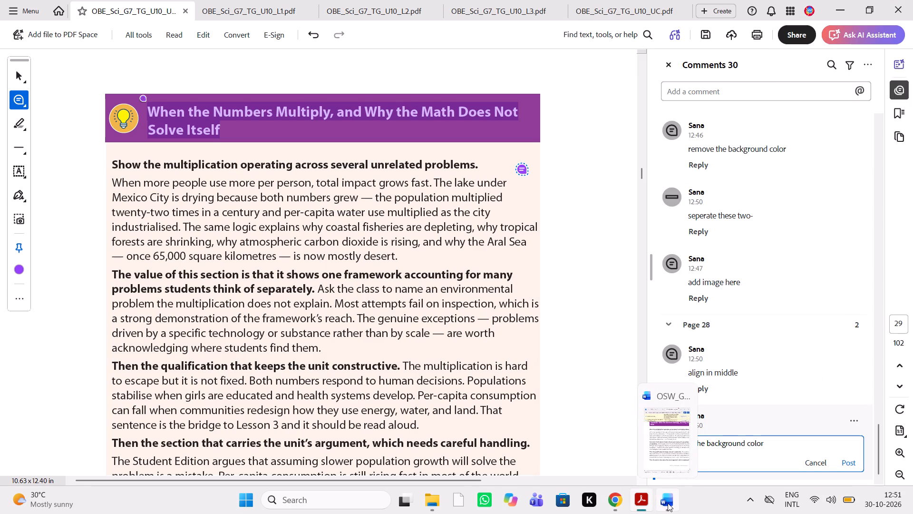
click(668, 503)
scroll(670, 347, down, 5)
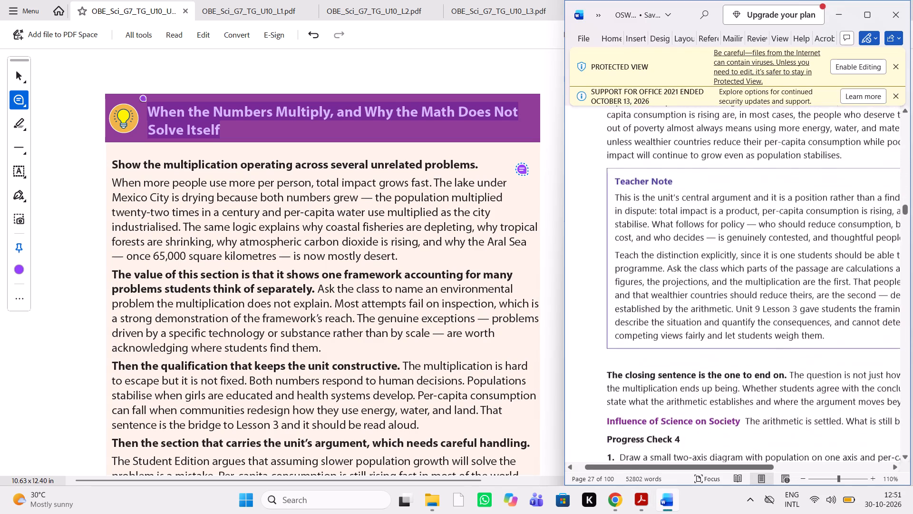
scroll(670, 347, down, 4)
scroll(670, 347, up, 1)
scroll(670, 347, down, 3)
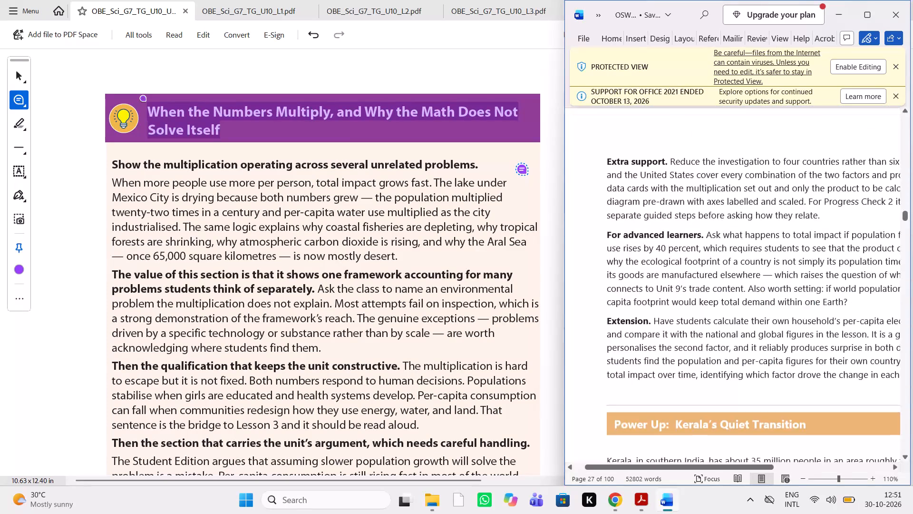
scroll(670, 347, down, 2)
scroll(670, 347, up, 3)
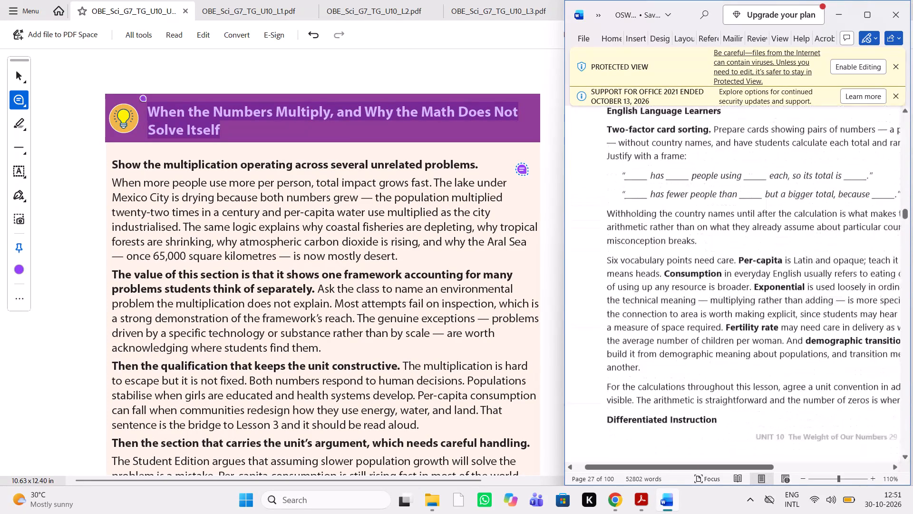
scroll(670, 347, up, 6)
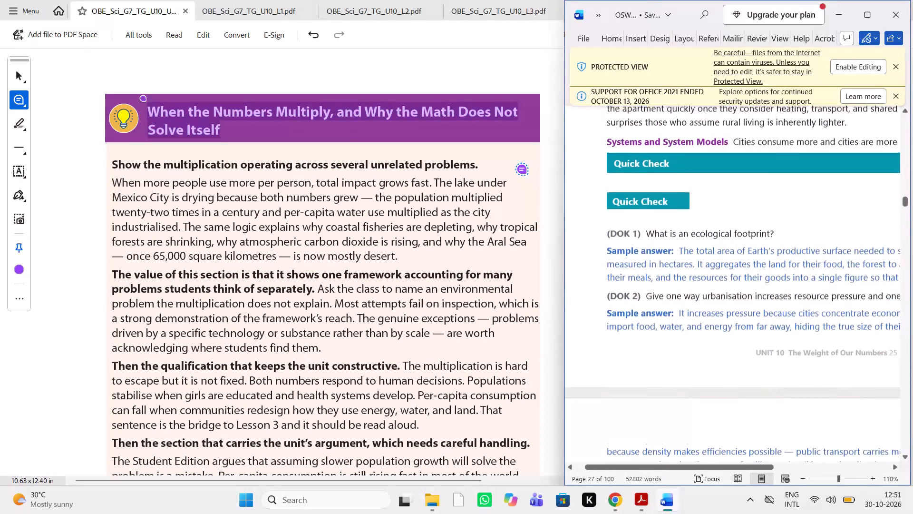
scroll(670, 347, down, 4)
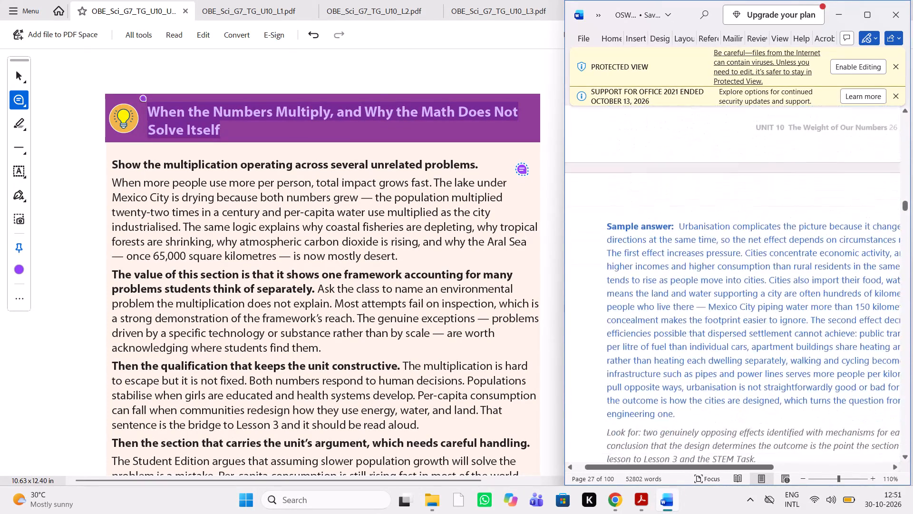
scroll(670, 347, down, 2)
scroll(670, 347, up, 1)
scroll(670, 347, right, 1)
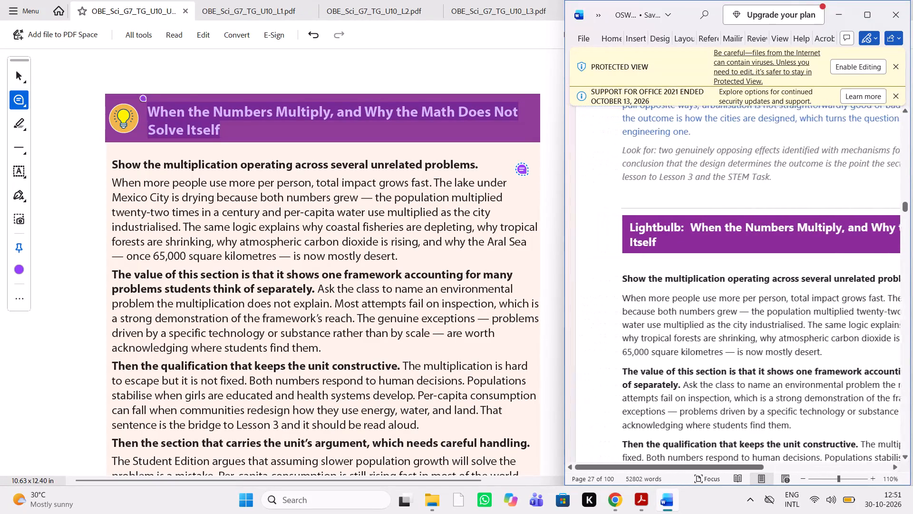
scroll(670, 347, down, 1)
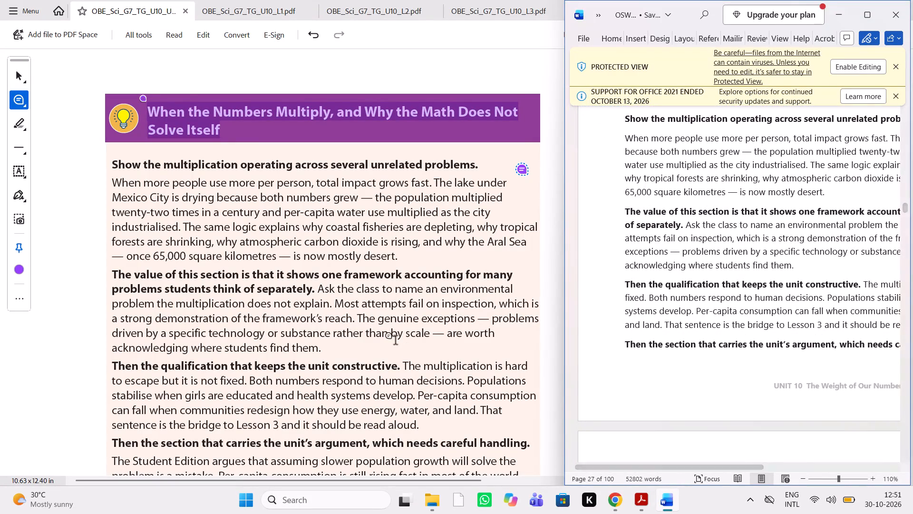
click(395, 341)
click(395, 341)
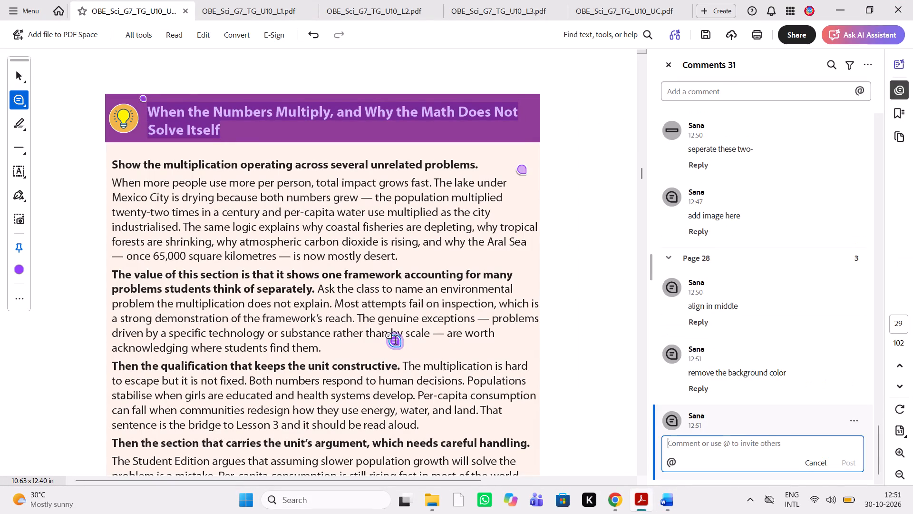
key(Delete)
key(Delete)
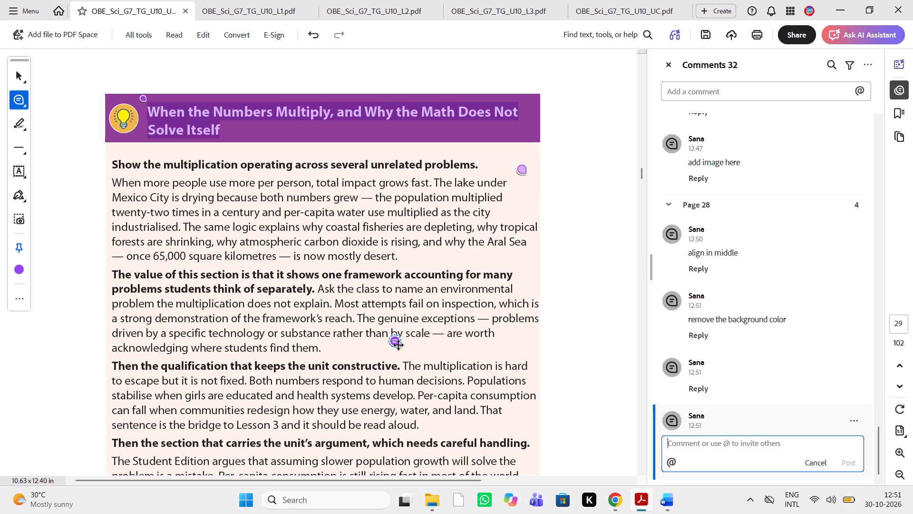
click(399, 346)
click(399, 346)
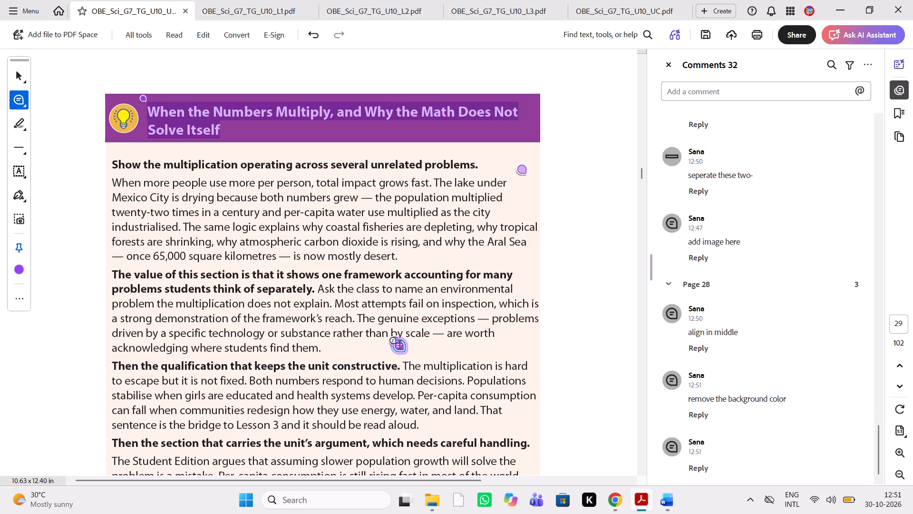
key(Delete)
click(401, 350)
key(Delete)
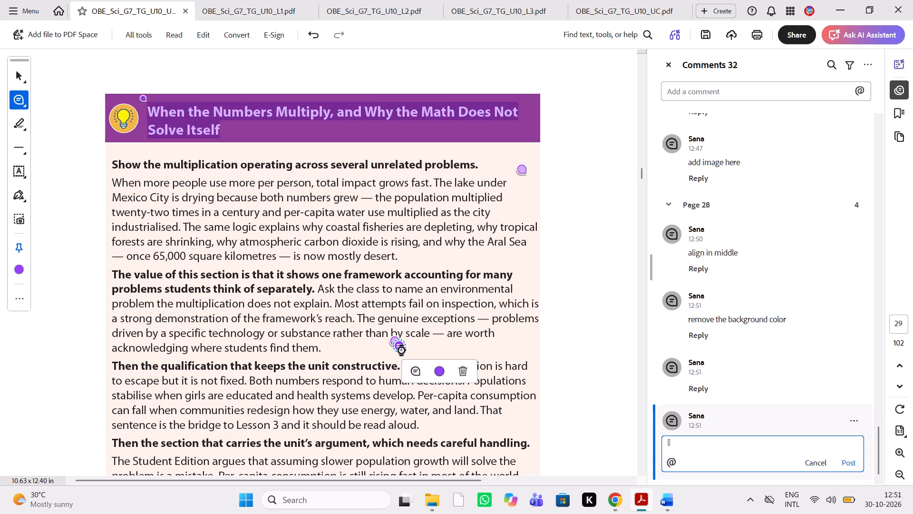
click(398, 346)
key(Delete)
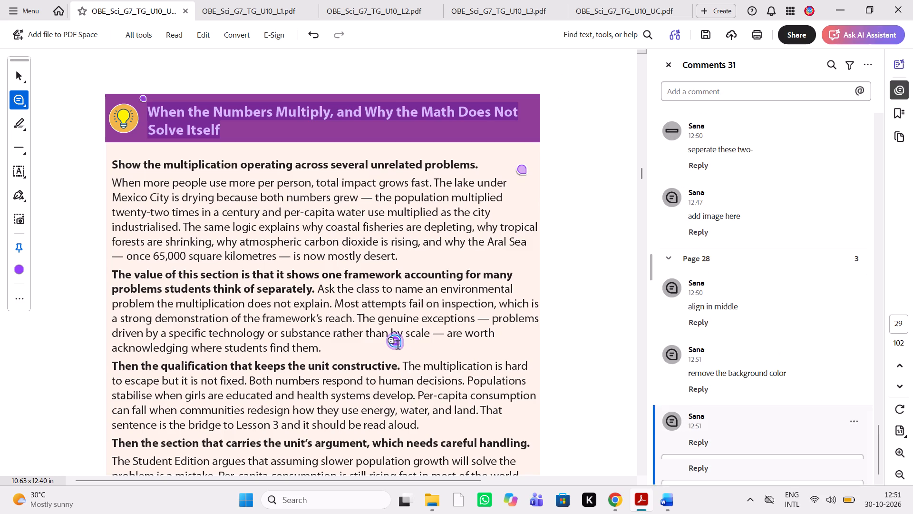
Compare the Lightbulb section's paragraphs, through the one on the unit's argument that needs careful handling, between the Word manuscript and the PDF.
click(674, 502)
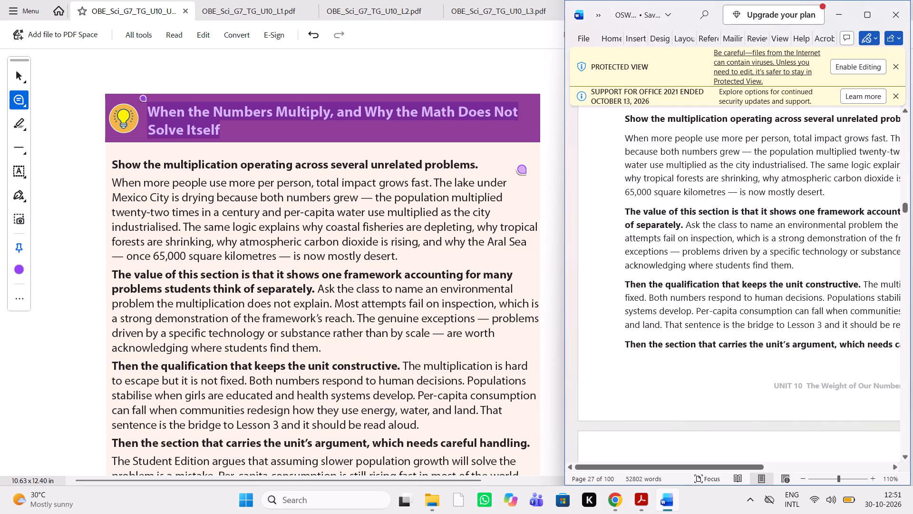
scroll(750, 282, down, 1)
scroll(750, 282, up, 1)
scroll(750, 282, right, 1)
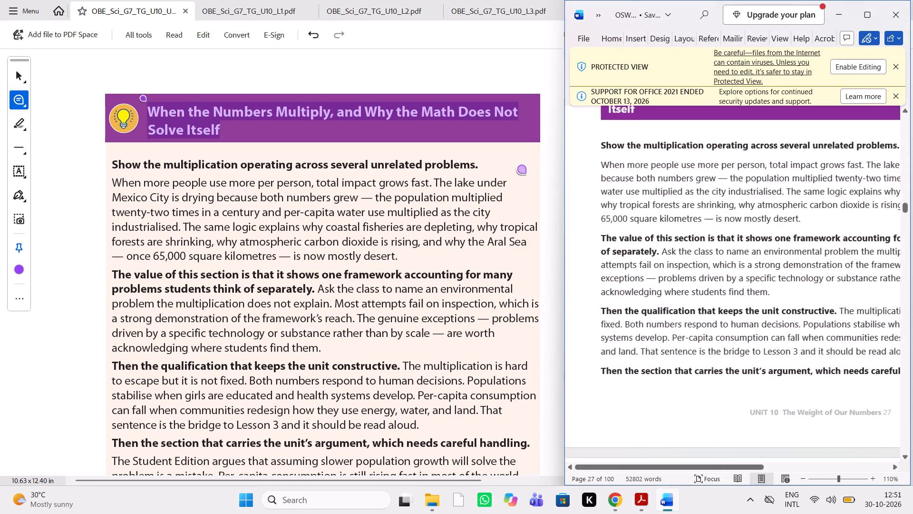
scroll(750, 282, right, 1)
scroll(750, 282, left, 1)
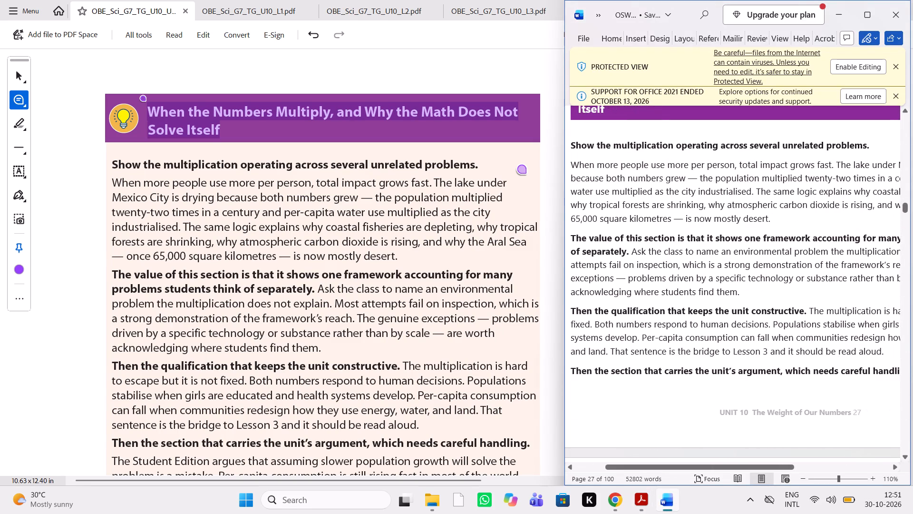
scroll(750, 282, down, 1)
scroll(407, 322, down, 1)
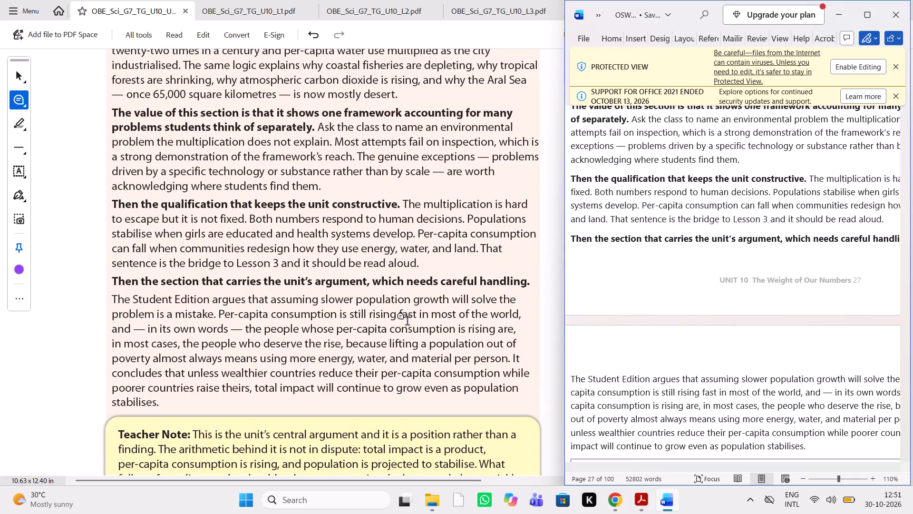
scroll(407, 322, down, 1)
scroll(631, 330, down, 1)
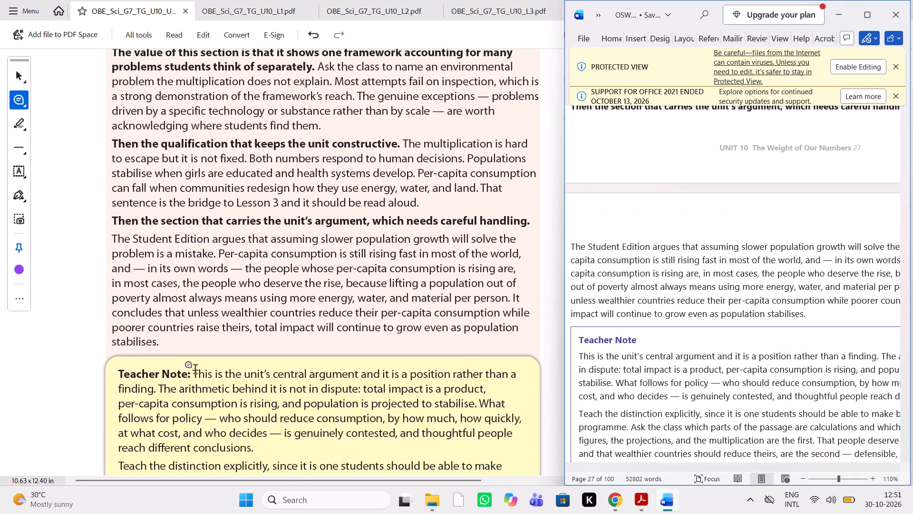
Add the comment "adjust in previous line" on the word "stabilises." that ends the paragraph above the Teacher Note in the PDF.
drag(158, 341, 107, 340)
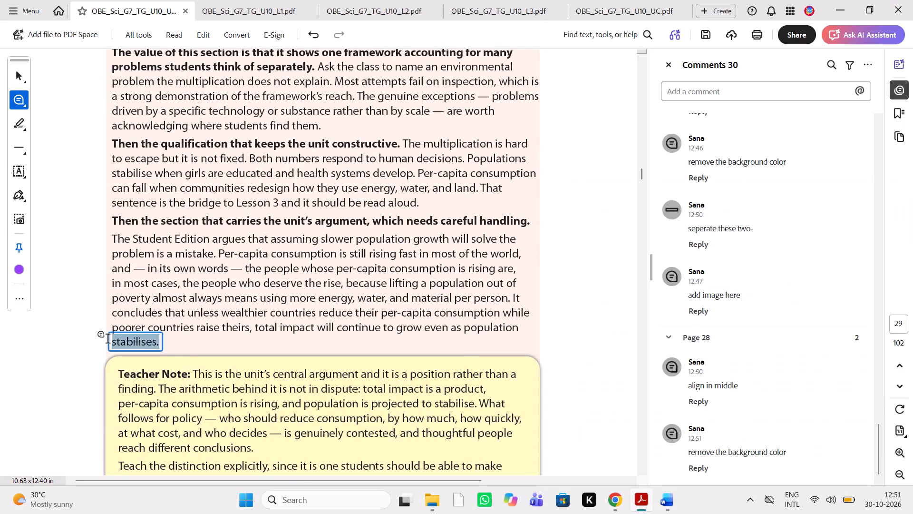
text(adk)
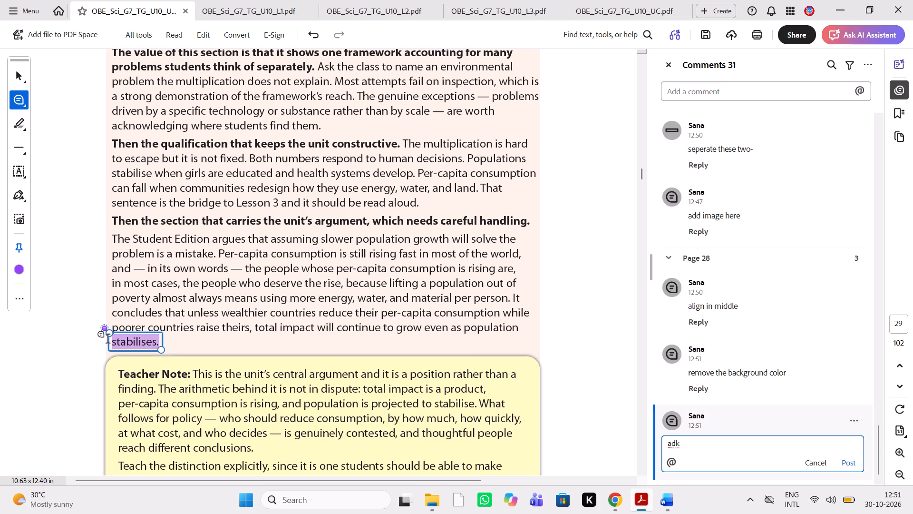
key(BackSpace)
text(just in previous line)
key(space)
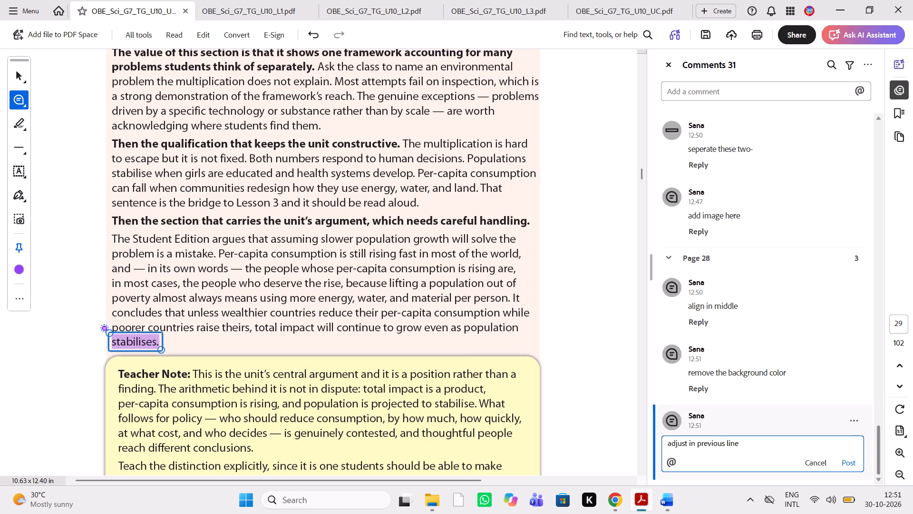
click(847, 466)
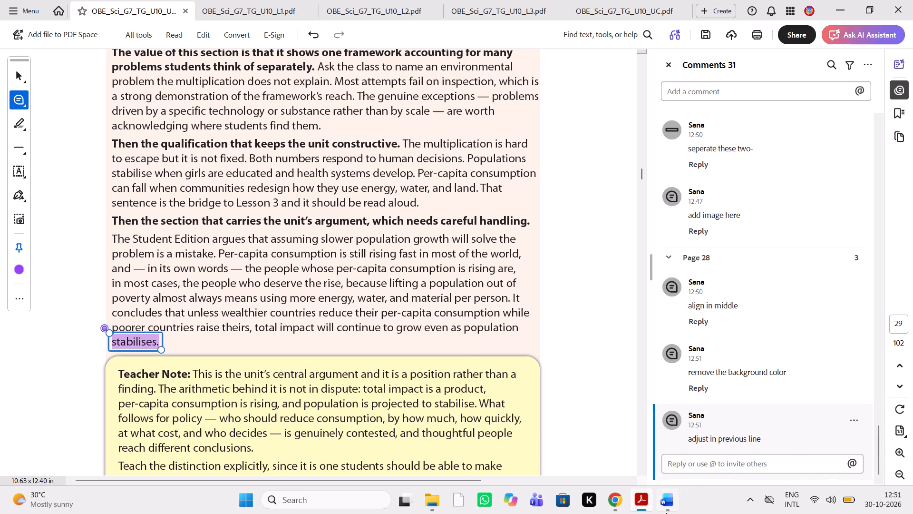
Compare the Teacher Note, the closing-sentence paragraph and the Influence of Science on Society line between the Word manuscript and the PDF.
click(665, 513)
scroll(723, 363, down, 1)
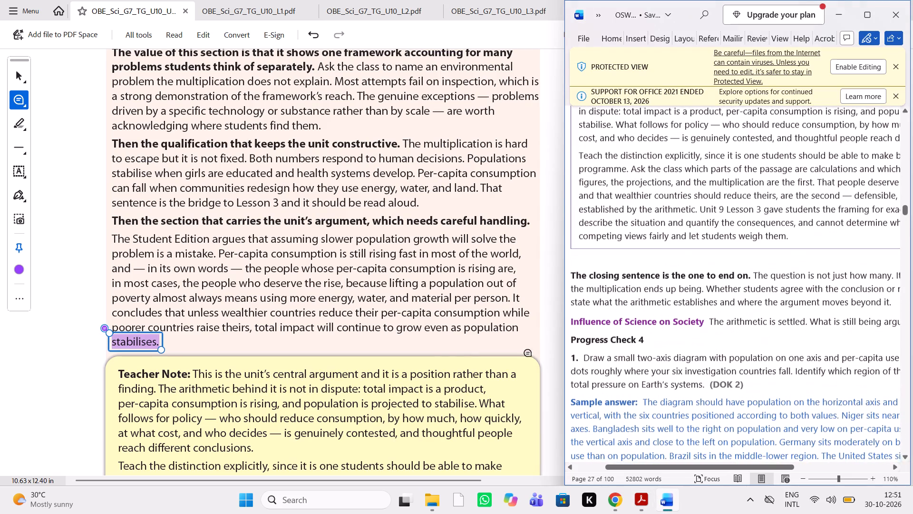
scroll(357, 379, down, 2)
scroll(699, 346, up, 1)
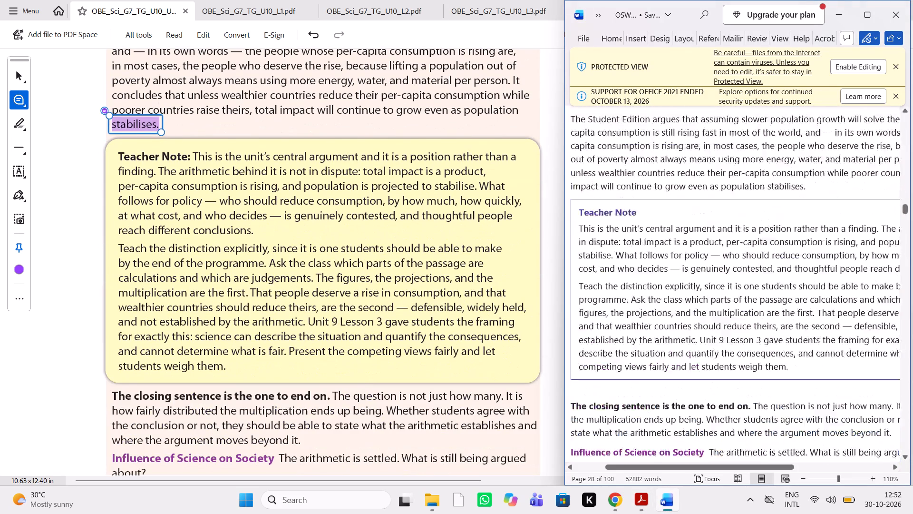
scroll(699, 346, up, 1)
scroll(699, 346, down, 1)
scroll(699, 346, left, 1)
scroll(699, 346, right, 1)
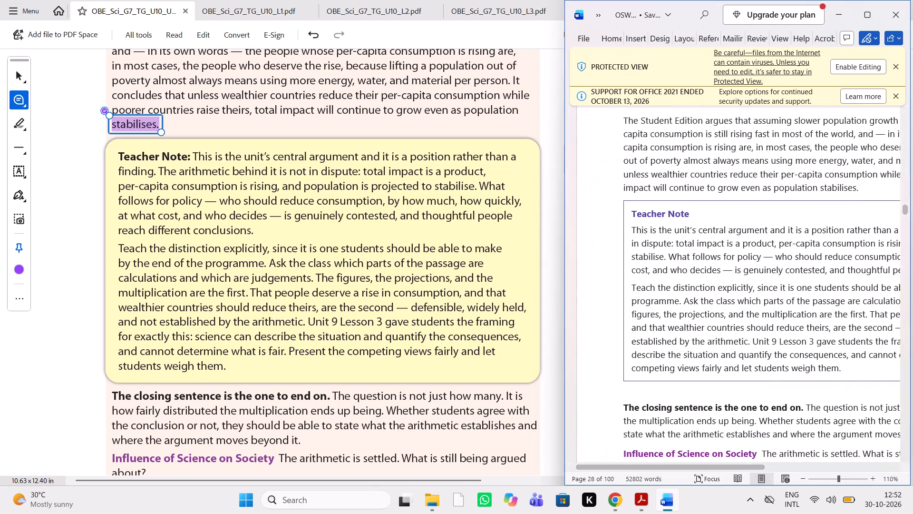
scroll(699, 346, down, 1)
scroll(409, 382, down, 1)
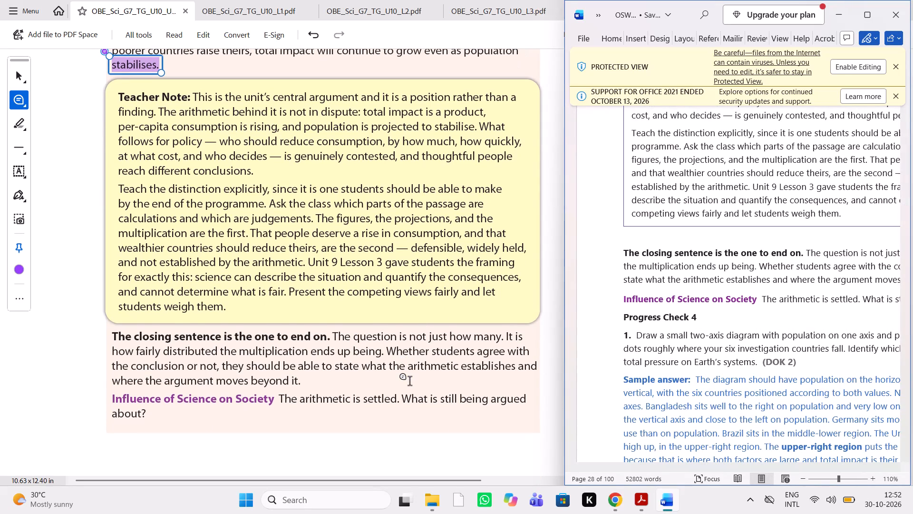
scroll(409, 382, down, 1)
scroll(684, 316, left, 1)
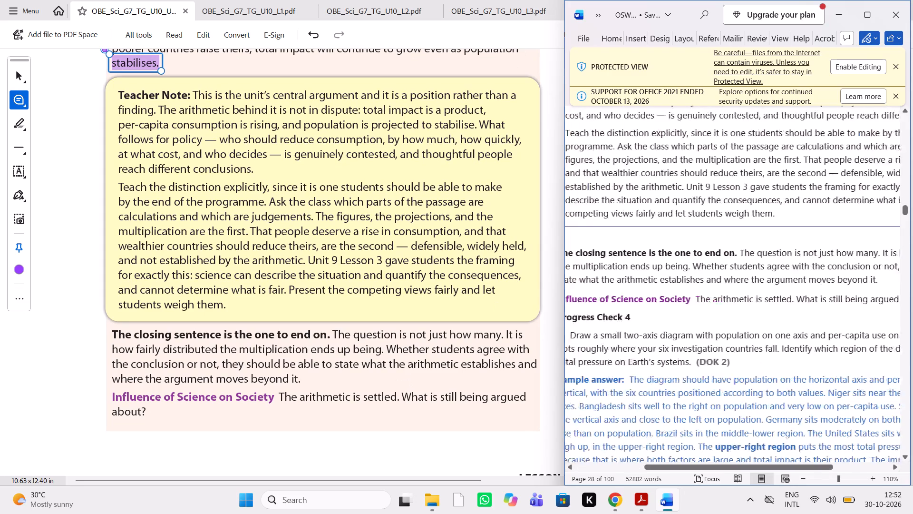
scroll(684, 316, left, 1)
scroll(684, 316, right, 1)
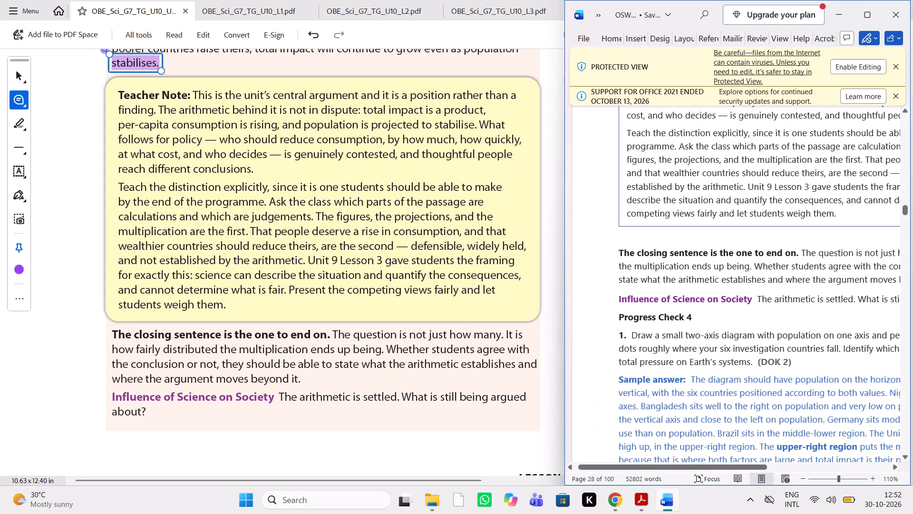
scroll(727, 284, left, 1)
scroll(727, 284, right, 1)
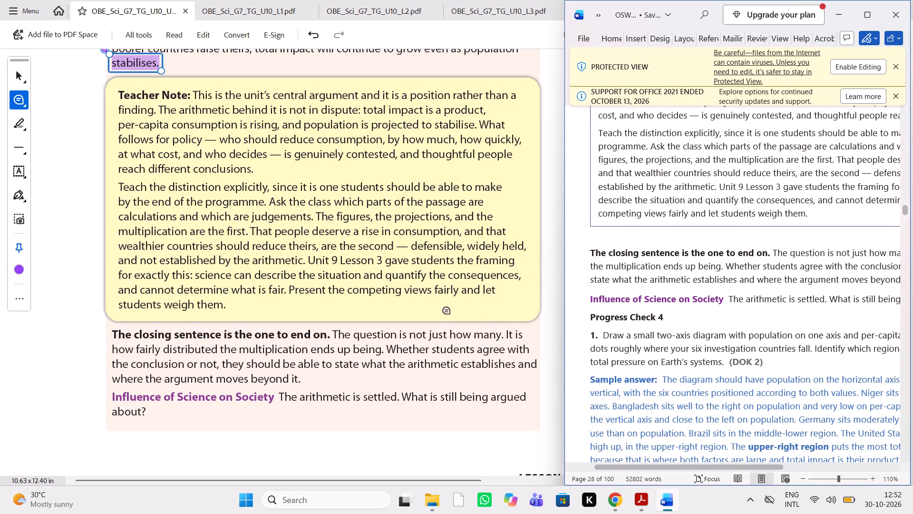
Compare Progress Check 4 question 1, its sample answer and its "Look for" note between the PDF and the Word manuscript.
scroll(447, 311, down, 3)
scroll(447, 311, left, 2)
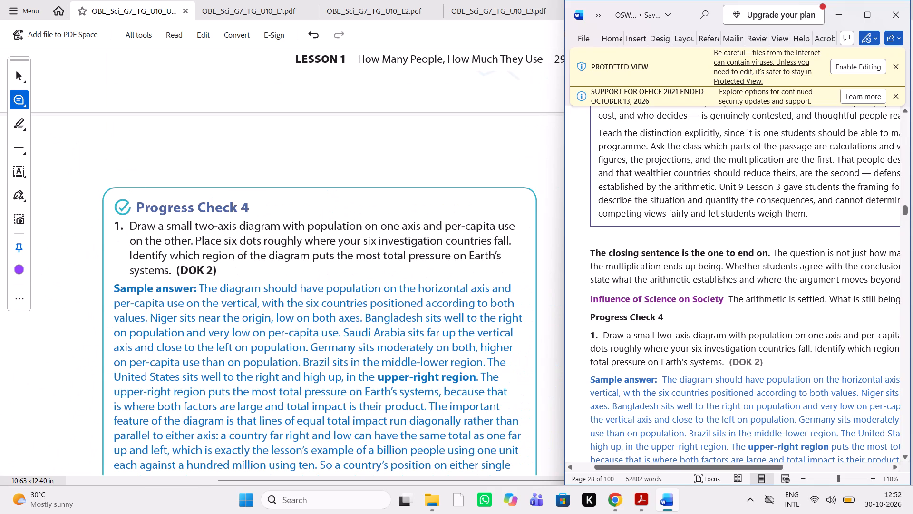
scroll(656, 311, left, 1)
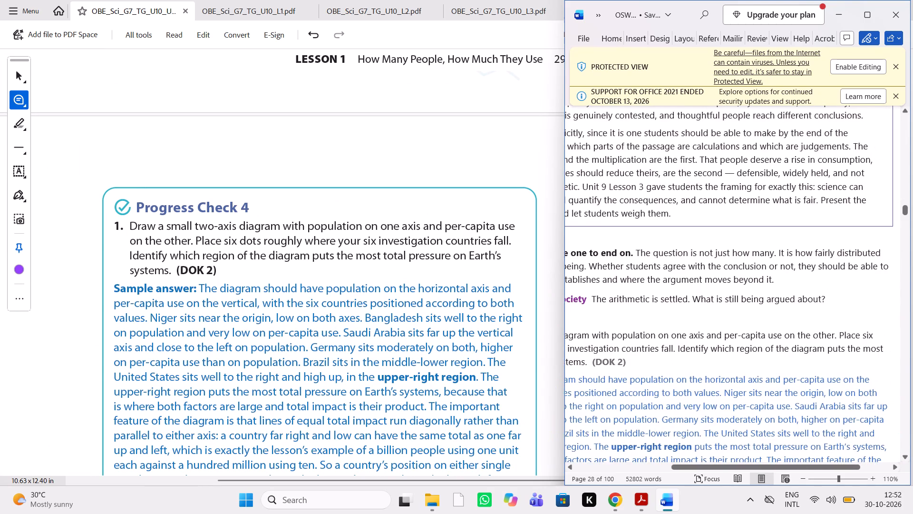
scroll(656, 311, right, 1)
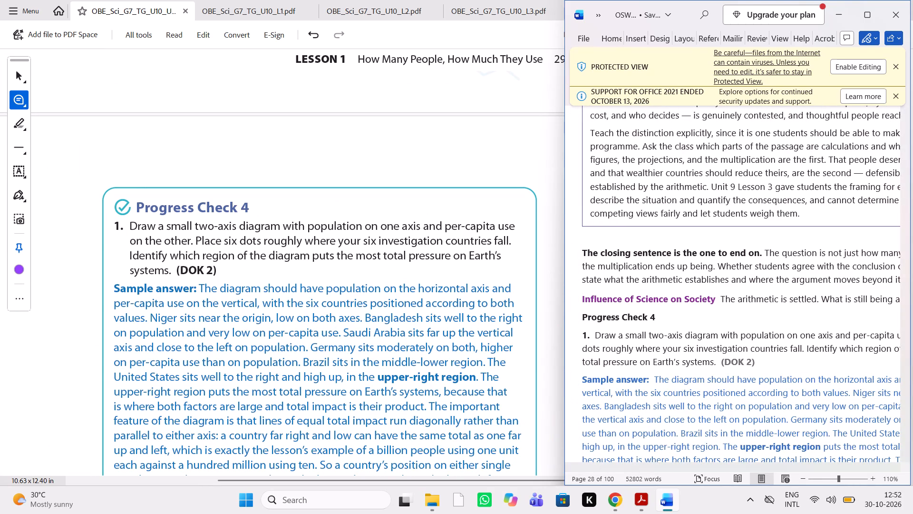
scroll(656, 311, down, 2)
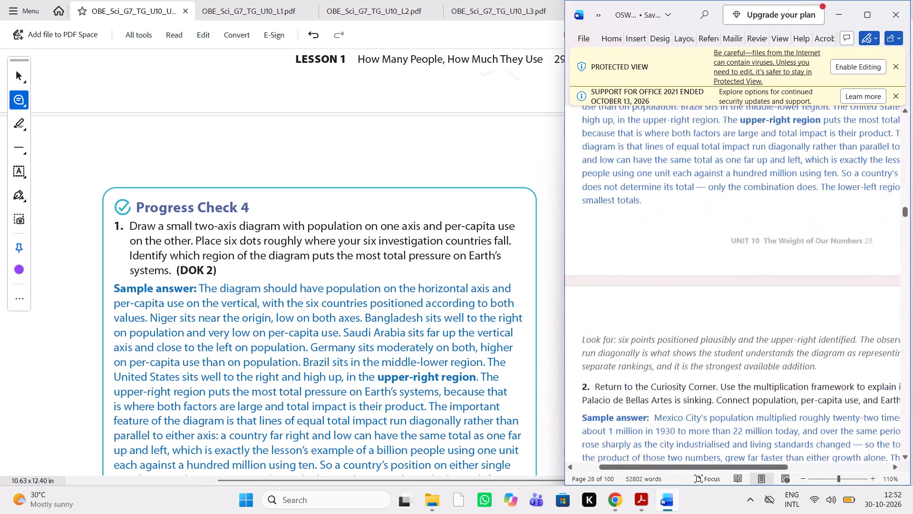
scroll(656, 311, down, 1)
scroll(656, 311, up, 1)
scroll(656, 311, down, 1)
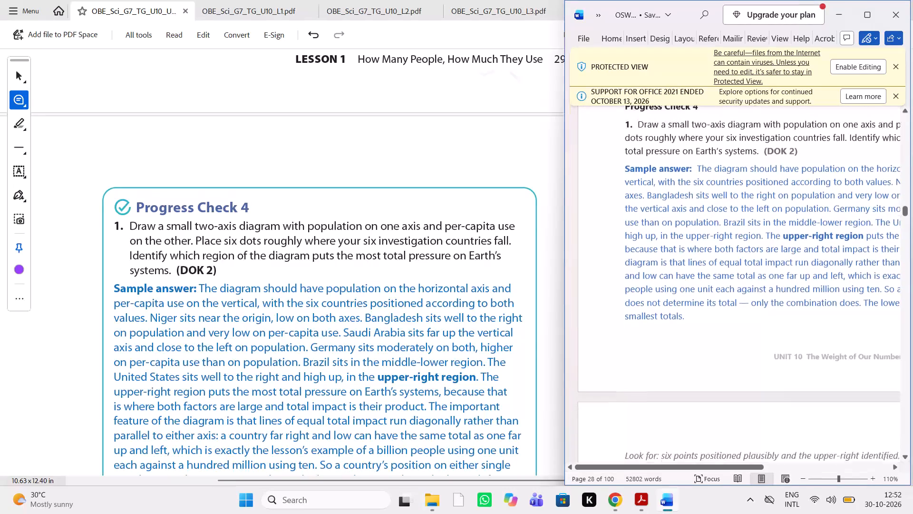
scroll(372, 328, down, 1)
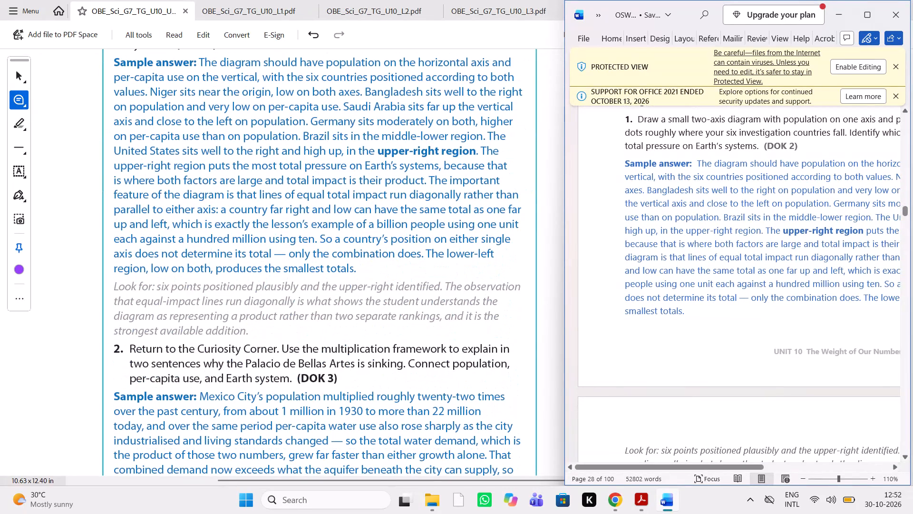
scroll(624, 273, down, 2)
scroll(624, 273, up, 1)
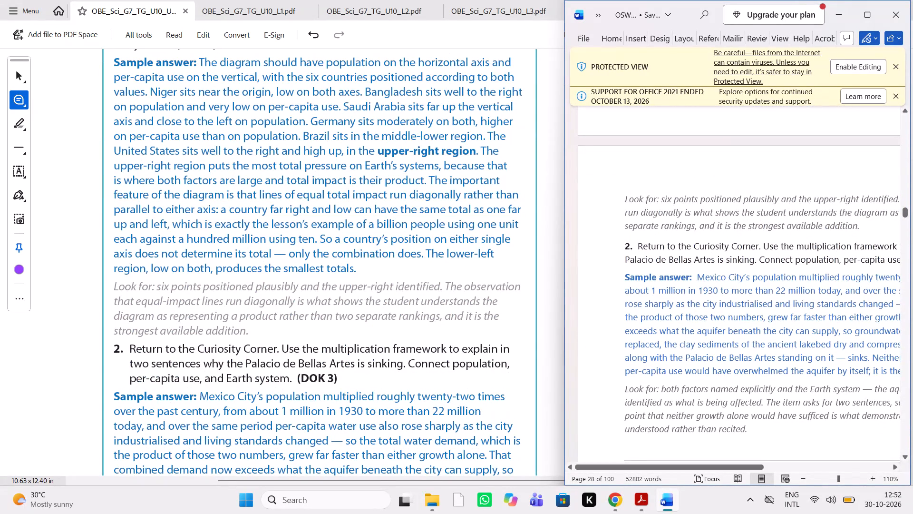
Compare Progress Check 4 question 2 on the Palacio de Bellas Artes, with its sample answer and "Look for" note, between the PDF and Word manuscript.
scroll(624, 273, down, 1)
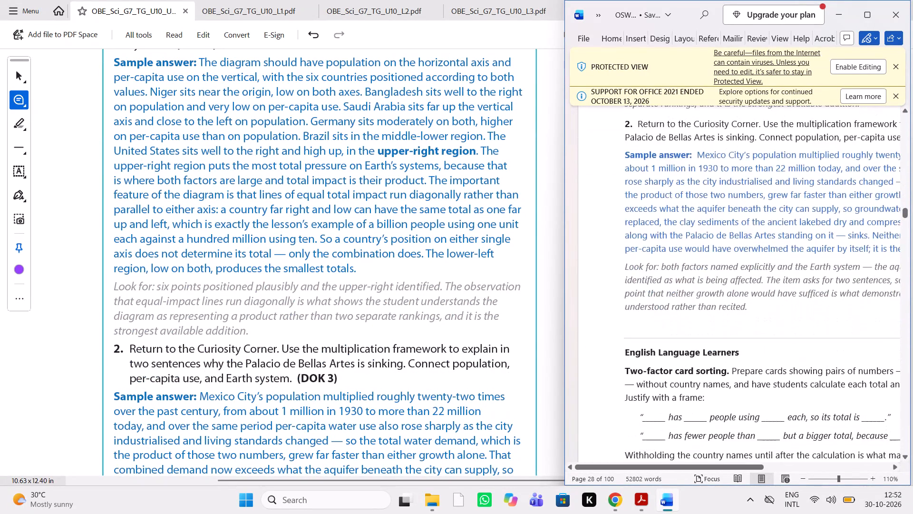
scroll(624, 273, up, 1)
scroll(624, 273, left, 2)
scroll(624, 273, right, 1)
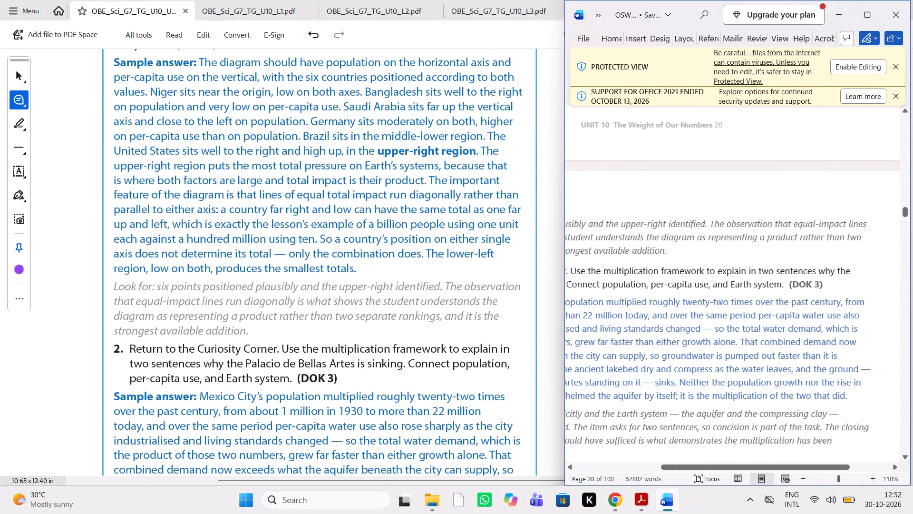
scroll(624, 273, right, 1)
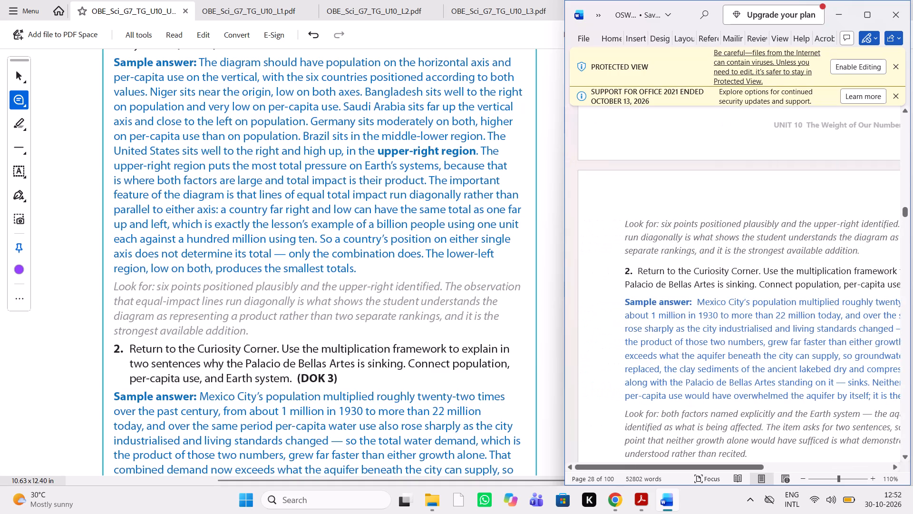
scroll(447, 363, down, 1)
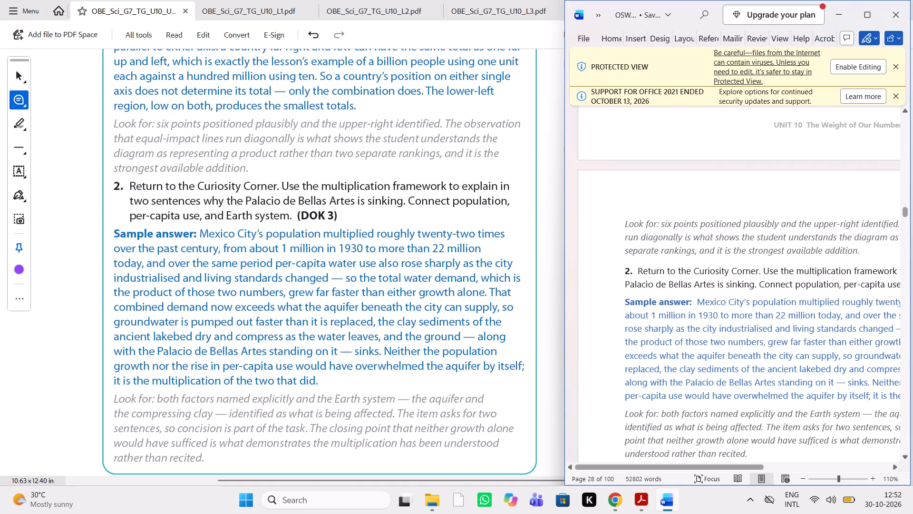
scroll(697, 366, down, 1)
scroll(697, 366, left, 2)
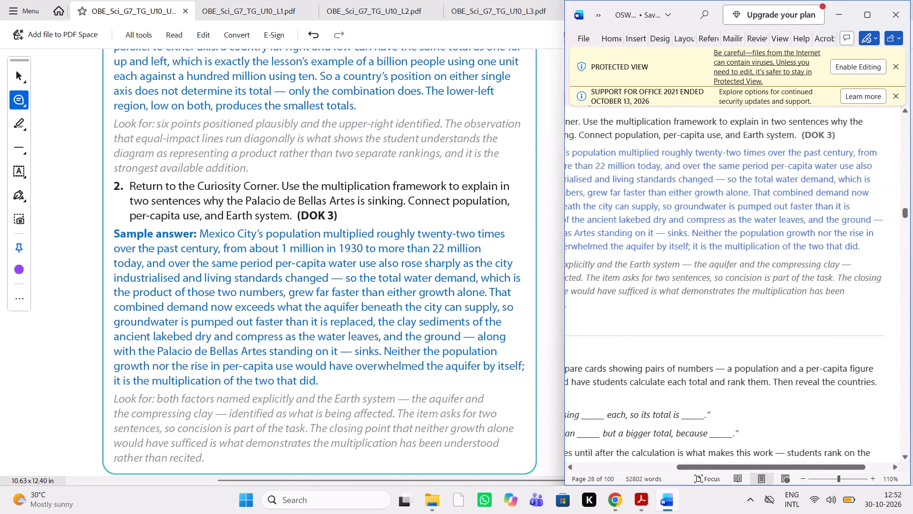
scroll(697, 366, right, 1)
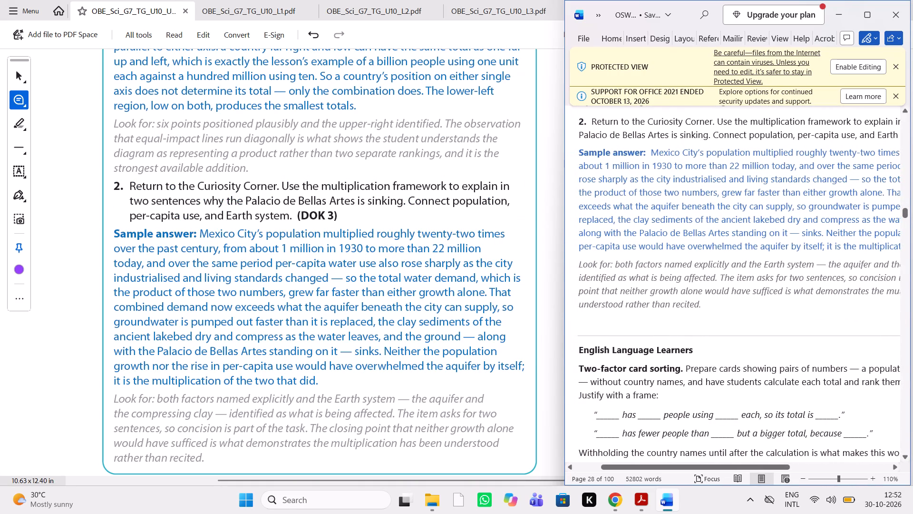
scroll(697, 366, down, 1)
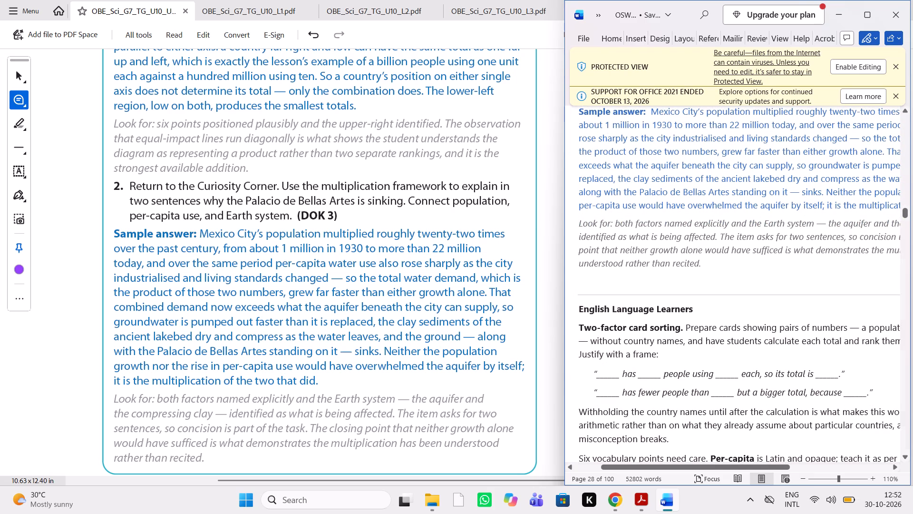
Compare the English Language Learners section, from Two-factor card sorting through the vocabulary and calculations paragraphs, between the PDF and the Word manuscript.
scroll(321, 427, down, 2)
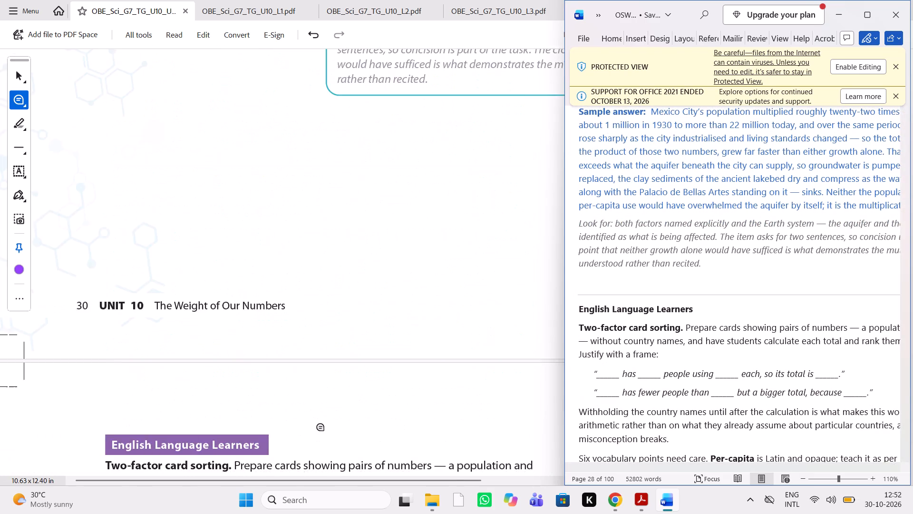
scroll(321, 427, down, 3)
scroll(321, 427, up, 1)
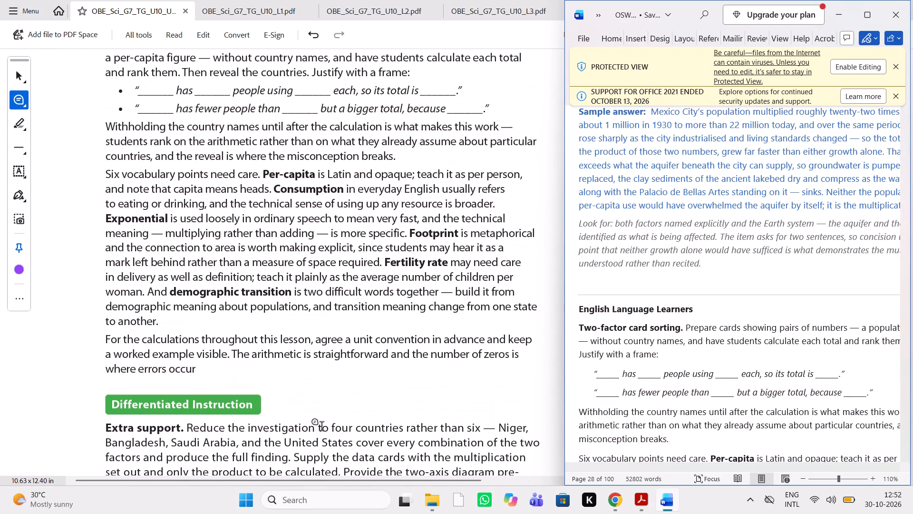
scroll(321, 427, up, 2)
scroll(393, 333, up, 1)
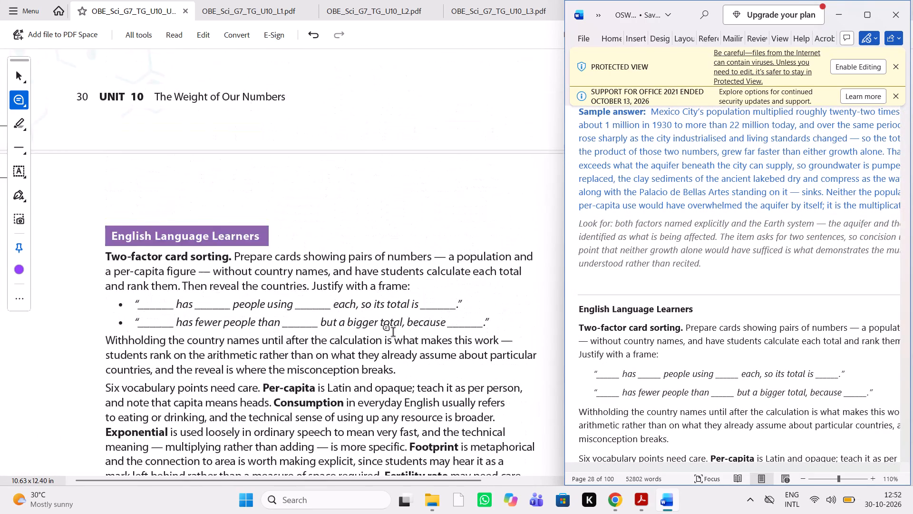
scroll(393, 333, down, 1)
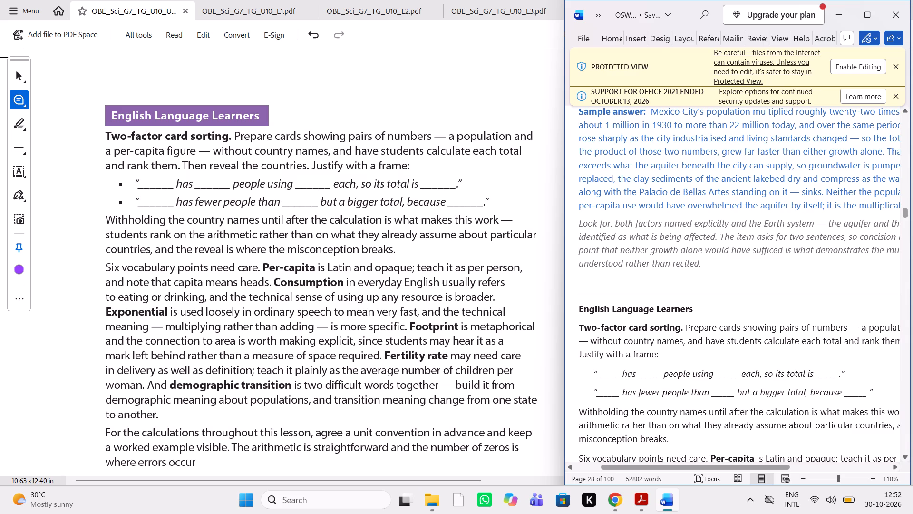
scroll(706, 337, down, 1)
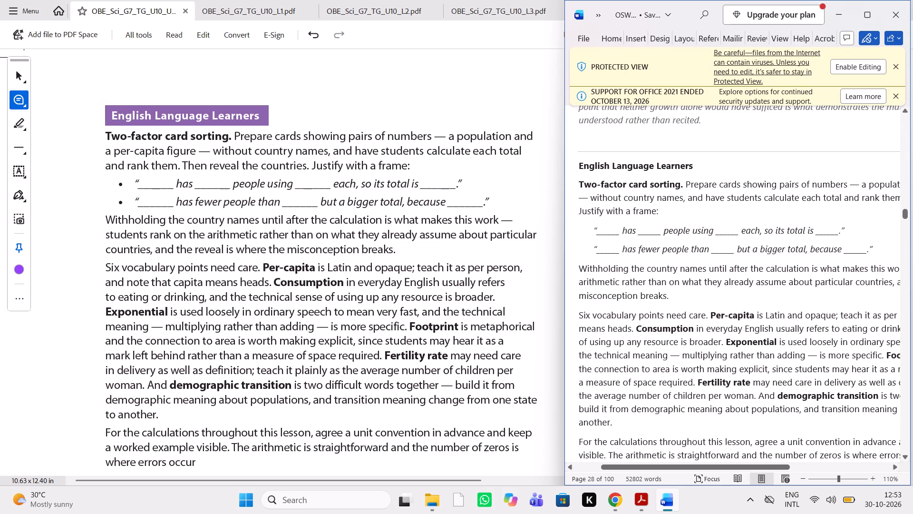
scroll(824, 283, left, 1)
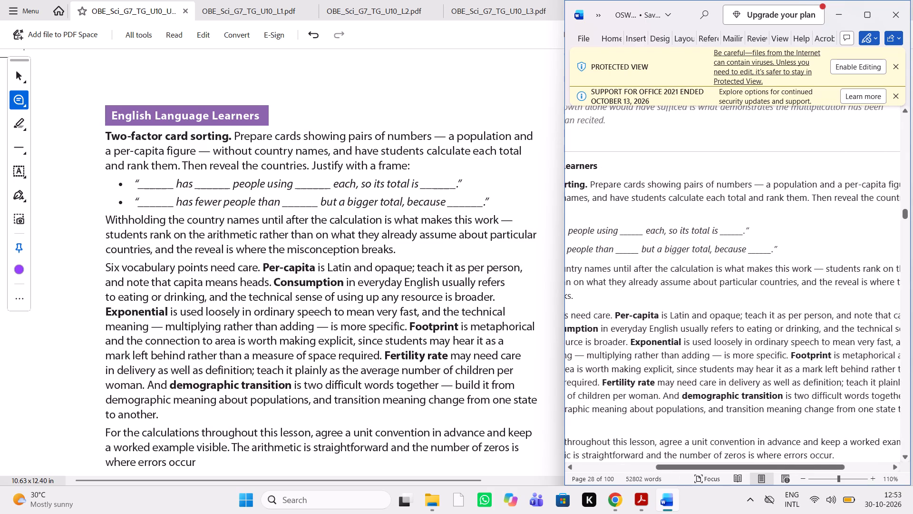
scroll(824, 283, left, 1)
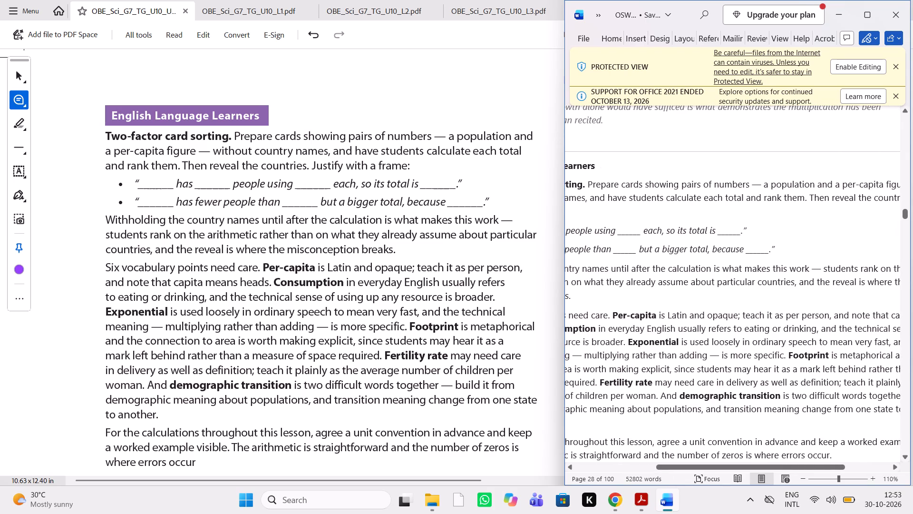
scroll(824, 283, down, 1)
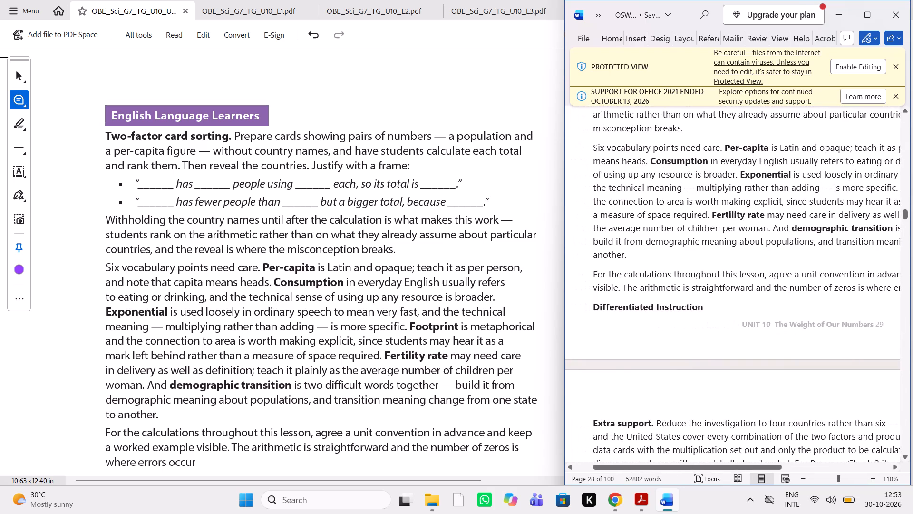
scroll(472, 363, down, 1)
scroll(762, 317, left, 1)
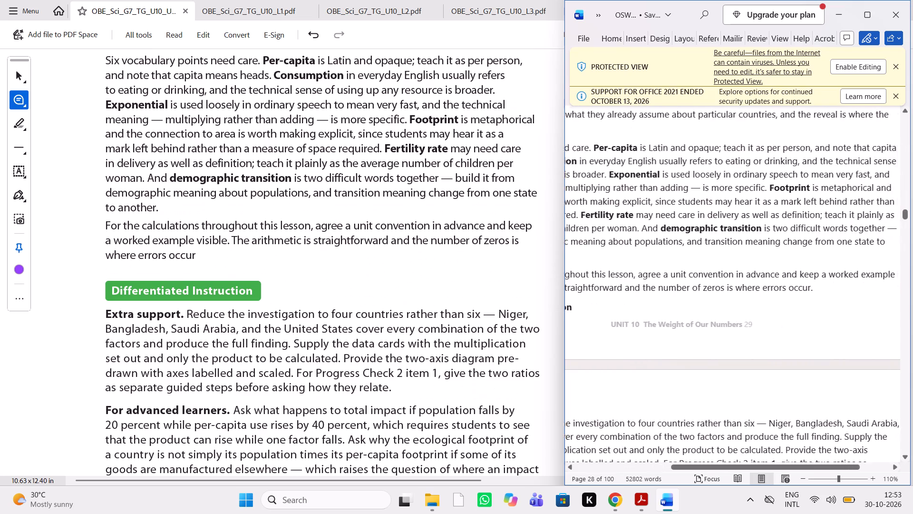
scroll(762, 317, left, 1)
scroll(762, 317, right, 1)
scroll(762, 317, left, 1)
scroll(762, 317, right, 1)
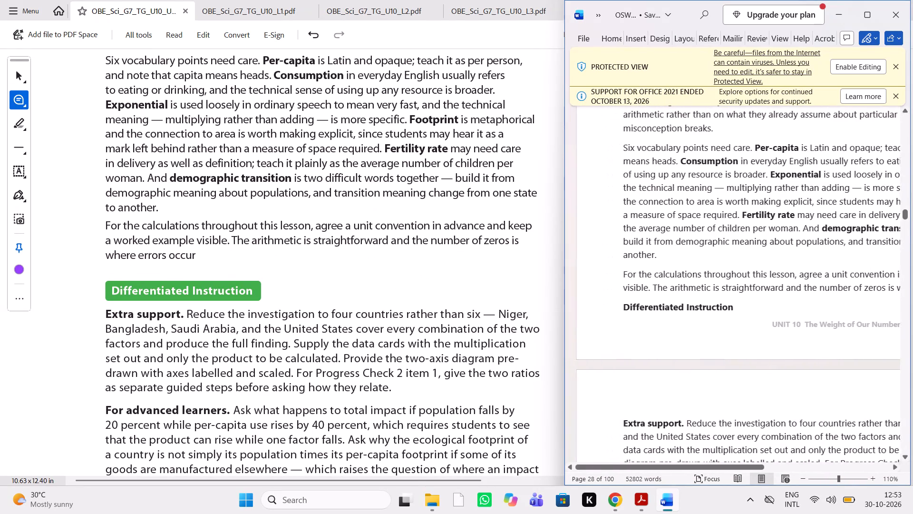
Review the Differentiated Instruction section in the Word manuscript against the PDF, covering Extra support, For advanced learners and Extension, up to Power Up: Kerala's Quiet Transition.
scroll(762, 317, down, 1)
scroll(762, 317, left, 1)
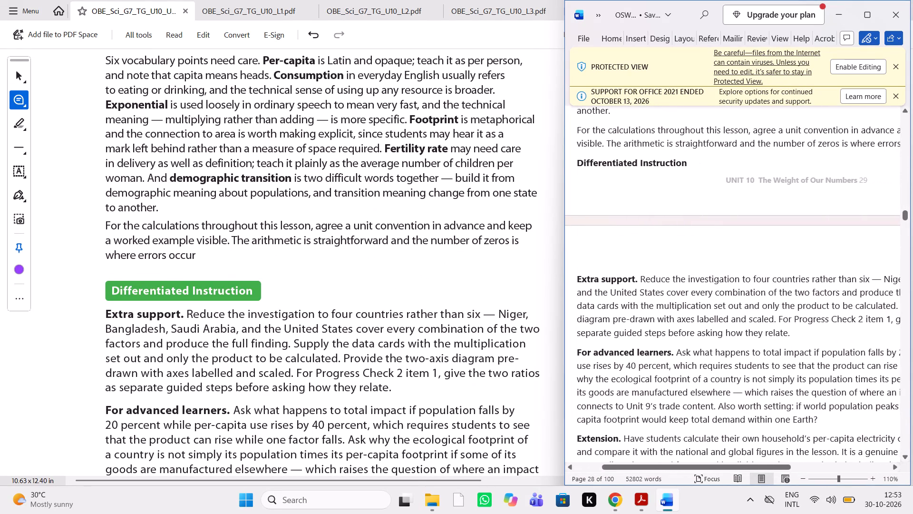
scroll(762, 317, down, 2)
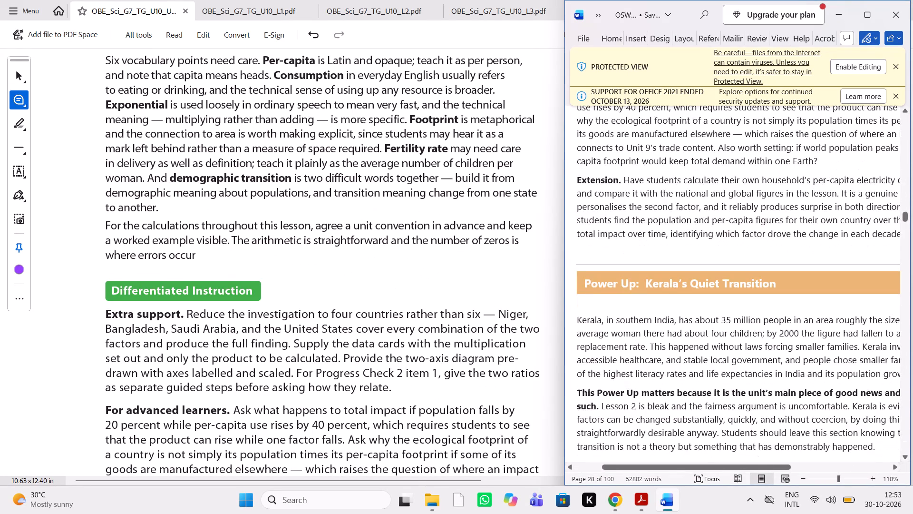
scroll(762, 317, down, 1)
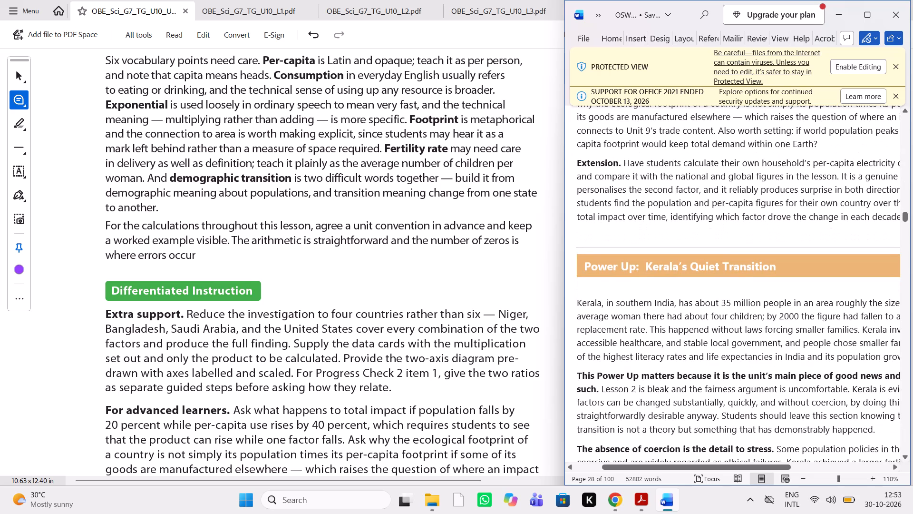
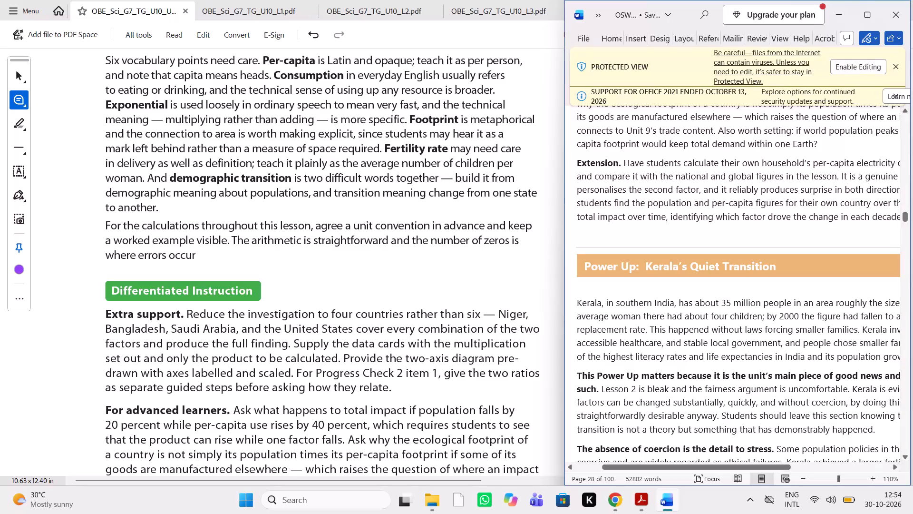
Compare the Differentiated Instruction section, covering Extra support, For advanced learners and Extension, between the PDF and the Word manuscript.
scroll(639, 113, up, 3)
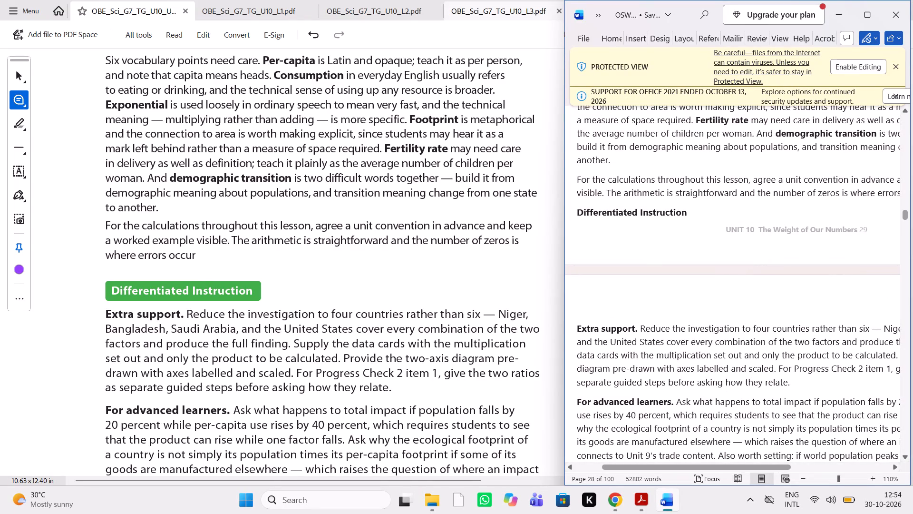
scroll(765, 200, up, 1)
scroll(765, 200, down, 1)
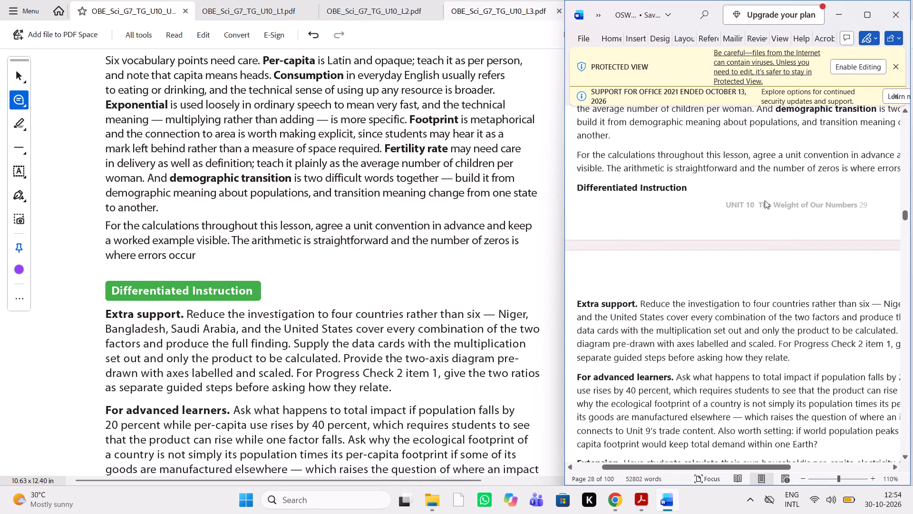
scroll(765, 200, down, 1)
scroll(415, 297, down, 1)
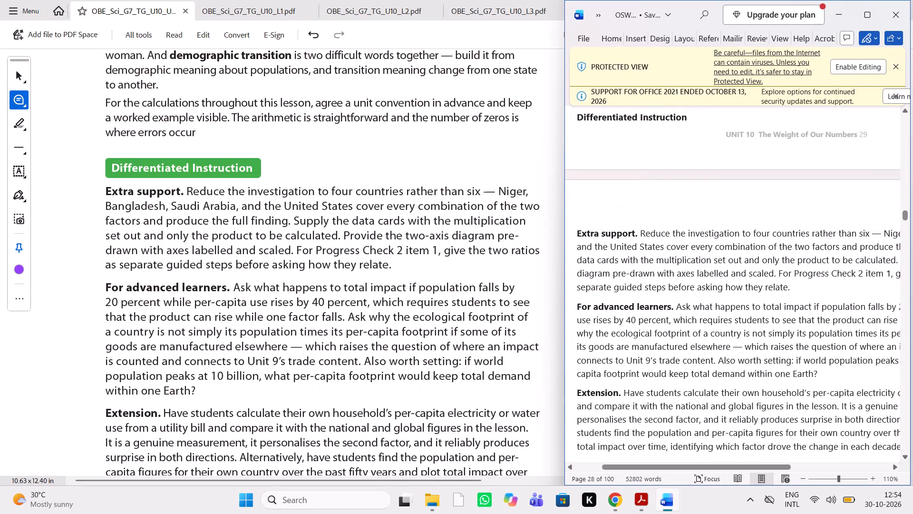
scroll(629, 395, down, 1)
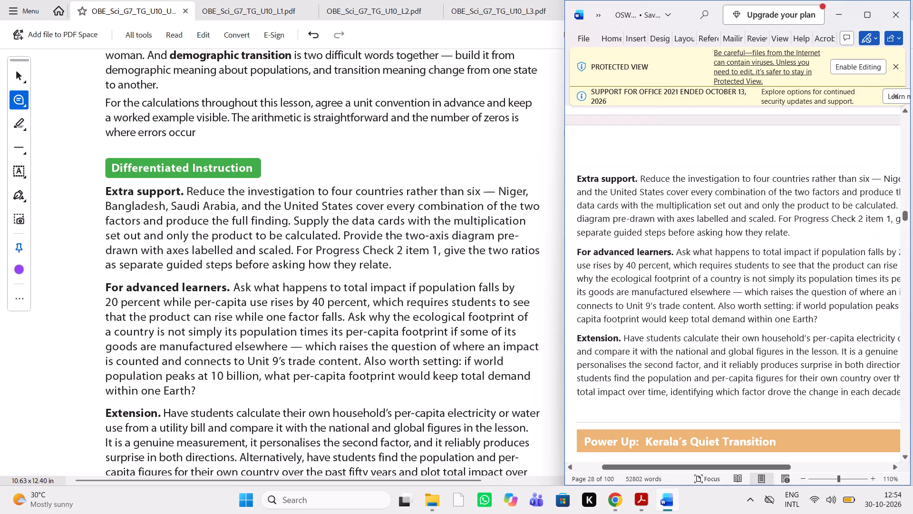
scroll(629, 395, left, 1)
scroll(629, 395, right, 1)
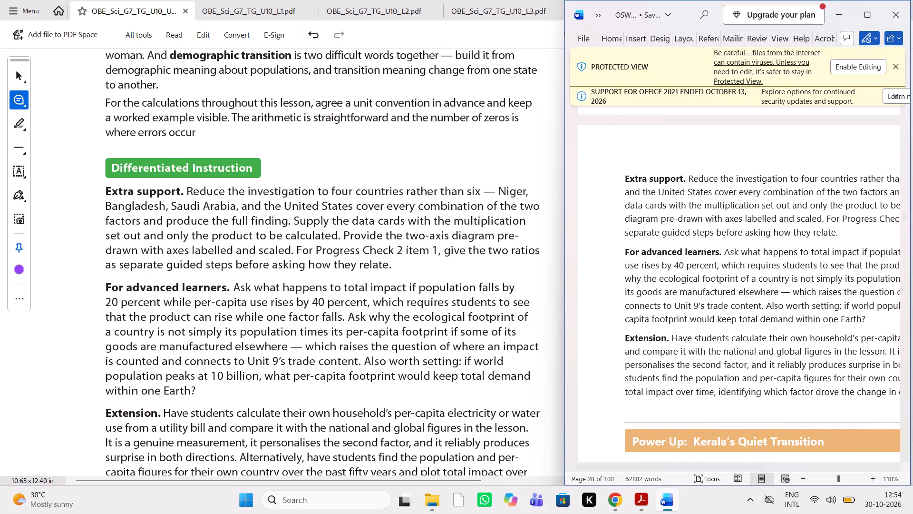
scroll(439, 400, down, 1)
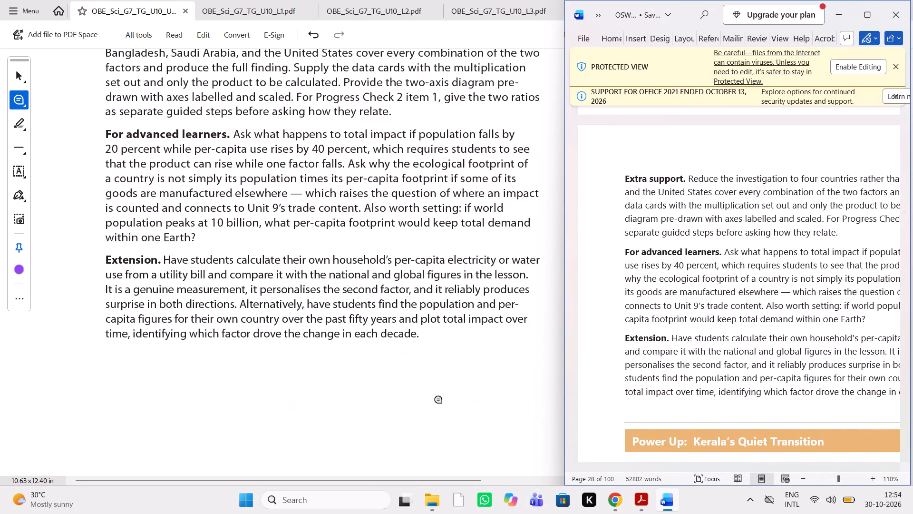
scroll(697, 358, down, 1)
scroll(697, 358, left, 1)
scroll(697, 358, right, 1)
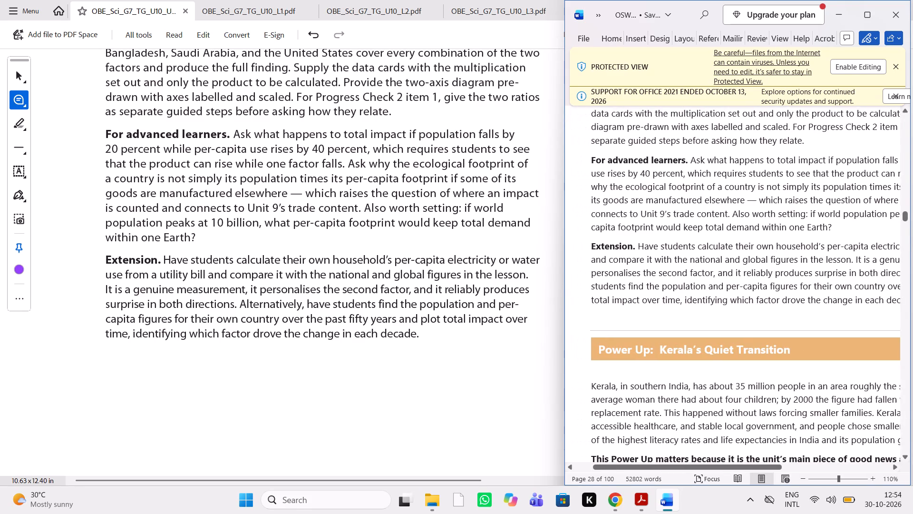
scroll(482, 350, down, 1)
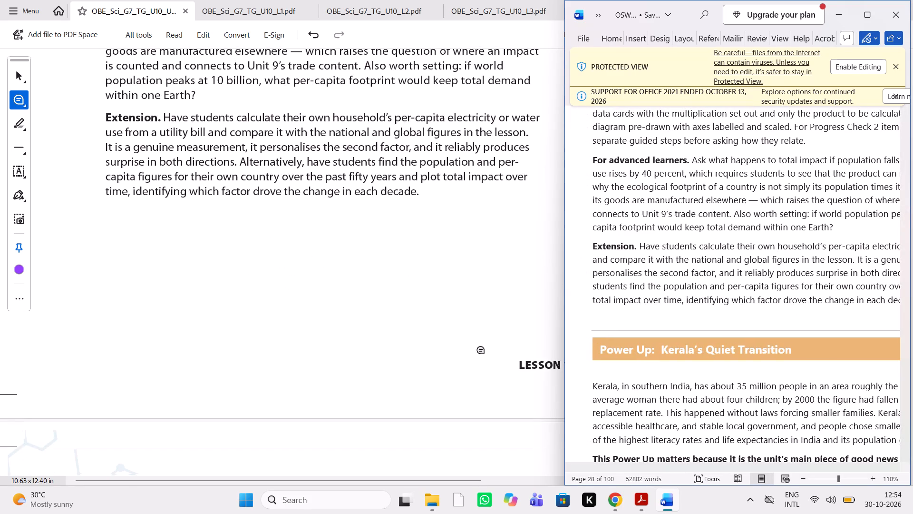
scroll(482, 350, left, 1)
scroll(693, 303, left, 1)
scroll(693, 303, right, 1)
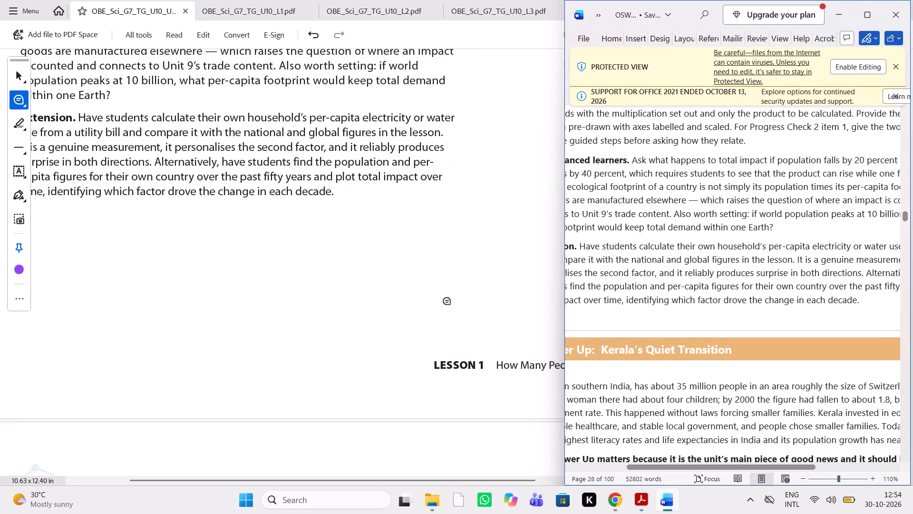
Add the comment "add SB image here" in the blank margin beside the purple "Numbers Multiply, and Why the Math Does Not" heading.
scroll(448, 301, down, 1)
scroll(448, 301, left, 1)
scroll(641, 298, down, 2)
scroll(322, 323, down, 1)
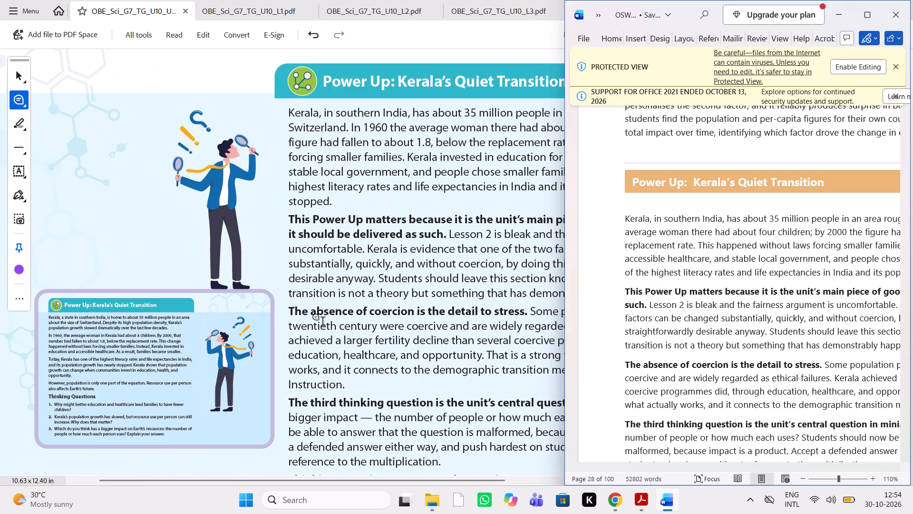
scroll(322, 323, up, 10)
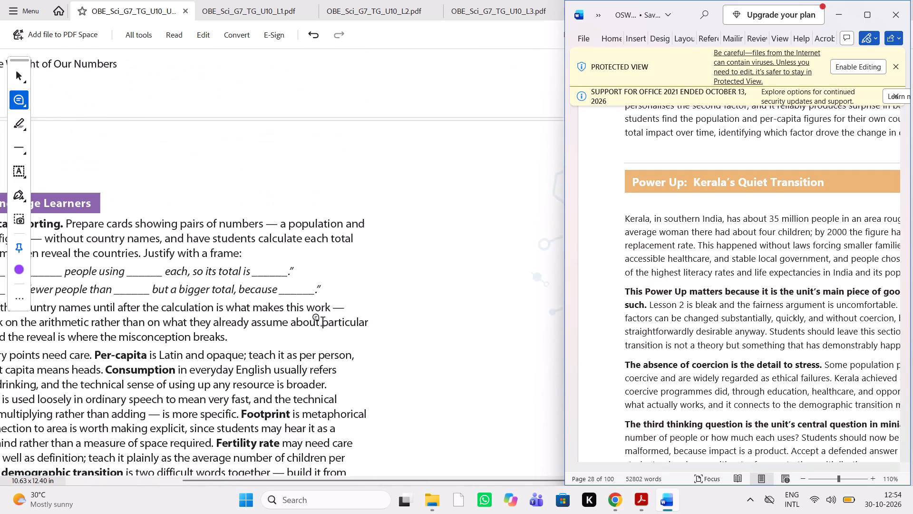
scroll(322, 323, up, 10)
scroll(322, 323, down, 1)
scroll(322, 323, right, 1)
scroll(322, 323, left, 1)
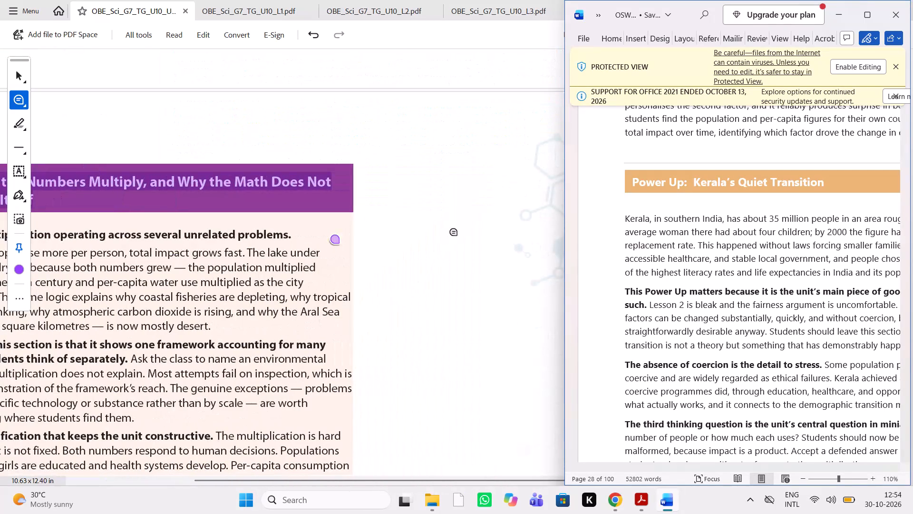
click(457, 226)
text(add image)
key(space)
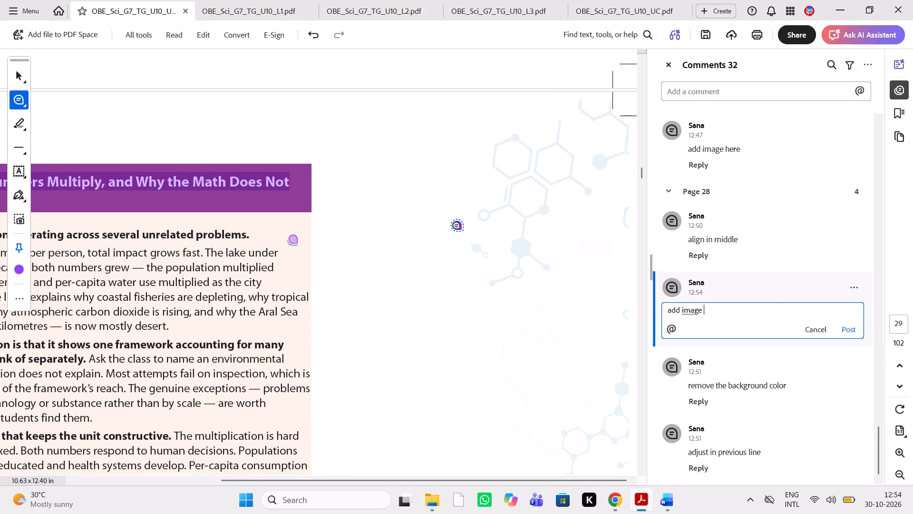
text(here)
key(space)
click(680, 314)
key(space)
text(SB)
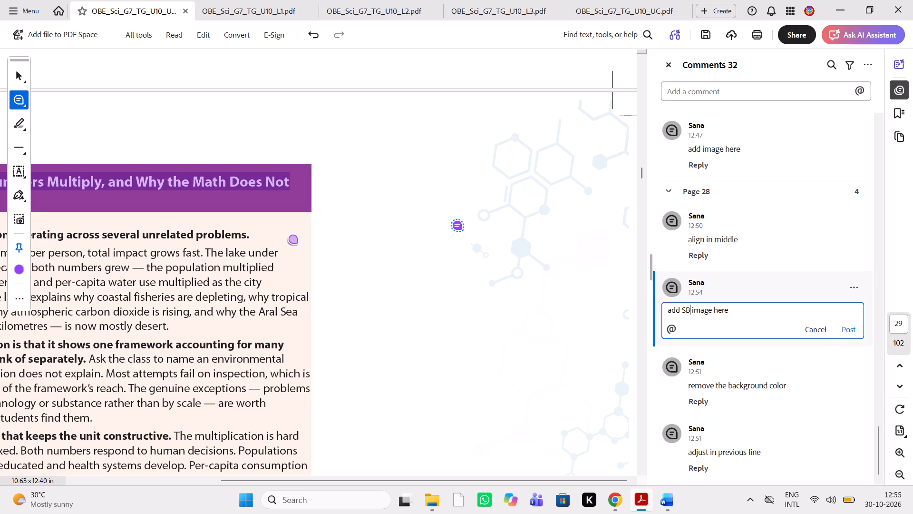
click(844, 326)
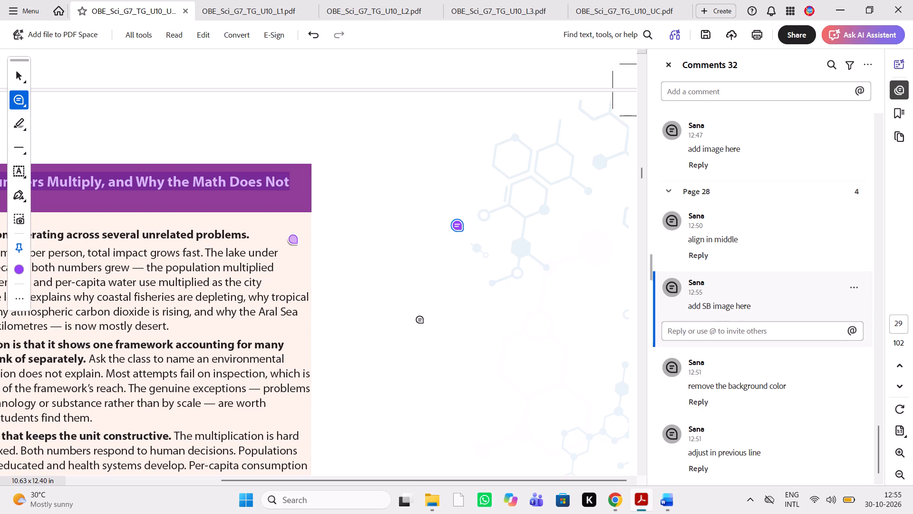
Check the opening Power Up: Kerala's Quiet Transition paragraph against the manuscript and comment "adjust in previous line" on its last word, "stopped.".
scroll(421, 320, down, 14)
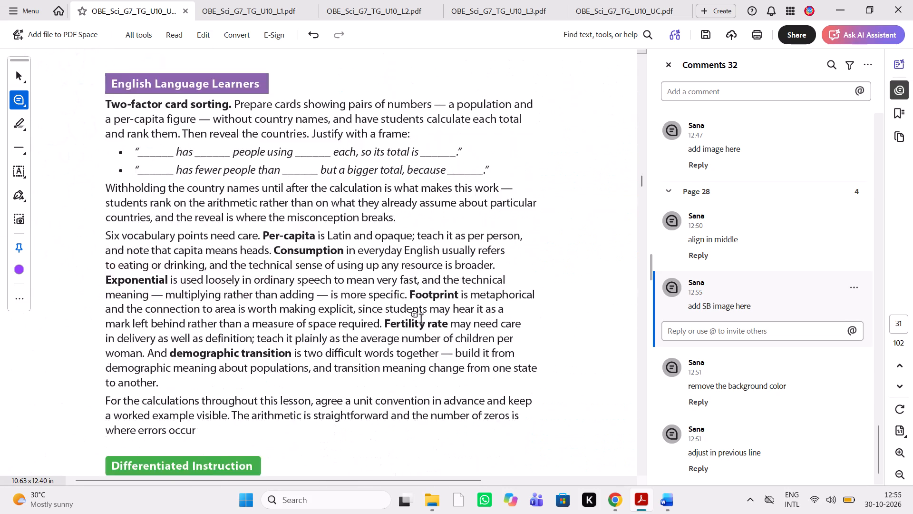
scroll(421, 320, down, 8)
scroll(421, 320, left, 1)
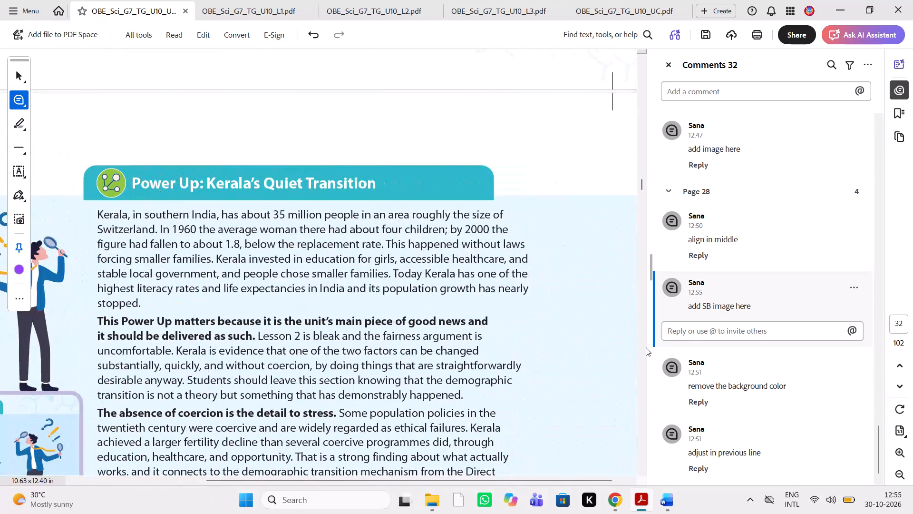
click(663, 500)
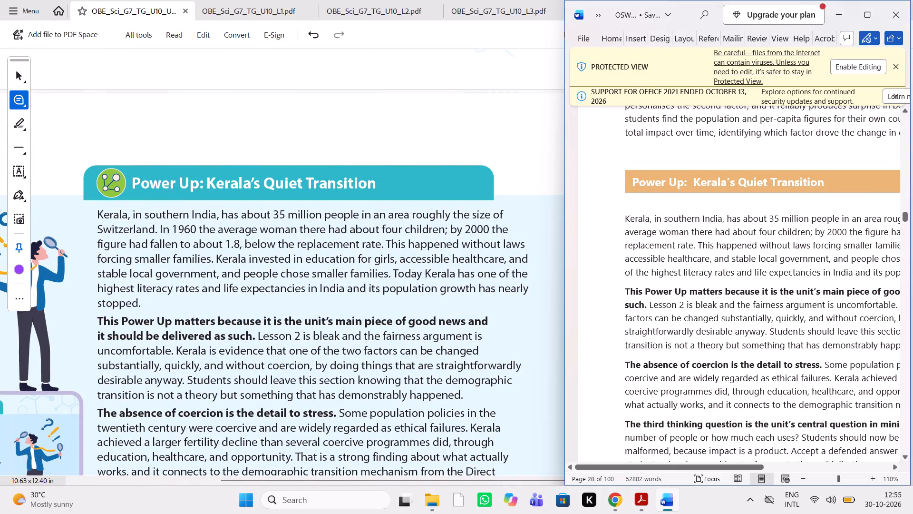
scroll(713, 352, down, 1)
scroll(713, 352, up, 1)
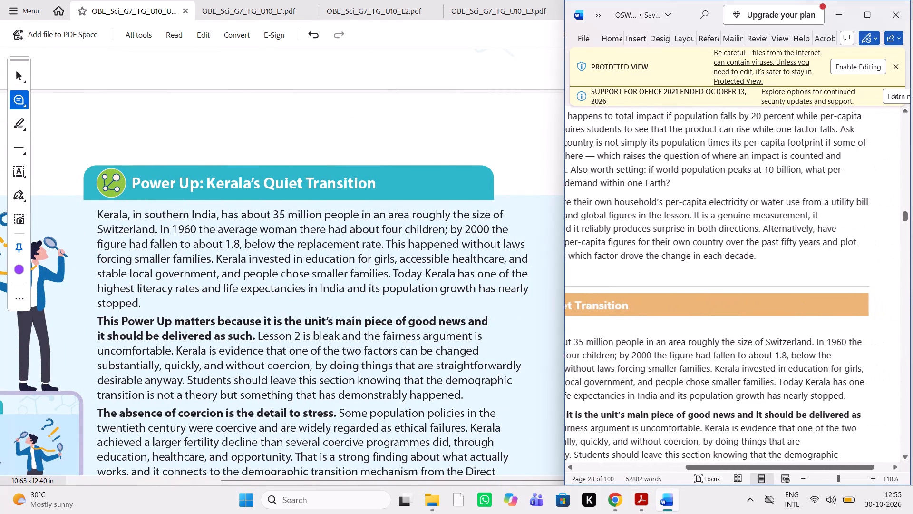
scroll(713, 352, right, 1)
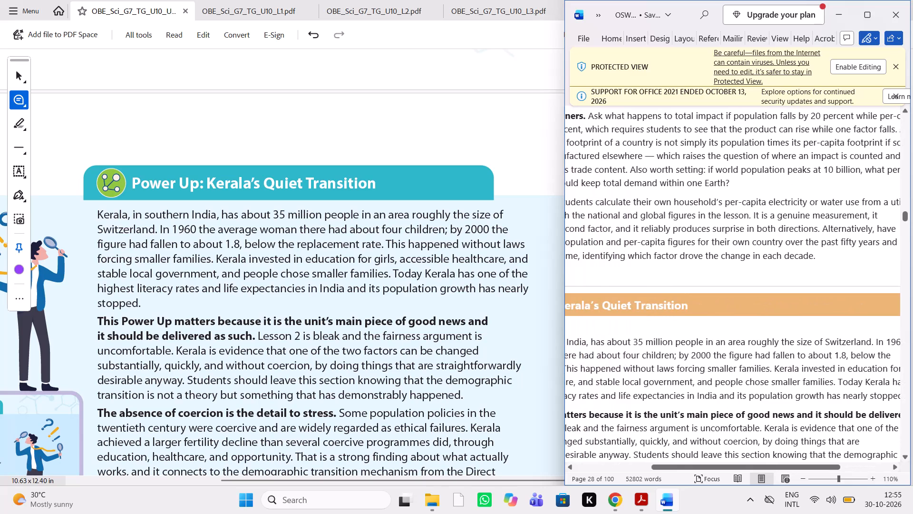
scroll(713, 352, down, 2)
scroll(713, 352, up, 1)
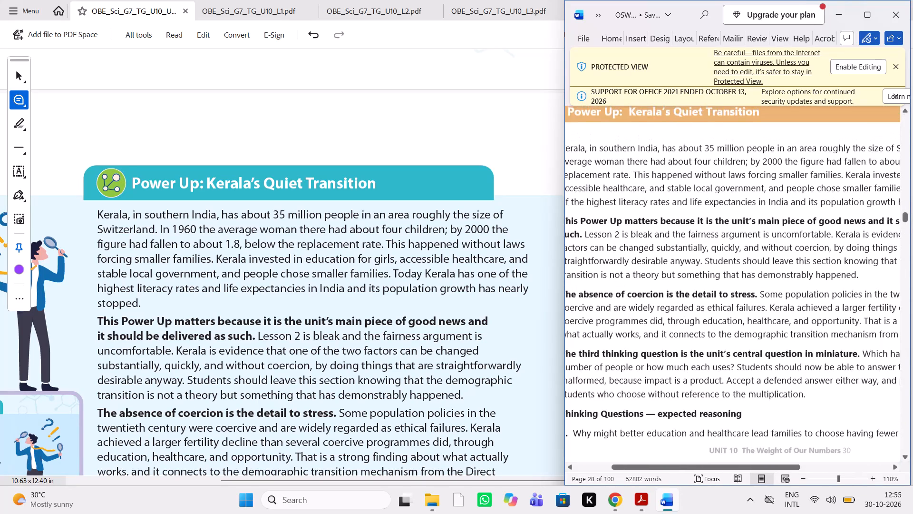
drag(144, 301, 100, 301)
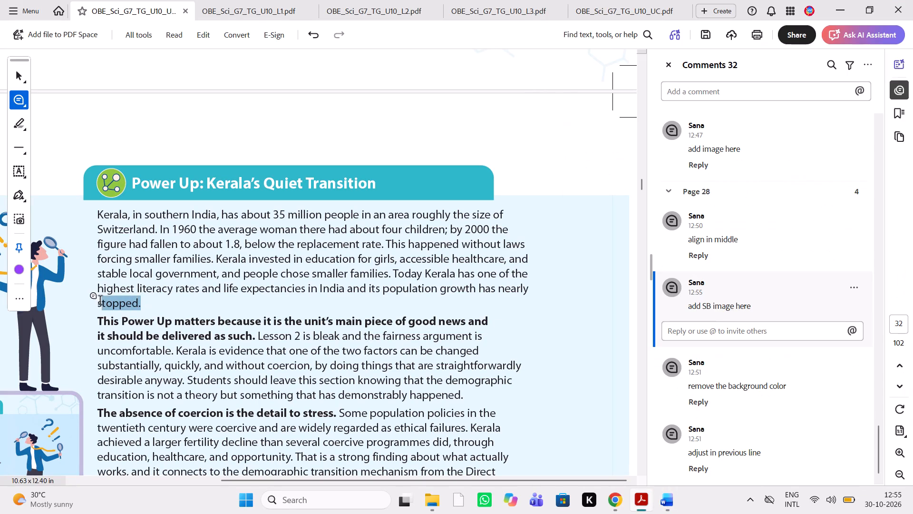
drag(100, 301, 96, 301)
text(adjust in previous line)
key(space)
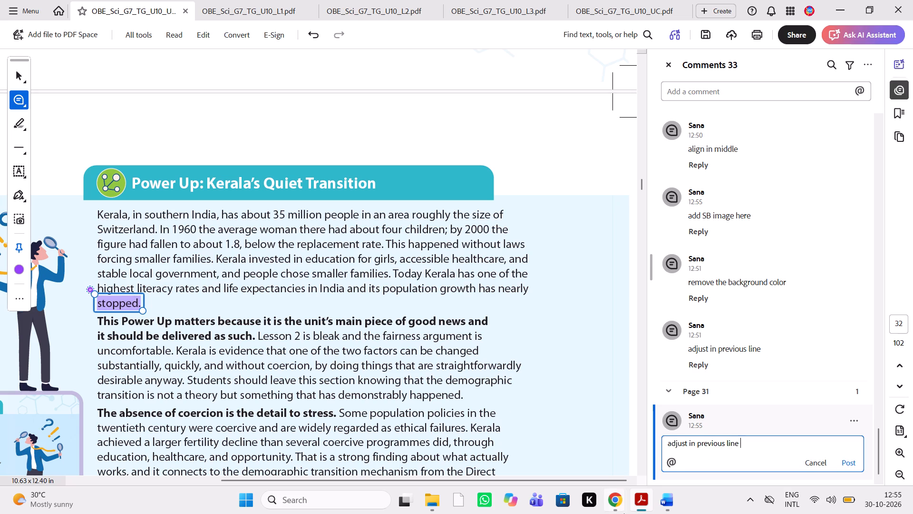
Check the next two Power Up paragraphs against the manuscript and comment "adjust in previous line" on "Instruction." ending the coercion paragraph.
click(668, 497)
scroll(730, 371, right, 1)
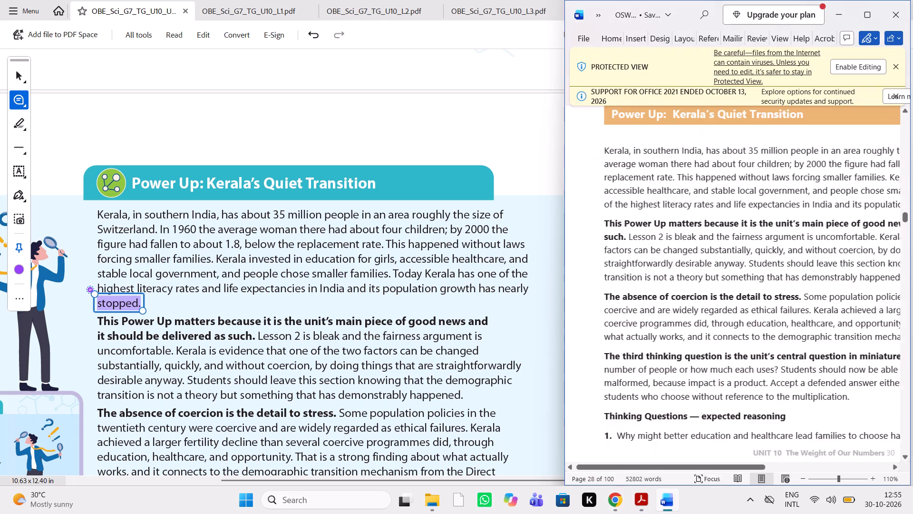
scroll(730, 371, right, 1)
scroll(730, 371, up, 1)
scroll(730, 371, down, 1)
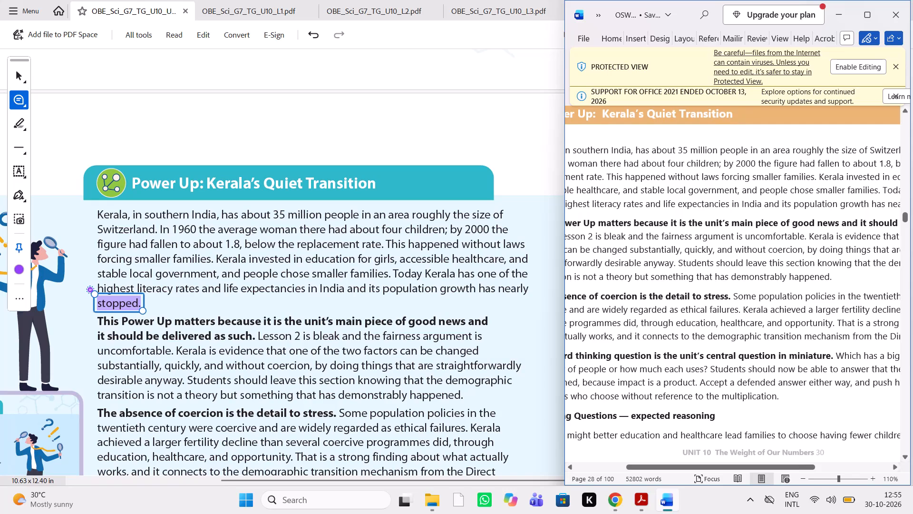
scroll(730, 371, right, 1)
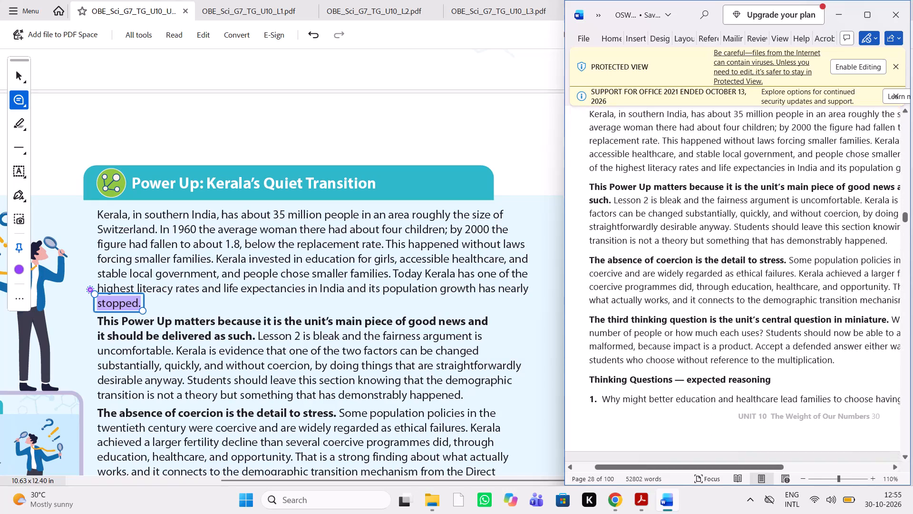
scroll(483, 374, down, 1)
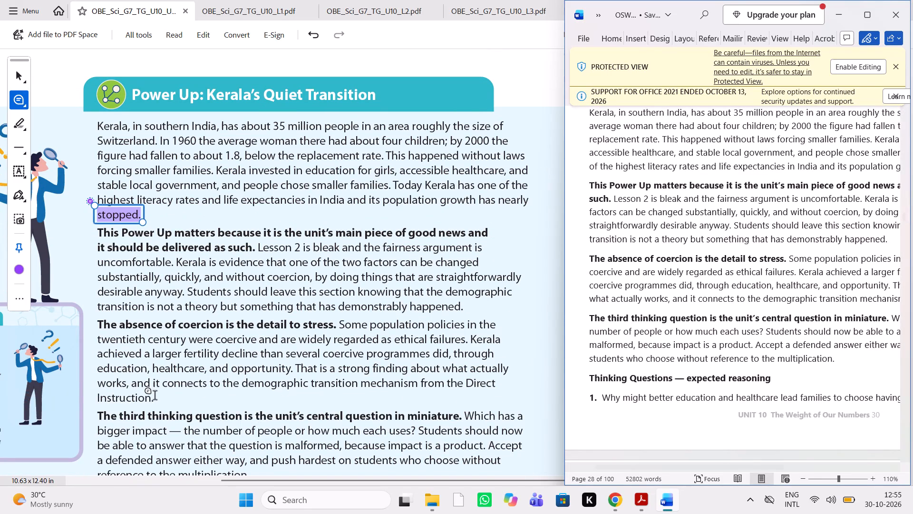
drag(155, 396, 94, 397)
text(adjust in previous line)
key(space)
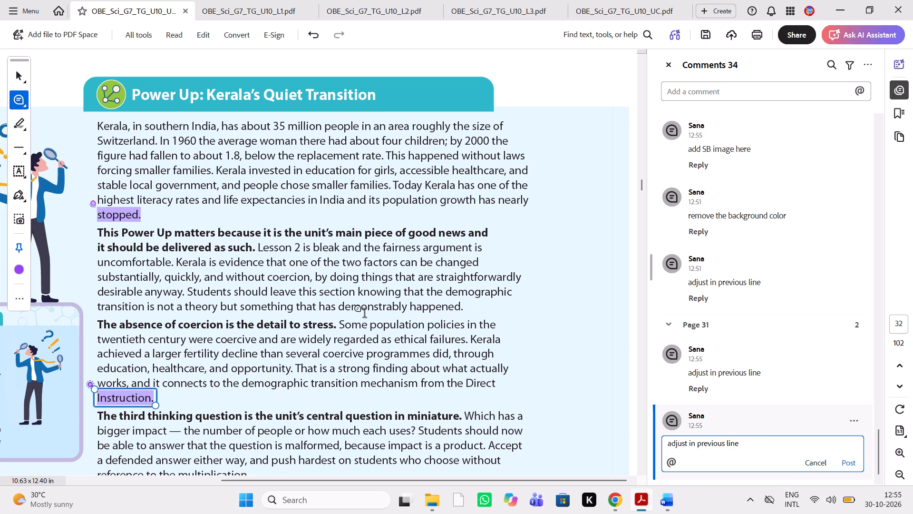
Compare the third-thinking-question paragraph and Thinking Question 1, including its sample answer, between the PDF and the Word manuscript.
scroll(281, 299, down, 2)
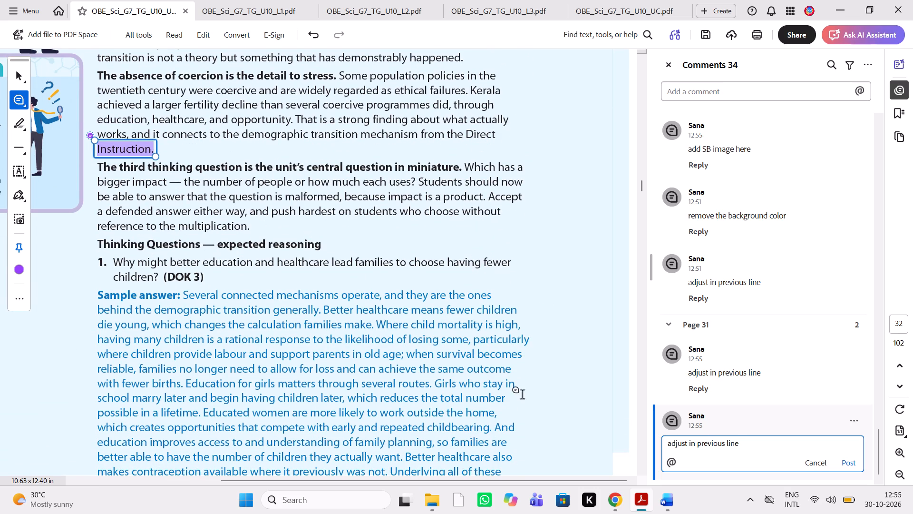
click(662, 507)
scroll(745, 337, left, 1)
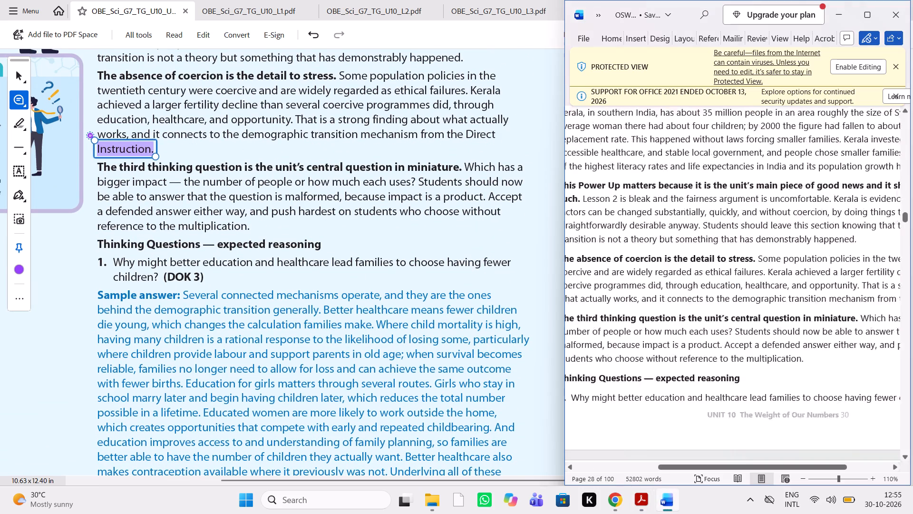
scroll(745, 337, left, 1)
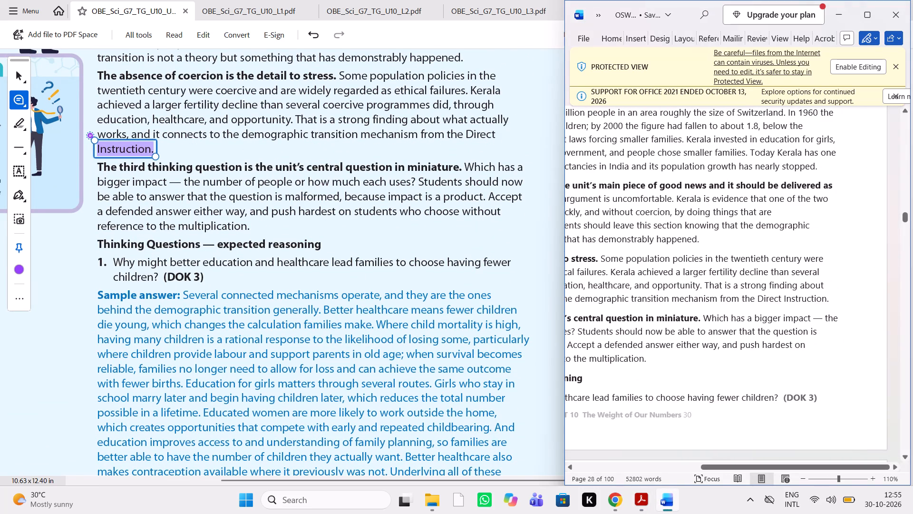
scroll(745, 337, right, 1)
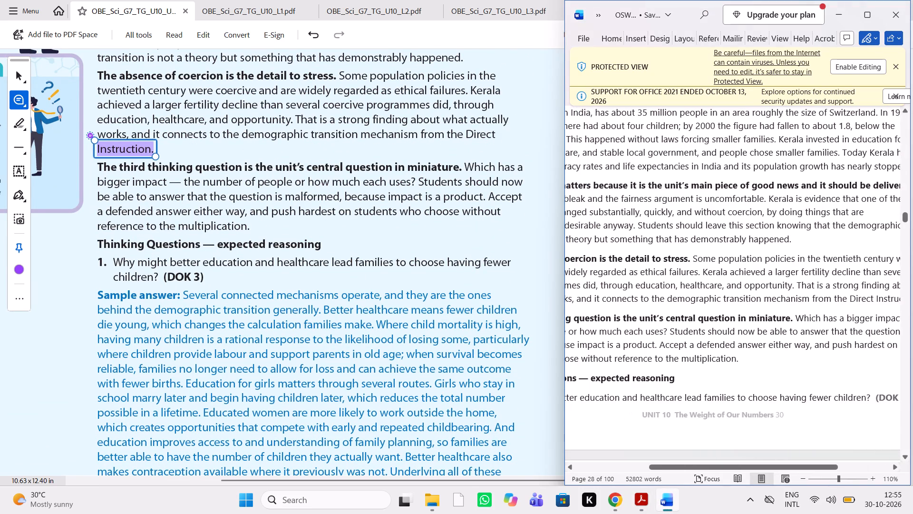
scroll(745, 337, down, 1)
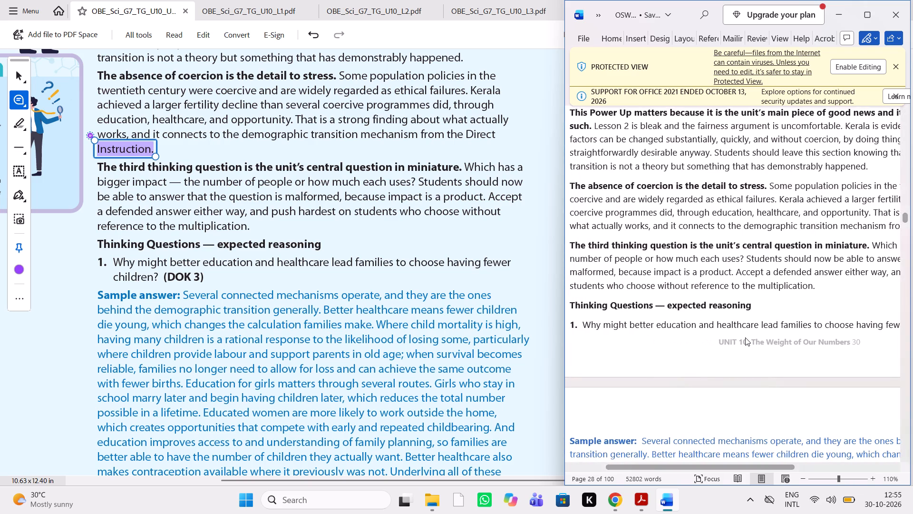
scroll(745, 337, left, 1)
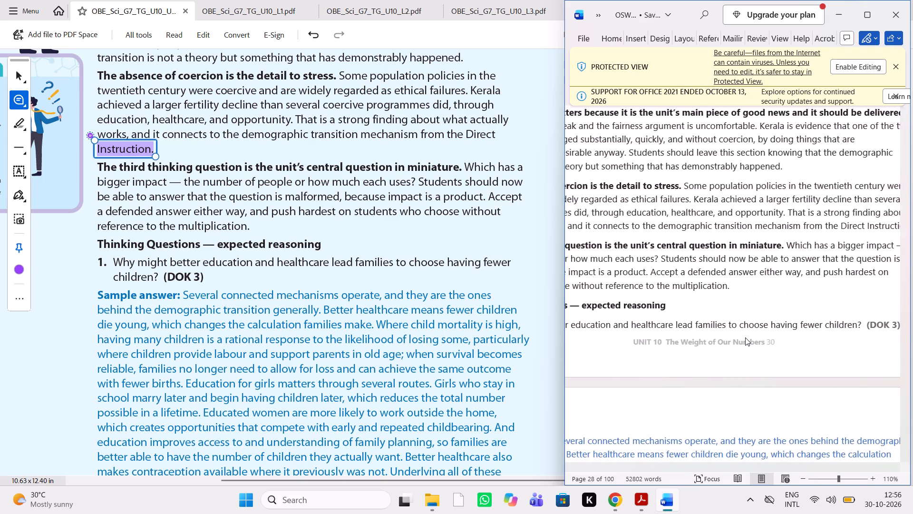
scroll(745, 337, left, 1)
scroll(745, 337, down, 1)
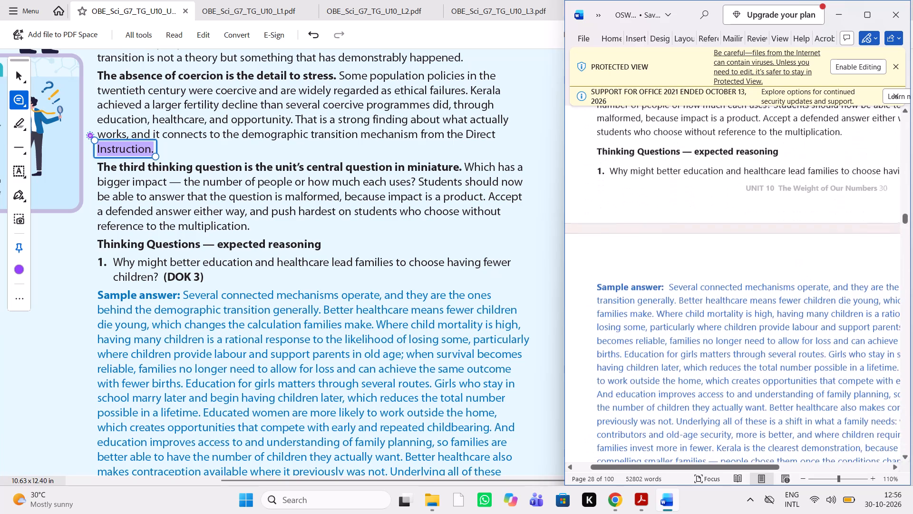
scroll(745, 337, left, 1)
scroll(745, 337, down, 1)
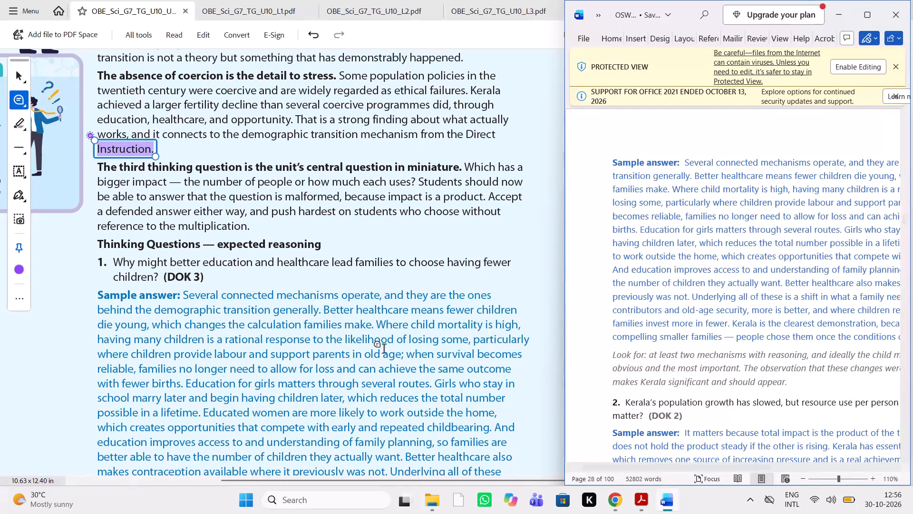
scroll(384, 350, down, 2)
scroll(609, 367, down, 1)
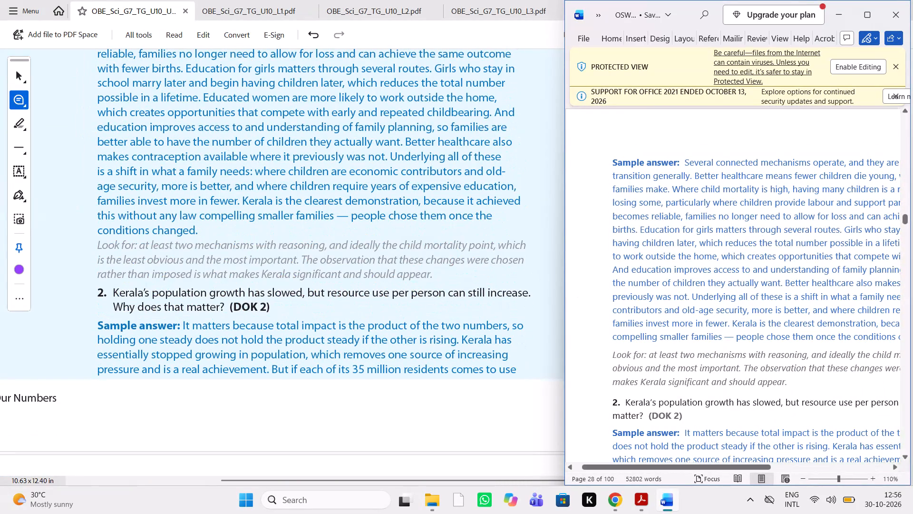
Compare Thinking Question 2 on Kerala's resource use per person, with its sample answer and Look for note, against the manuscript.
scroll(609, 367, down, 1)
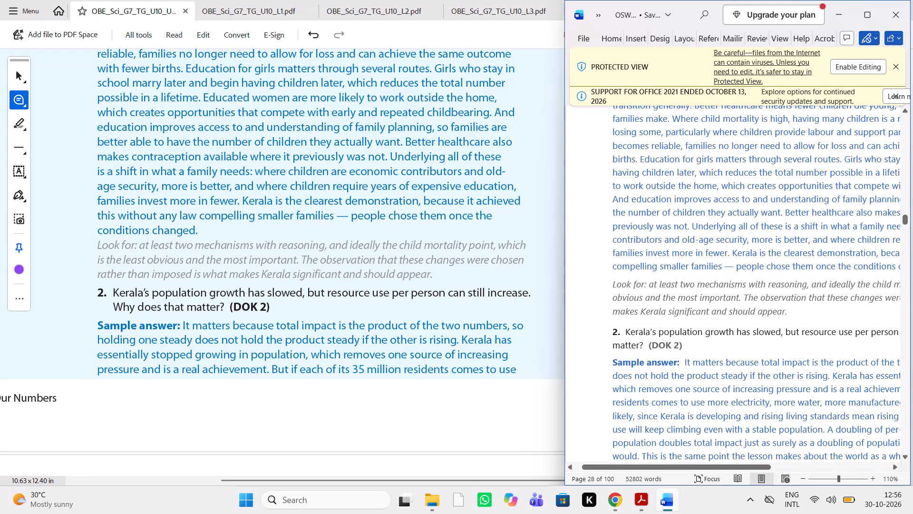
scroll(609, 367, down, 1)
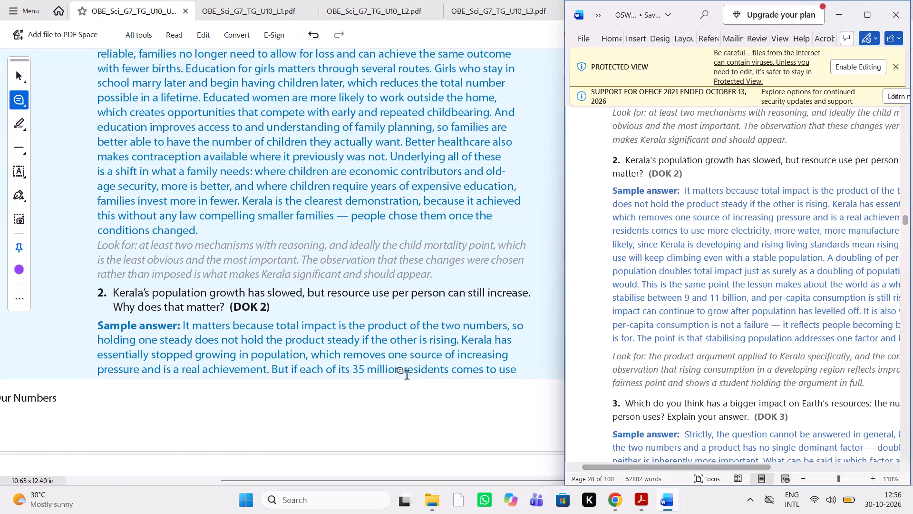
scroll(407, 376, down, 2)
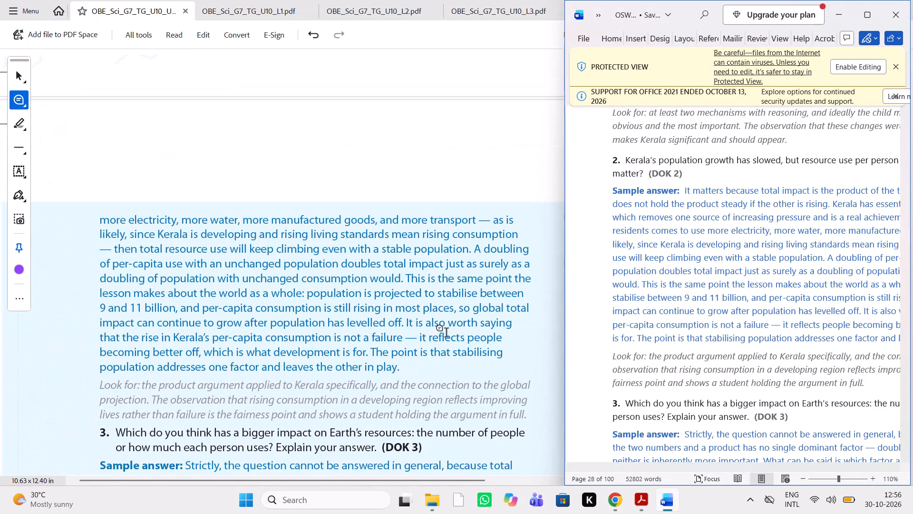
scroll(683, 340, left, 1)
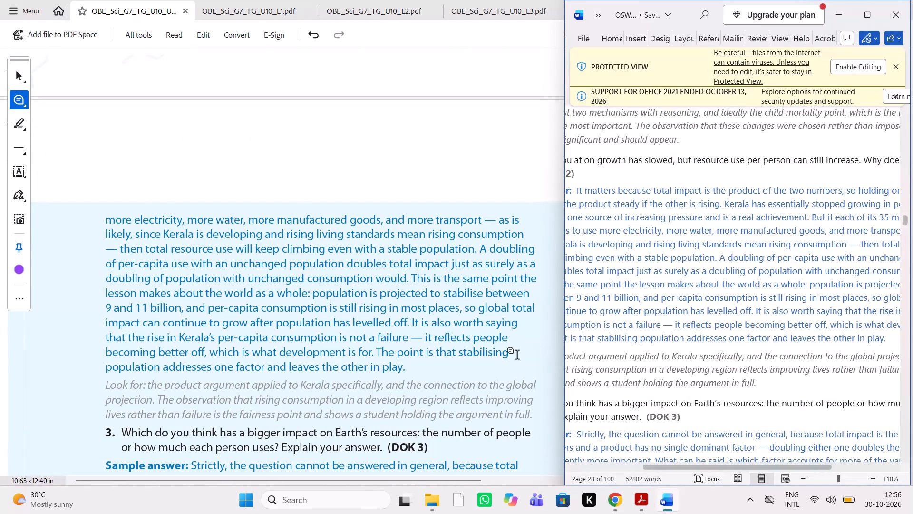
scroll(517, 356, down, 1)
scroll(683, 310, right, 1)
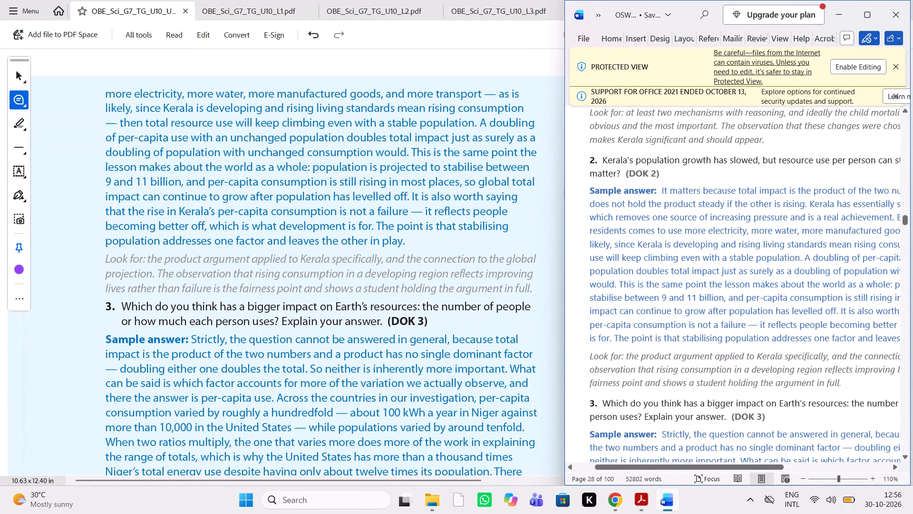
Compare Thinking Question 3 on population versus per-person use, with its sample answer and Look for note, against the manuscript.
scroll(419, 312, down, 1)
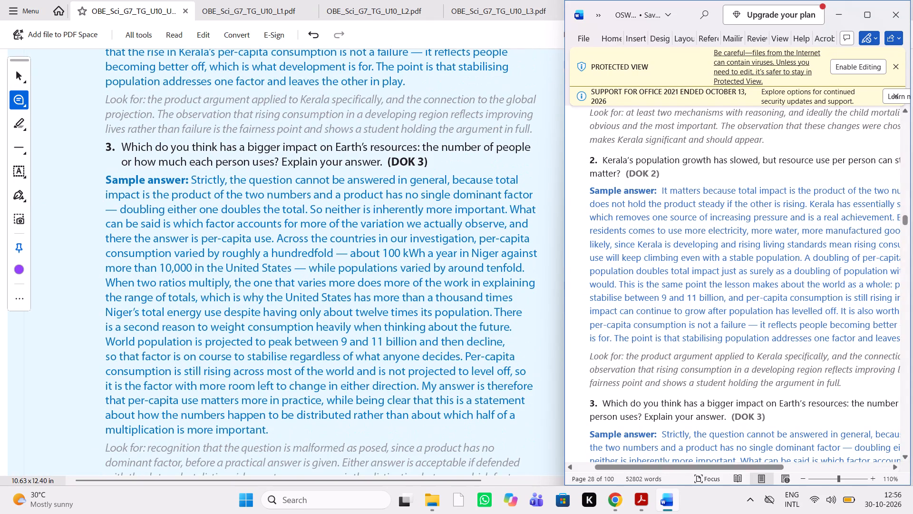
scroll(635, 304, down, 1)
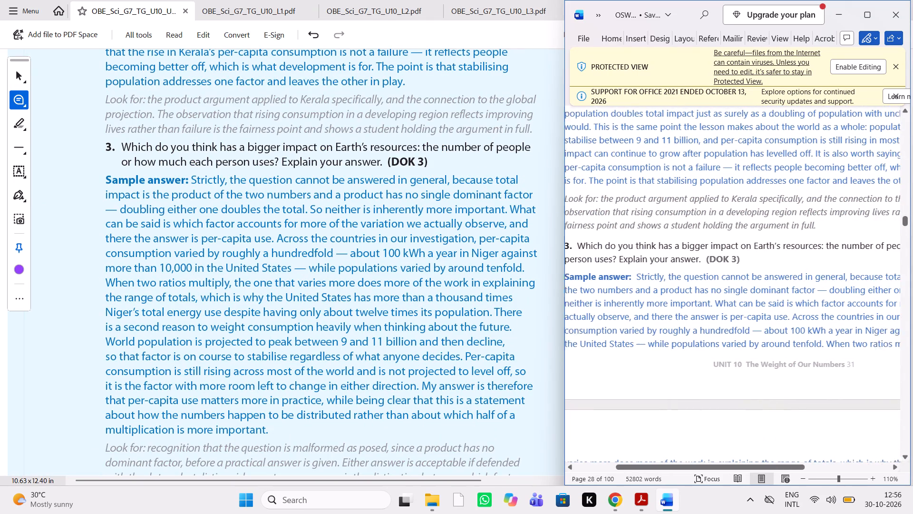
scroll(635, 304, down, 1)
scroll(635, 304, left, 1)
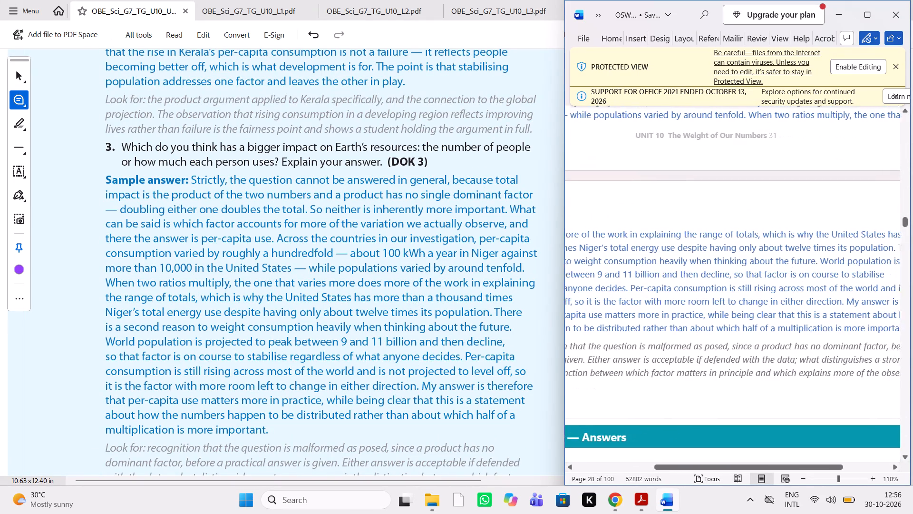
scroll(635, 304, left, 1)
scroll(635, 304, right, 1)
scroll(369, 384, down, 1)
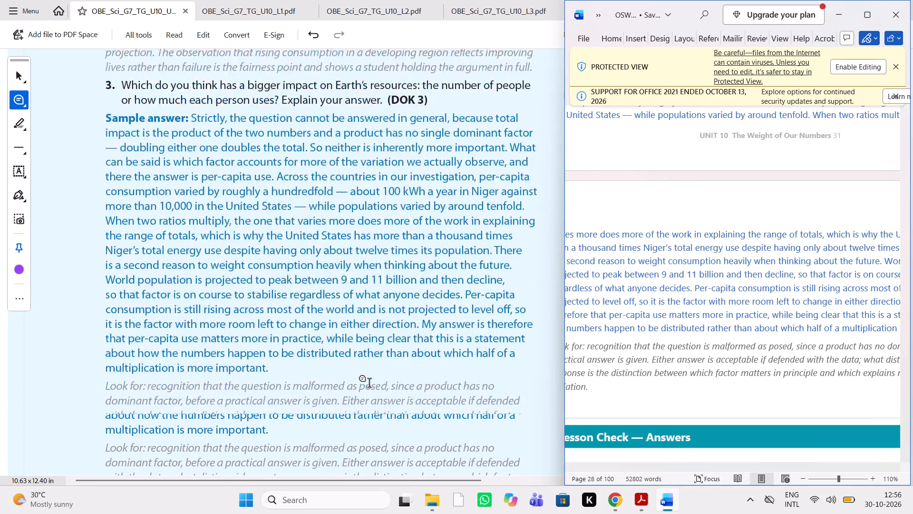
scroll(369, 384, down, 3)
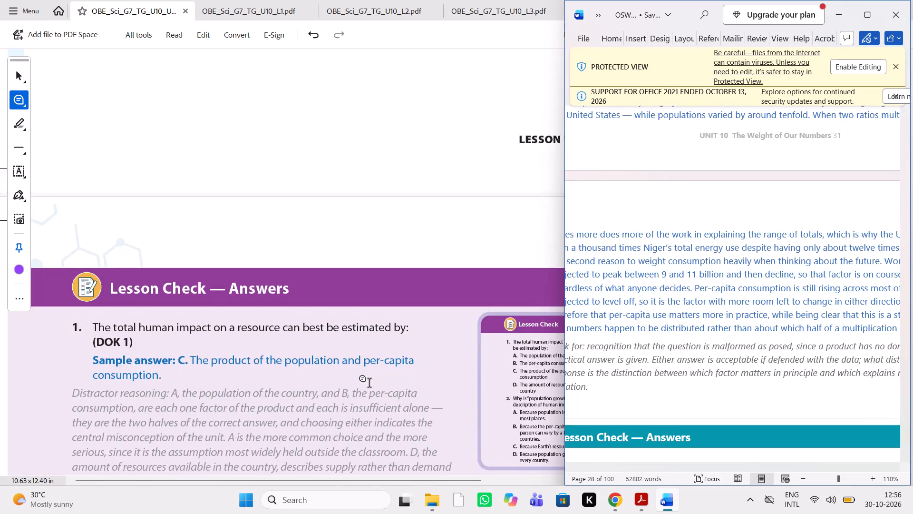
scroll(369, 384, up, 3)
scroll(369, 384, down, 1)
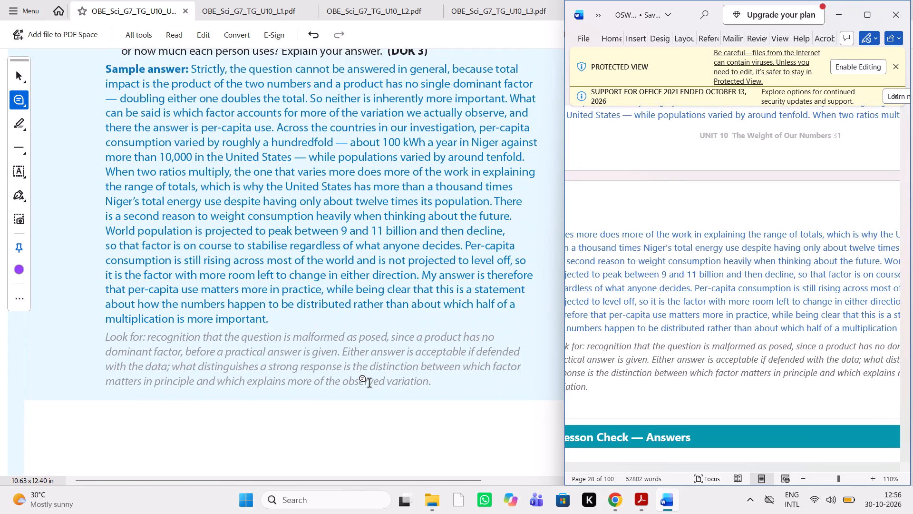
scroll(619, 356, right, 1)
scroll(413, 366, down, 1)
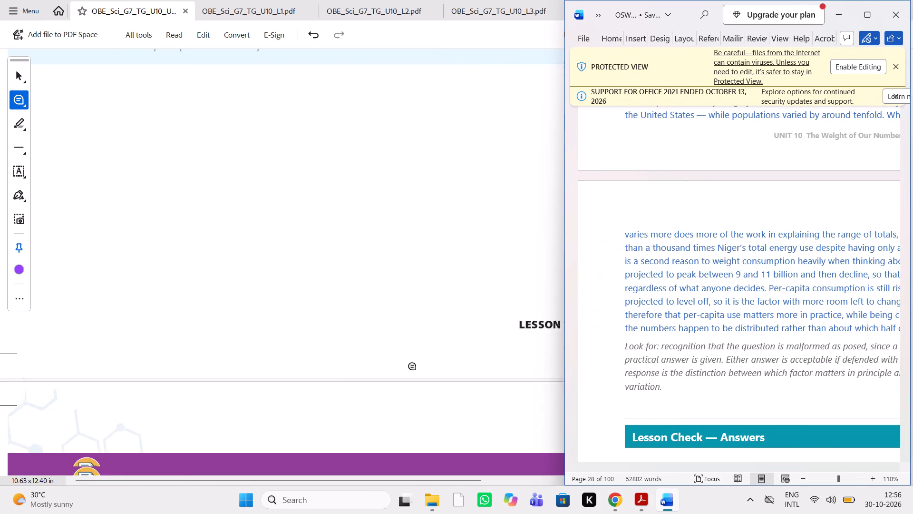
Look over the PDF pages from the end of the Power Up answers through the Lesson Check — Answers section.
scroll(413, 366, down, 1)
scroll(413, 366, left, 1)
scroll(413, 366, down, 1)
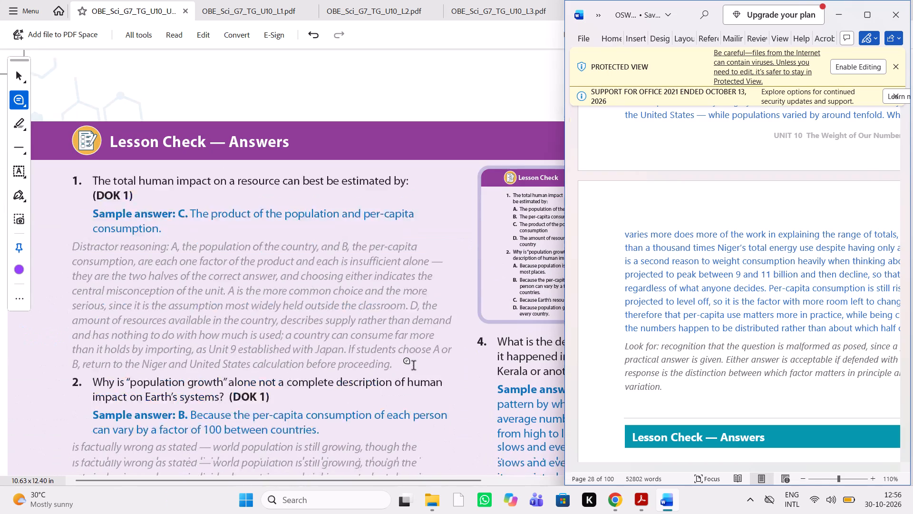
scroll(413, 366, down, 1)
scroll(440, 340, up, 3)
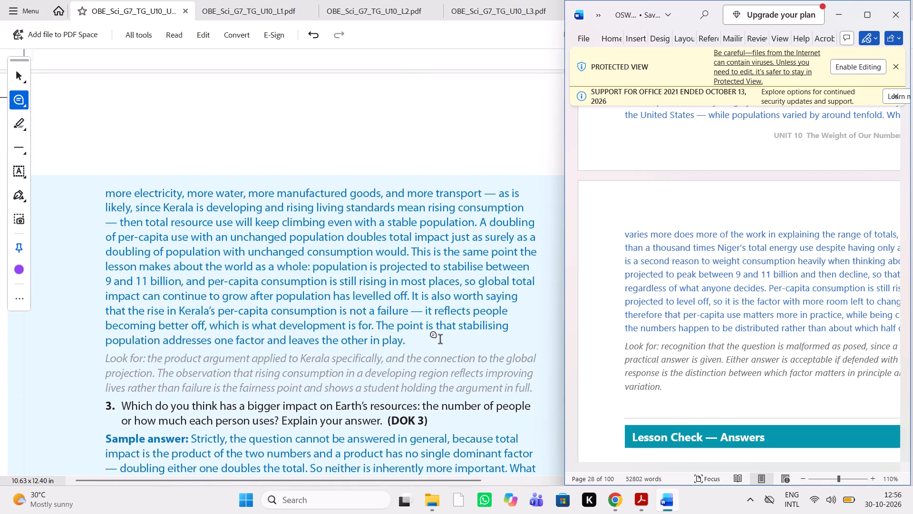
scroll(440, 340, up, 4)
scroll(440, 340, down, 3)
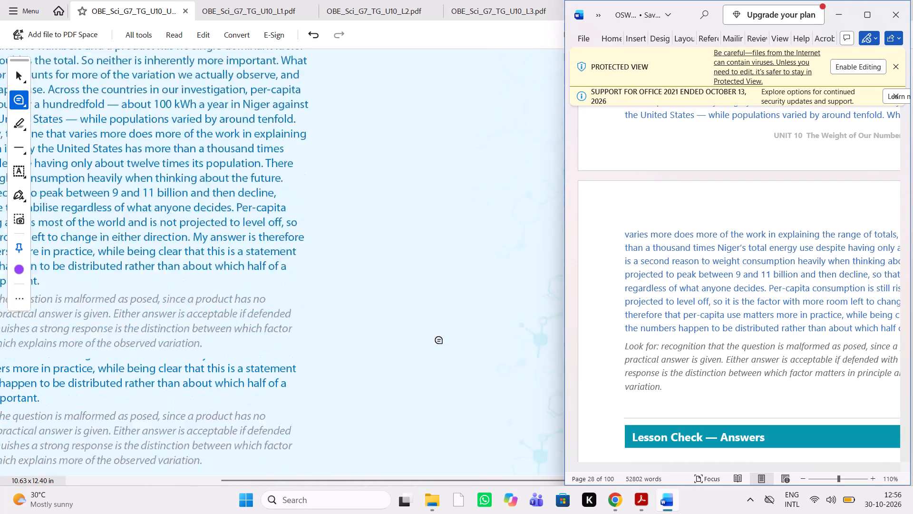
scroll(440, 340, down, 8)
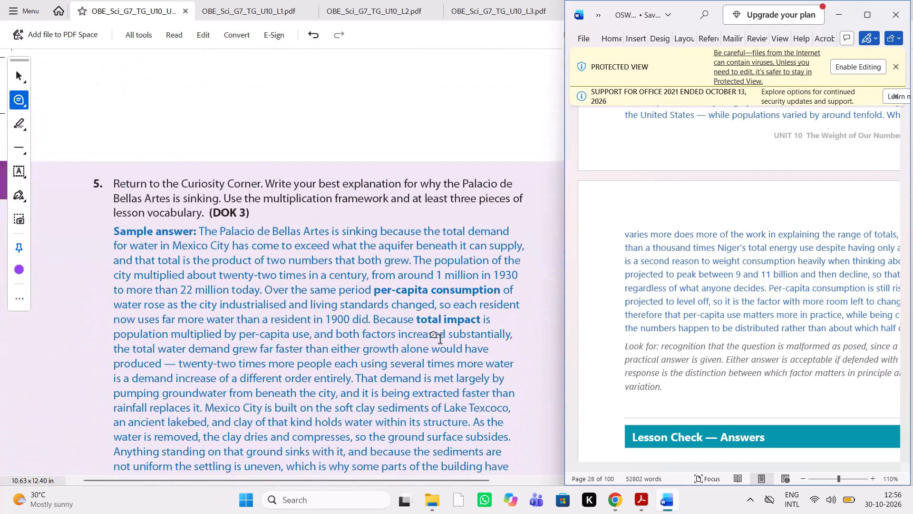
scroll(440, 340, up, 1)
scroll(440, 340, down, 5)
scroll(440, 340, up, 11)
scroll(440, 340, right, 1)
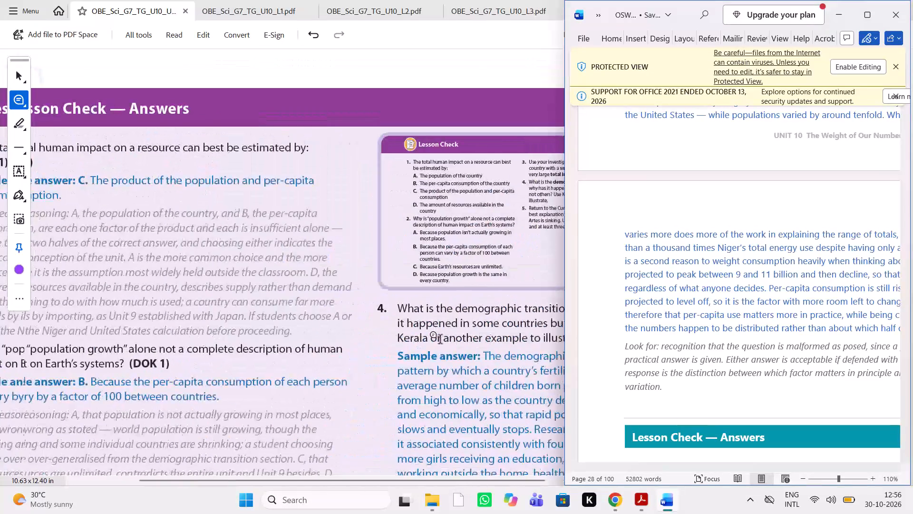
scroll(440, 340, right, 1)
scroll(440, 340, up, 1)
scroll(440, 340, down, 1)
scroll(440, 340, up, 1)
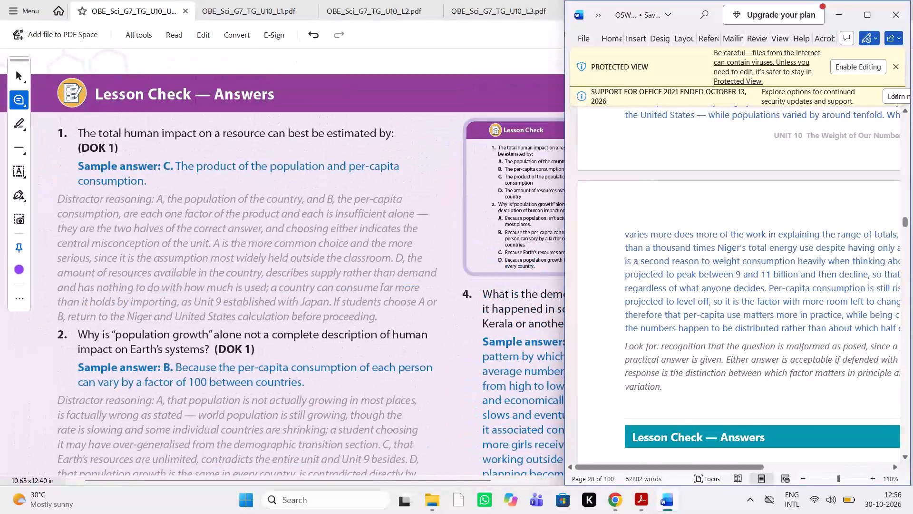
Compare Lesson Check Question 1 on estimating total human impact, with its answer and distractor reasoning, against the Word manuscript.
scroll(740, 324, down, 1)
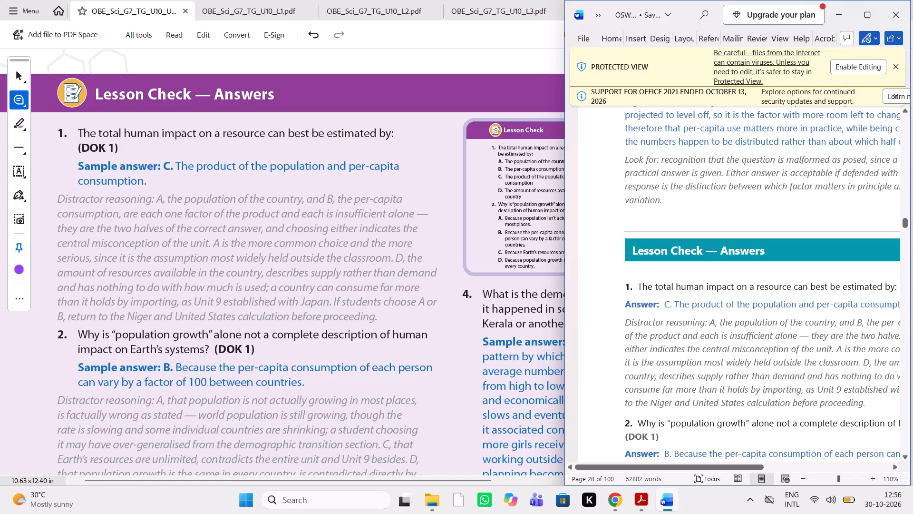
scroll(740, 324, left, 1)
scroll(740, 324, right, 1)
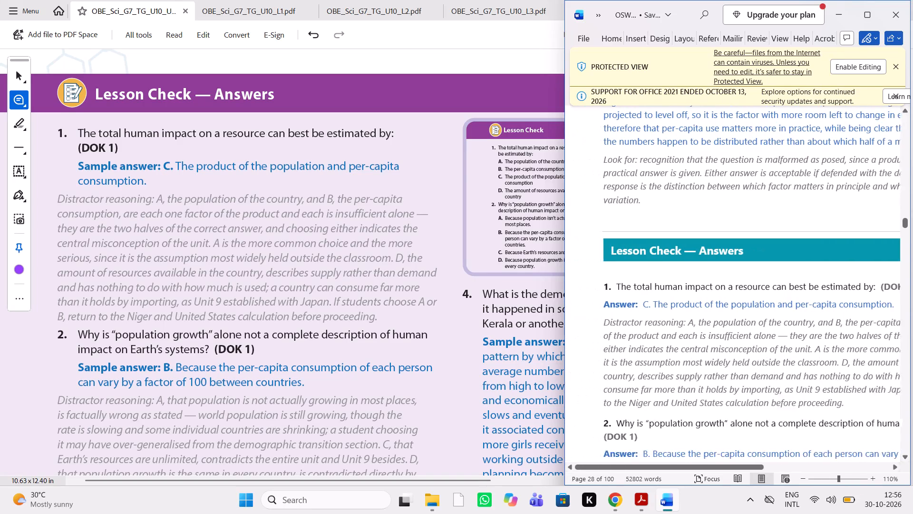
scroll(740, 324, left, 1)
scroll(740, 324, right, 2)
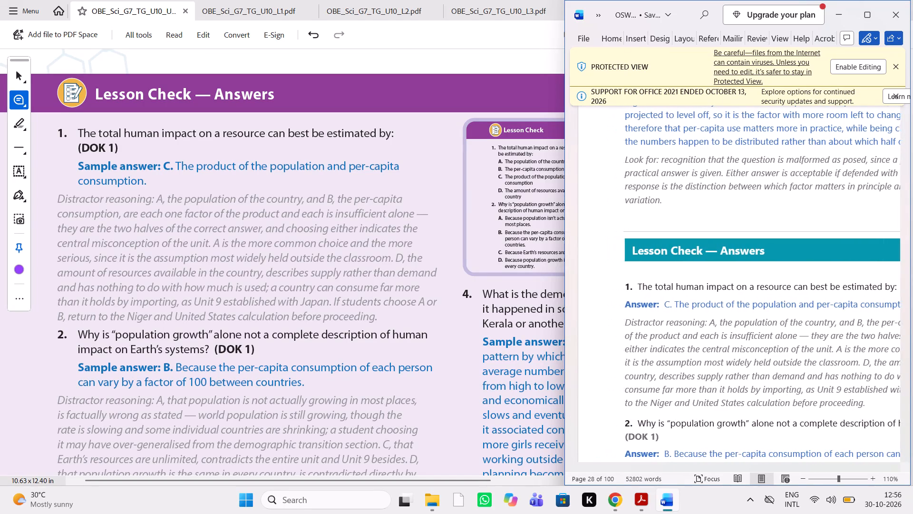
scroll(740, 324, down, 1)
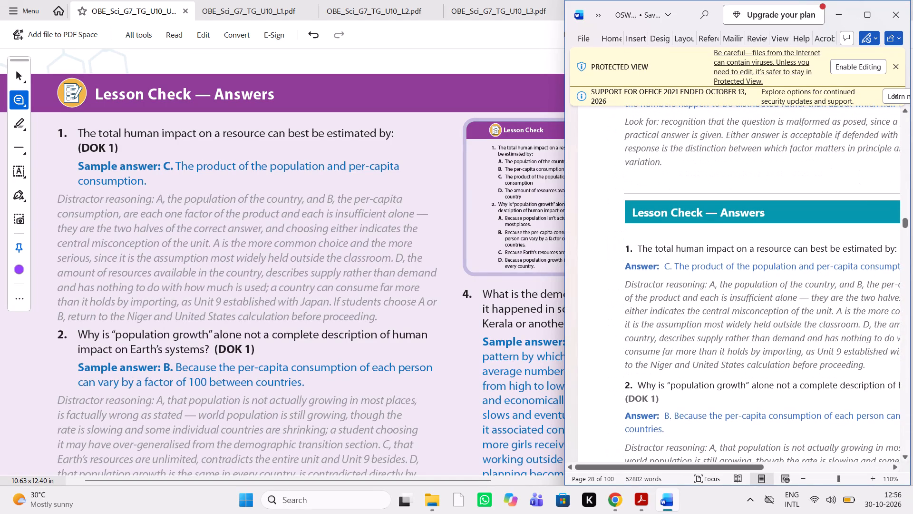
scroll(740, 324, left, 1)
scroll(740, 324, down, 1)
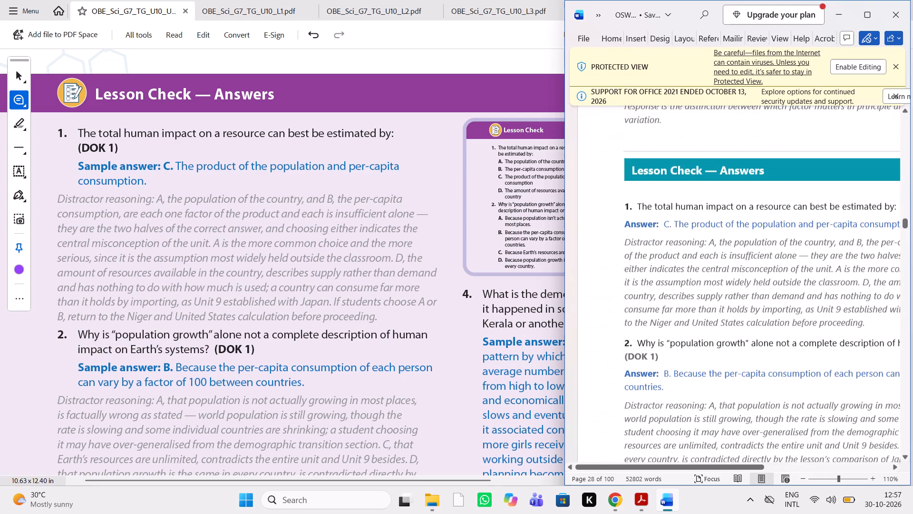
scroll(740, 324, down, 1)
scroll(740, 324, left, 2)
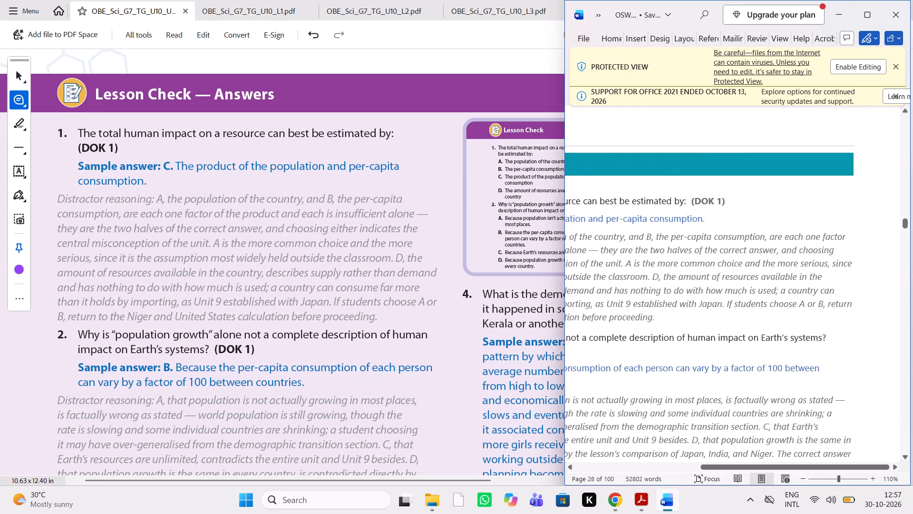
scroll(740, 324, right, 2)
Compare Lesson Check Question 2 on population growth as an incomplete description, with its answer and distractor reasoning, against the manuscript.
scroll(740, 324, down, 1)
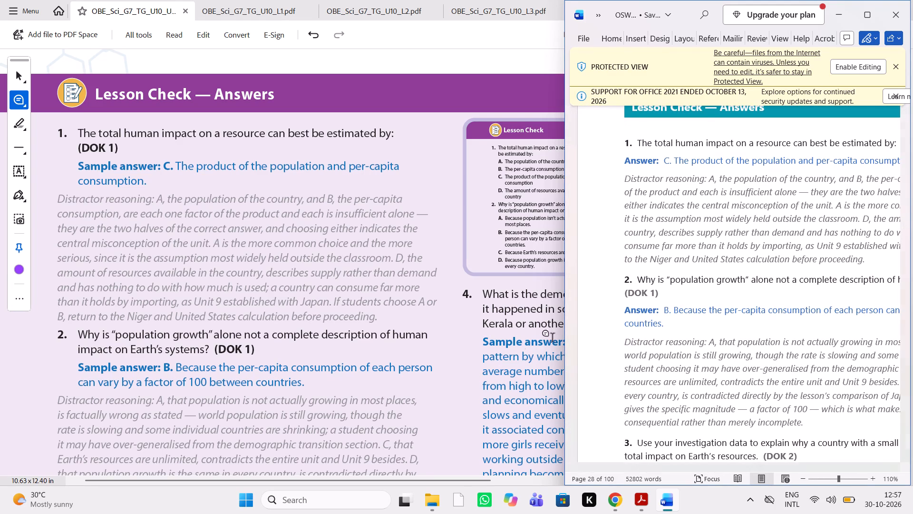
scroll(710, 384, left, 1)
scroll(710, 384, down, 1)
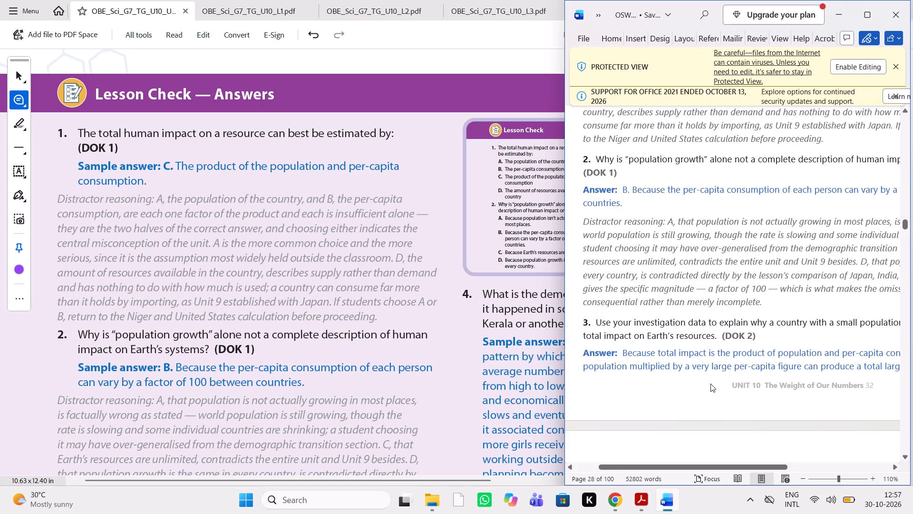
scroll(710, 384, up, 1)
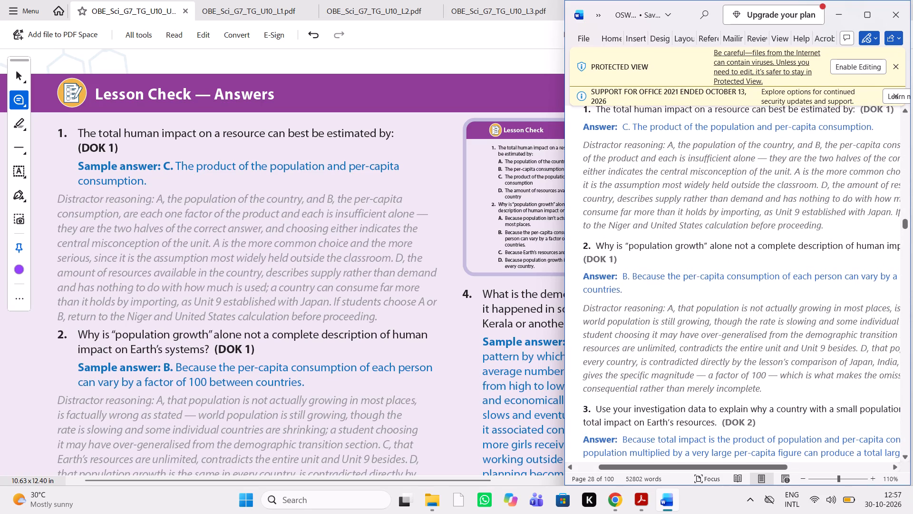
scroll(447, 347, down, 1)
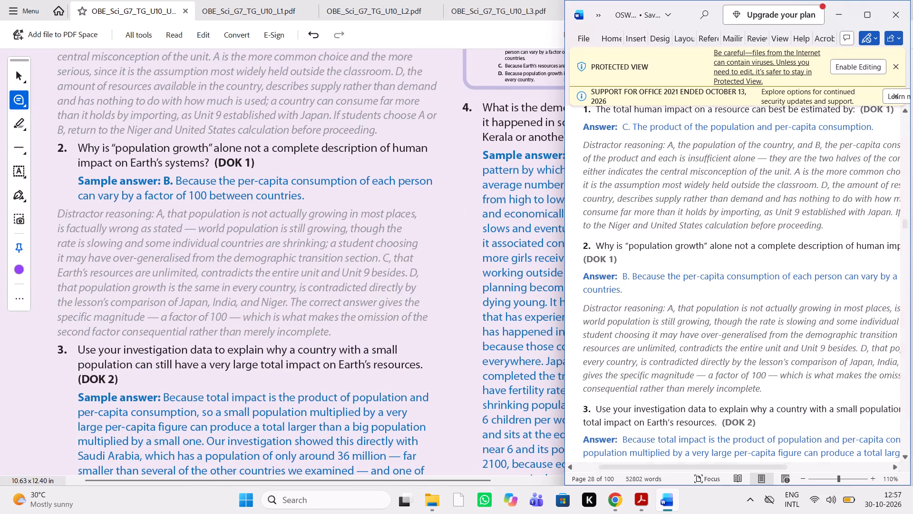
scroll(645, 355, left, 2)
scroll(645, 355, right, 1)
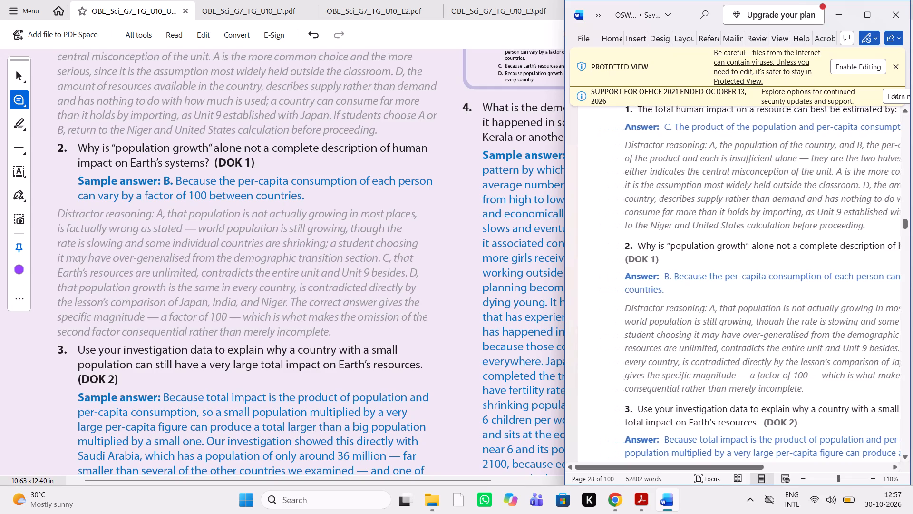
scroll(645, 355, left, 1)
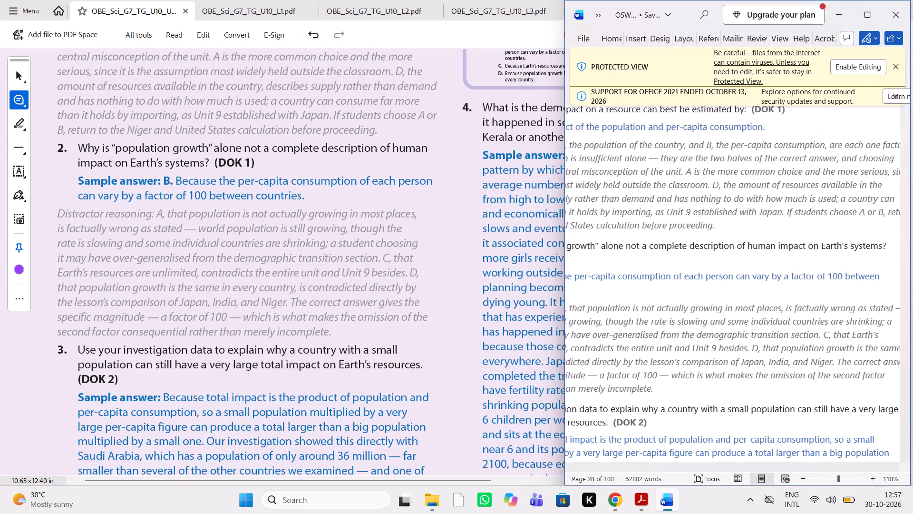
scroll(645, 355, right, 1)
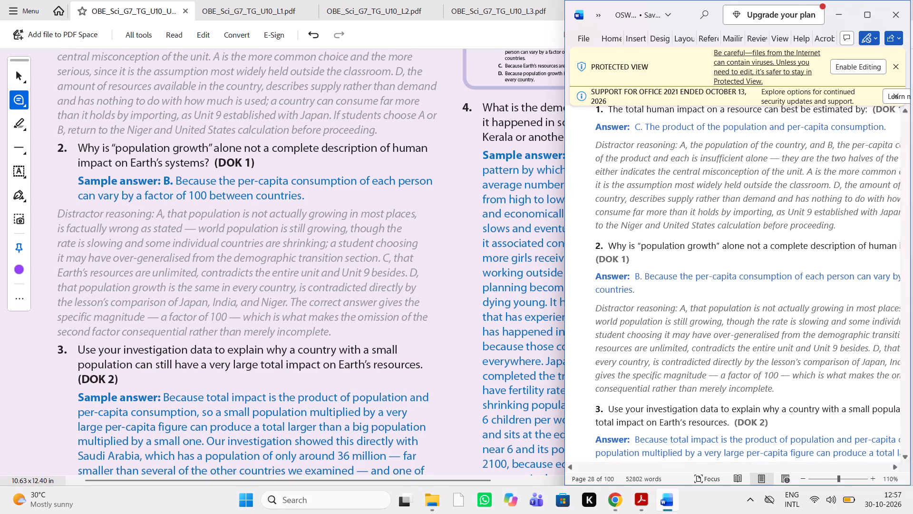
Compare Lesson Check Question 3 on small populations with large total impact, with its sample answer and Look for note, against the manuscript.
scroll(412, 394, down, 1)
scroll(648, 380, down, 1)
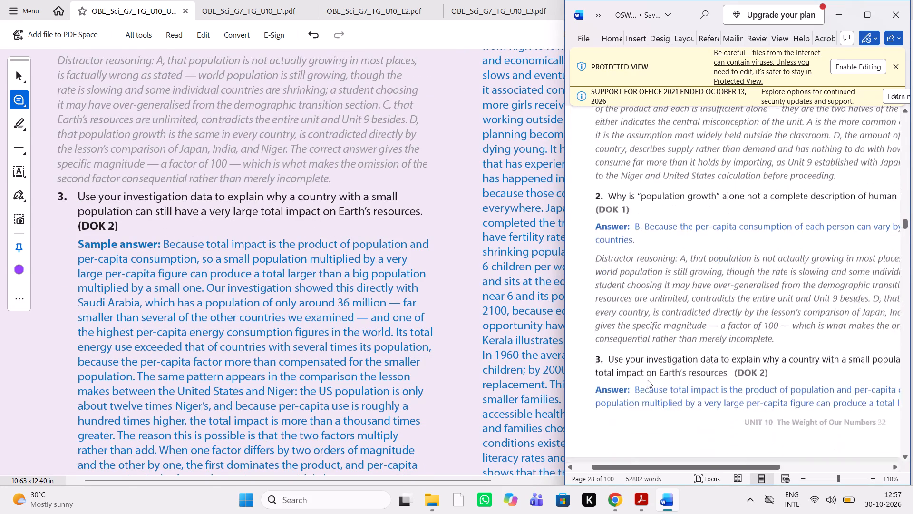
scroll(648, 380, down, 1)
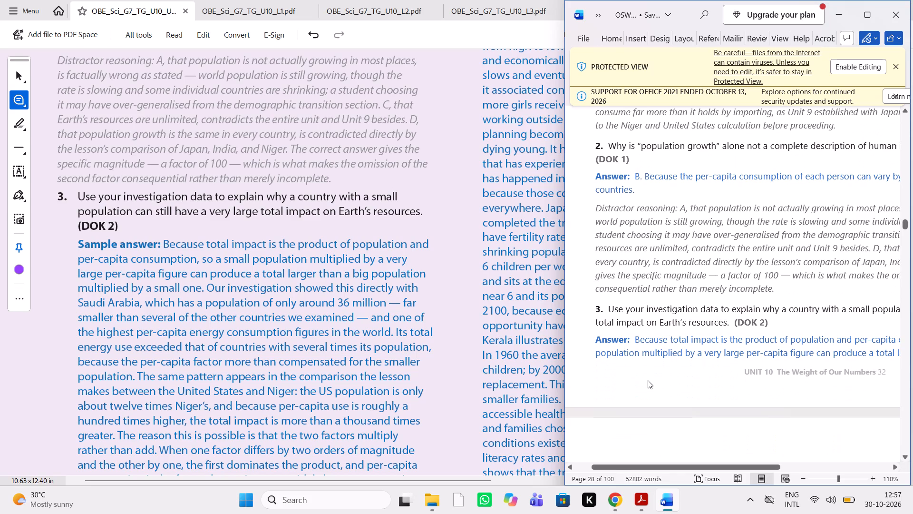
scroll(648, 380, left, 1)
scroll(648, 380, right, 1)
scroll(462, 375, down, 2)
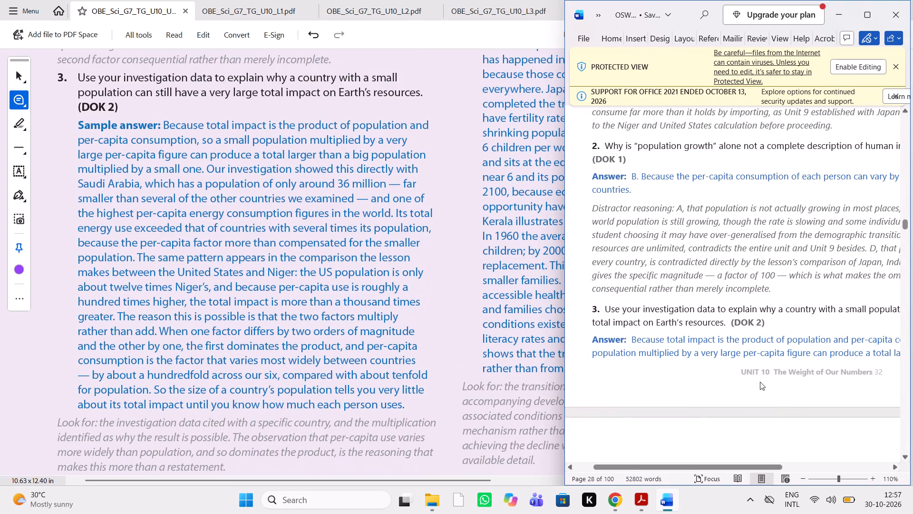
scroll(760, 382, left, 1)
scroll(760, 382, down, 2)
scroll(760, 382, left, 1)
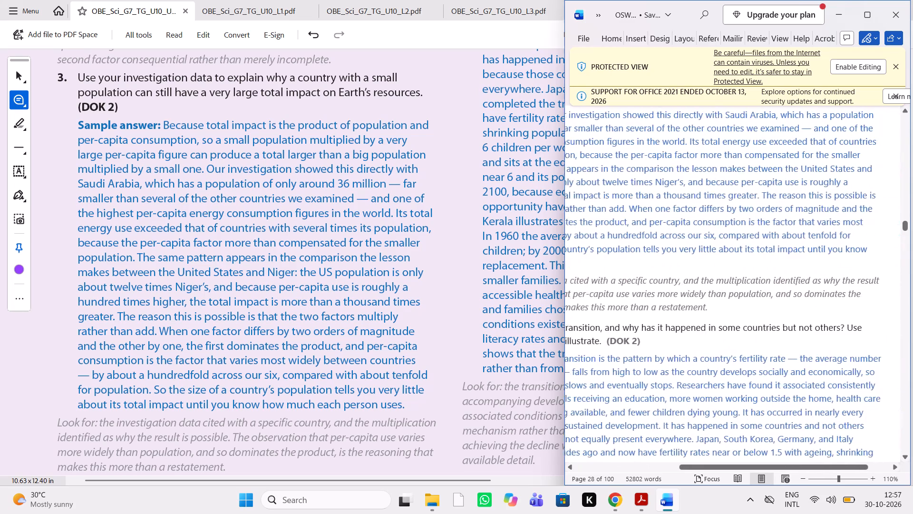
scroll(760, 382, right, 1)
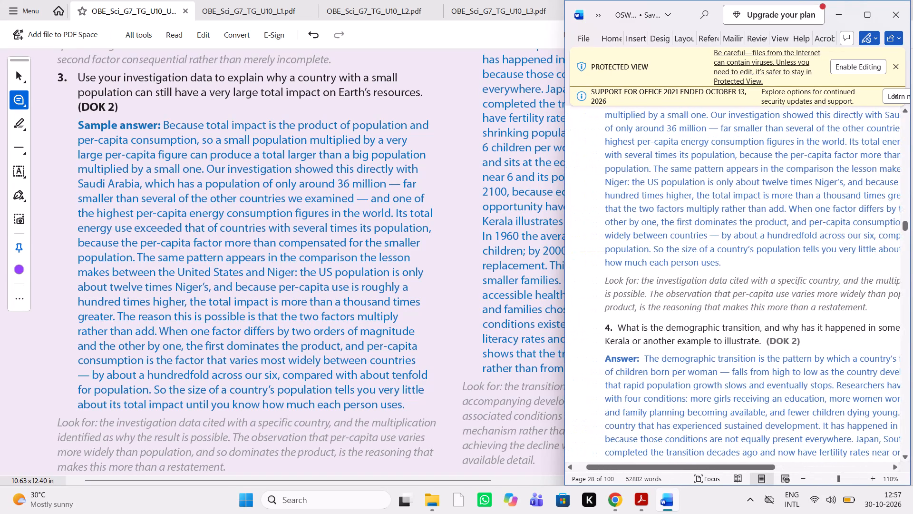
scroll(478, 382, down, 1)
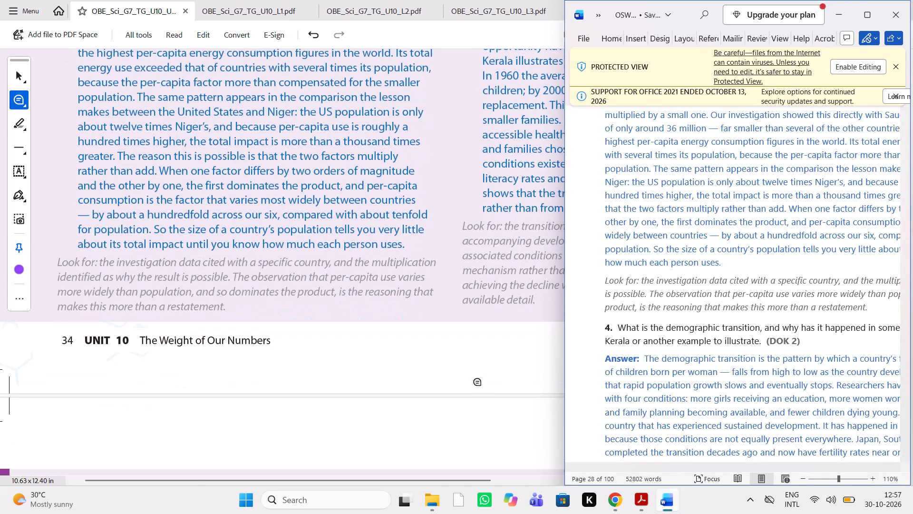
scroll(478, 382, down, 1)
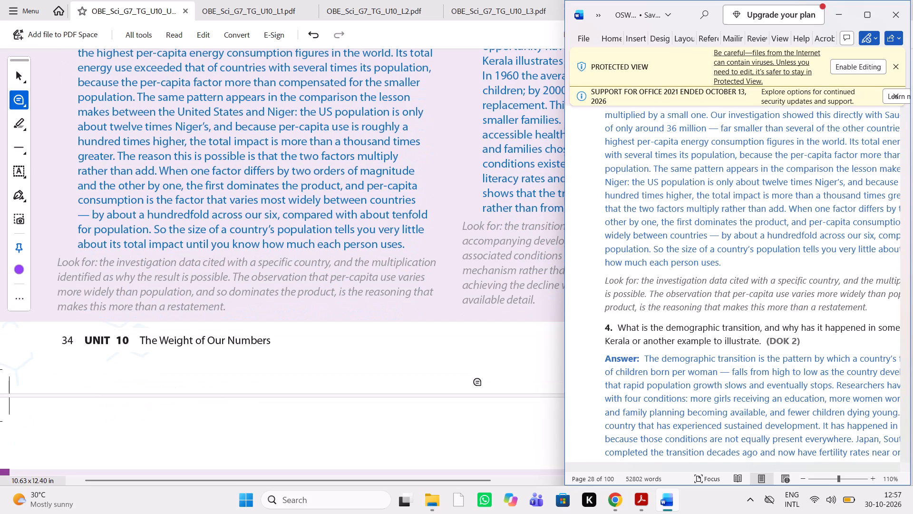
Compare Lesson Check Question 4 on the demographic transition, with its sample answer and Look for note, against the manuscript.
scroll(478, 382, up, 2)
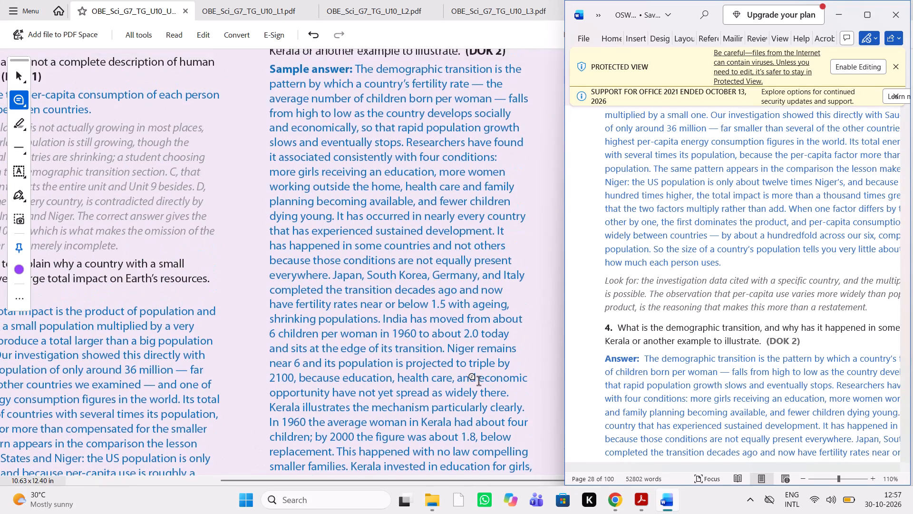
scroll(478, 382, up, 1)
scroll(719, 375, down, 1)
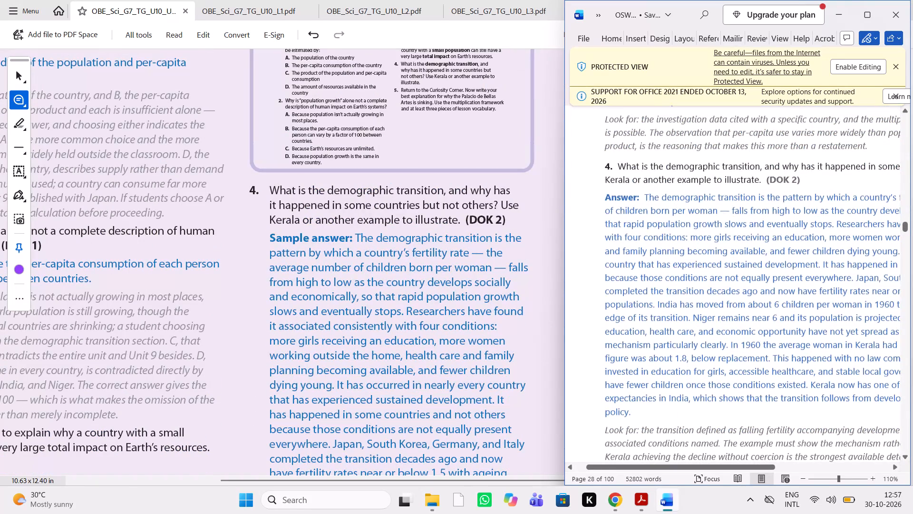
scroll(719, 375, left, 1)
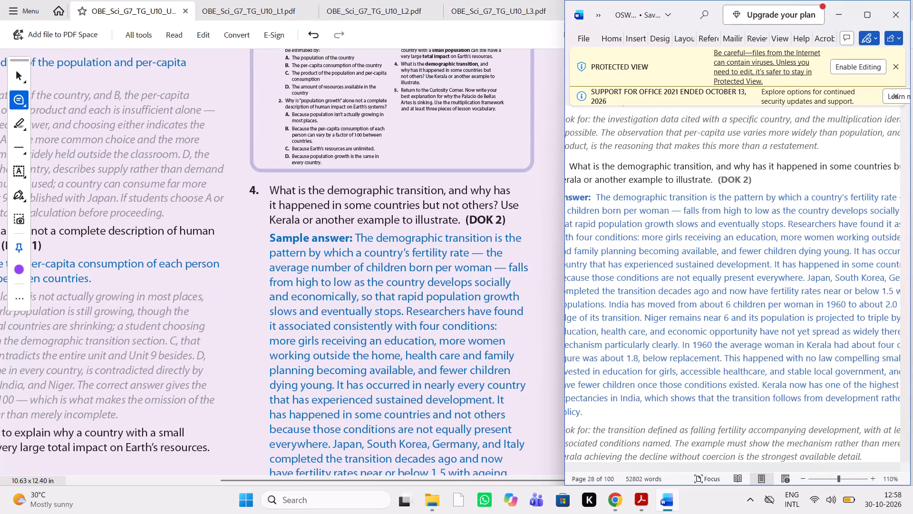
scroll(719, 375, down, 1)
scroll(719, 375, left, 1)
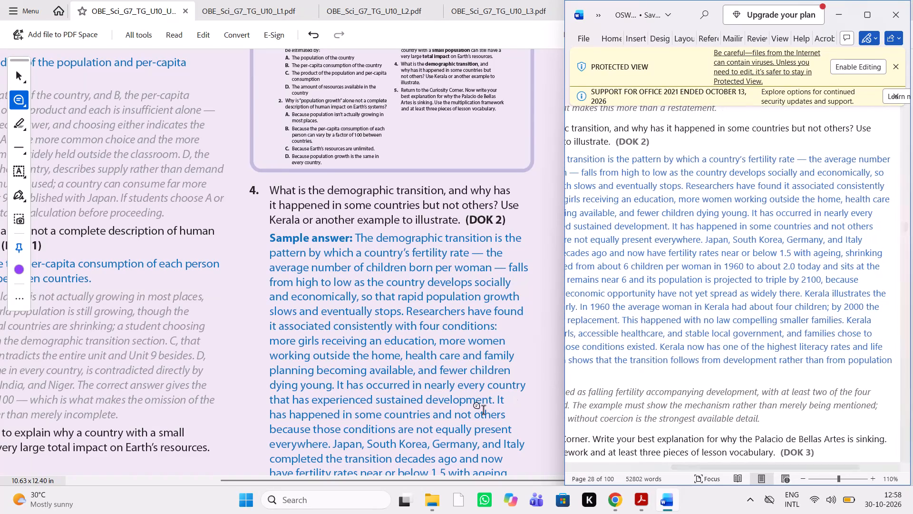
scroll(483, 411, down, 2)
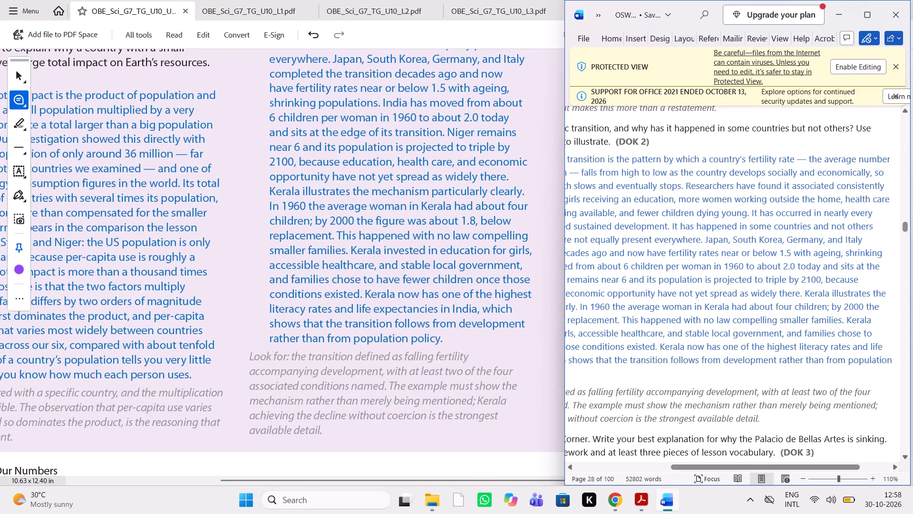
scroll(649, 382, right, 1)
scroll(649, 382, down, 1)
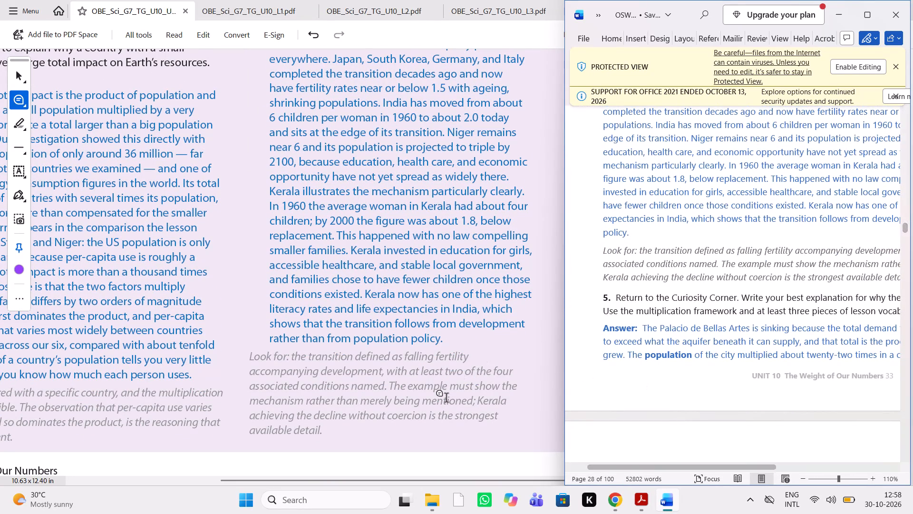
scroll(446, 399, down, 1)
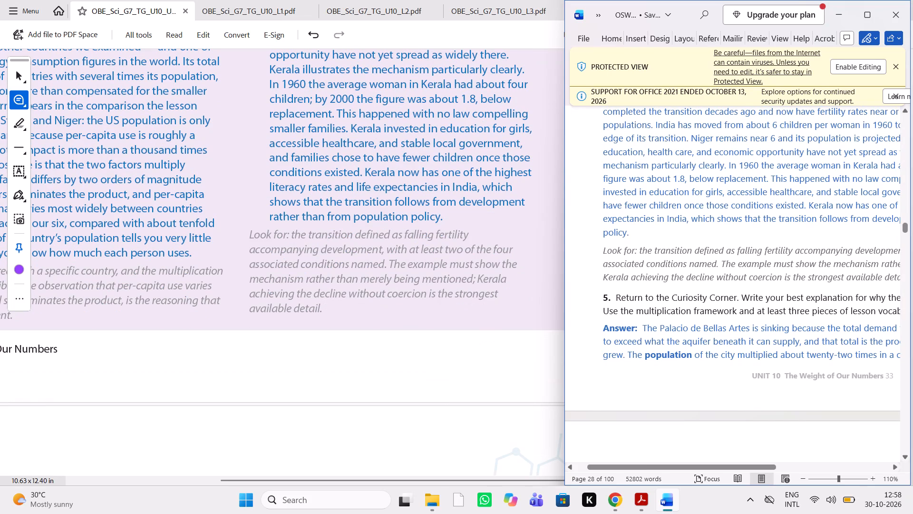
scroll(638, 262, left, 1)
scroll(638, 262, right, 1)
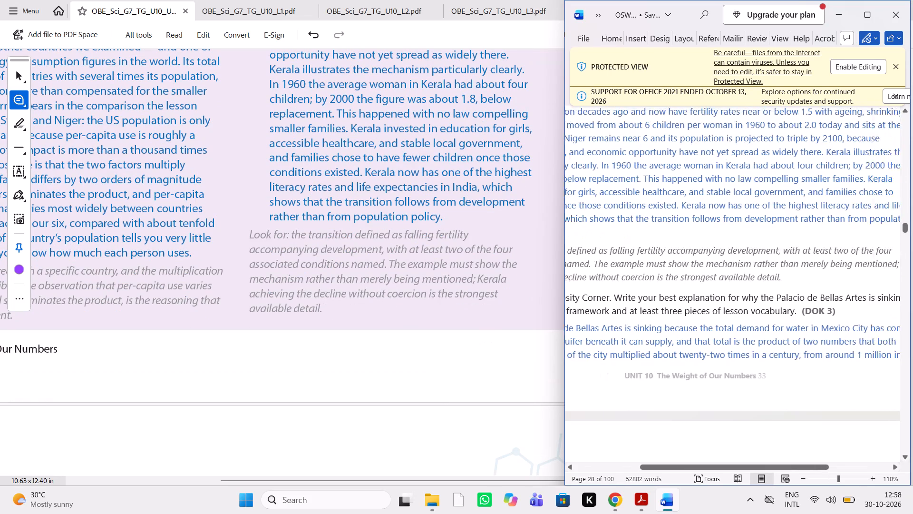
scroll(638, 262, right, 2)
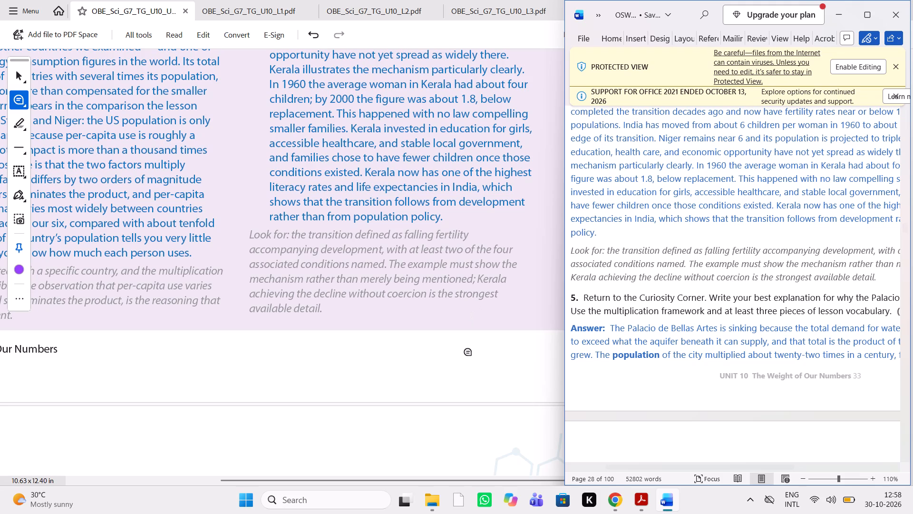
Check the start of Question 5's sample answer against the manuscript and attach the comment "bold it" to the word "population".
scroll(469, 352, down, 2)
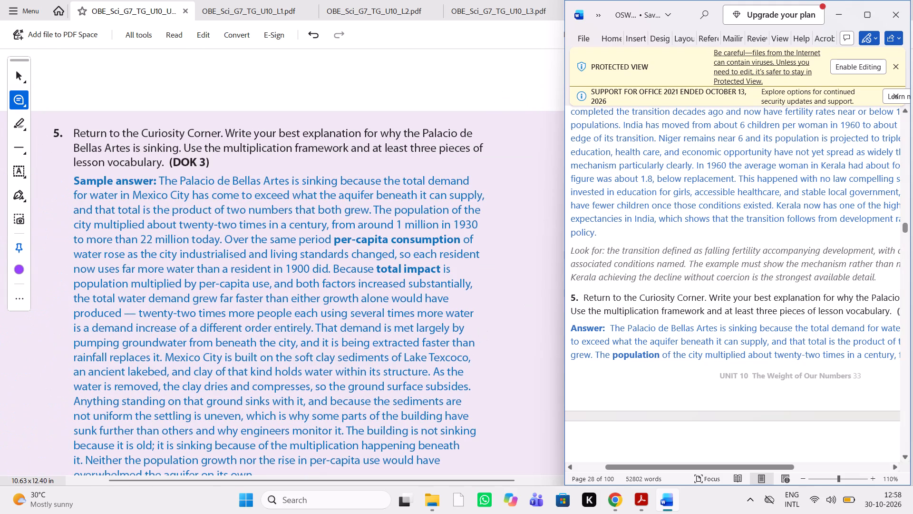
scroll(621, 342, down, 1)
scroll(621, 342, left, 1)
scroll(621, 342, right, 1)
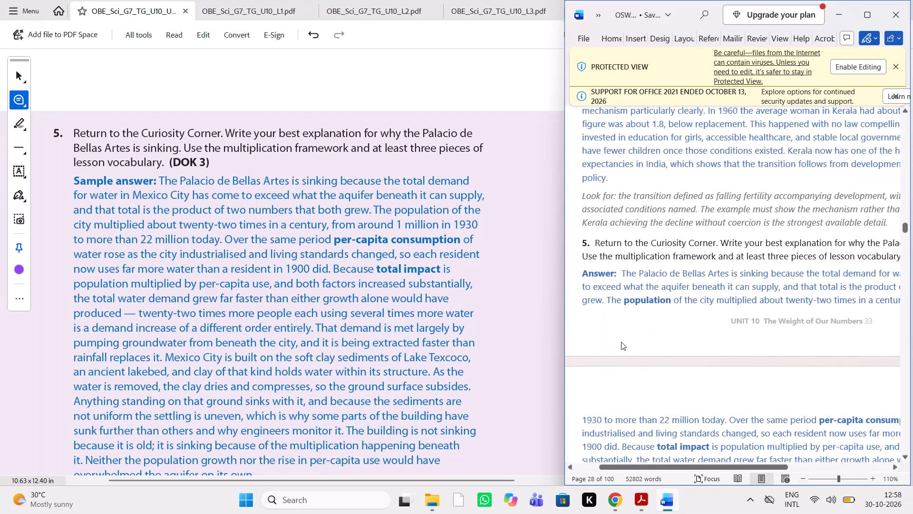
scroll(621, 342, left, 1)
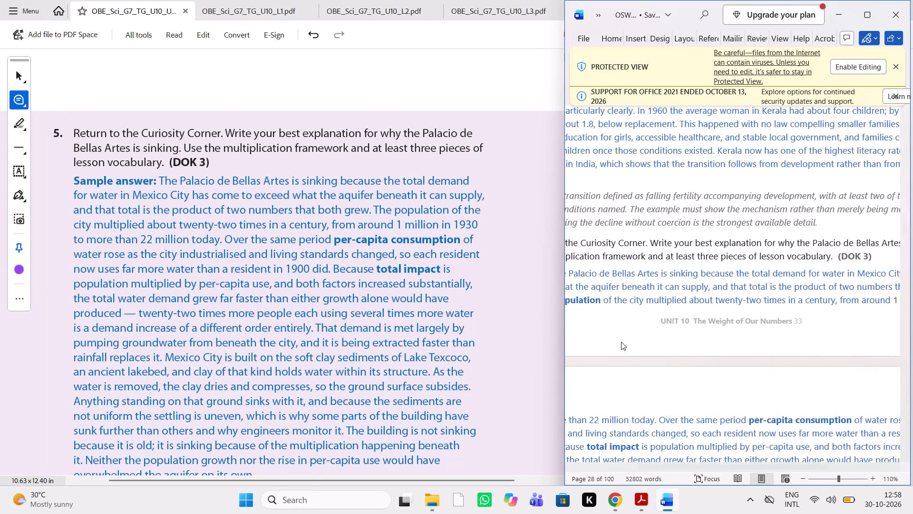
scroll(621, 342, right, 1)
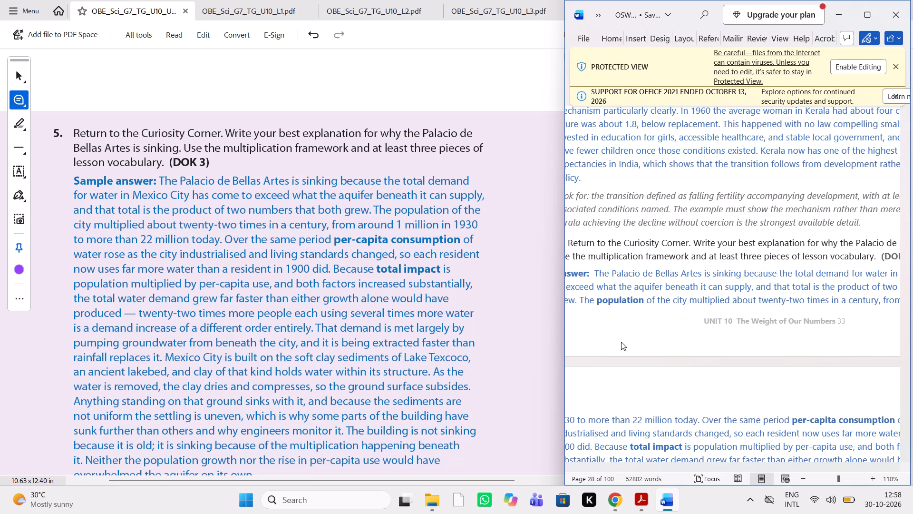
scroll(621, 342, right, 1)
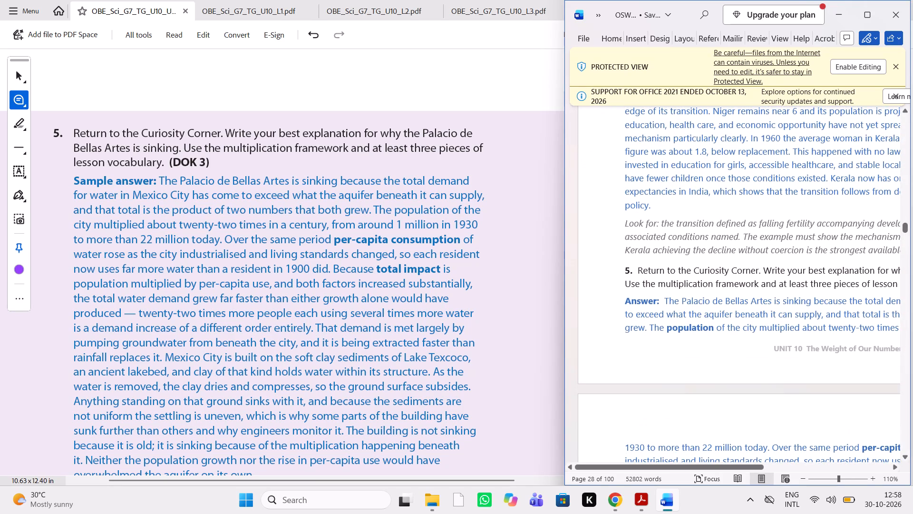
scroll(621, 342, left, 1)
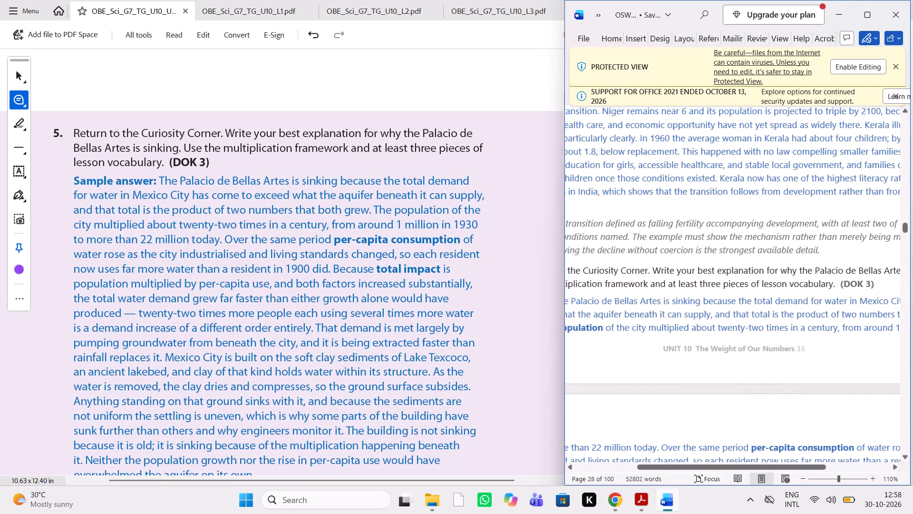
scroll(621, 342, left, 2)
scroll(621, 342, right, 2)
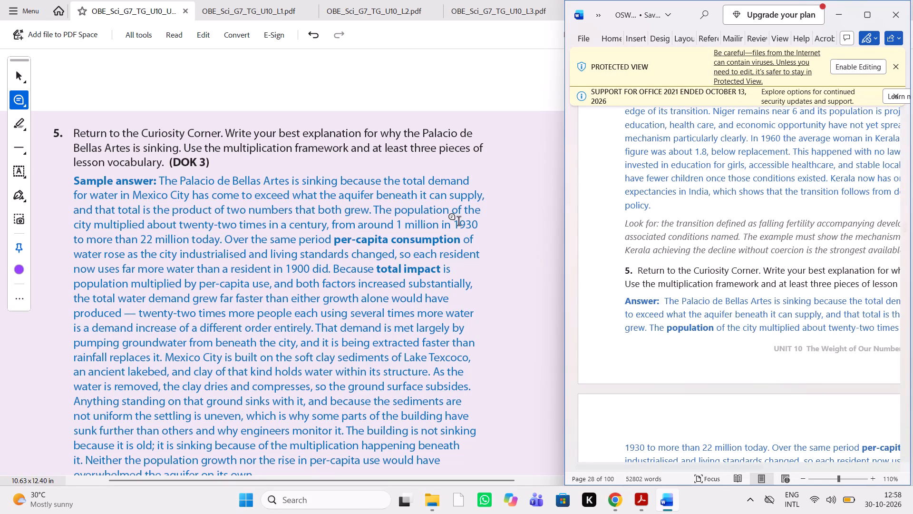
drag(450, 209, 406, 213)
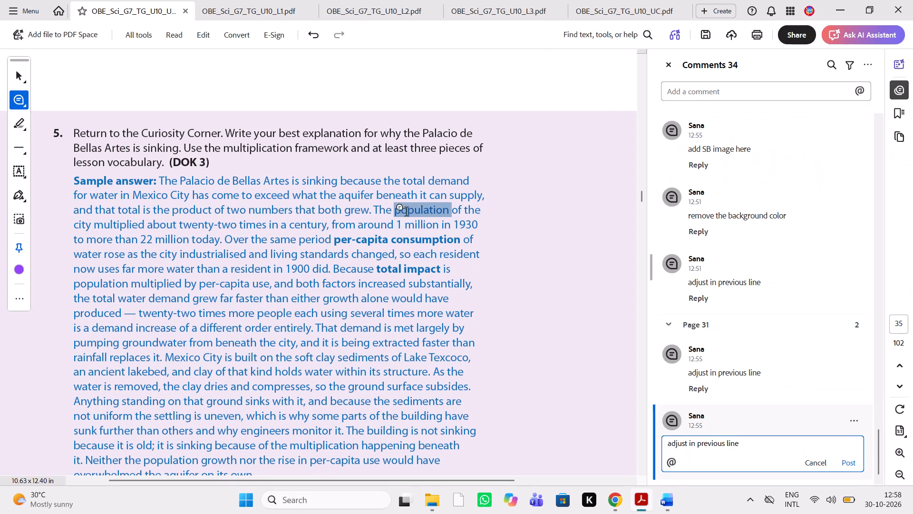
drag(406, 213, 403, 213)
text(bold it)
key(space)
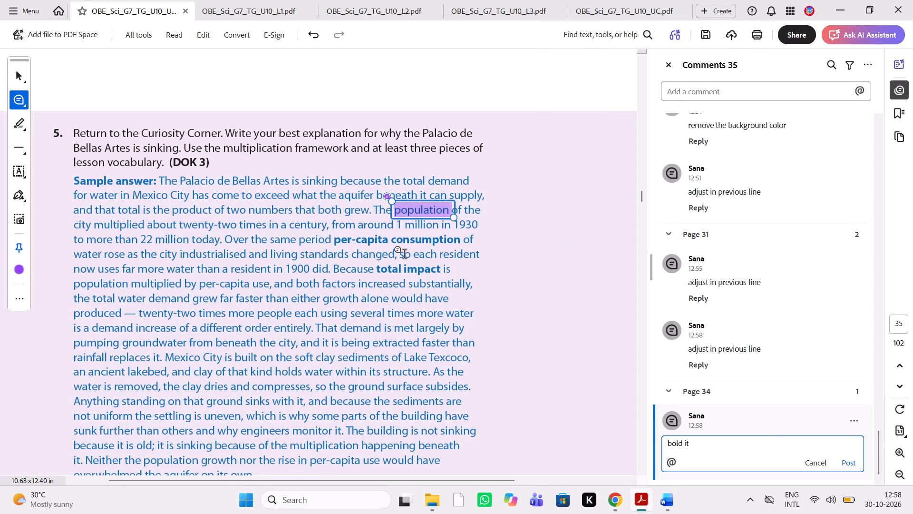
Compare Question 5's sample answer on per-capita consumption, total impact and groundwater pumping with the Word manuscript.
click(666, 496)
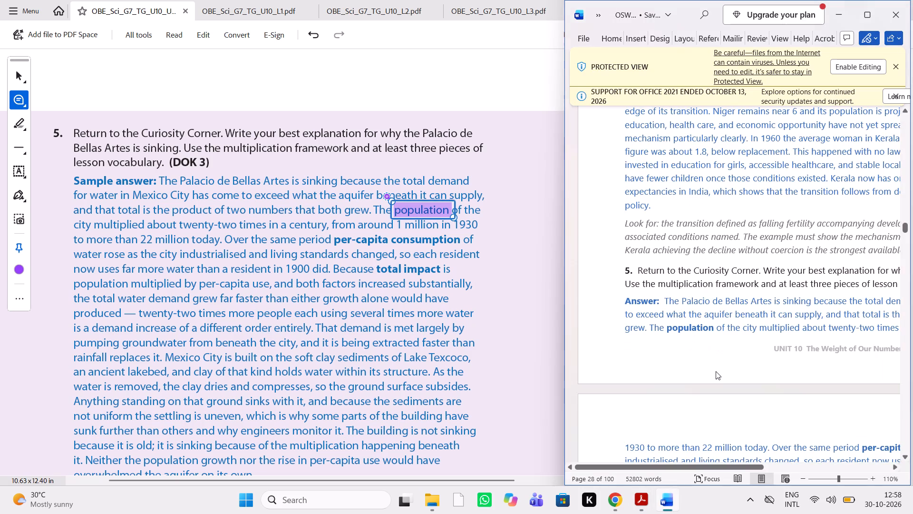
scroll(716, 371, left, 2)
scroll(716, 371, right, 1)
scroll(716, 371, down, 1)
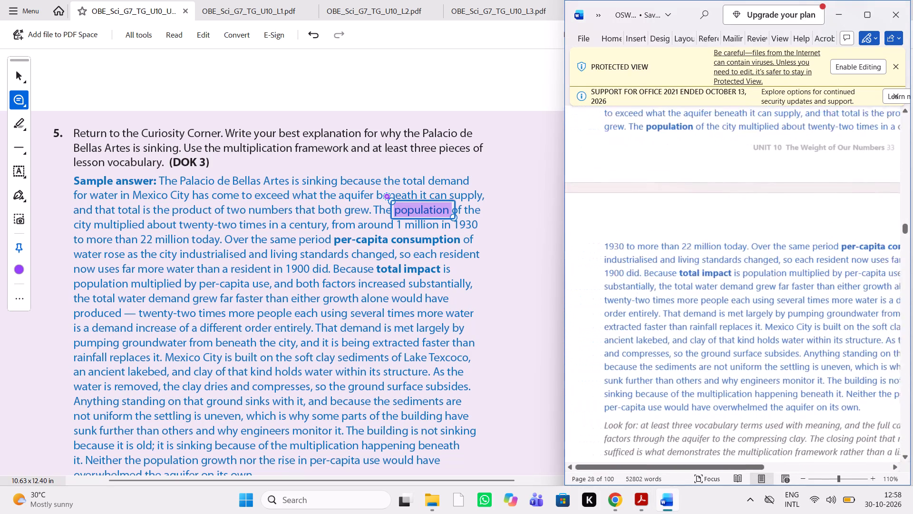
scroll(716, 371, down, 1)
scroll(716, 371, left, 1)
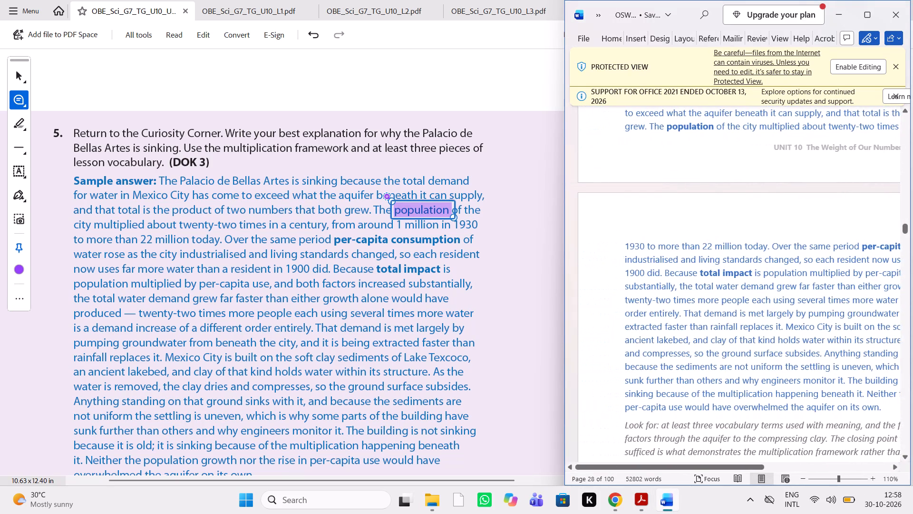
scroll(716, 371, left, 2)
scroll(716, 371, right, 1)
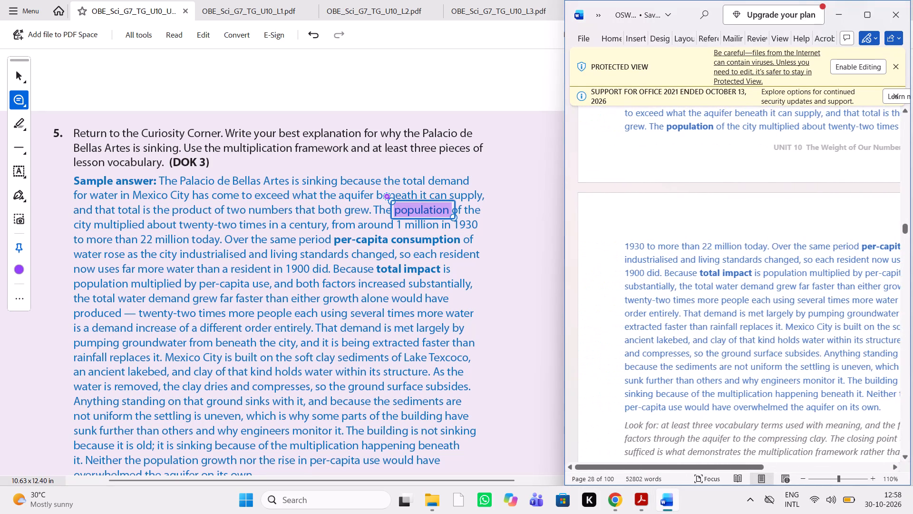
scroll(716, 371, left, 1)
scroll(716, 371, down, 1)
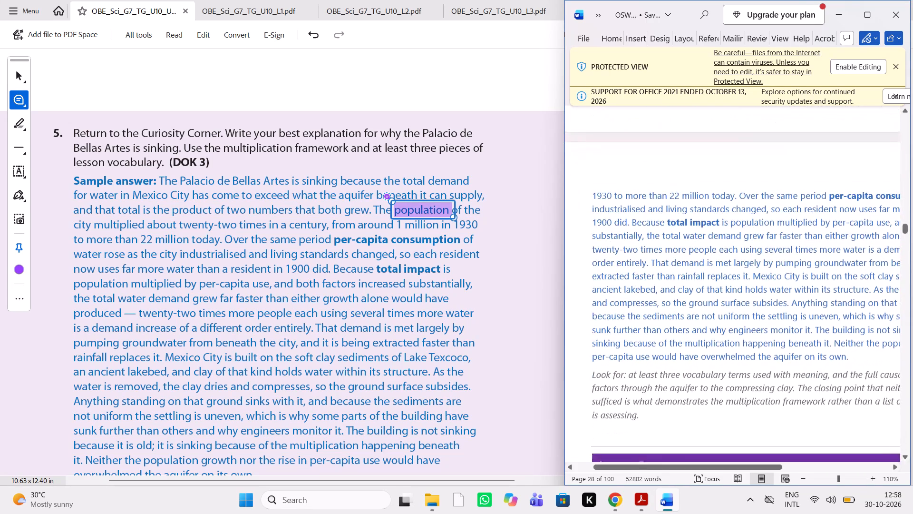
Compare the end of Question 5's sample answer and its Look for note with the Word manuscript.
scroll(716, 371, down, 1)
scroll(438, 382, down, 1)
scroll(670, 289, left, 1)
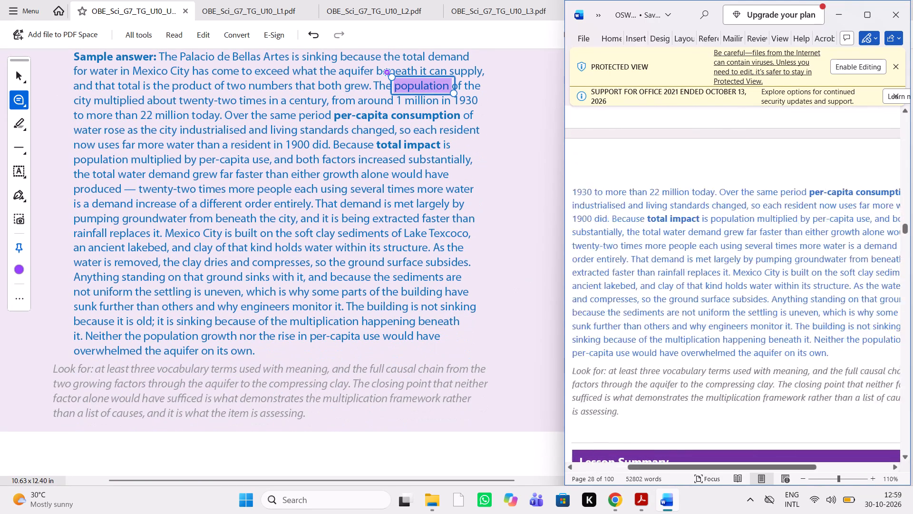
scroll(670, 289, left, 1)
scroll(670, 289, right, 1)
scroll(670, 289, left, 1)
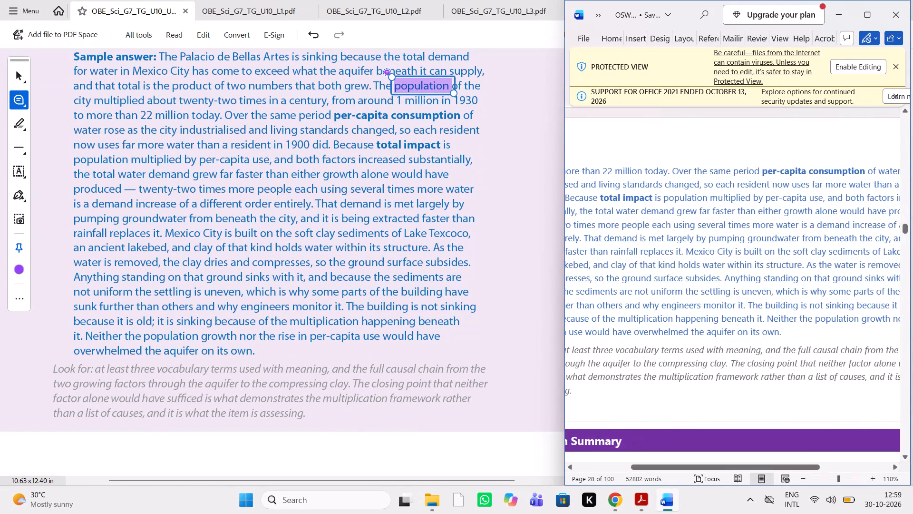
scroll(670, 289, left, 1)
scroll(670, 289, right, 2)
scroll(670, 289, down, 1)
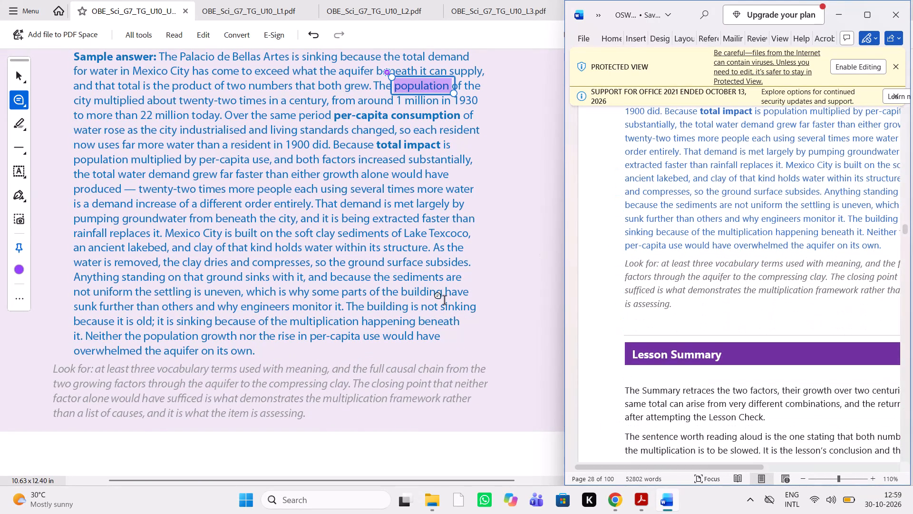
scroll(444, 301, down, 1)
scroll(579, 299, left, 1)
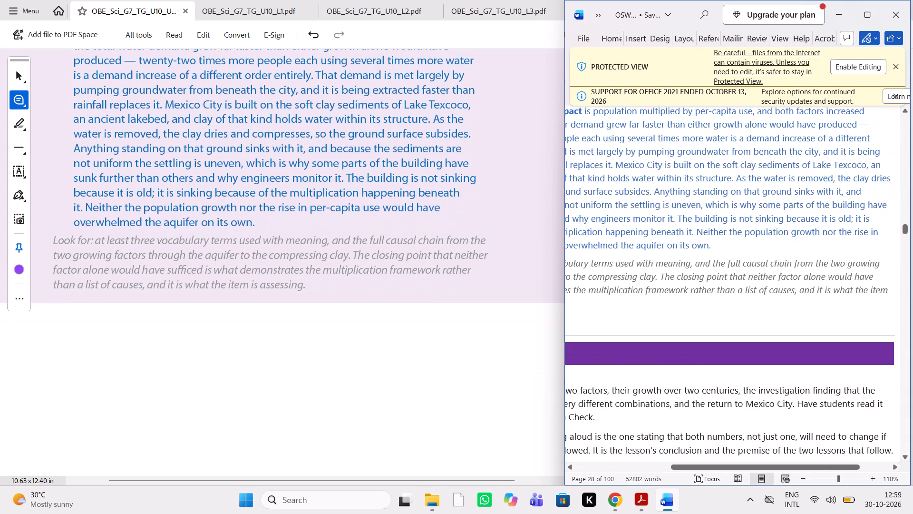
scroll(579, 299, right, 1)
scroll(579, 299, left, 1)
Compare the Lesson Summary's opening paragraphs and its Teacher Note with the Word manuscript.
scroll(579, 299, down, 1)
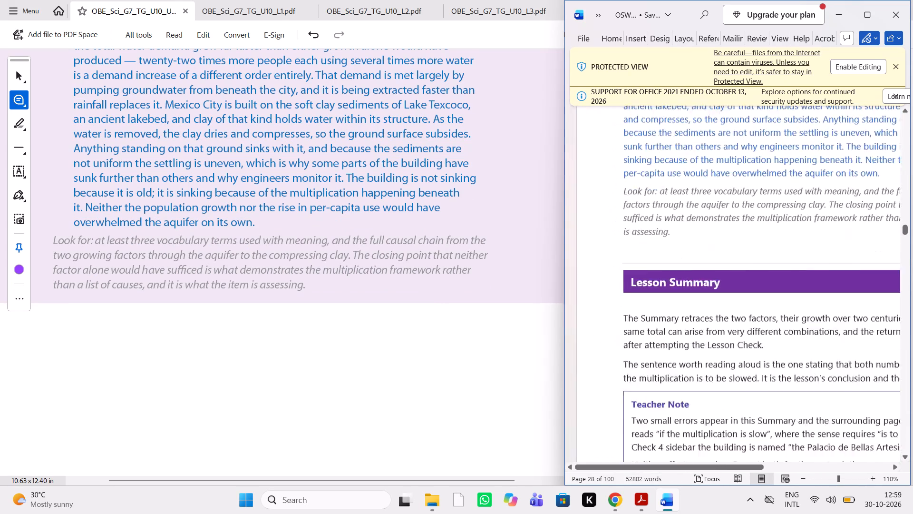
scroll(579, 299, down, 1)
scroll(353, 326, down, 3)
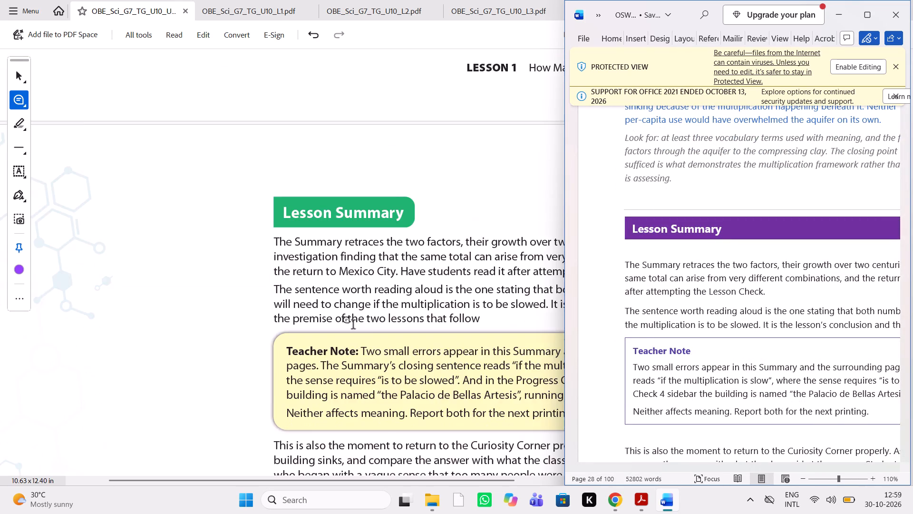
scroll(353, 326, down, 1)
scroll(353, 326, left, 1)
scroll(353, 326, down, 1)
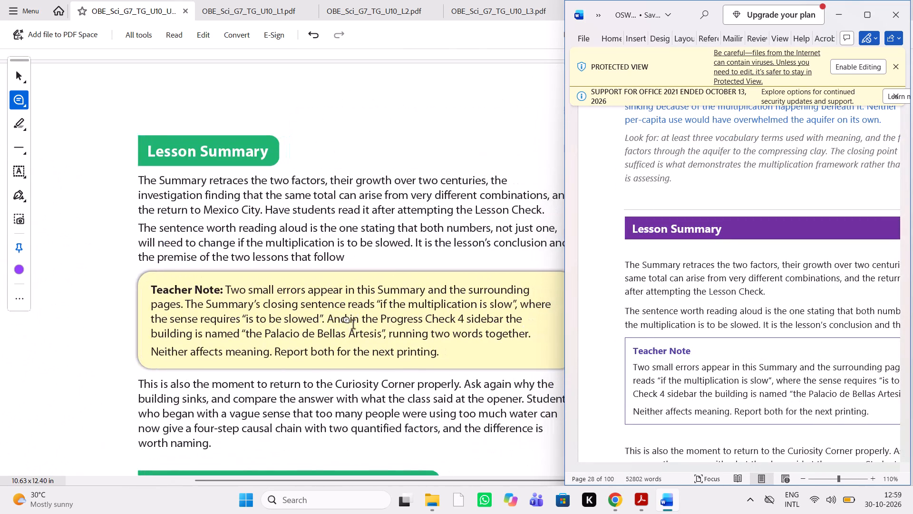
scroll(641, 294, left, 1)
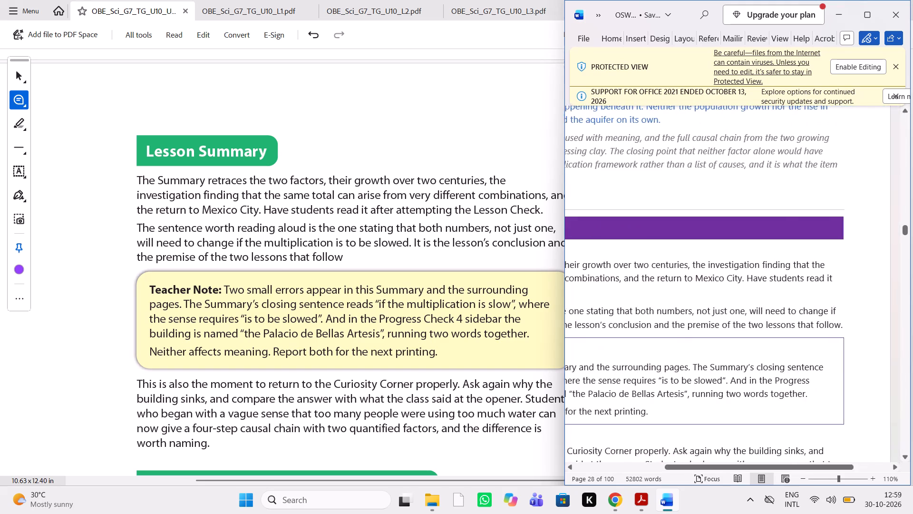
scroll(641, 294, down, 1)
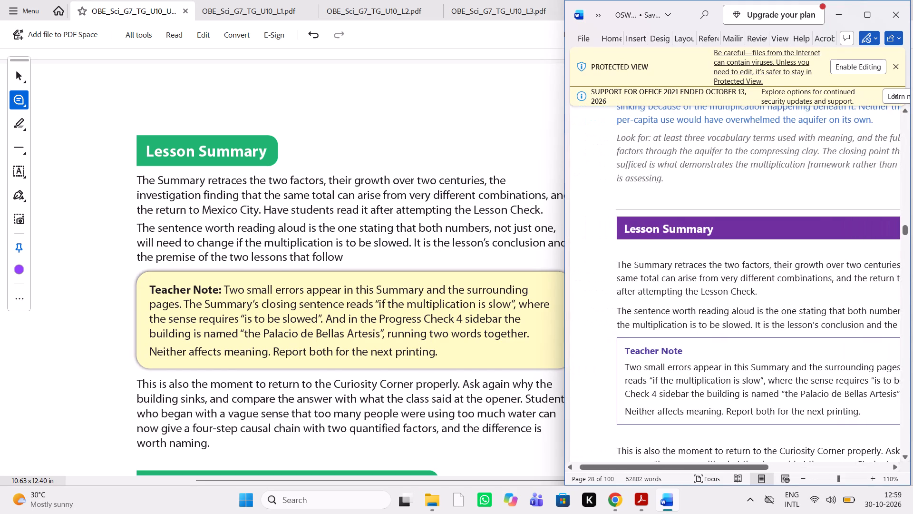
scroll(641, 294, down, 1)
scroll(641, 294, left, 1)
scroll(641, 294, down, 1)
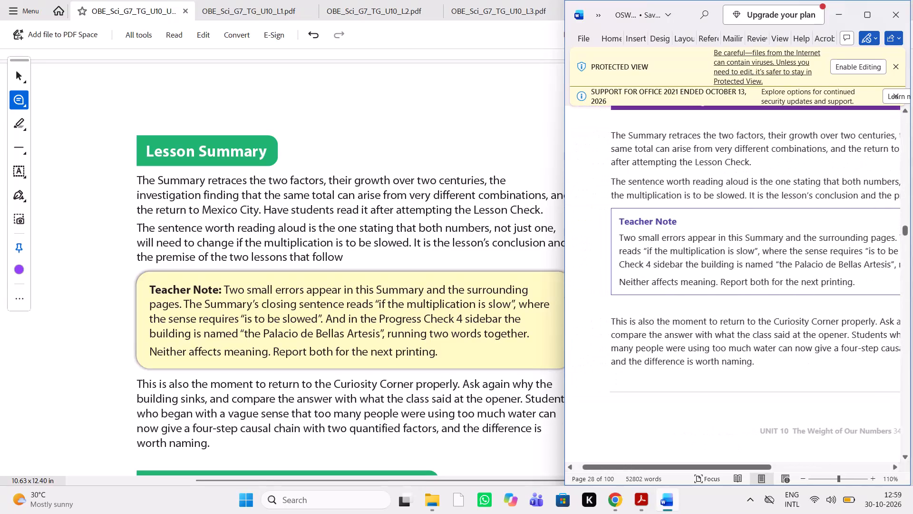
Compare the Lesson Summary's closing paragraph on returning to the Curiosity Corner, and the spacing beneath it, with the manuscript.
scroll(379, 333, down, 1)
scroll(379, 333, left, 1)
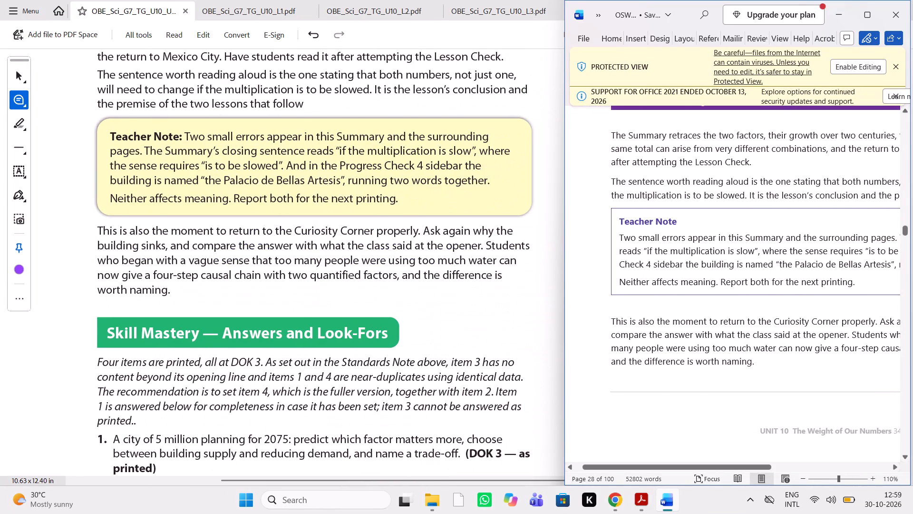
scroll(582, 322, left, 1)
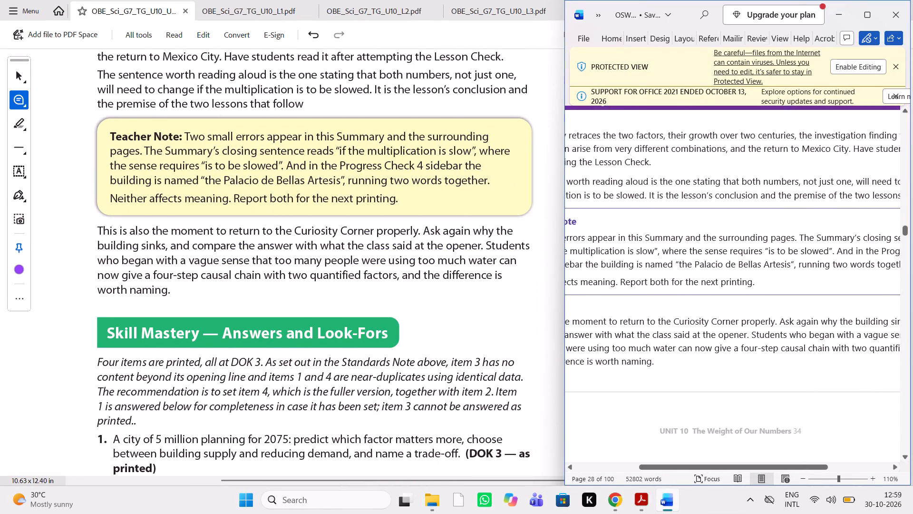
scroll(582, 322, right, 1)
scroll(582, 322, down, 1)
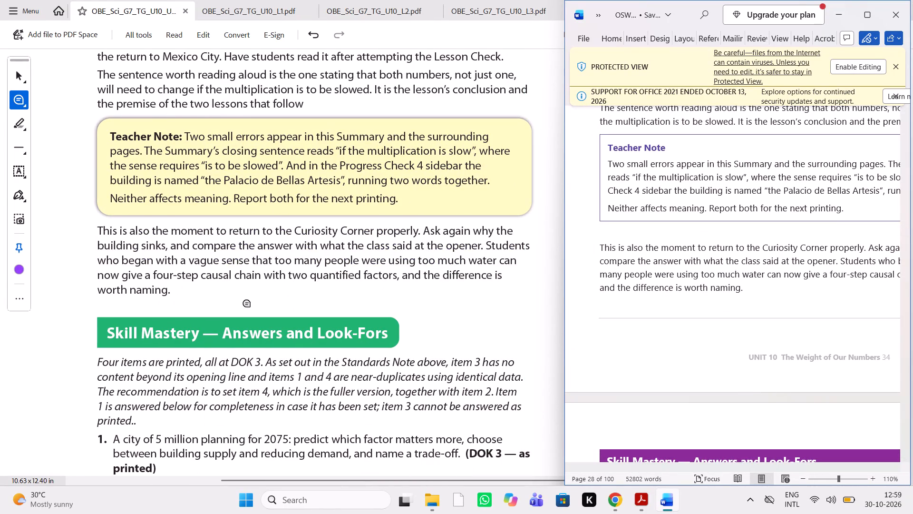
scroll(175, 313, up, 1)
scroll(175, 313, down, 1)
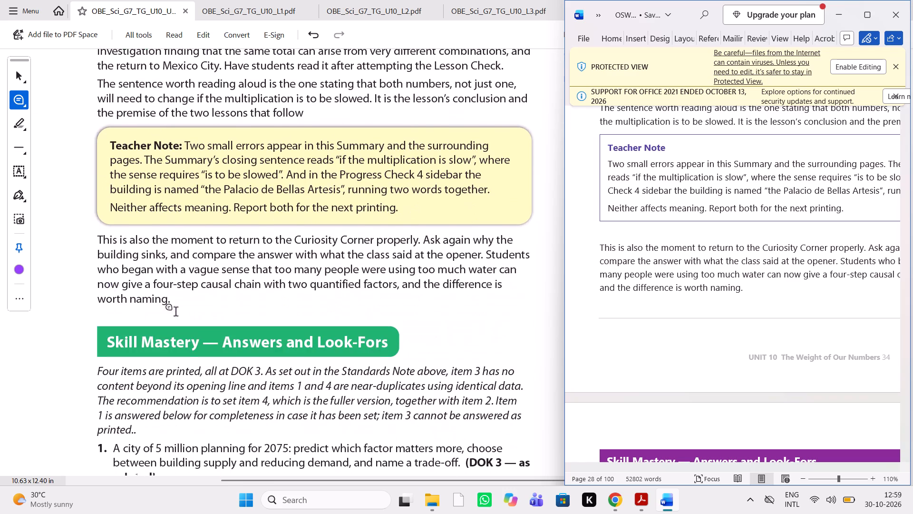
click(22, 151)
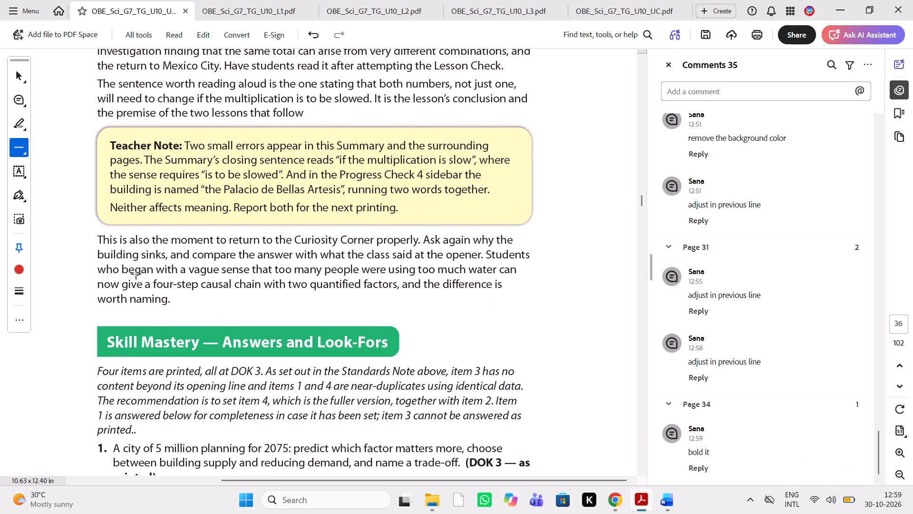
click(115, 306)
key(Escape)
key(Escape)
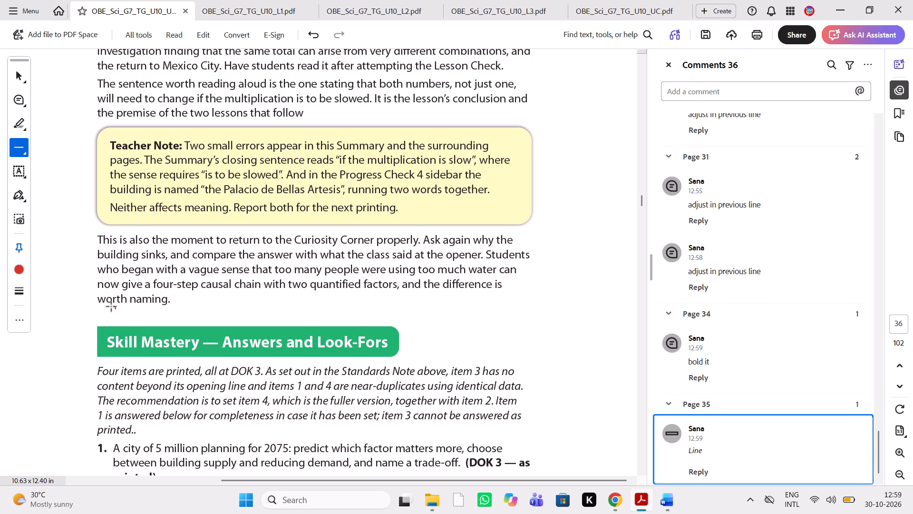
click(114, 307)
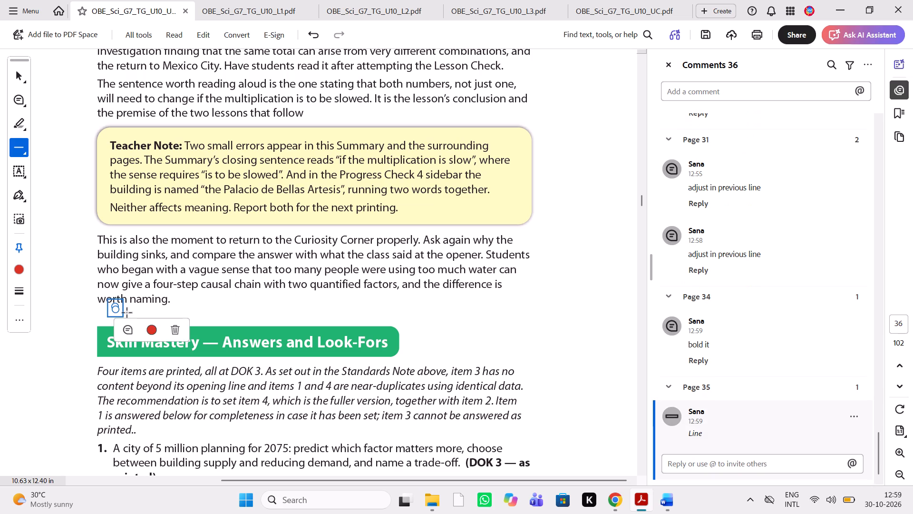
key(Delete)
Draw a rectangle over the gap above the Skill Mastery — Answers and Look-Fors heading and add the comment "reduce spacing".
click(24, 146)
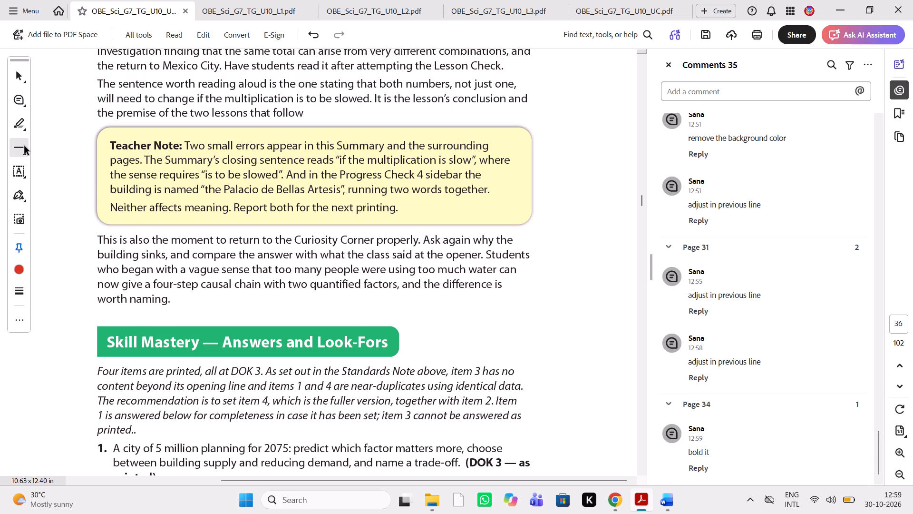
click(73, 221)
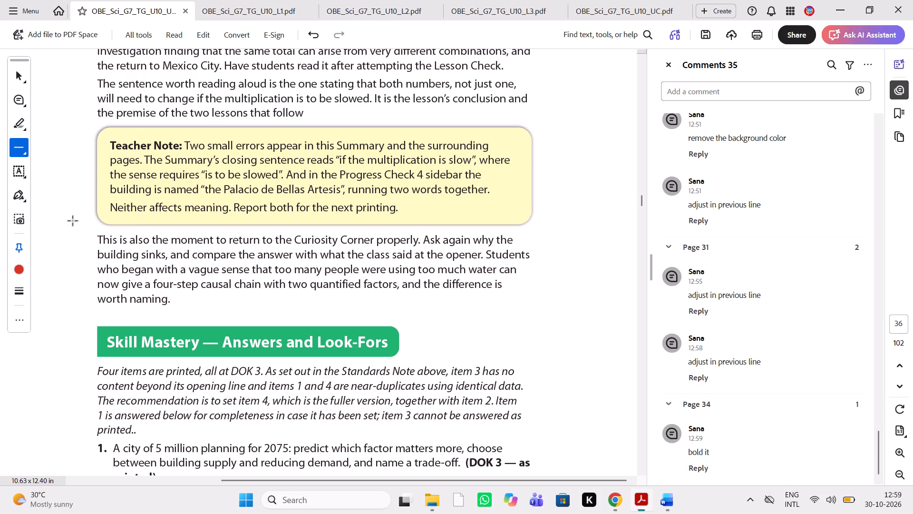
drag(116, 304, 139, 321)
drag(139, 321, 153, 327)
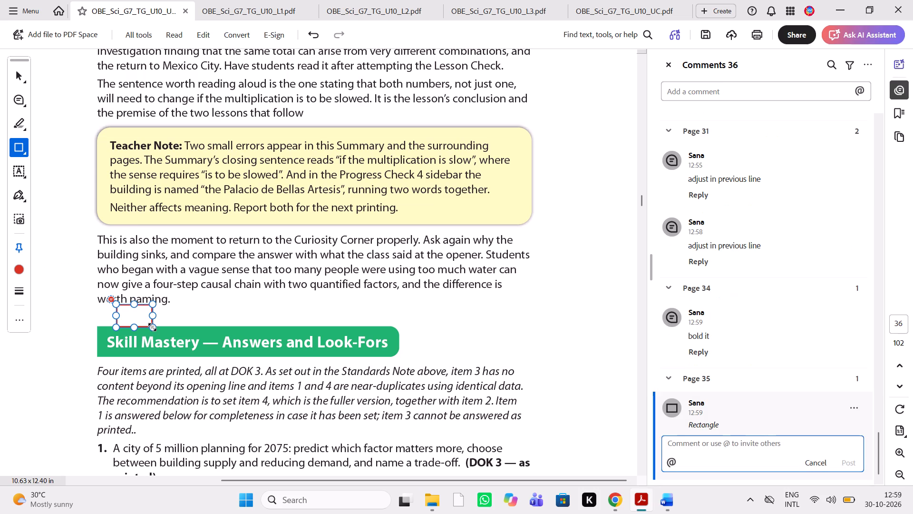
text(reduc)
key(space)
key(BackSpace)
text(e spacing)
key(space)
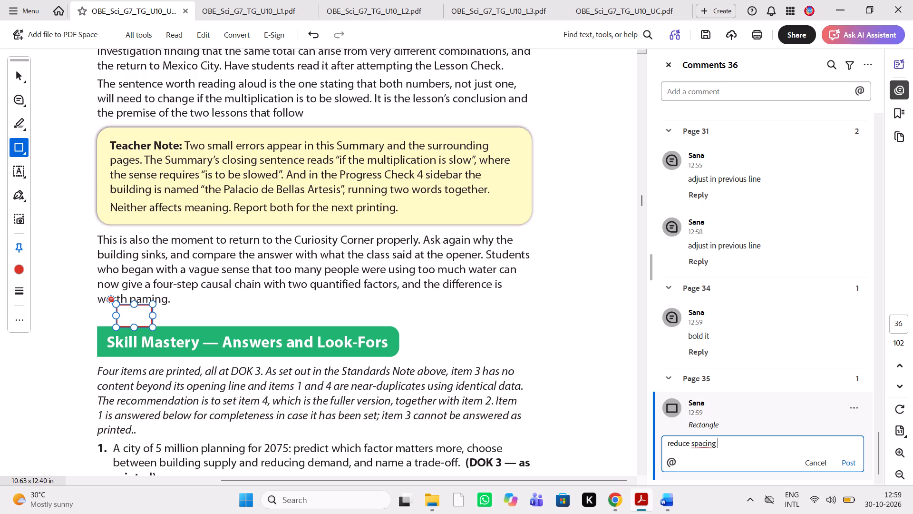
Compare the Skill Mastery introduction, item 1's question, sample answer and Look for note with the Word manuscript.
click(666, 503)
scroll(712, 347, down, 1)
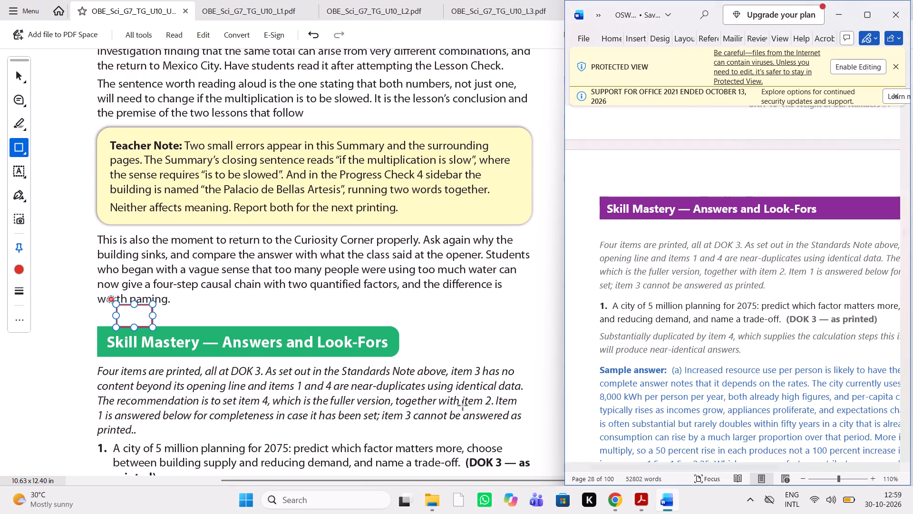
scroll(463, 406, down, 1)
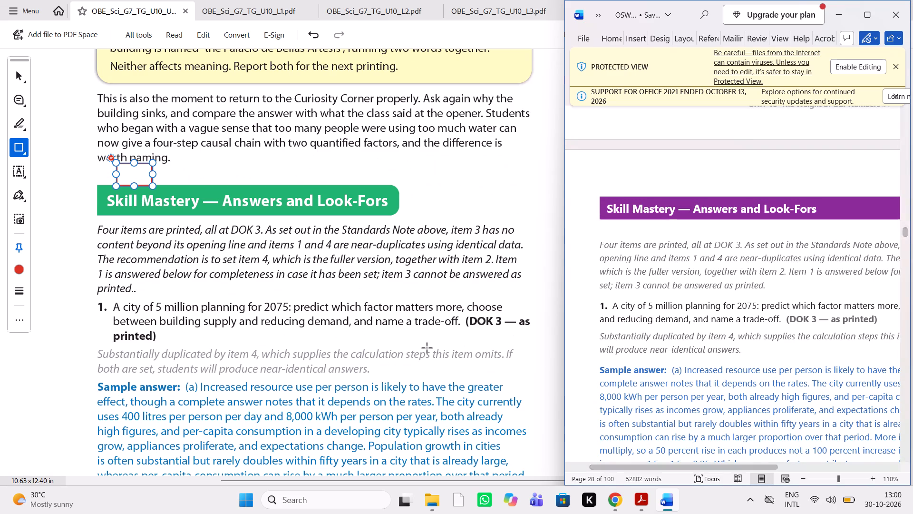
scroll(427, 348, down, 1)
scroll(728, 320, down, 1)
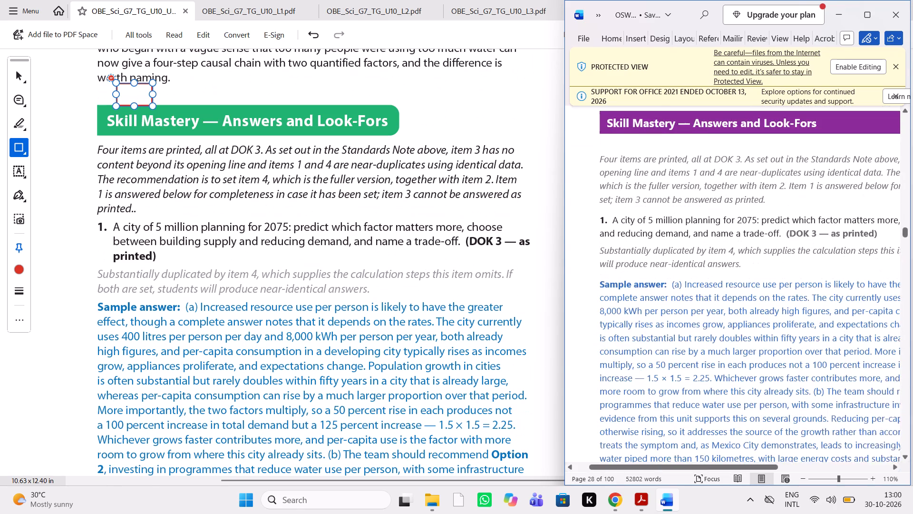
scroll(728, 320, down, 1)
scroll(466, 393, down, 1)
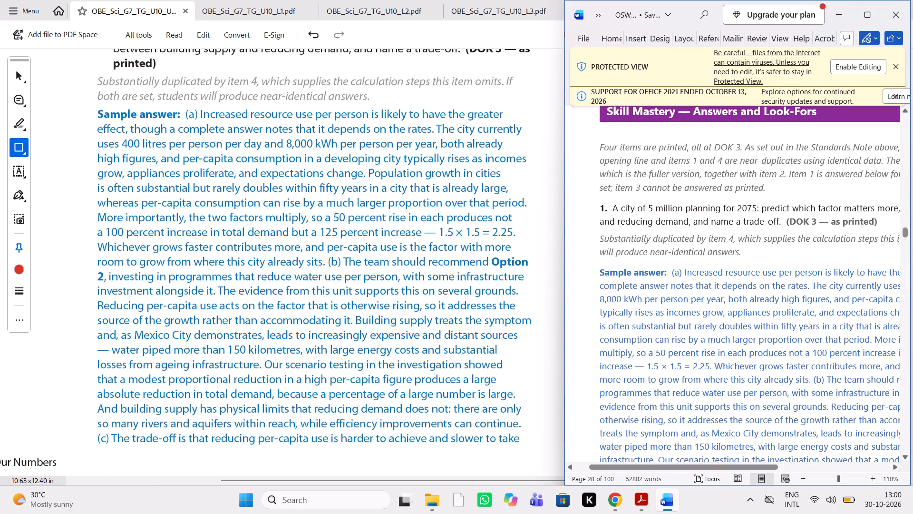
scroll(664, 317, left, 1)
scroll(664, 317, down, 1)
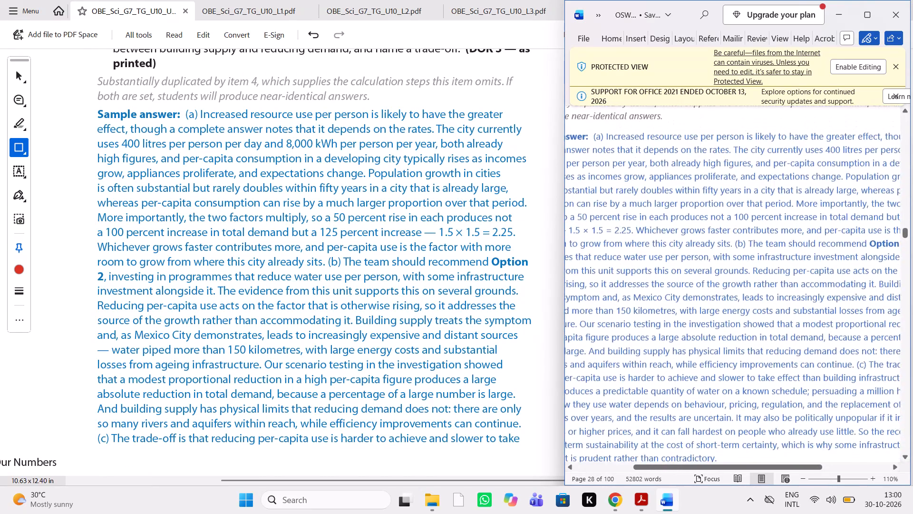
scroll(664, 317, down, 2)
scroll(386, 357, down, 1)
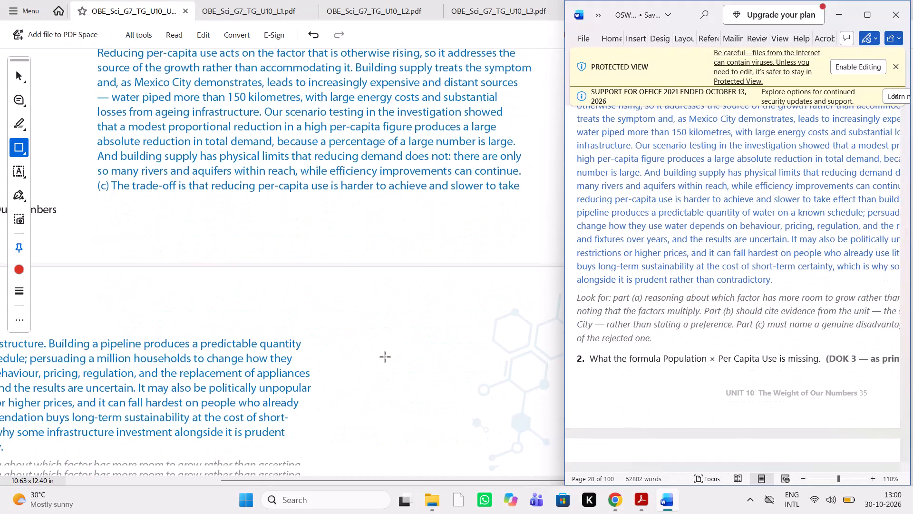
scroll(386, 357, down, 2)
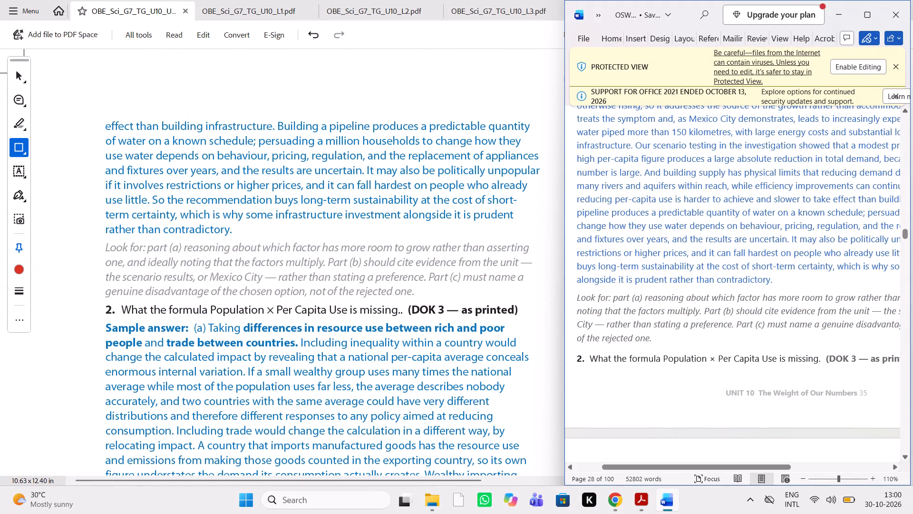
Mark the extra full stop after "missing" in Skill Mastery item 2 with the comment "delete it".
scroll(410, 285, down, 1)
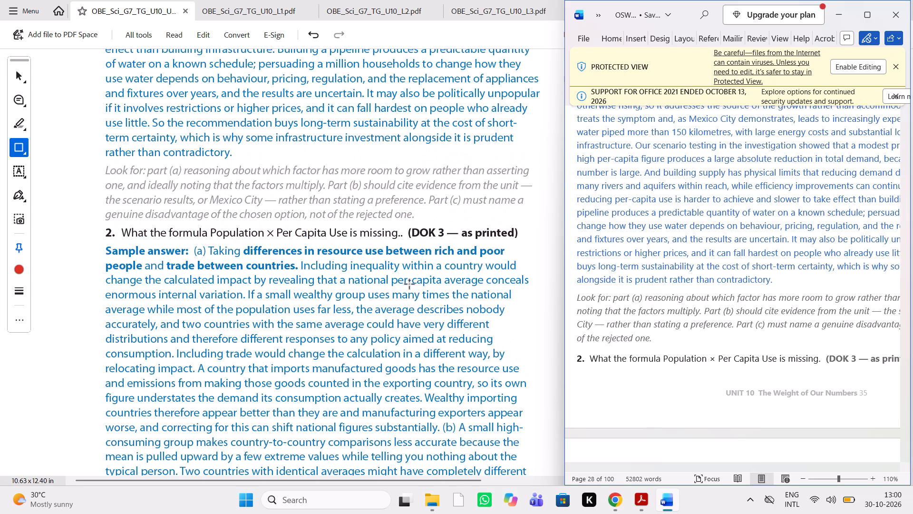
scroll(410, 285, down, 1)
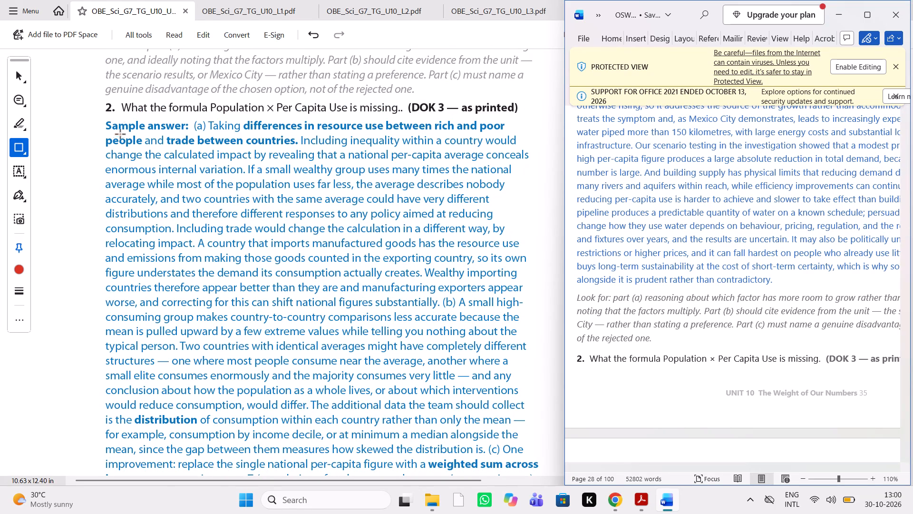
click(14, 102)
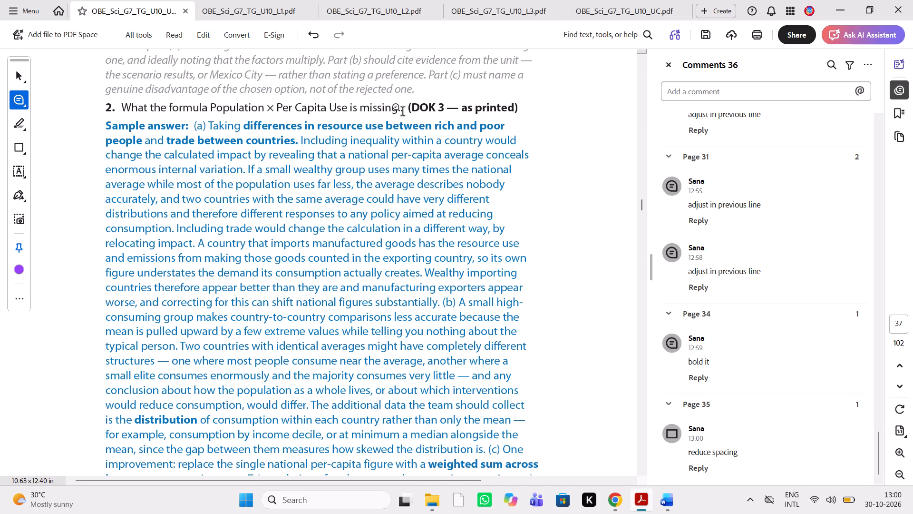
click(400, 111)
text(deleet)
key(space)
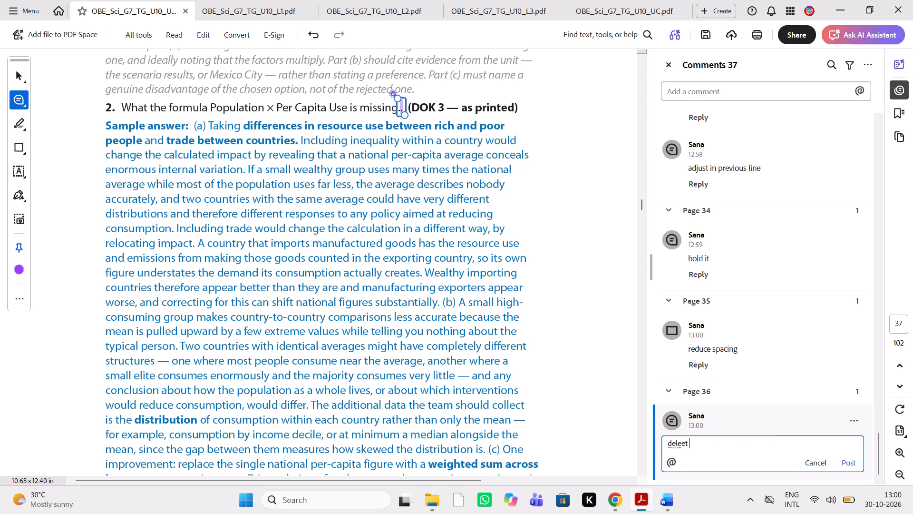
key(BackSpace)
key(BackSpace)
key(BackSpace)
text(te it)
key(space)
Compare Skill Mastery item 2's sample answer on inequality, trade and distribution with the Word manuscript.
click(664, 504)
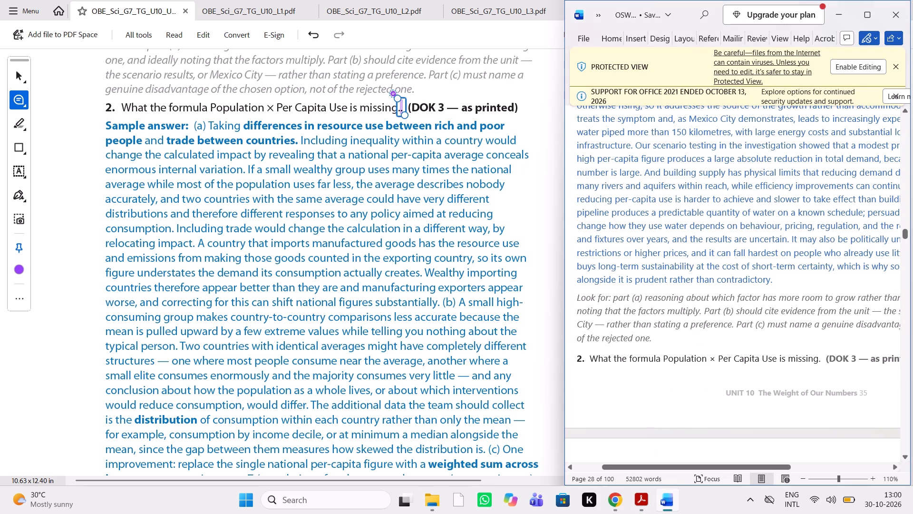
scroll(733, 334, up, 1)
scroll(733, 334, down, 2)
scroll(733, 334, left, 1)
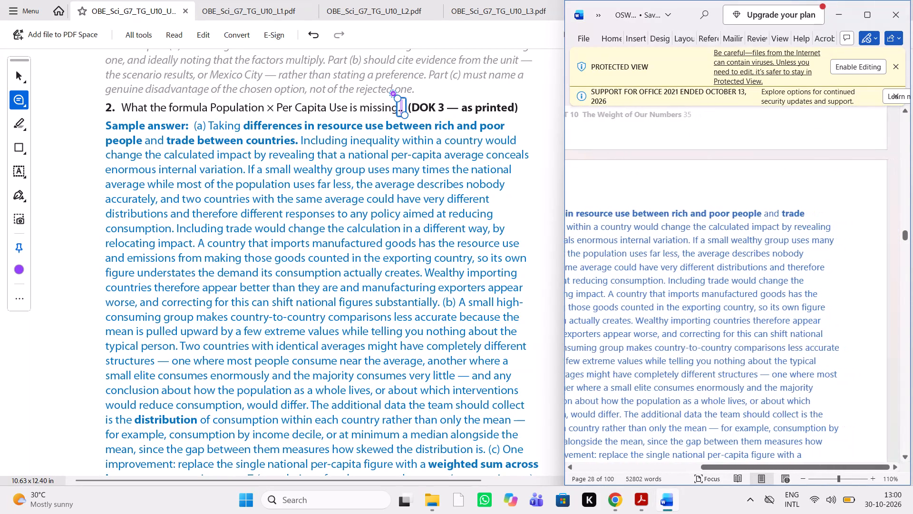
scroll(733, 334, right, 2)
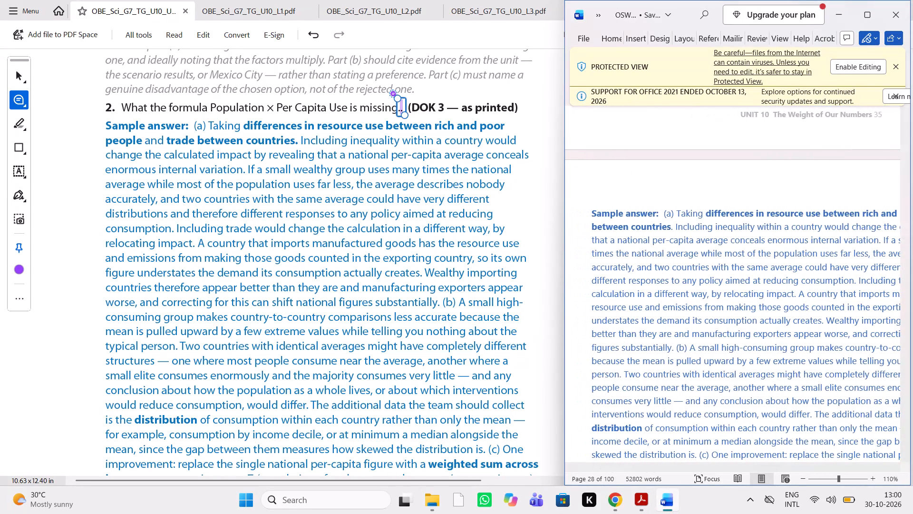
scroll(733, 334, down, 1)
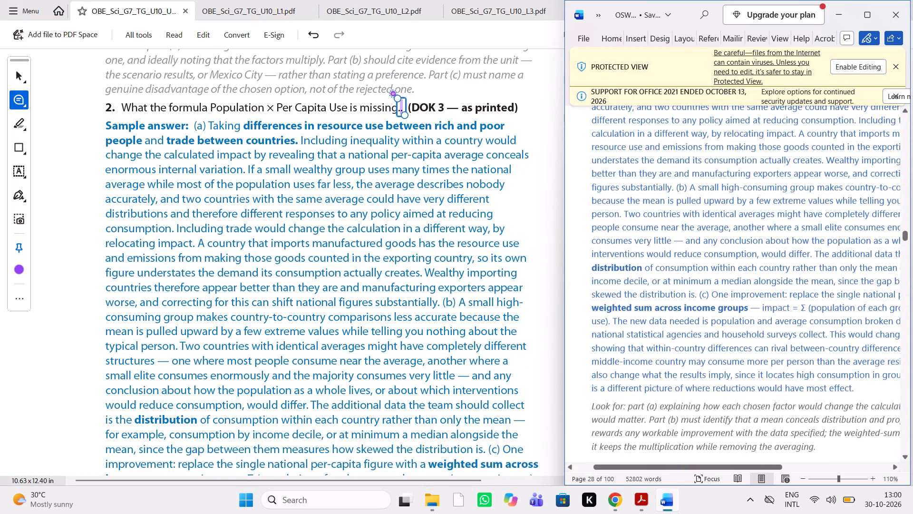
scroll(417, 376, down, 1)
scroll(706, 346, up, 1)
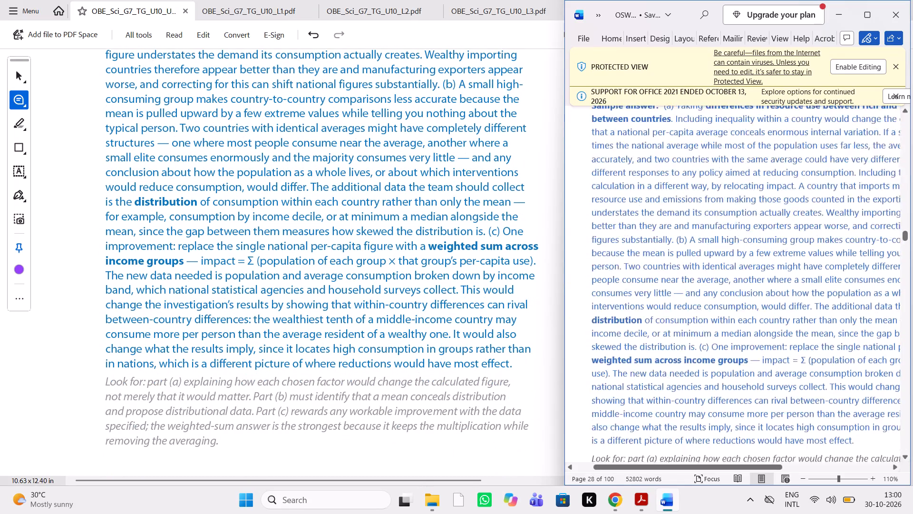
scroll(706, 346, up, 1)
scroll(706, 346, right, 1)
scroll(706, 346, left, 1)
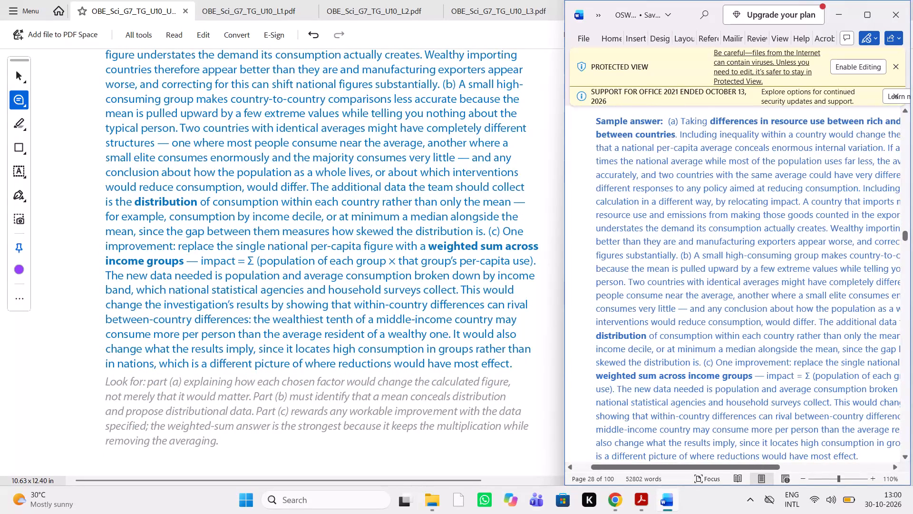
scroll(706, 346, left, 1)
scroll(706, 346, right, 1)
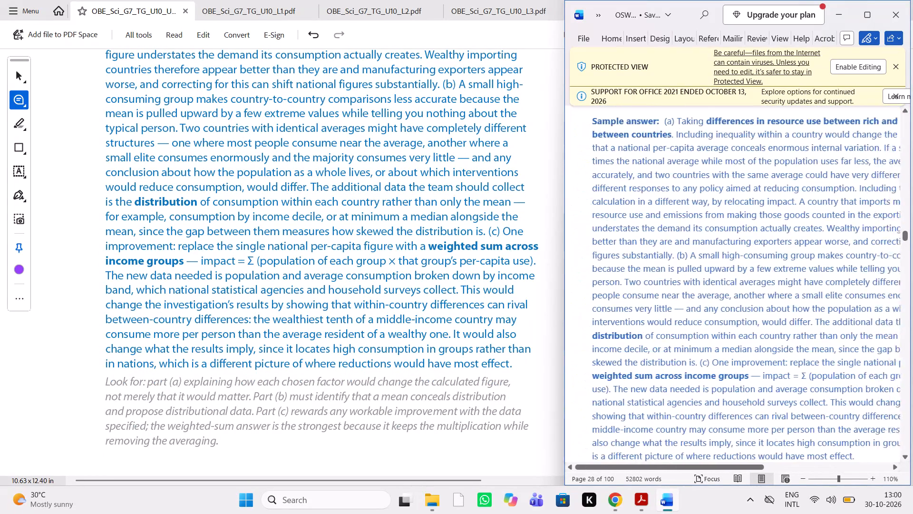
scroll(706, 346, right, 1)
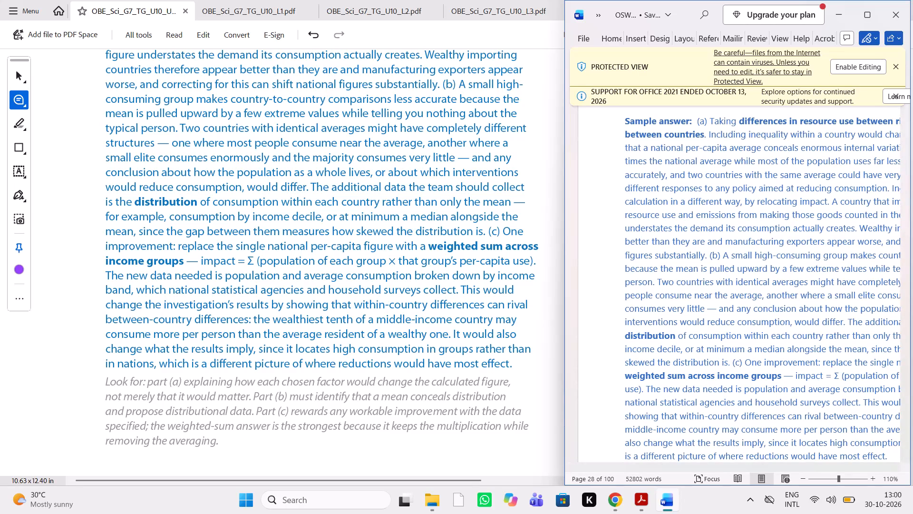
Compare the end of item 2's sample answer on the weighted sum and its Look for note with the manuscript.
scroll(706, 346, down, 1)
scroll(706, 346, left, 1)
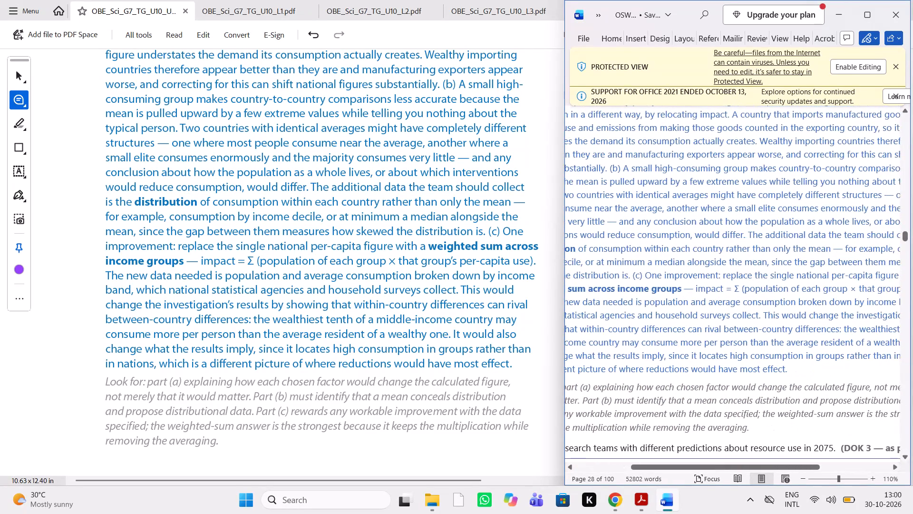
scroll(735, 327, down, 1)
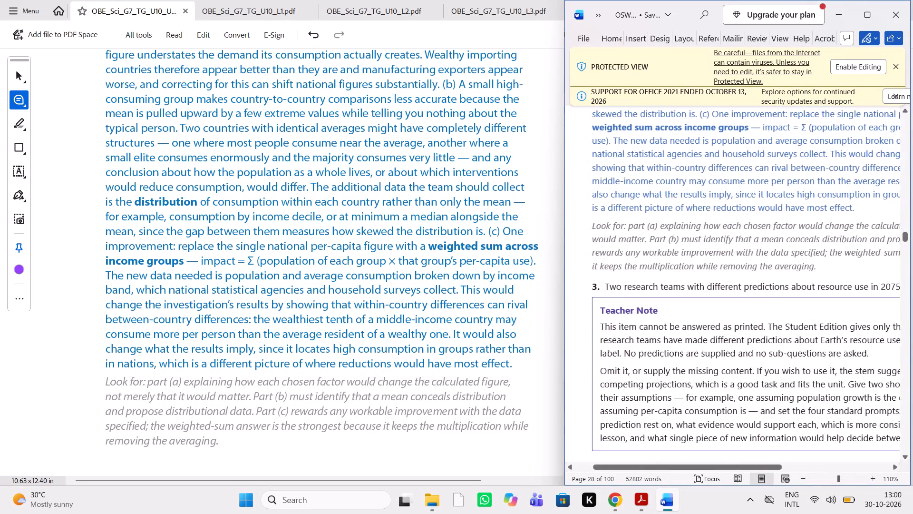
scroll(440, 337, down, 1)
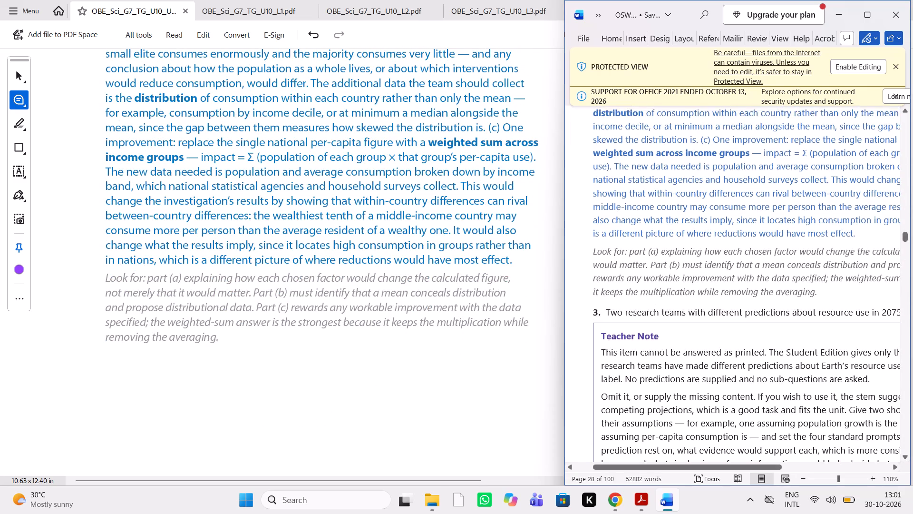
scroll(680, 289, left, 2)
scroll(680, 289, right, 1)
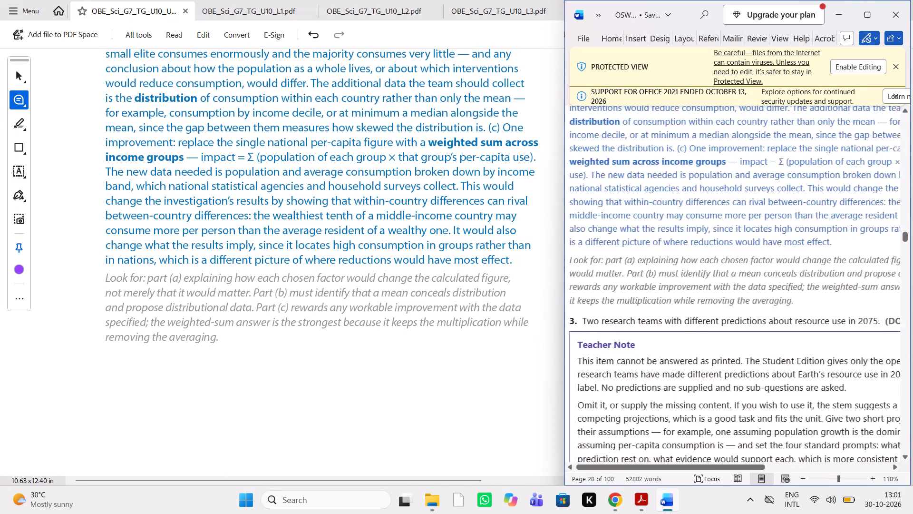
scroll(680, 289, right, 1)
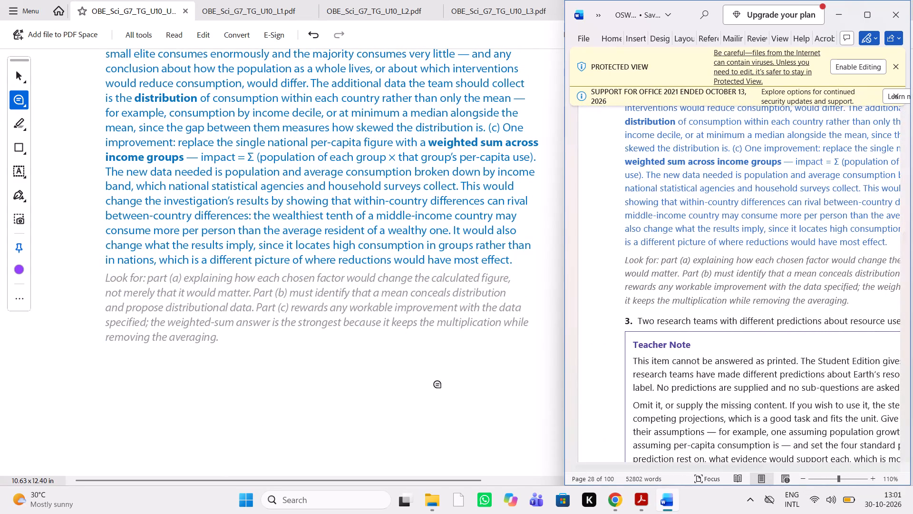
Compare Skill Mastery item 3's question and the first paragraph of its Teacher Note with the Word manuscript.
scroll(438, 385, down, 2)
scroll(438, 385, up, 1)
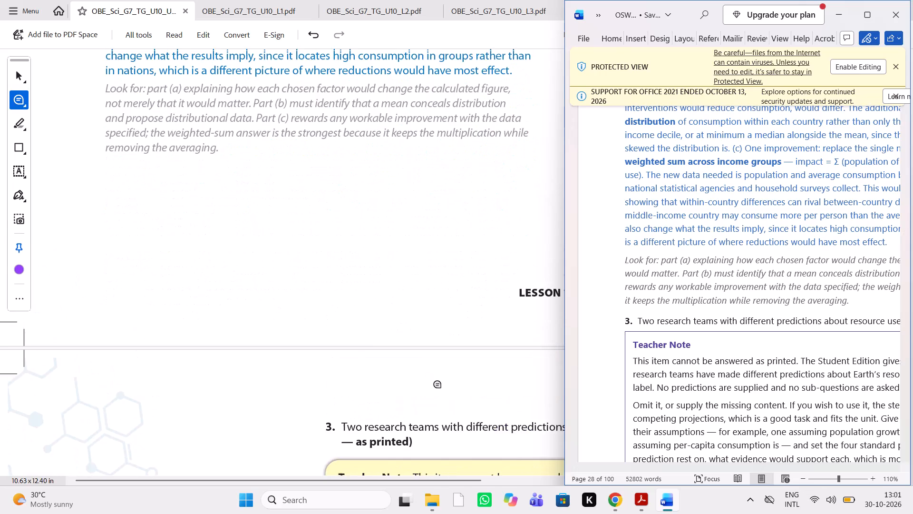
scroll(438, 385, up, 1)
scroll(438, 385, down, 1)
scroll(650, 429, left, 1)
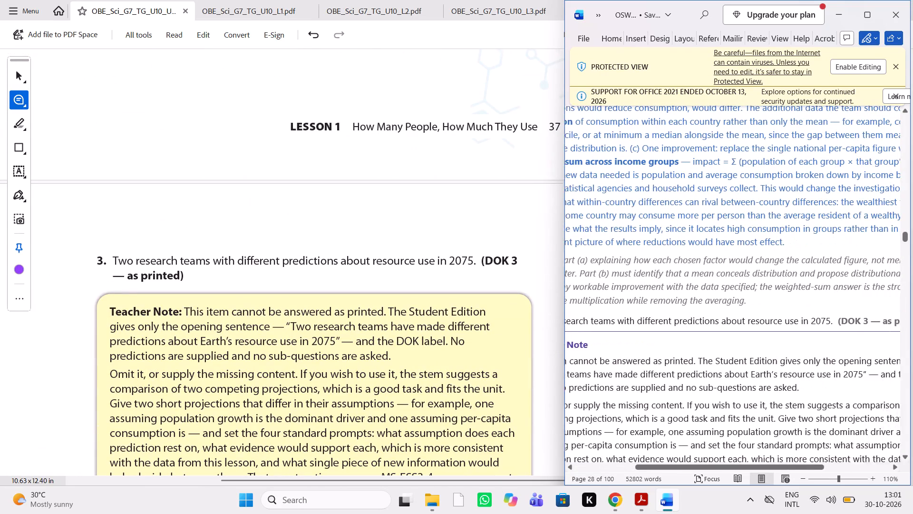
scroll(650, 429, right, 1)
scroll(650, 429, left, 1)
scroll(650, 429, down, 1)
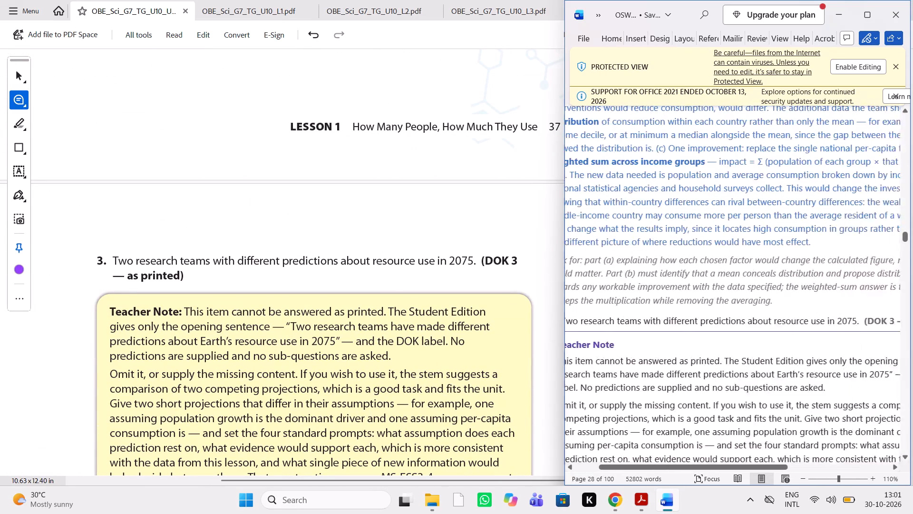
scroll(650, 429, down, 1)
scroll(360, 387, down, 1)
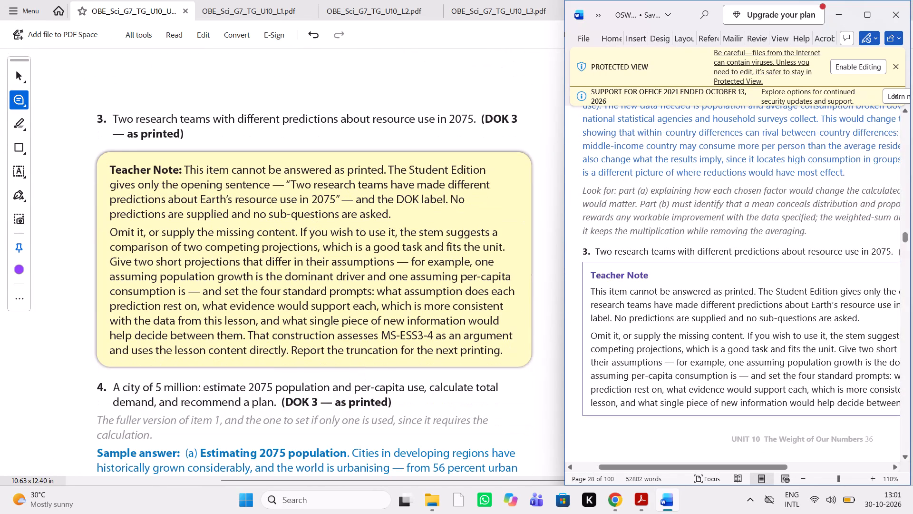
scroll(648, 356, left, 1)
scroll(648, 356, right, 2)
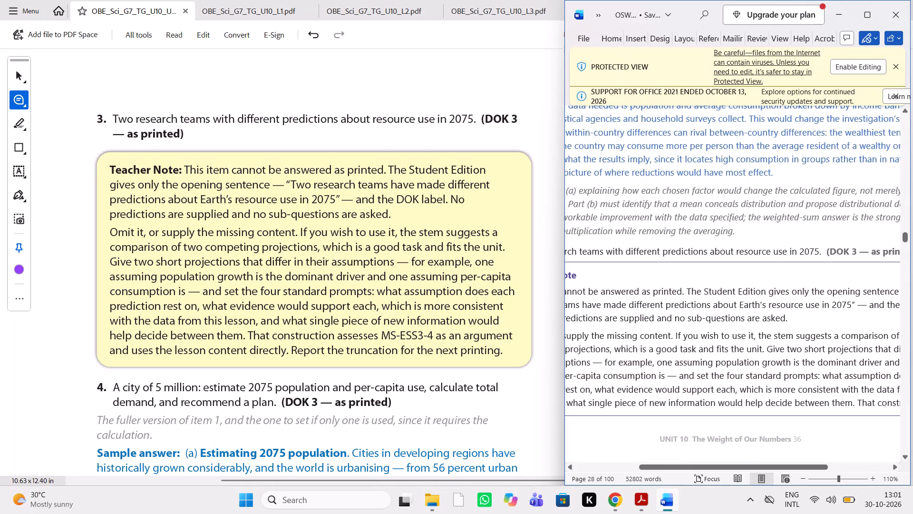
scroll(648, 356, right, 2)
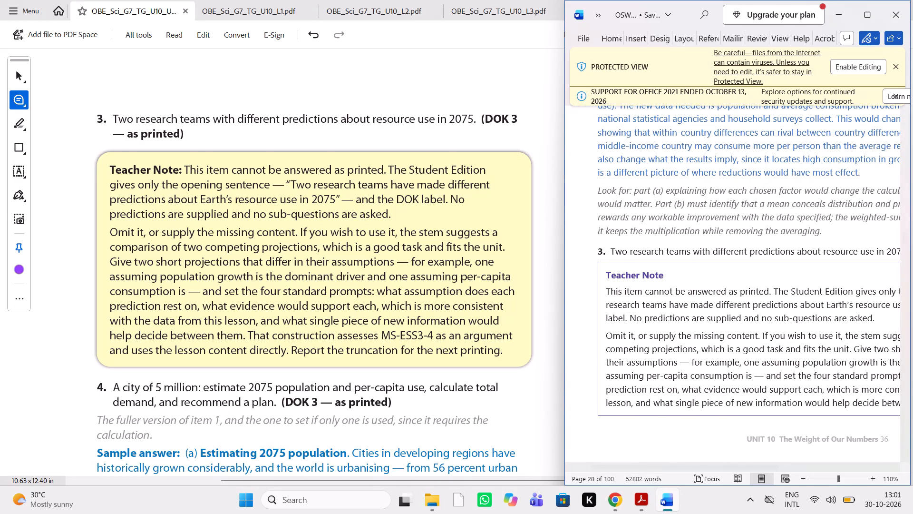
scroll(648, 356, left, 1)
scroll(648, 356, right, 1)
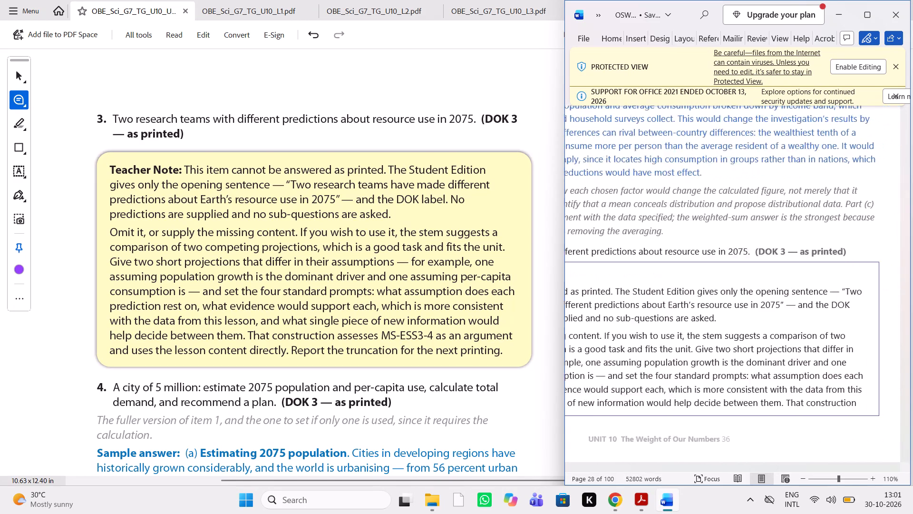
scroll(648, 356, right, 1)
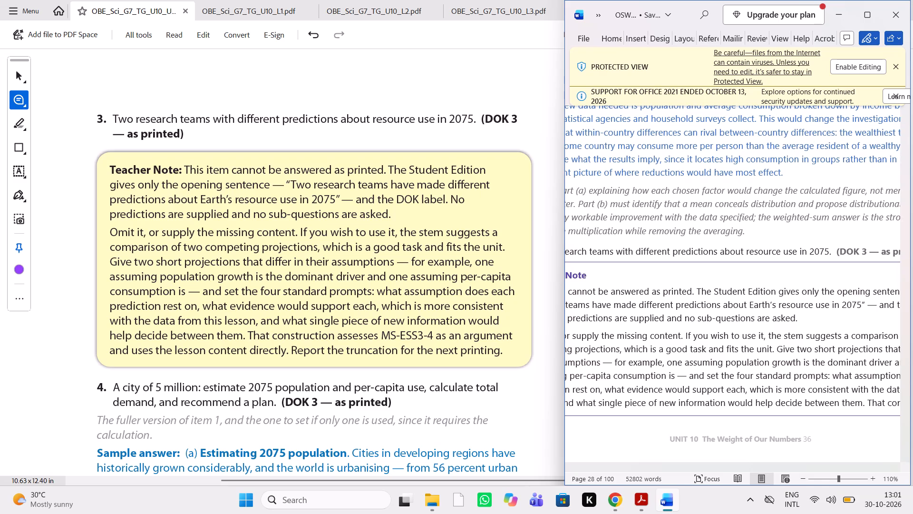
scroll(648, 356, right, 1)
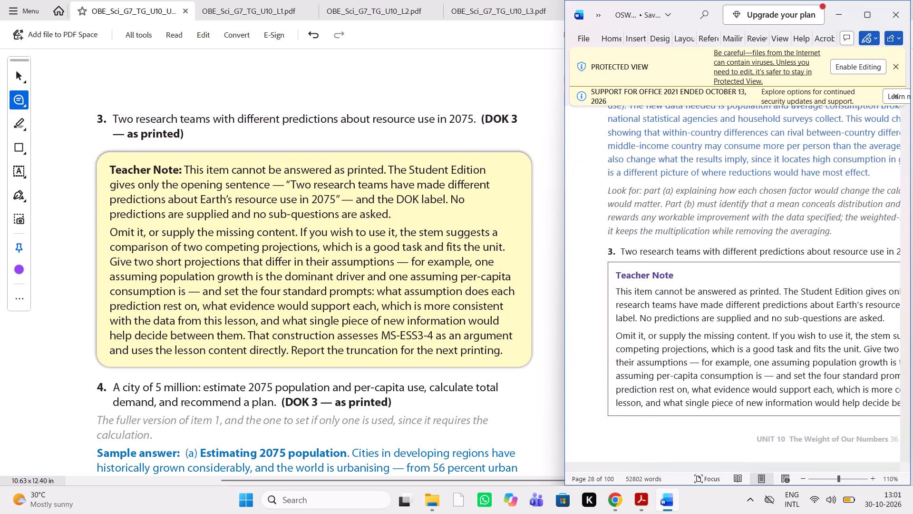
Compare the Teacher Note's second paragraph in item 3, on competing projections and the four standard prompts, with the manuscript.
scroll(648, 356, left, 1)
scroll(648, 356, up, 1)
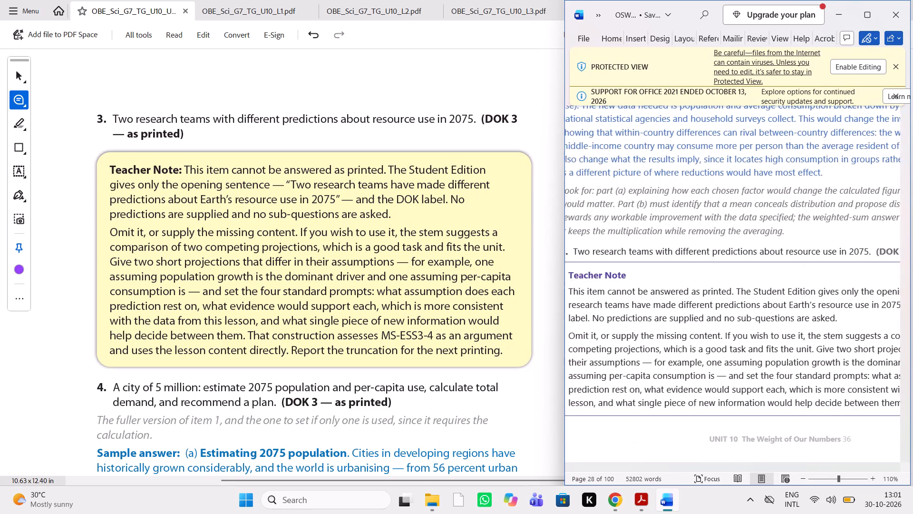
scroll(648, 356, up, 1)
scroll(648, 356, right, 1)
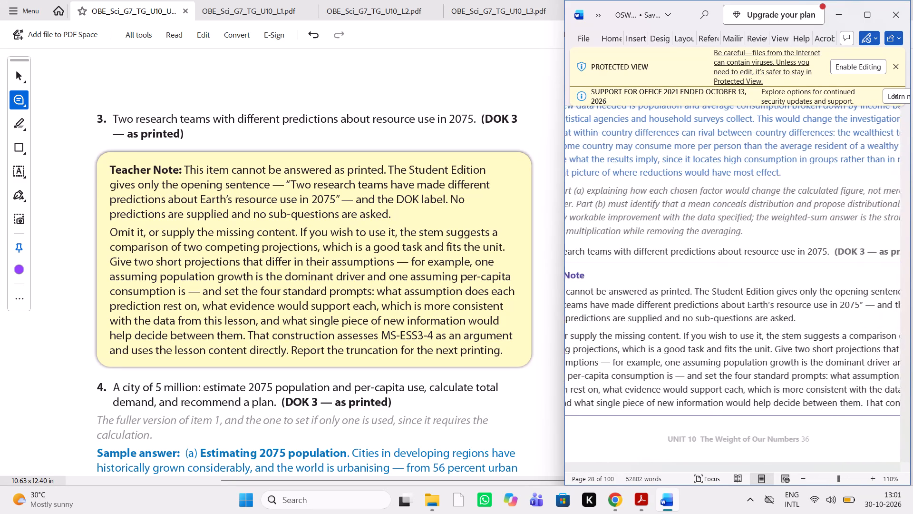
scroll(648, 356, right, 2)
scroll(648, 356, left, 1)
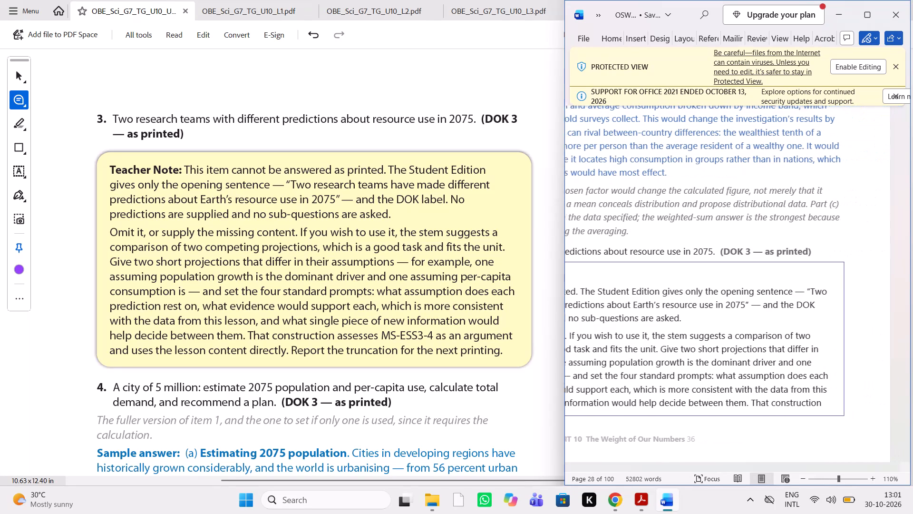
scroll(648, 356, left, 1)
scroll(648, 356, right, 2)
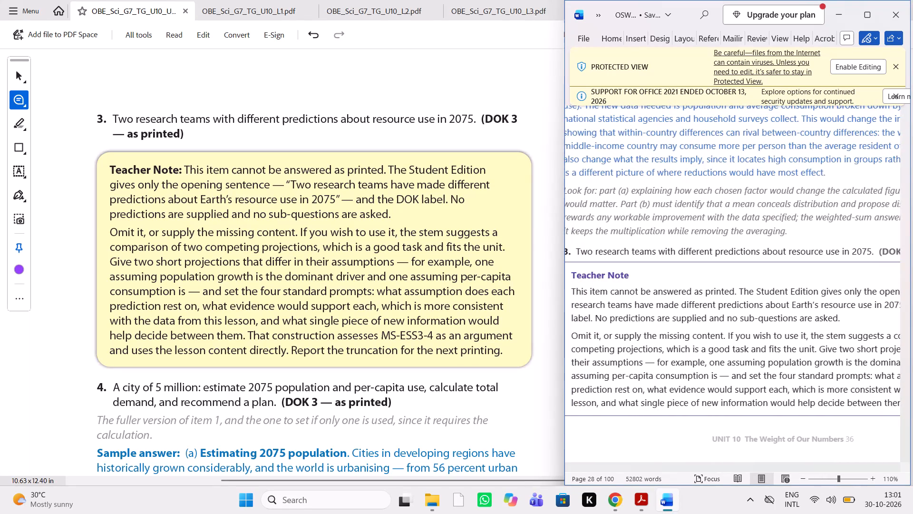
scroll(648, 356, right, 1)
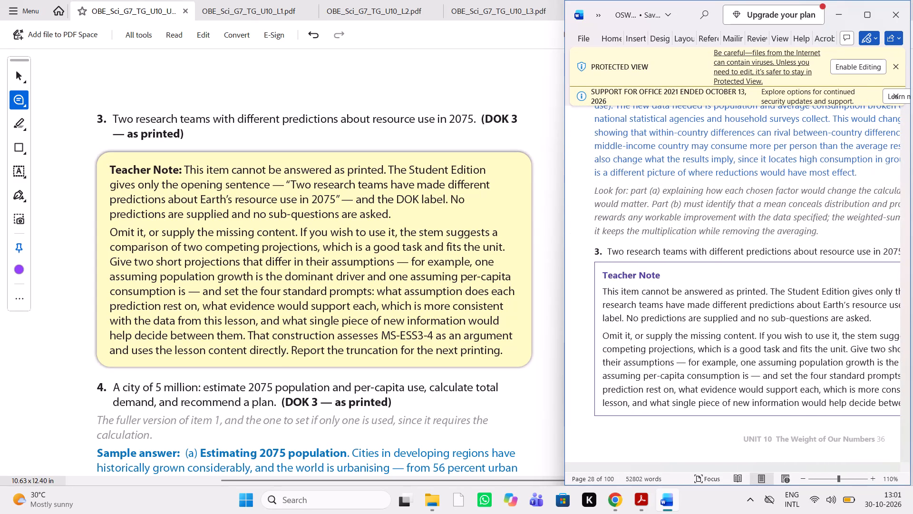
scroll(648, 356, left, 3)
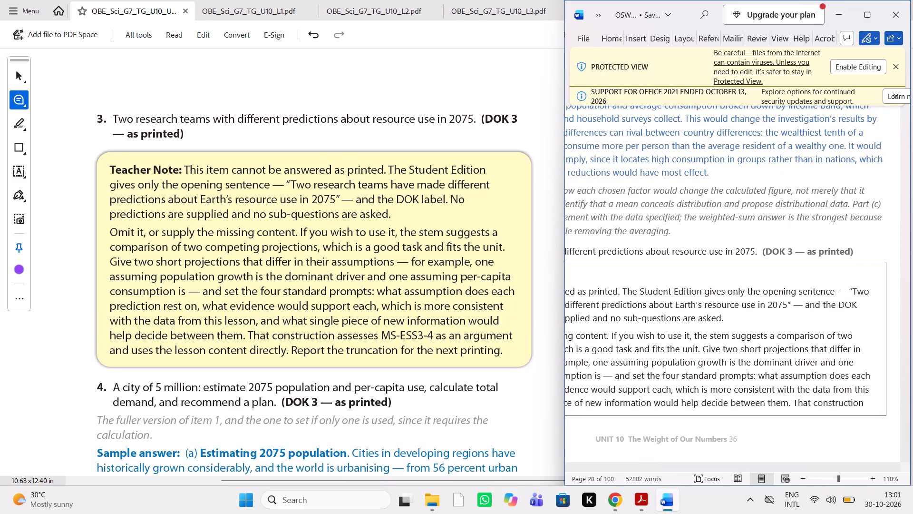
scroll(648, 356, right, 1)
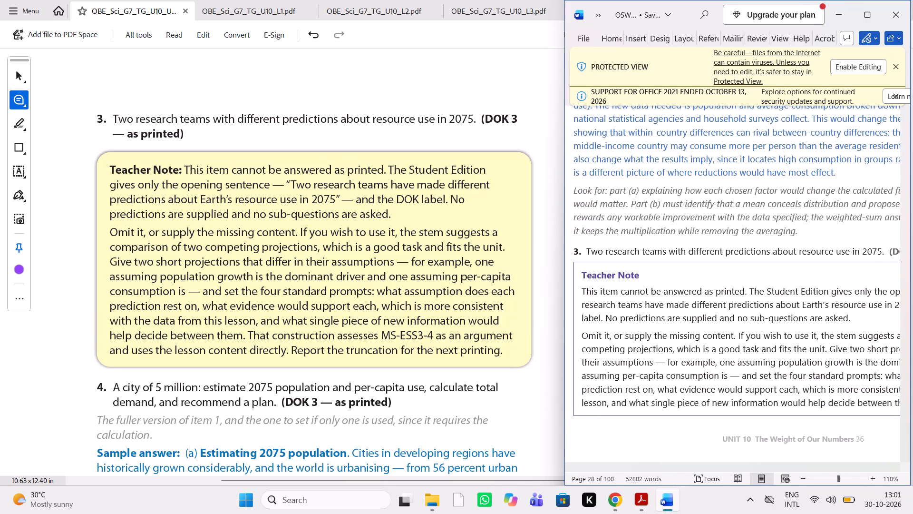
scroll(648, 356, left, 1)
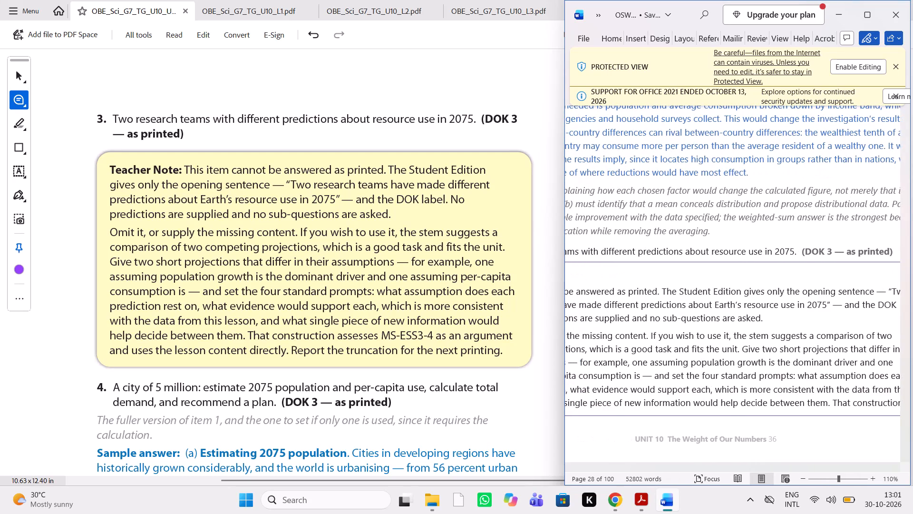
scroll(648, 356, left, 1)
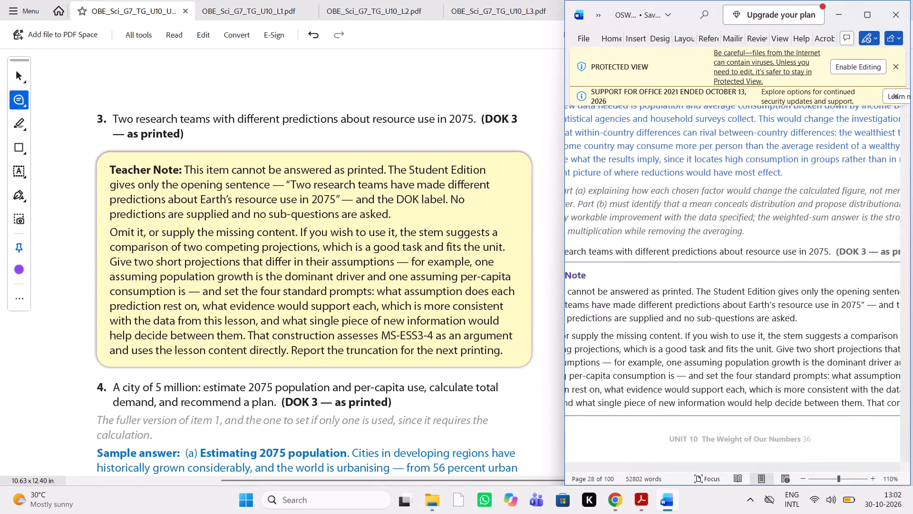
scroll(648, 356, left, 1)
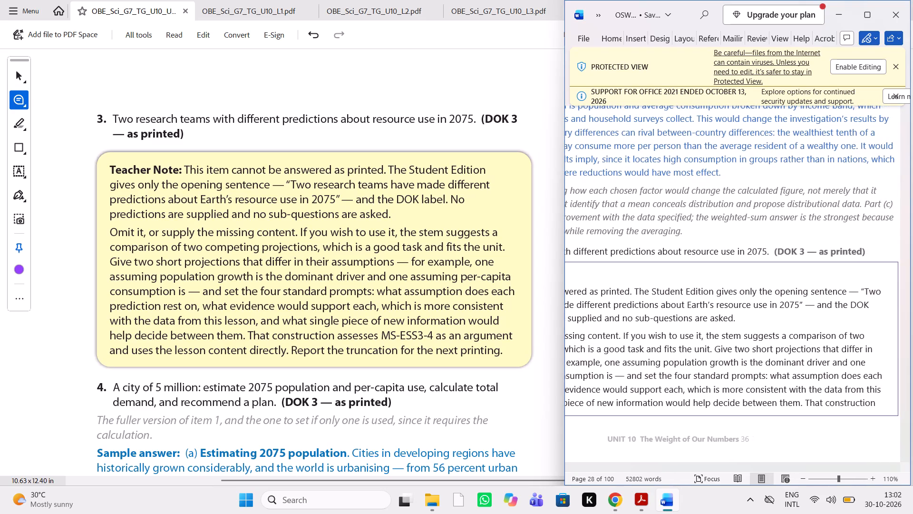
scroll(648, 356, right, 2)
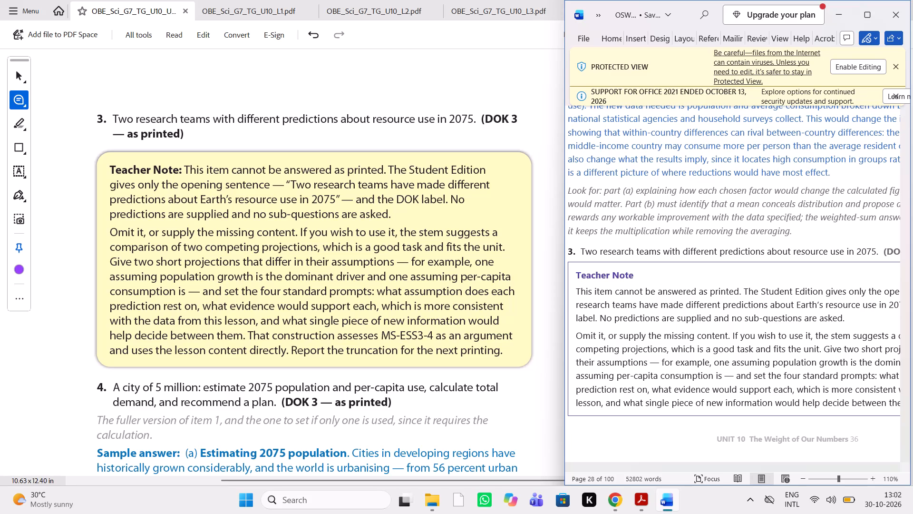
scroll(648, 356, left, 1)
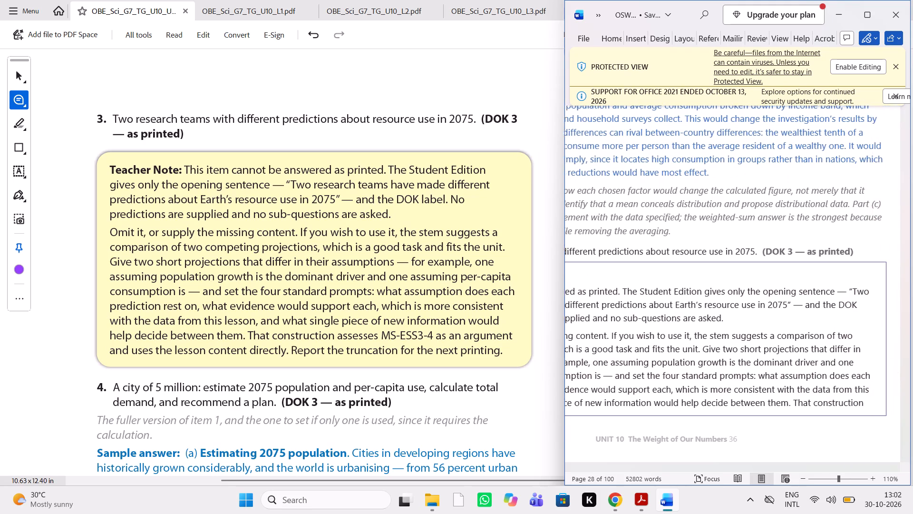
Compare the end of item 3's Teacher Note, on MS-ESS3-4 and reporting the truncation, with the manuscript.
scroll(648, 356, down, 1)
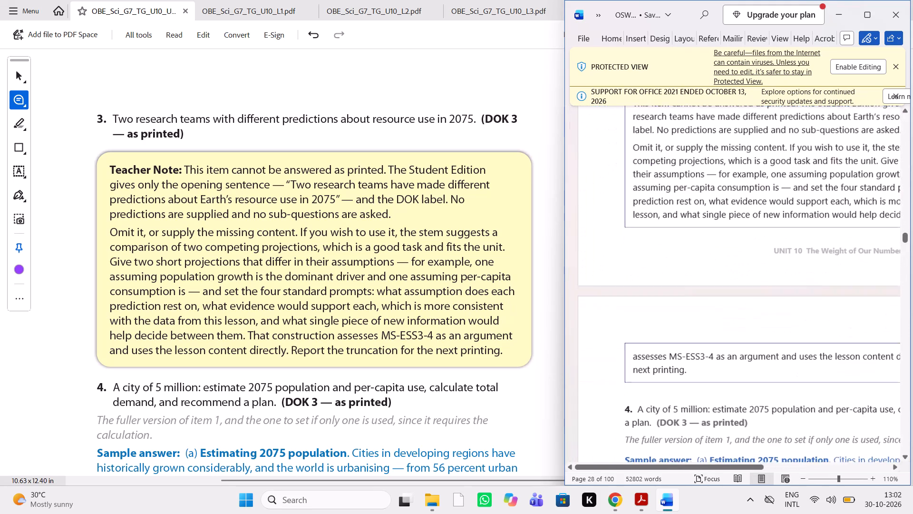
scroll(648, 356, left, 1)
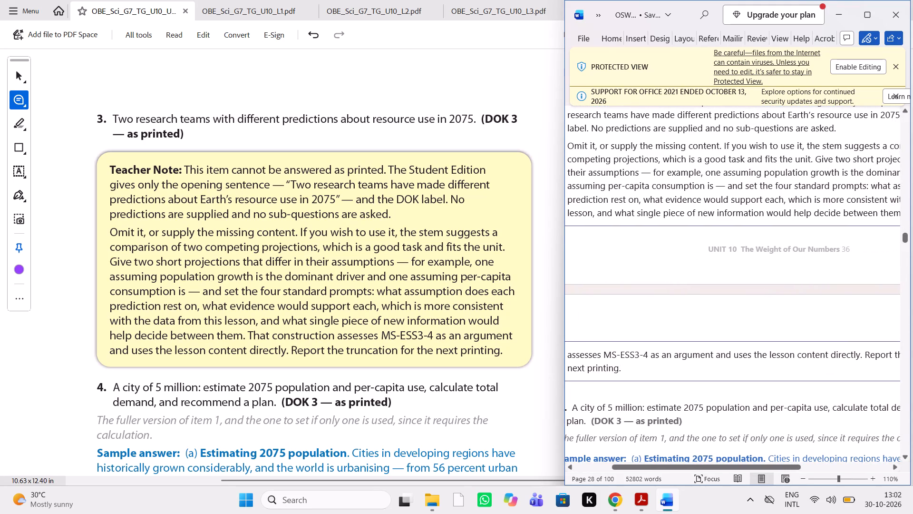
scroll(648, 356, left, 1)
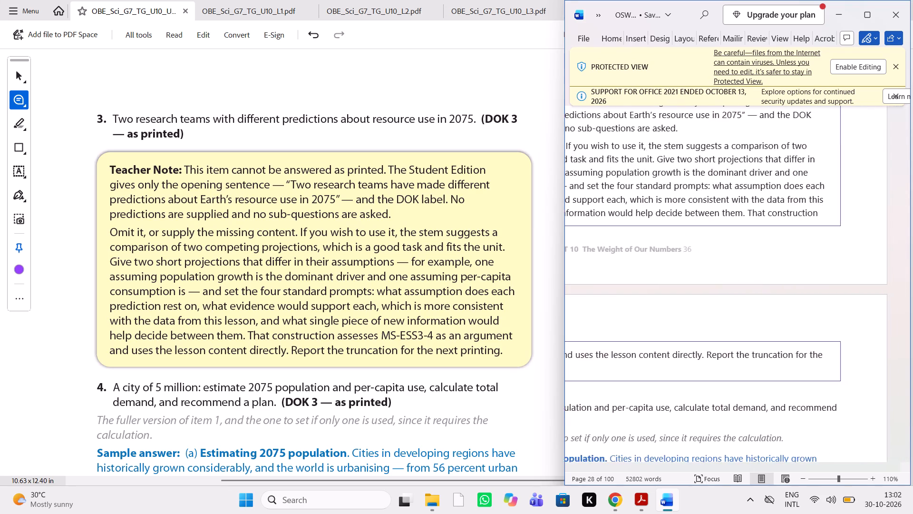
scroll(648, 356, right, 2)
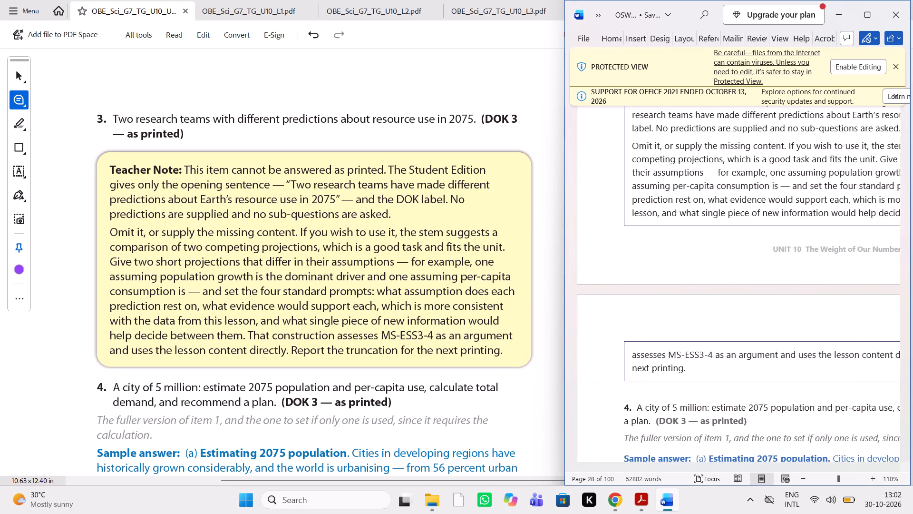
Compare Skill Mastery item 4's question on a city of 5 million and the italic note under it with the Word manuscript.
scroll(648, 356, down, 1)
scroll(391, 364, down, 1)
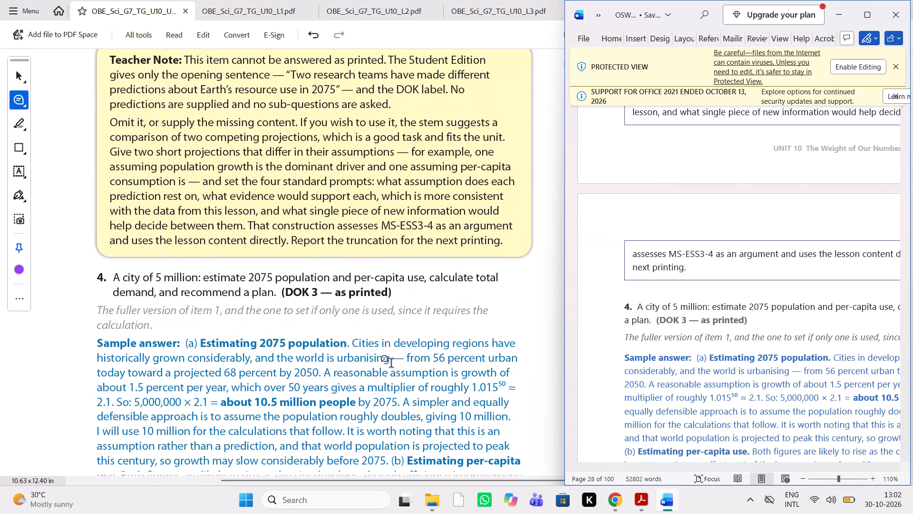
scroll(391, 364, down, 1)
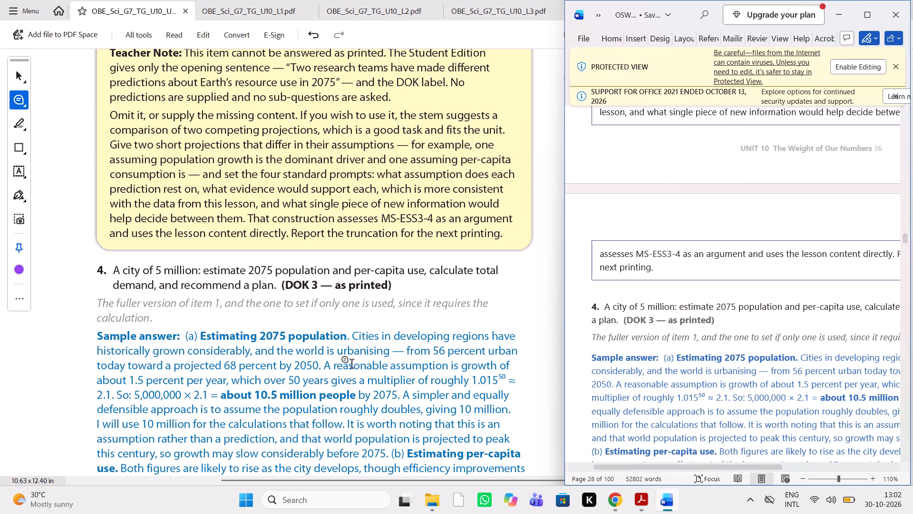
scroll(351, 365, up, 7)
scroll(351, 365, right, 1)
scroll(351, 365, up, 3)
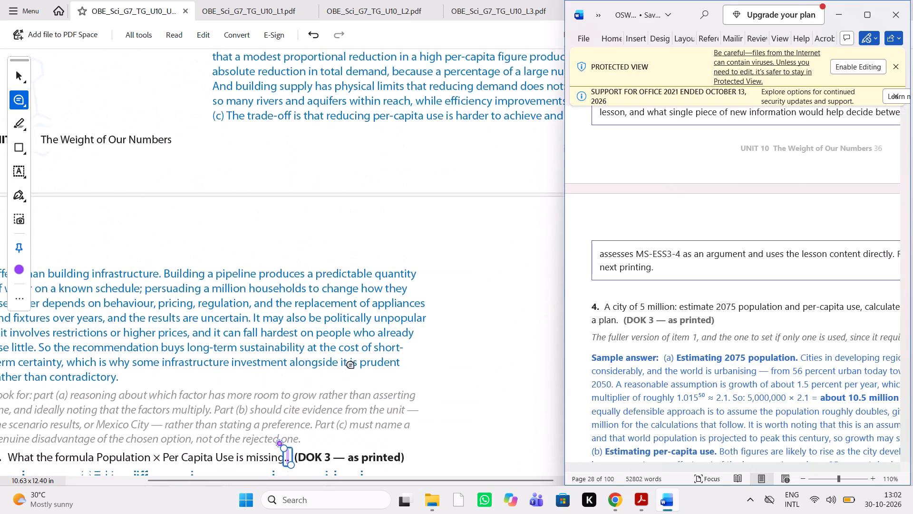
scroll(351, 365, up, 6)
scroll(351, 365, down, 2)
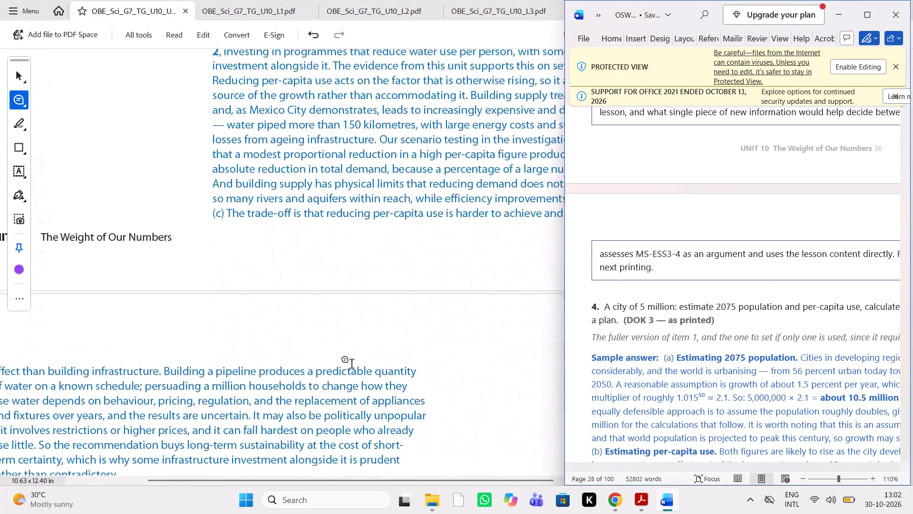
scroll(351, 365, down, 7)
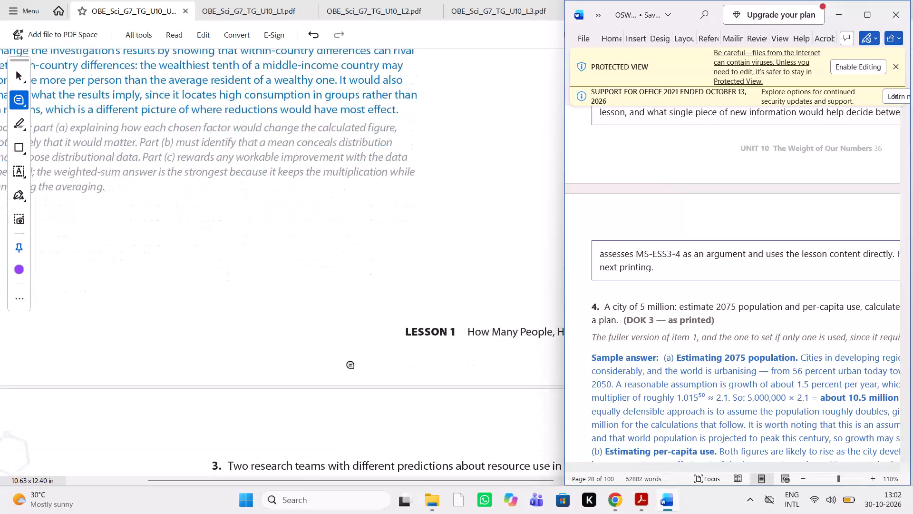
scroll(351, 365, down, 2)
scroll(351, 365, up, 5)
scroll(351, 365, down, 2)
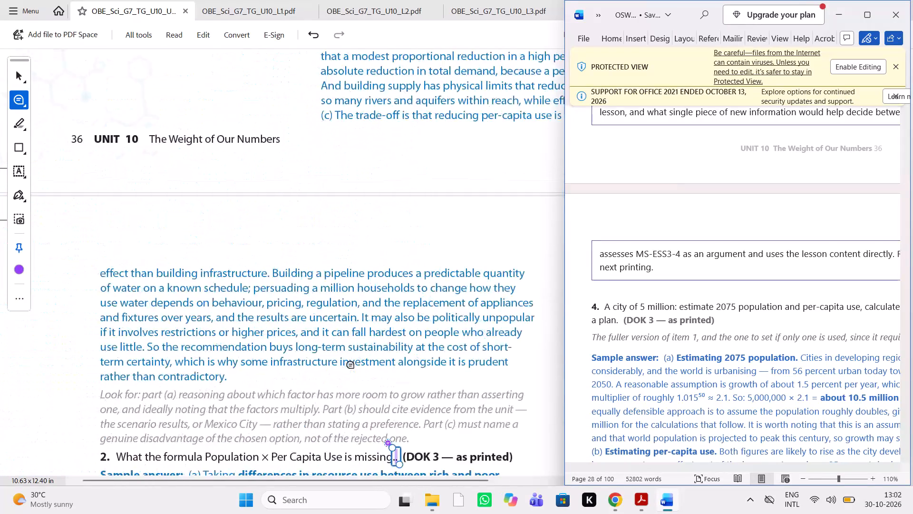
scroll(351, 365, down, 5)
scroll(351, 365, left, 1)
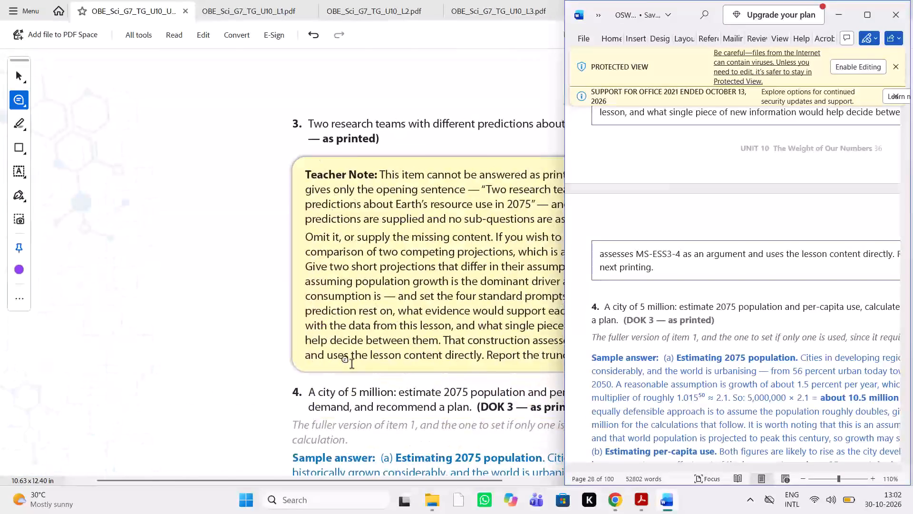
scroll(351, 365, left, 1)
scroll(351, 365, down, 3)
scroll(335, 396, up, 2)
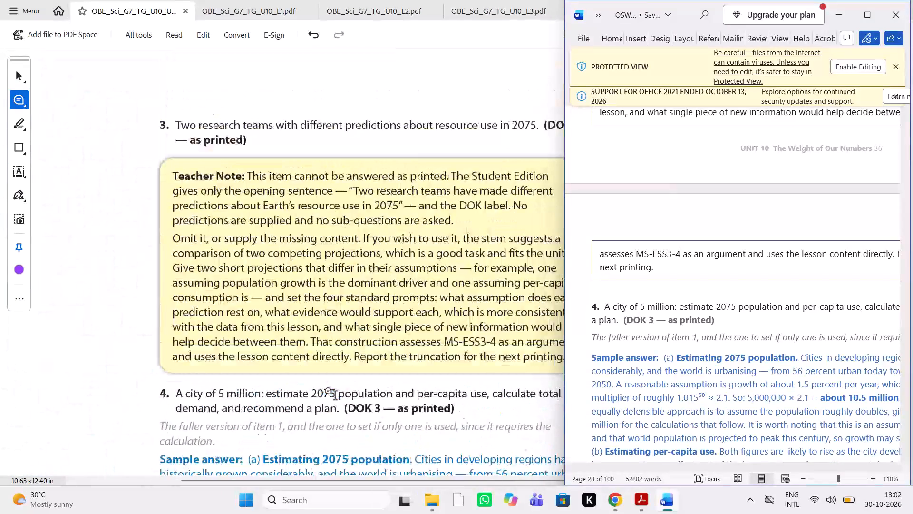
scroll(653, 382, left, 1)
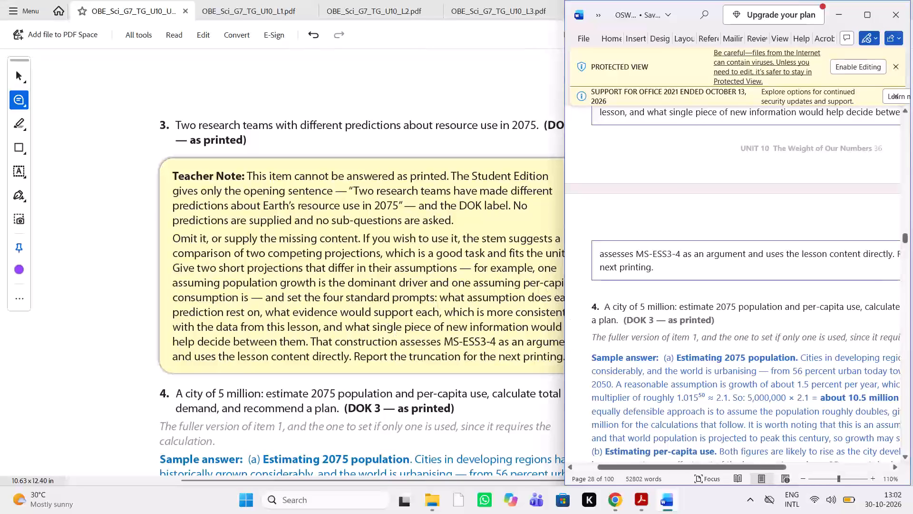
scroll(653, 382, left, 1)
scroll(653, 382, right, 1)
Compare parts (a) to (c) of item 4's sample answer, on 2075 population, per-capita use and total demand, with the manuscript.
scroll(314, 411, down, 1)
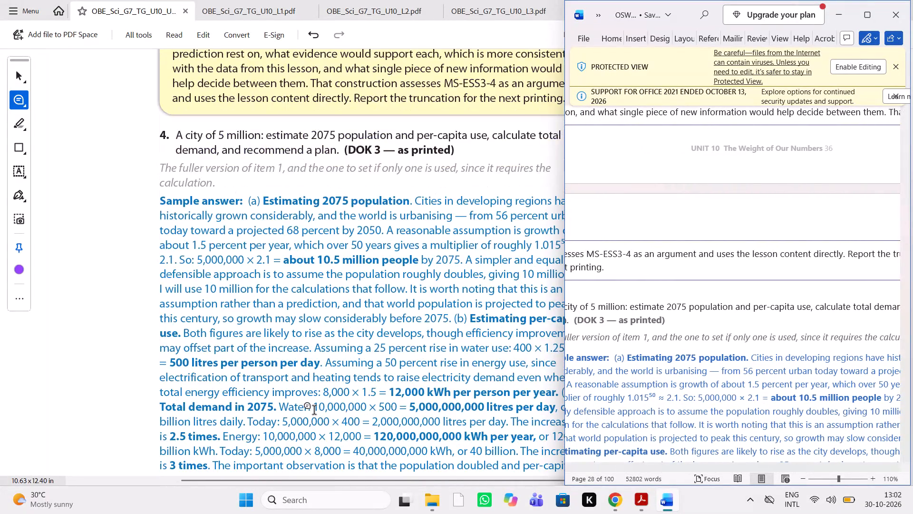
scroll(314, 411, left, 1)
scroll(613, 367, down, 1)
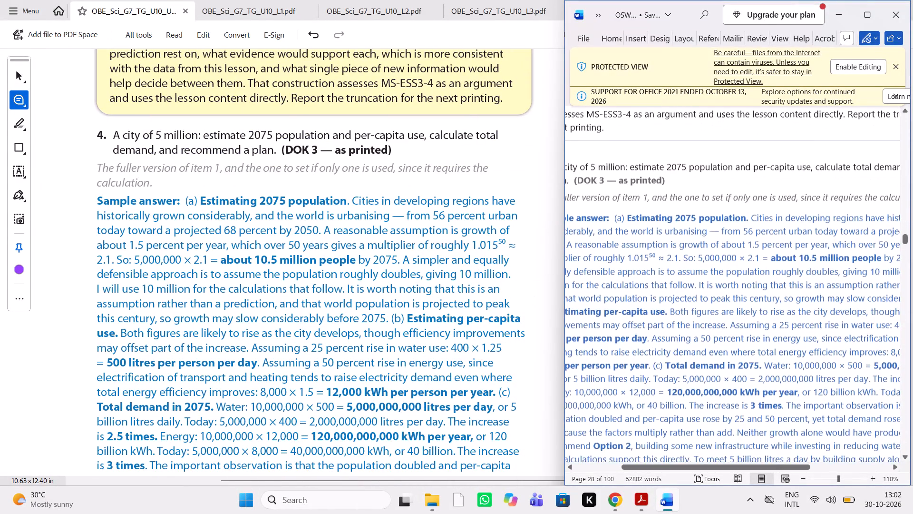
scroll(613, 367, down, 1)
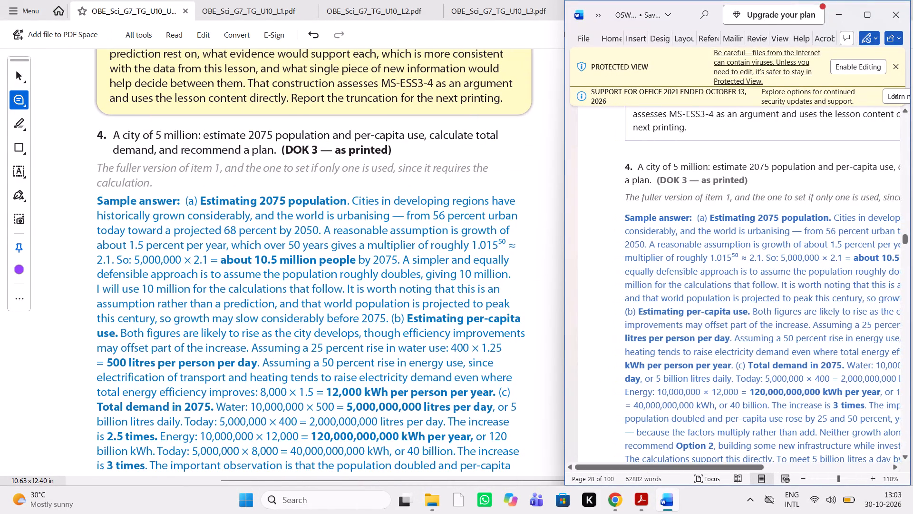
scroll(613, 367, left, 1)
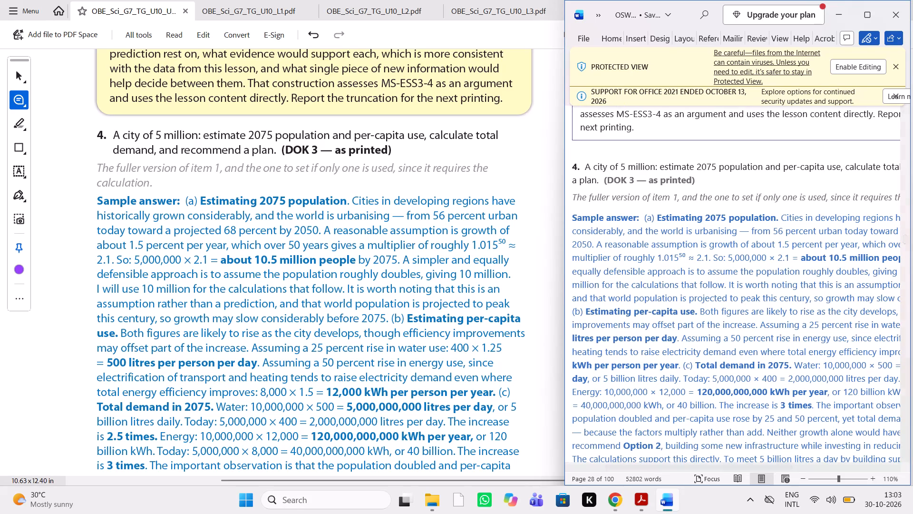
scroll(766, 381, left, 1)
scroll(766, 381, right, 1)
scroll(766, 381, down, 1)
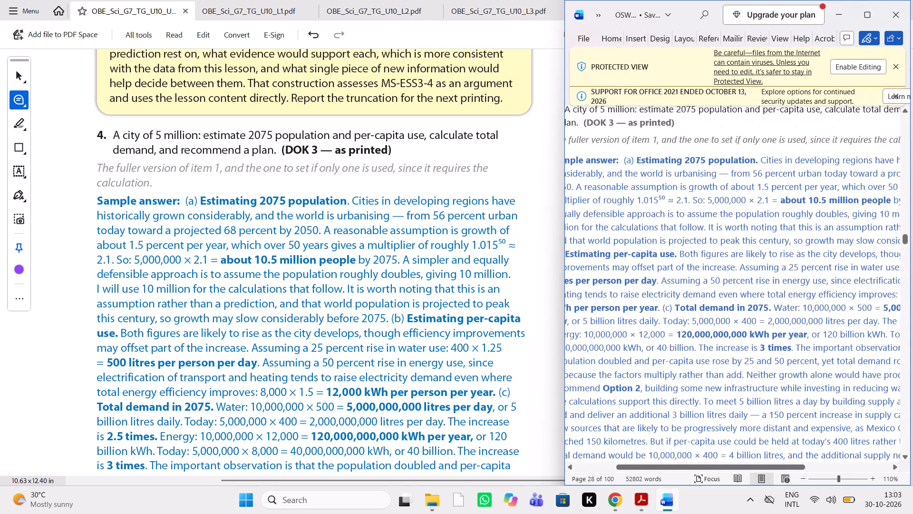
Compare the end of part (c) and the Option 2 recommendation in part (d) of item 4's sample answer with the manuscript.
scroll(532, 424, down, 1)
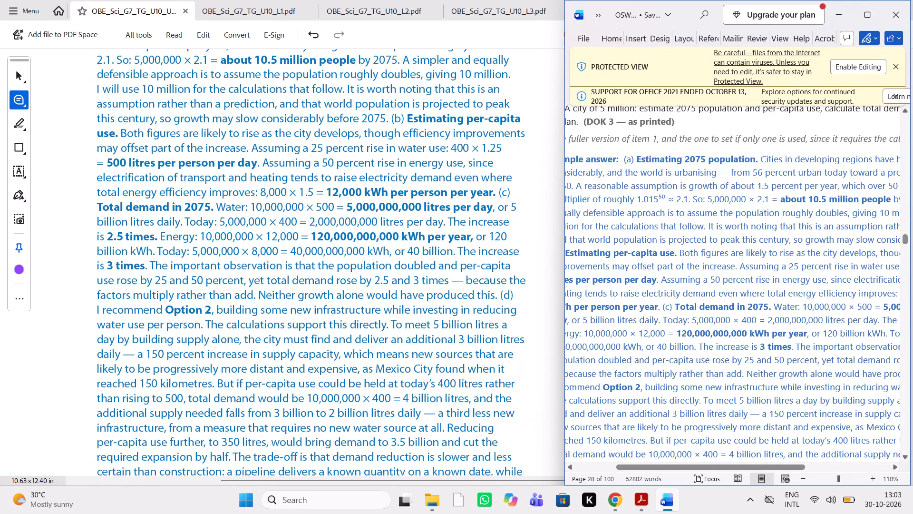
scroll(731, 350, down, 1)
scroll(731, 350, right, 1)
scroll(731, 350, left, 1)
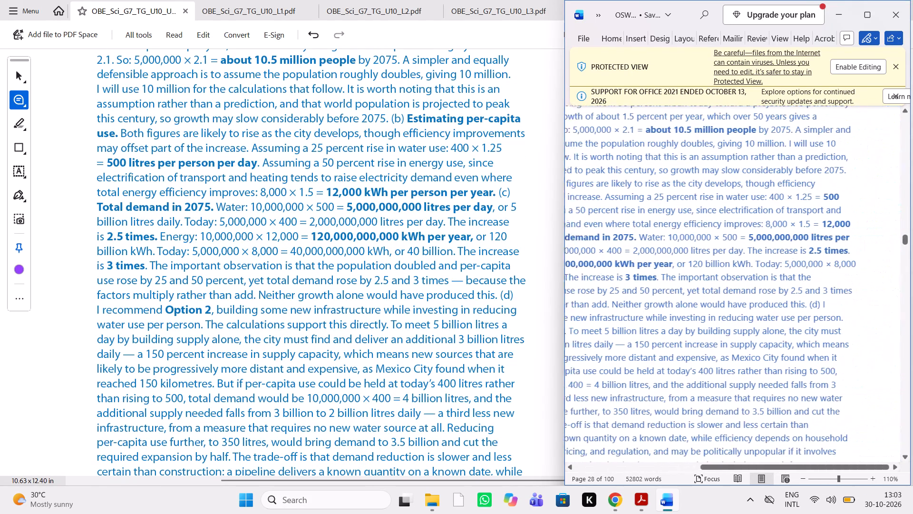
scroll(731, 350, left, 1)
scroll(731, 350, right, 1)
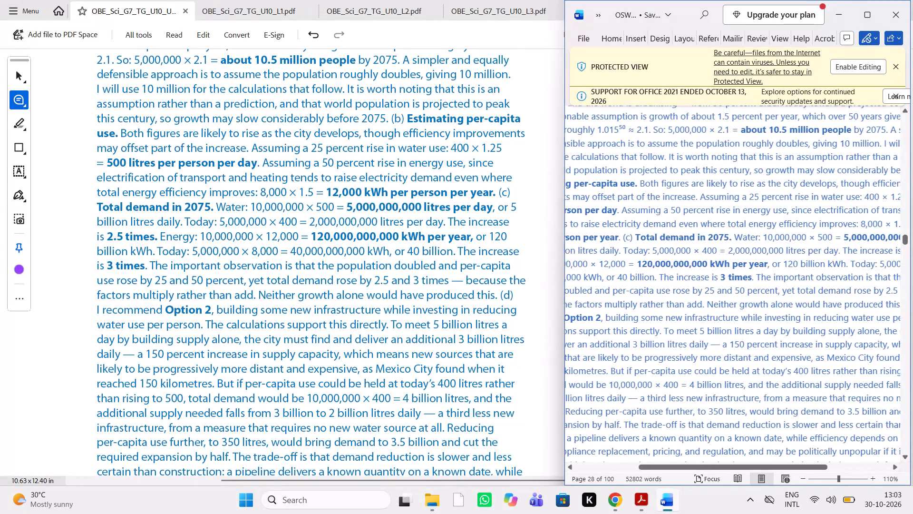
scroll(731, 350, right, 1)
scroll(731, 350, down, 1)
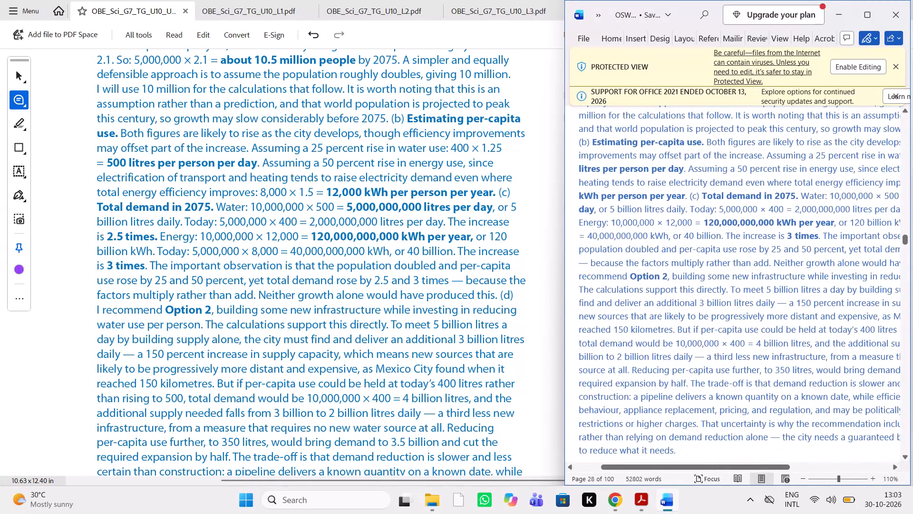
scroll(731, 350, down, 1)
scroll(427, 371, down, 1)
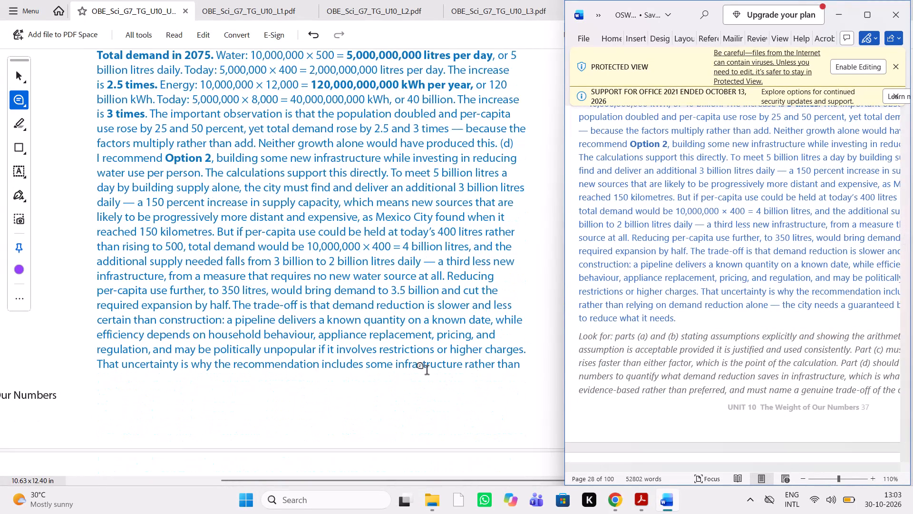
Compare the last lines of item 4's sample answer and its Look for note across the page break with the manuscript.
scroll(606, 334, down, 1)
scroll(434, 392, down, 1)
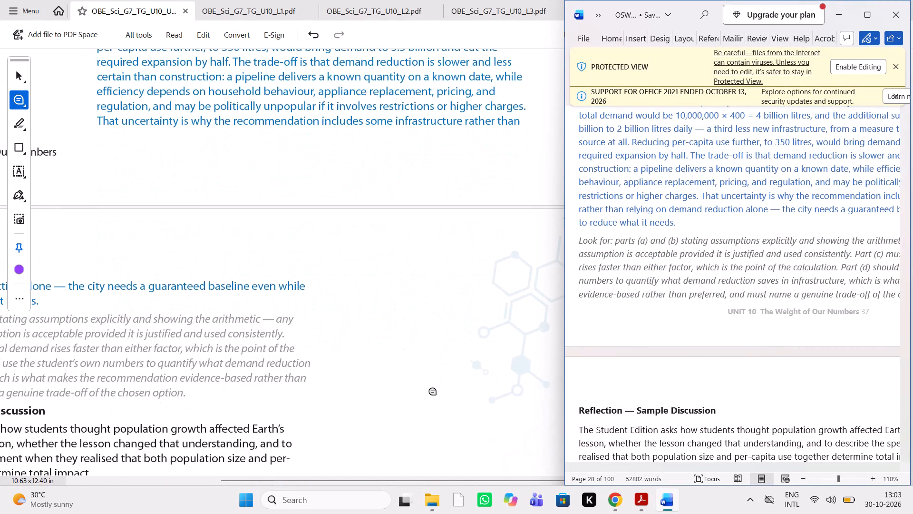
scroll(434, 392, down, 1)
scroll(434, 392, up, 1)
scroll(434, 392, down, 1)
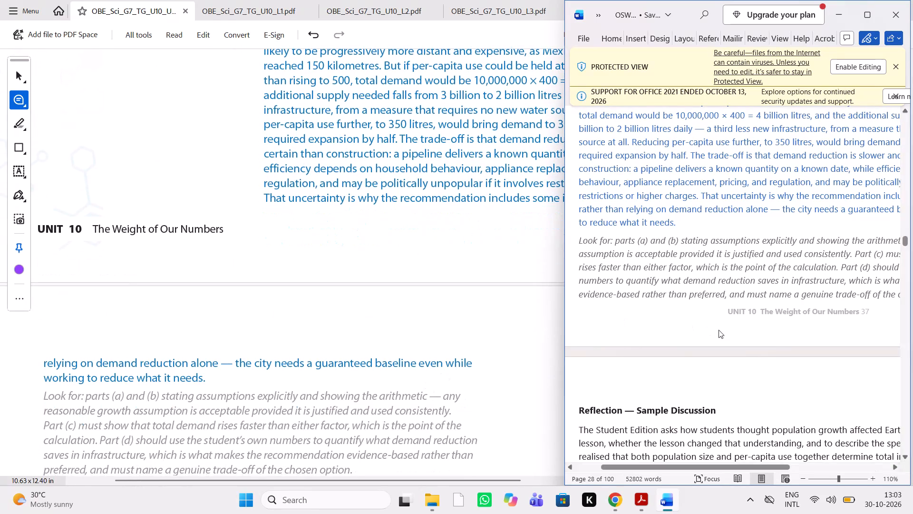
scroll(719, 331, up, 1)
scroll(719, 331, left, 1)
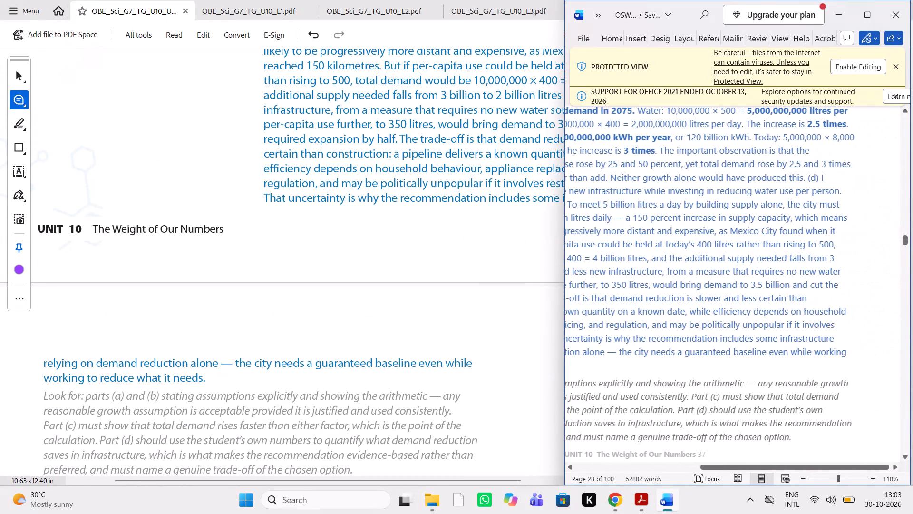
scroll(719, 331, down, 2)
scroll(427, 370, down, 1)
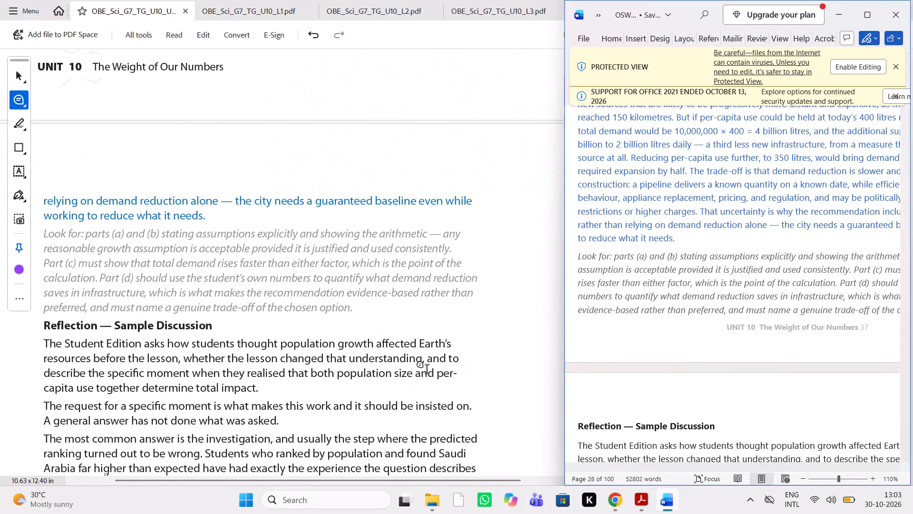
scroll(620, 346, left, 2)
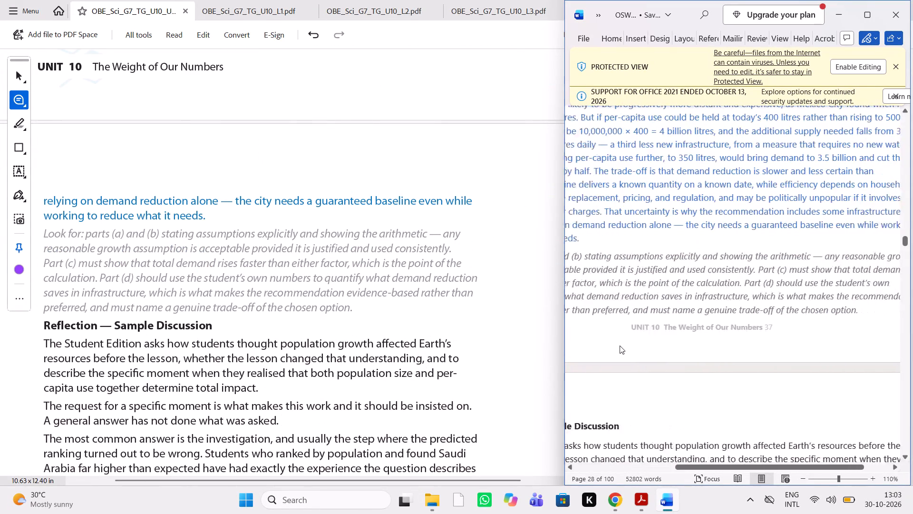
scroll(620, 346, left, 1)
scroll(620, 346, right, 1)
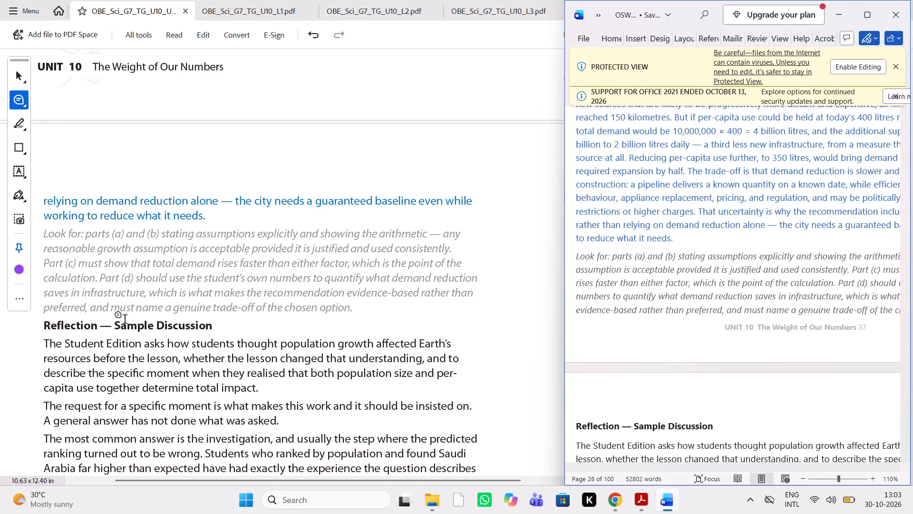
Mark "— Sample Discussion" in the Reflection heading and post the comment "delete it" on it.
drag(218, 323, 107, 322)
text(delete it)
key(space)
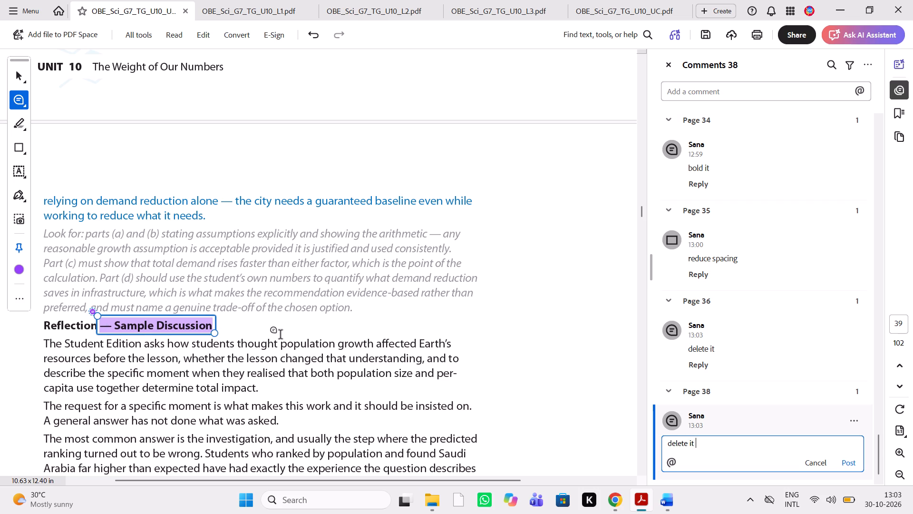
scroll(280, 336, down, 3)
key(space)
key(Tab)
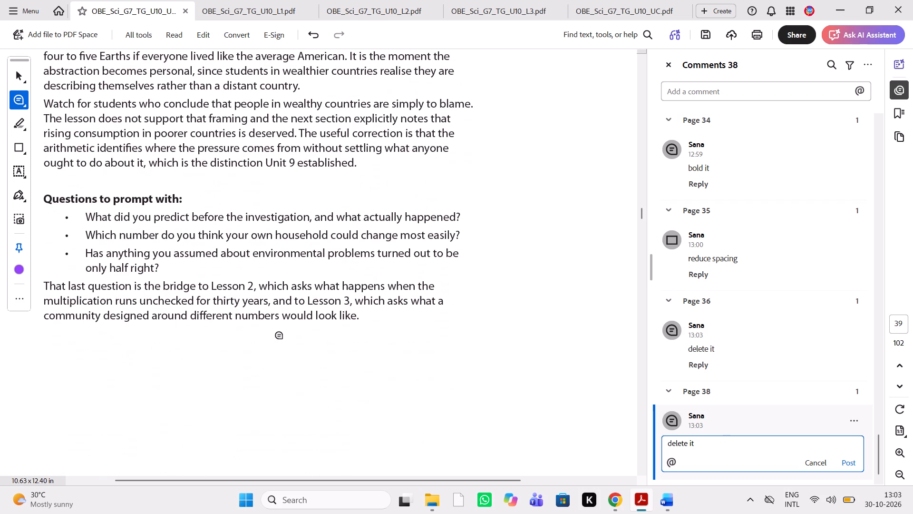
click(851, 461)
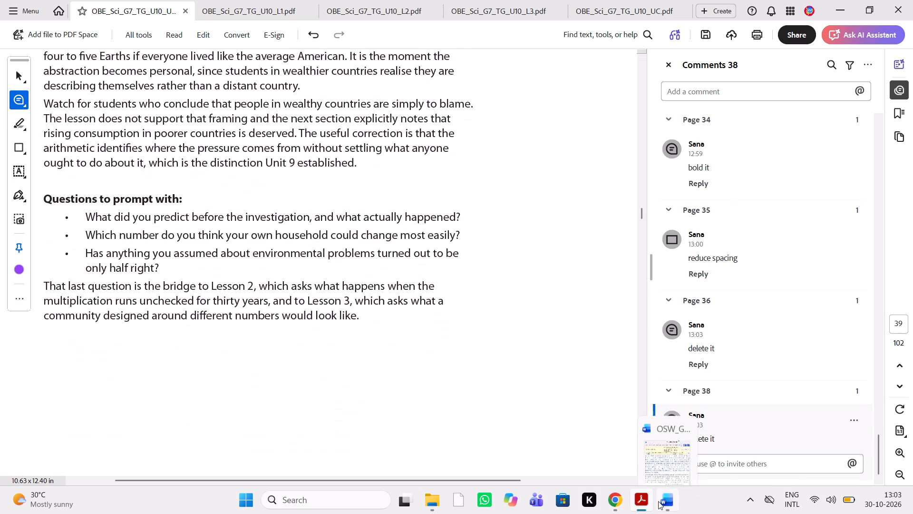
Compare the Standards Note on MS-ESS3-4 at the start of Lesson 2, The Cost of Choices, with the Word manuscript.
click(658, 501)
scroll(690, 402, down, 6)
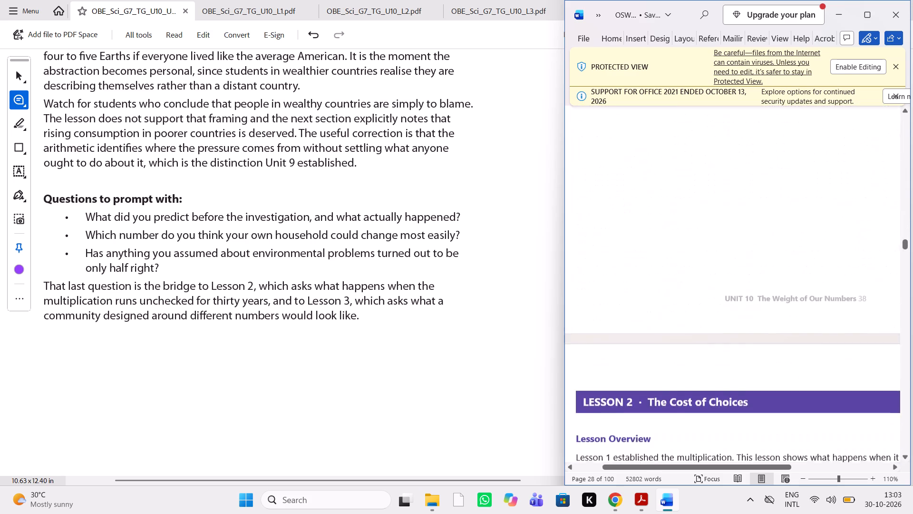
scroll(690, 402, down, 2)
scroll(380, 398, down, 5)
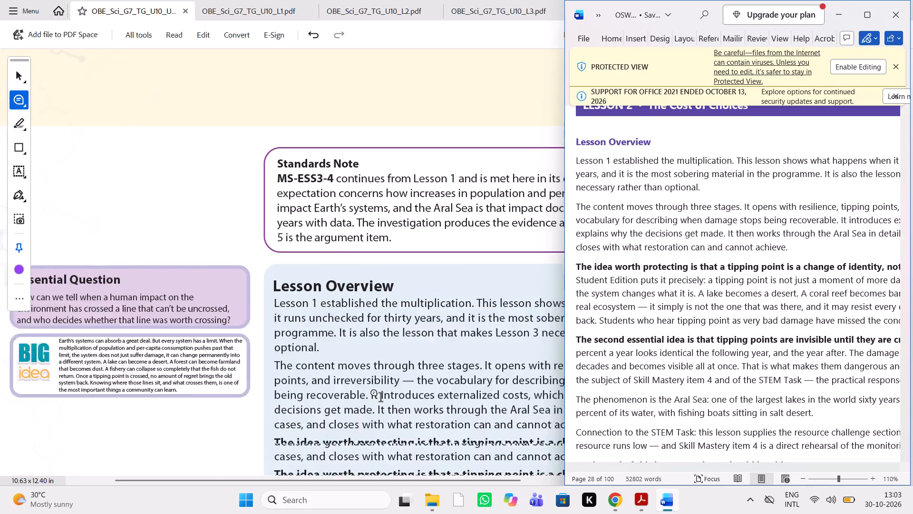
scroll(380, 398, down, 1)
scroll(380, 398, left, 1)
scroll(670, 379, down, 3)
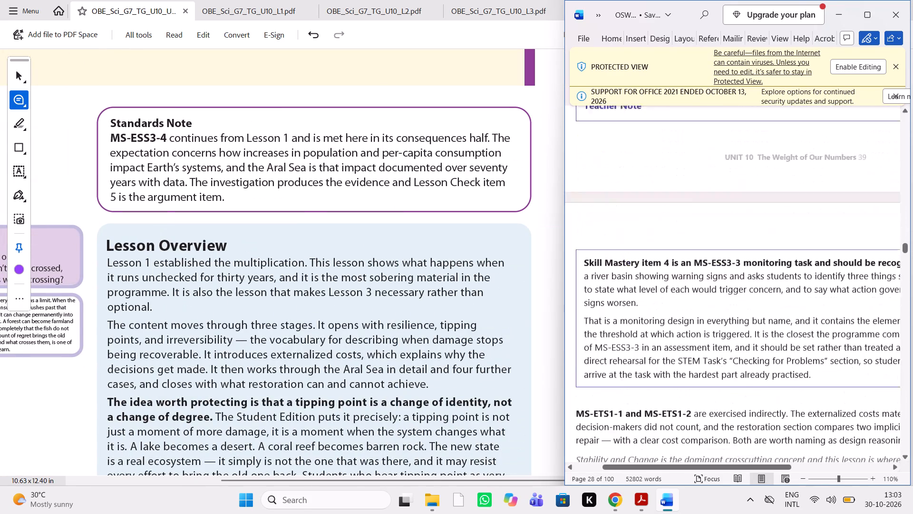
scroll(670, 379, down, 1)
scroll(670, 379, up, 2)
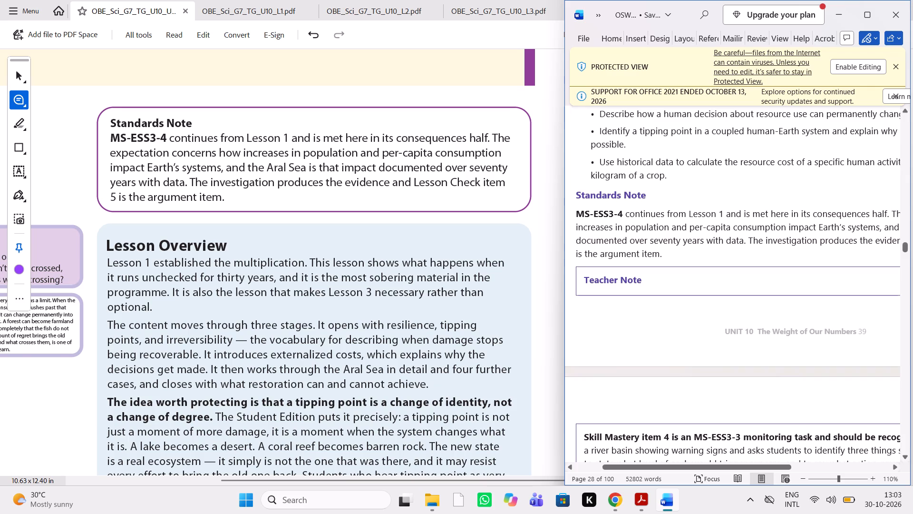
scroll(451, 371, right, 1)
scroll(451, 371, left, 1)
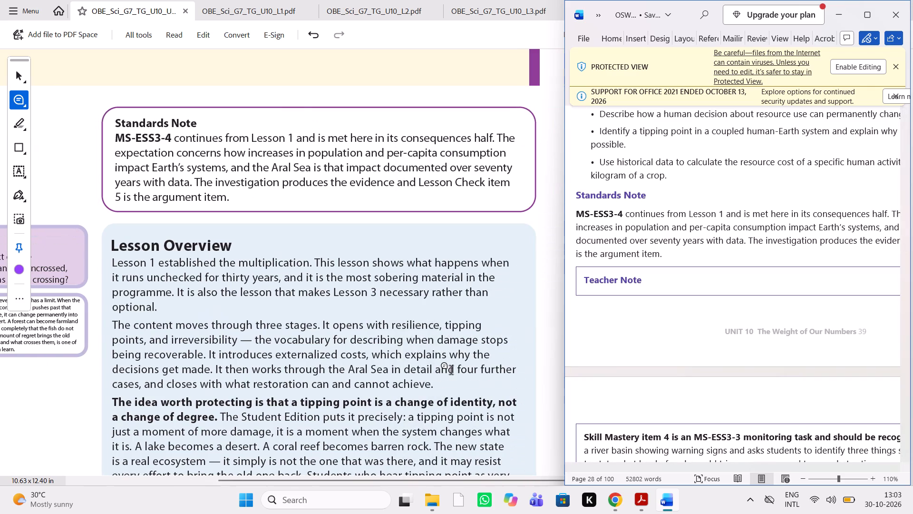
Compare the opening paragraphs of the Lesson 2 Lesson Overview with the Word manuscript.
scroll(451, 371, left, 1)
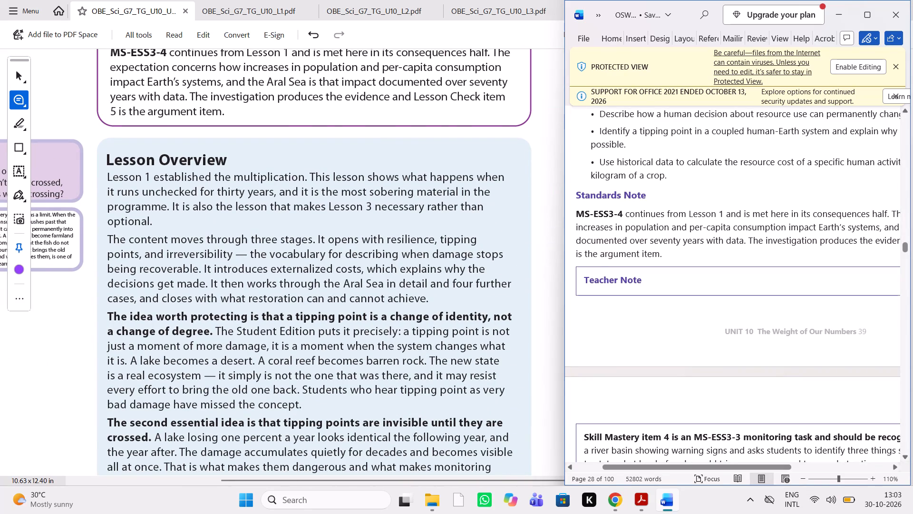
scroll(667, 297, up, 4)
scroll(667, 297, down, 1)
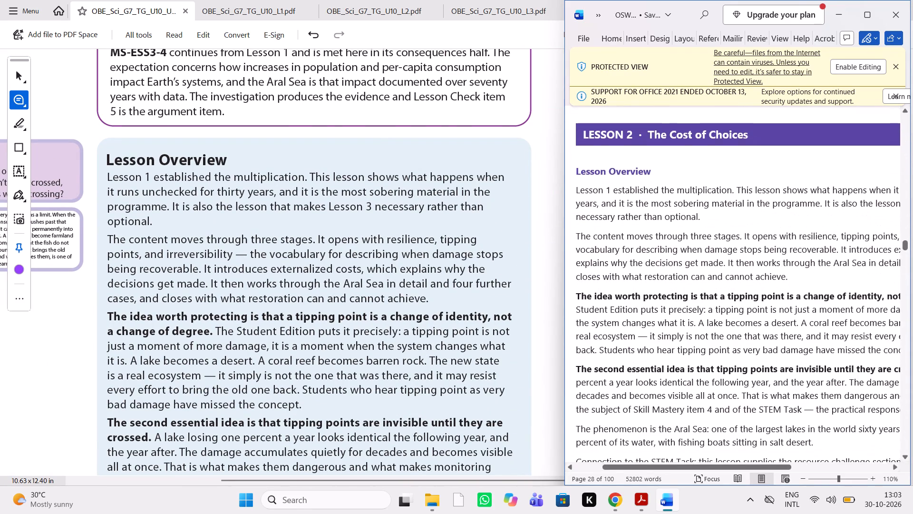
Look back through the marked-up PDF pages from Lesson 2 to the Teaching This Unit page near the unit opening.
scroll(501, 298, up, 20)
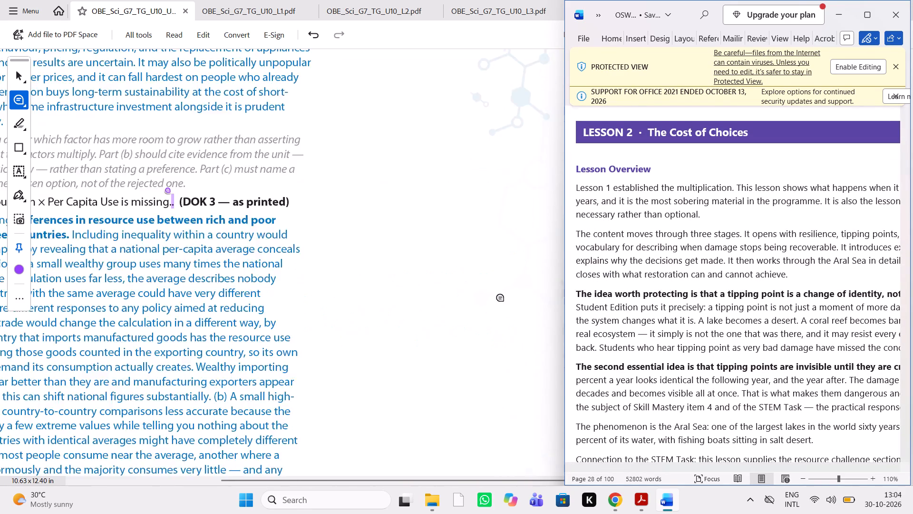
scroll(501, 298, up, 6)
scroll(501, 298, down, 20)
scroll(501, 298, down, 20)
scroll(501, 298, down, 10)
scroll(501, 298, up, 20)
scroll(501, 298, up, 20)
scroll(501, 298, up, 20)
scroll(501, 298, up, 20)
scroll(501, 298, up, 12)
scroll(501, 298, right, 5)
scroll(501, 298, up, 17)
scroll(501, 298, right, 2)
scroll(501, 298, up, 20)
scroll(501, 298, up, 20)
scroll(501, 298, up, 19)
scroll(501, 298, up, 9)
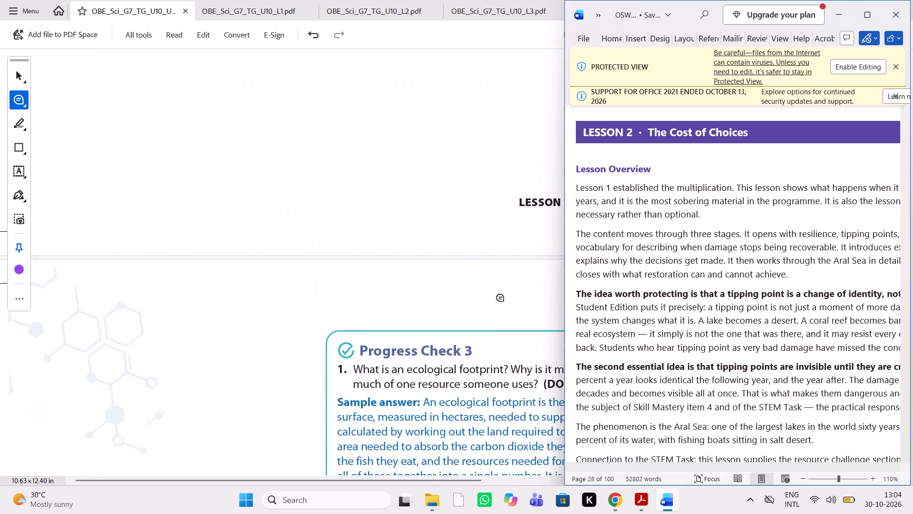
scroll(501, 298, up, 20)
scroll(501, 298, up, 20)
scroll(501, 298, up, 20)
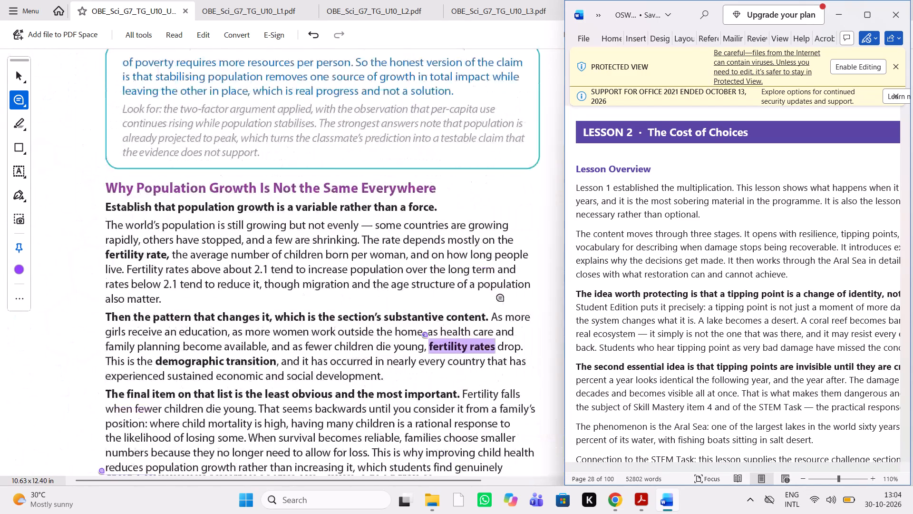
scroll(501, 298, up, 20)
scroll(501, 298, up, 20)
scroll(501, 298, up, 20)
scroll(501, 298, up, 20)
scroll(501, 298, up, 20)
scroll(501, 298, up, 20)
scroll(501, 298, right, 20)
scroll(501, 298, right, 20)
scroll(501, 298, right, 20)
scroll(501, 298, up, 15)
scroll(501, 298, down, 10)
scroll(501, 298, up, 20)
scroll(501, 298, up, 2)
scroll(501, 298, right, 9)
scroll(501, 298, up, 1)
scroll(501, 298, right, 1)
scroll(501, 298, up, 20)
scroll(501, 298, up, 20)
scroll(501, 298, right, 12)
scroll(501, 298, up, 20)
scroll(501, 298, up, 20)
scroll(501, 298, up, 20)
scroll(501, 298, down, 6)
scroll(501, 298, up, 1)
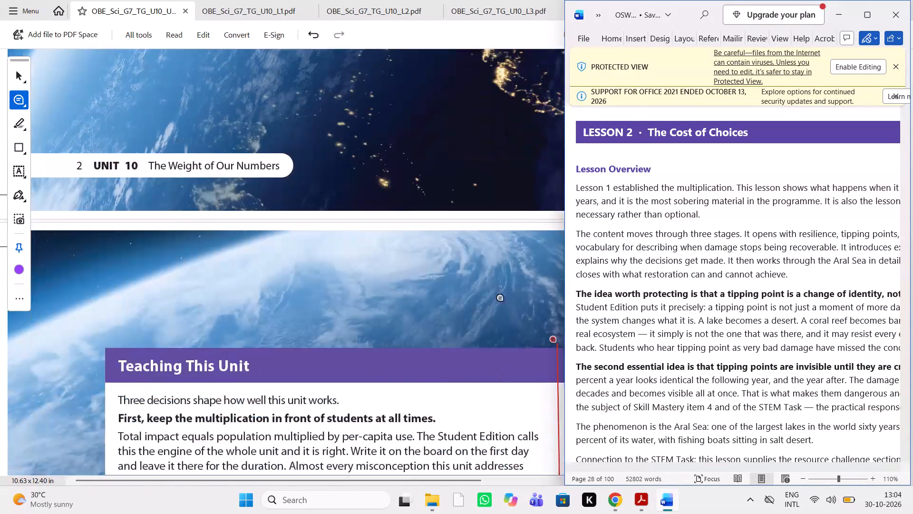
scroll(501, 298, up, 2)
Review the marked-up pages forward from Teaching This Unit through Lesson 1 to the Lesson 2 Standards Note.
scroll(501, 298, down, 9)
scroll(501, 298, down, 20)
scroll(501, 298, down, 20)
scroll(501, 298, down, 20)
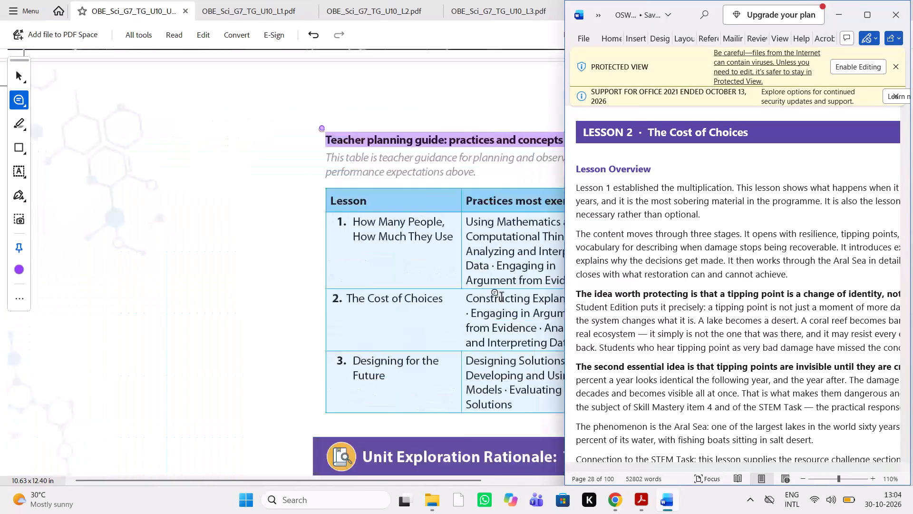
scroll(501, 298, down, 20)
scroll(501, 298, down, 20)
scroll(501, 298, down, 20)
scroll(501, 298, up, 20)
scroll(501, 298, up, 12)
scroll(501, 298, down, 20)
scroll(501, 298, down, 20)
scroll(501, 298, down, 20)
scroll(501, 298, down, 20)
scroll(501, 298, down, 3)
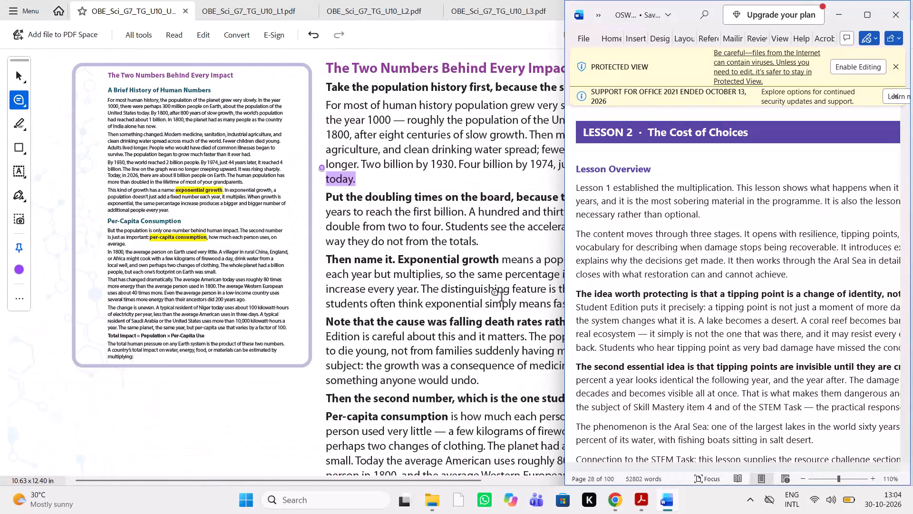
scroll(501, 298, down, 2)
scroll(501, 298, down, 20)
scroll(501, 298, down, 20)
scroll(501, 298, down, 20)
scroll(501, 298, down, 20)
scroll(501, 298, down, 20)
scroll(501, 298, down, 20)
scroll(501, 298, down, 9)
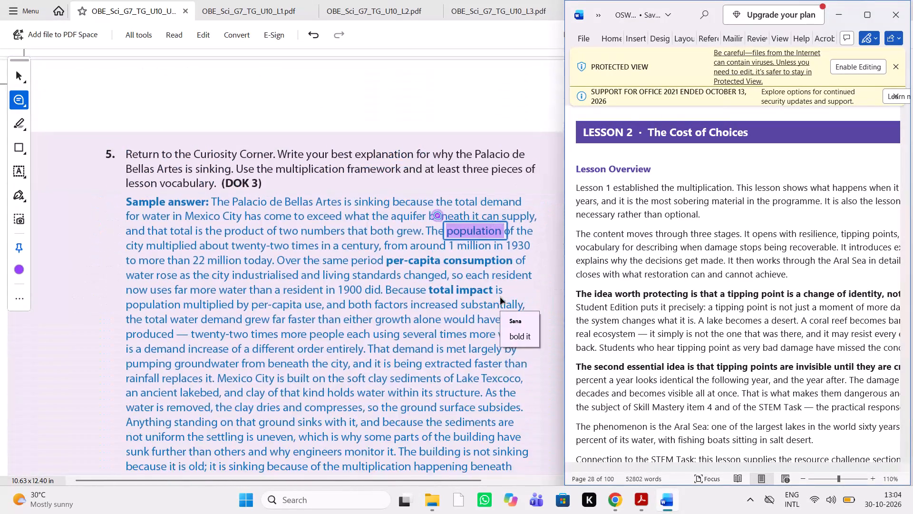
scroll(501, 298, down, 6)
scroll(501, 298, down, 20)
scroll(501, 298, down, 11)
scroll(501, 298, up, 14)
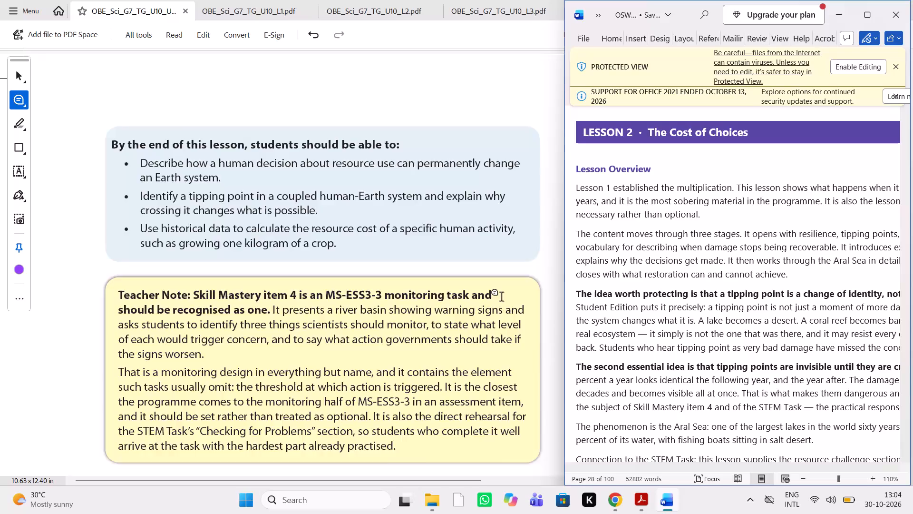
scroll(501, 298, up, 5)
scroll(501, 298, down, 2)
scroll(501, 298, left, 1)
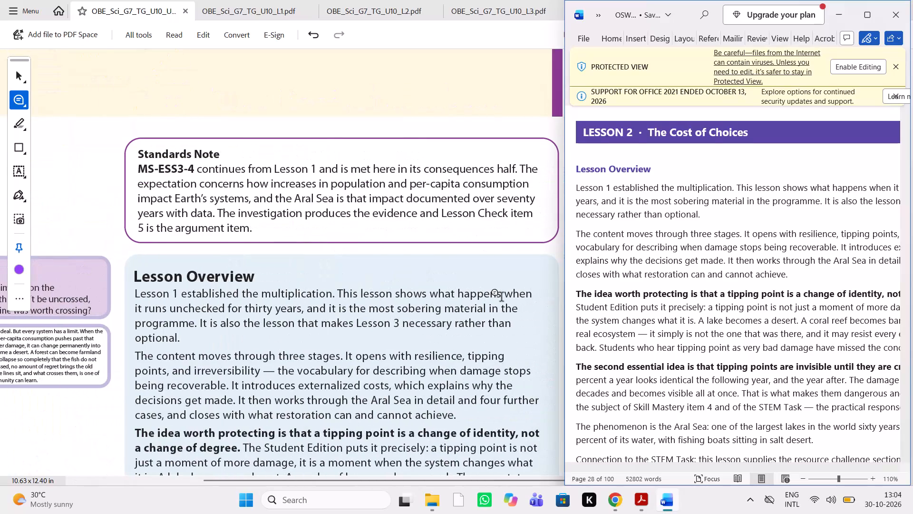
Compare the Lesson 2 Lesson Overview box, including its tipping point and Aral Sea paragraphs, with the manuscript.
scroll(501, 298, down, 1)
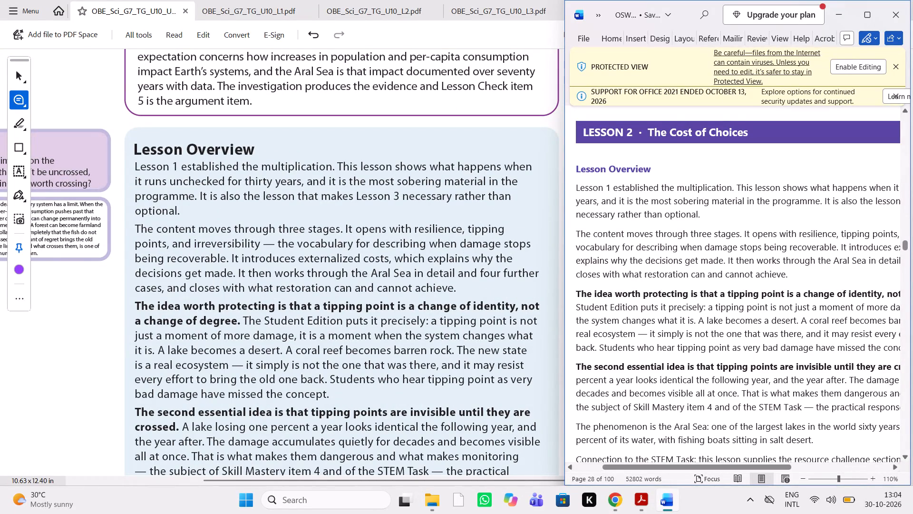
scroll(770, 399, down, 1)
scroll(518, 374, down, 1)
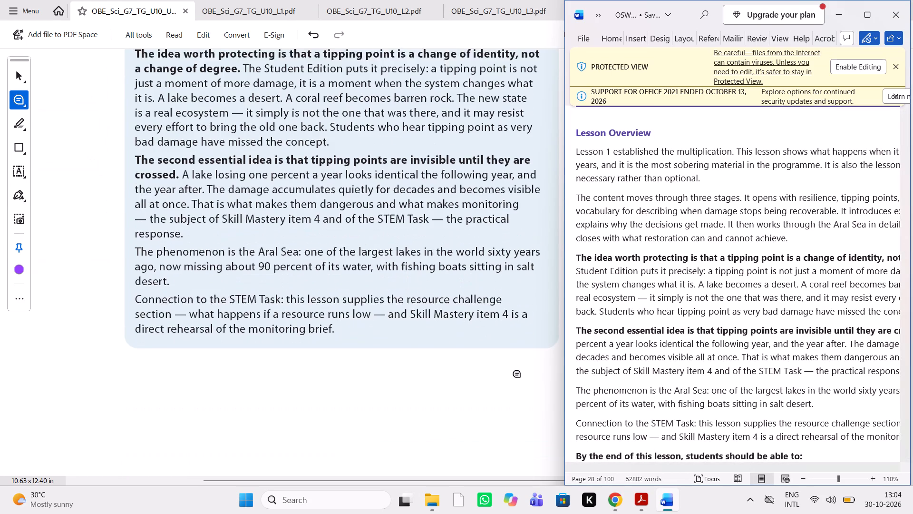
scroll(518, 374, down, 1)
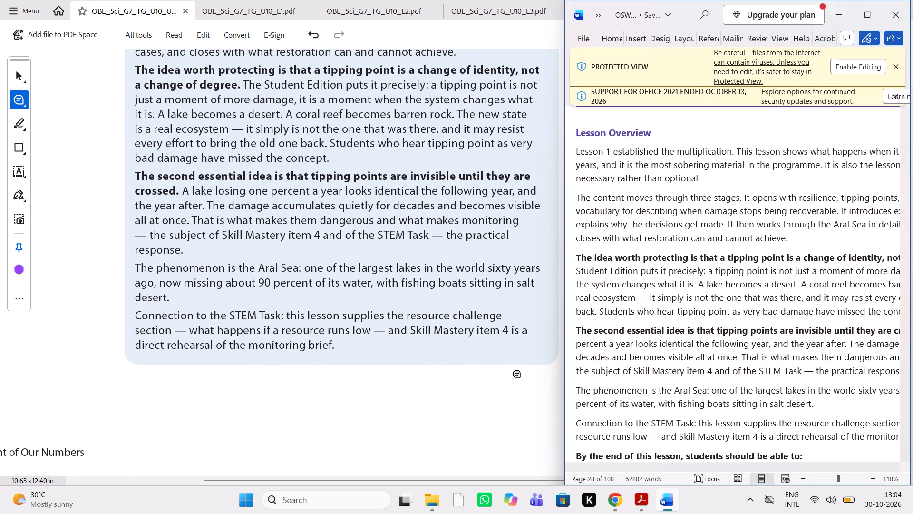
scroll(483, 301, up, 2)
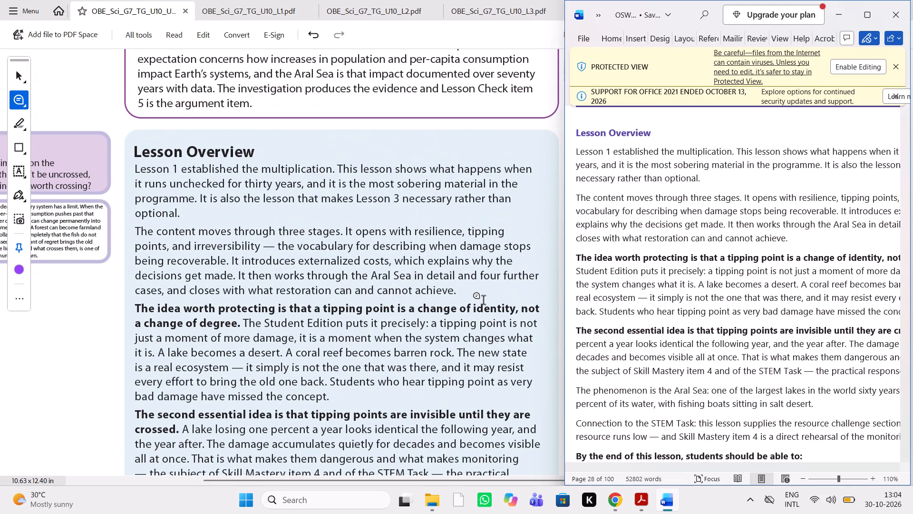
Mark the stray word "optional." ending the first Lesson Overview paragraph and comment "adjust in previous line" on it.
drag(187, 214, 135, 215)
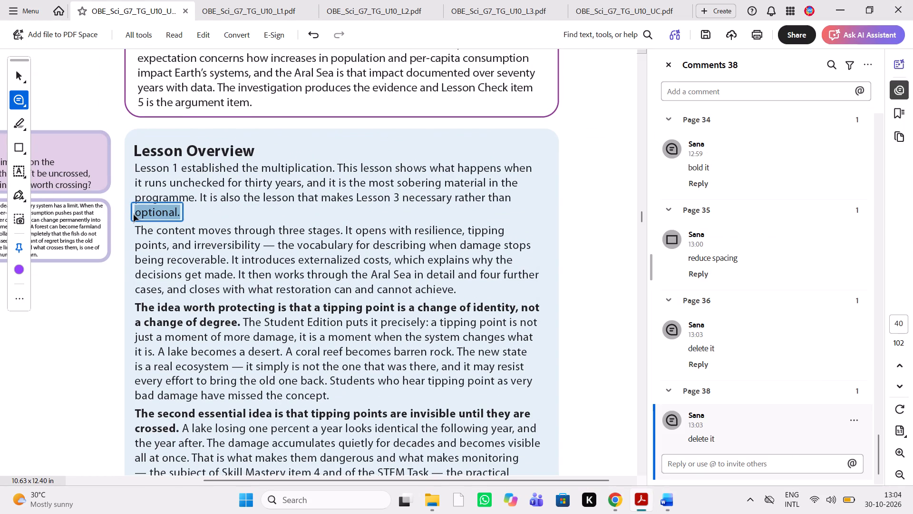
text(adkust)
key(space)
key(BackSpace)
key(BackSpace)
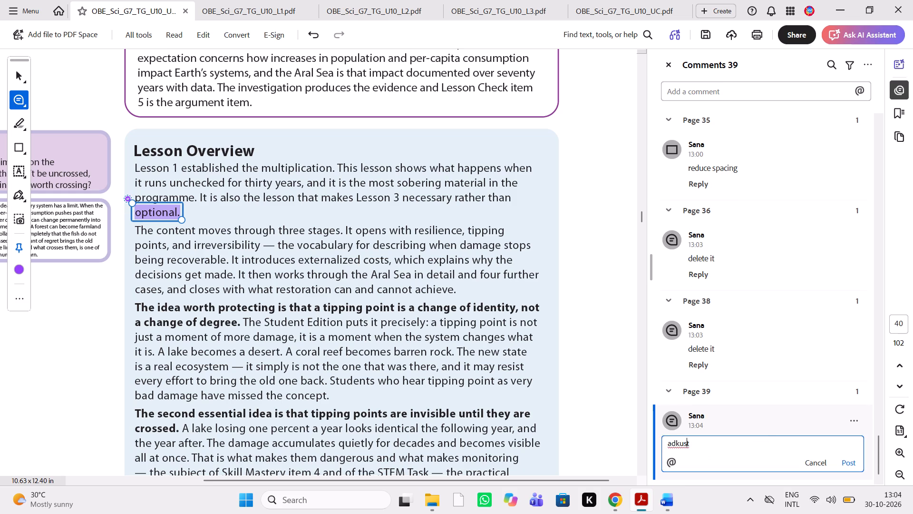
key(BackSpace)
key(BackSpace)
key(BackSpace)
text(just in previous line)
key(space)
Compare the closing Lesson Overview paragraphs, down to the connection to the STEM Task, with the Word manuscript.
scroll(321, 312, down, 1)
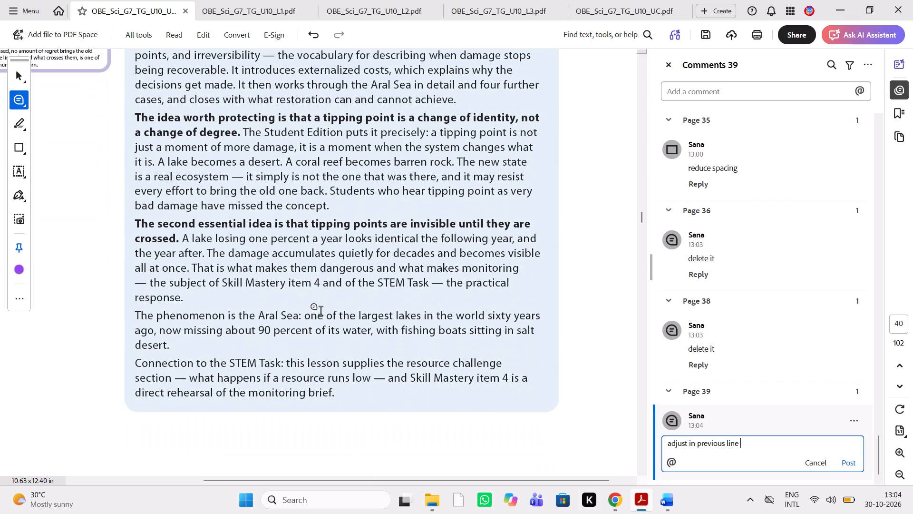
scroll(321, 312, down, 1)
scroll(410, 360, up, 1)
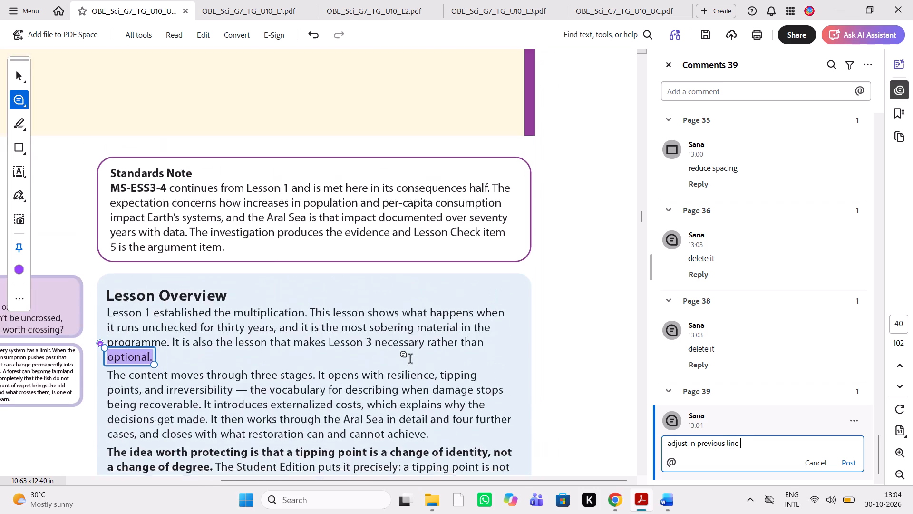
scroll(410, 360, up, 1)
scroll(410, 360, down, 3)
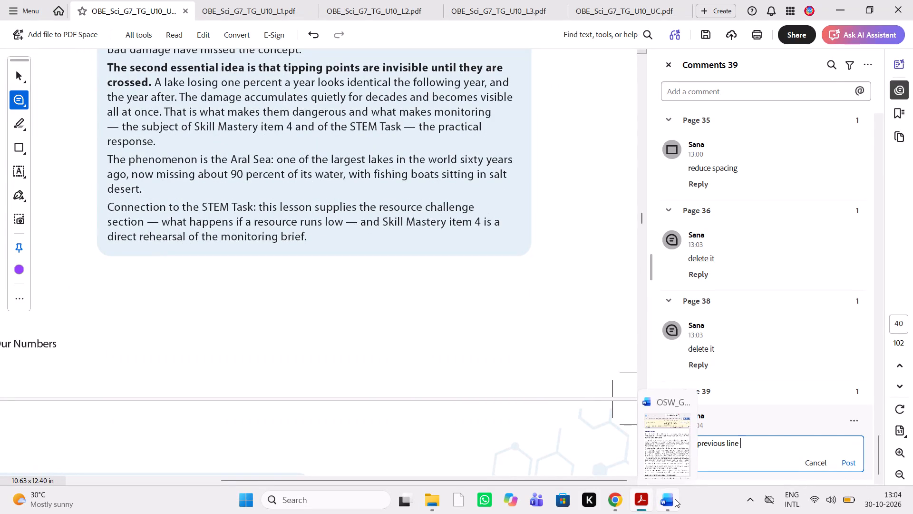
click(675, 499)
scroll(754, 312, down, 1)
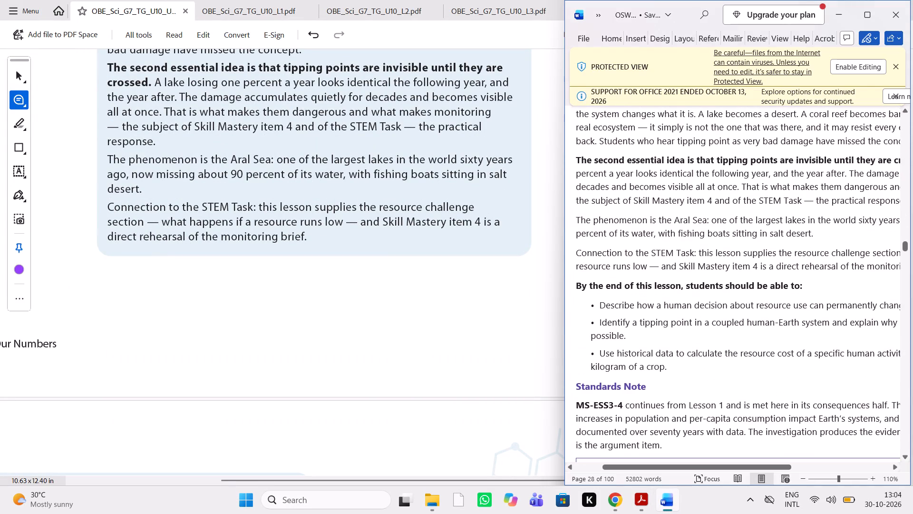
scroll(419, 337, down, 1)
scroll(419, 337, up, 1)
Compare the three Lesson 2 objectives under "By the end of this lesson, students should be able to" with the manuscript.
scroll(419, 337, down, 1)
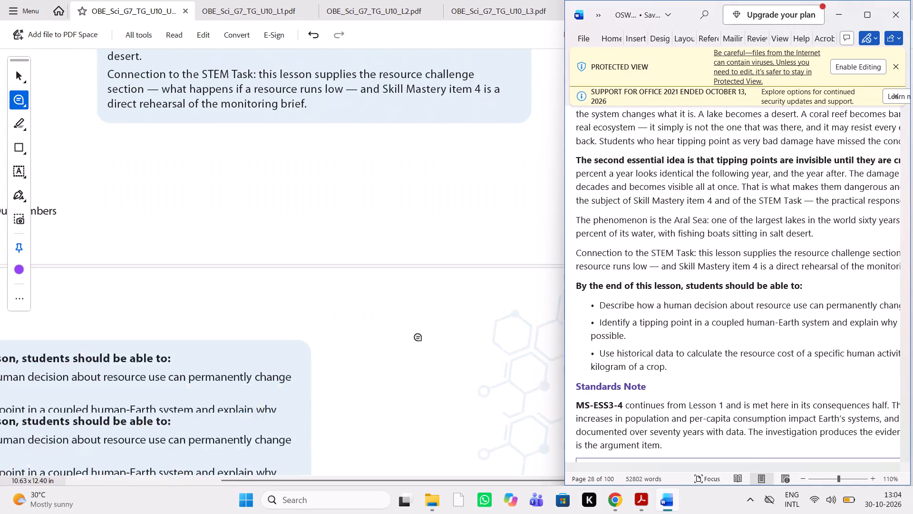
scroll(419, 337, down, 1)
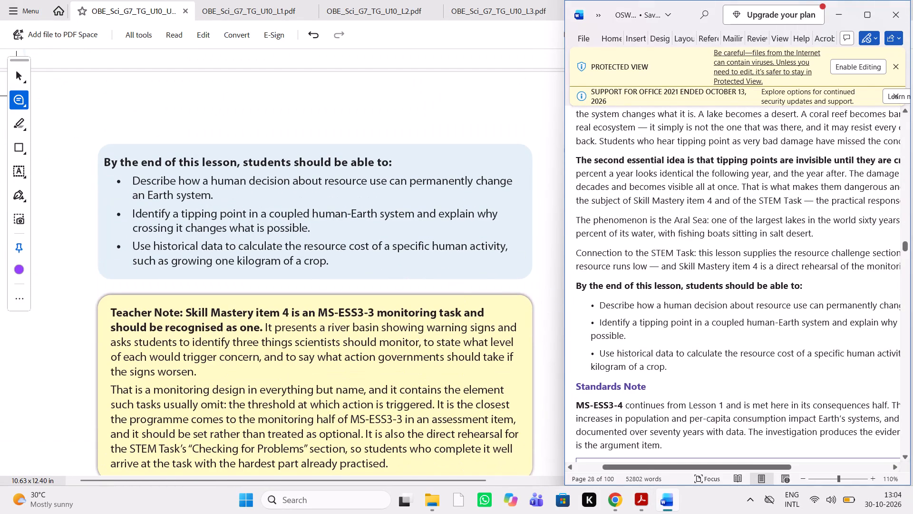
scroll(730, 297, left, 1)
scroll(730, 297, right, 1)
scroll(730, 297, down, 1)
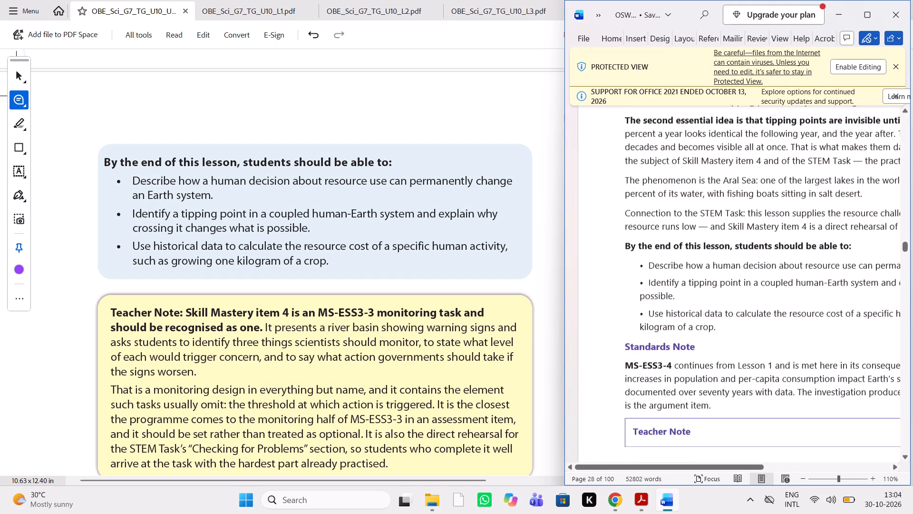
scroll(730, 297, left, 1)
scroll(730, 297, right, 1)
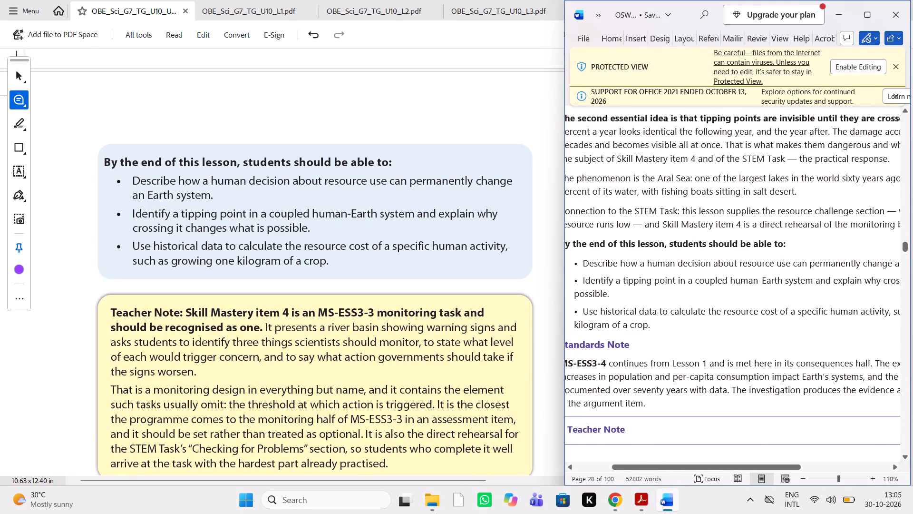
Compare the Teacher Note on Skill Mastery item 4 and the MS-ETS1-1 and MS-ETS1-2 paragraph with the manuscript.
scroll(730, 297, down, 1)
scroll(443, 335, down, 1)
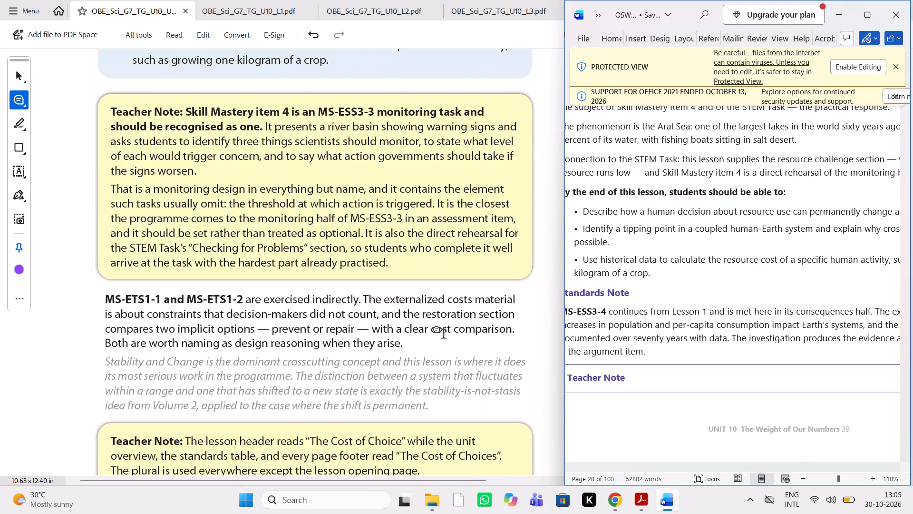
scroll(443, 335, down, 1)
scroll(697, 284, down, 1)
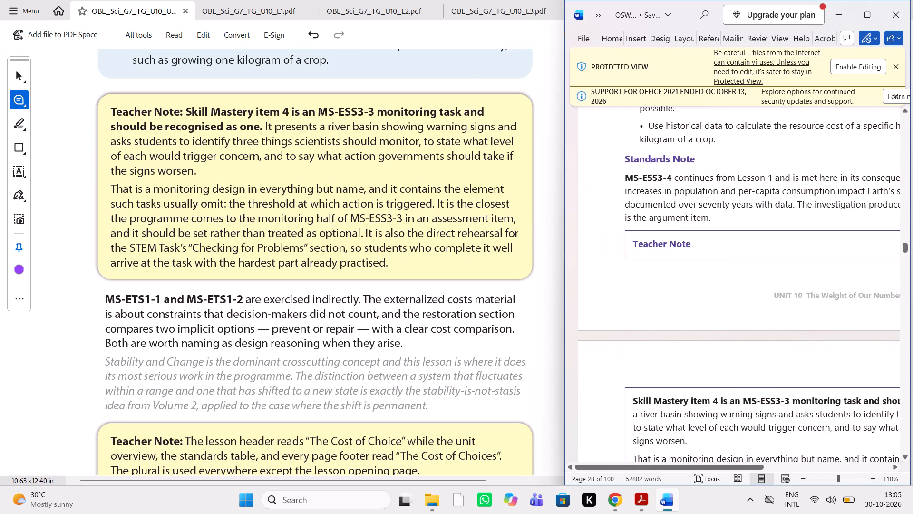
scroll(697, 284, down, 1)
scroll(697, 284, left, 1)
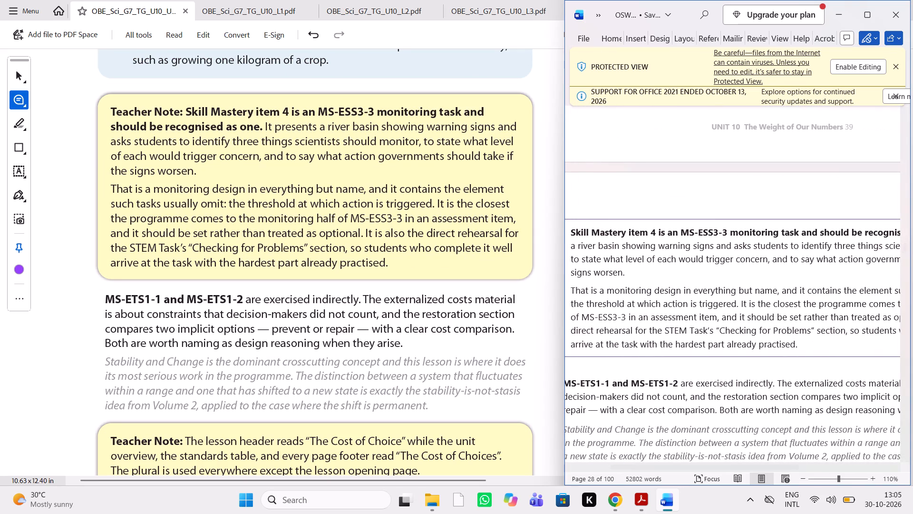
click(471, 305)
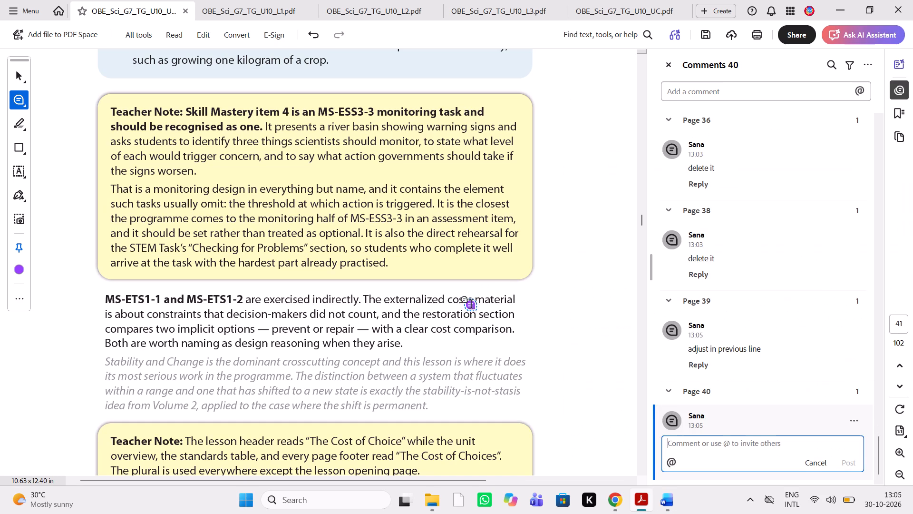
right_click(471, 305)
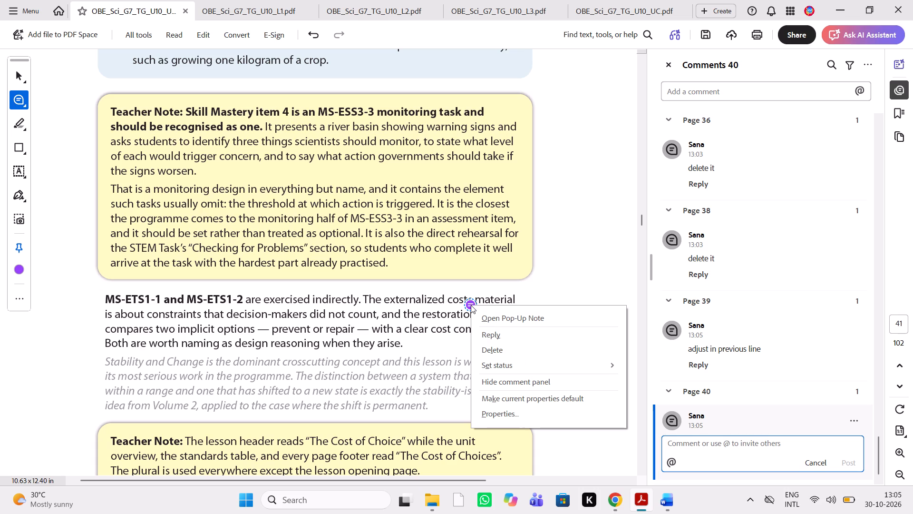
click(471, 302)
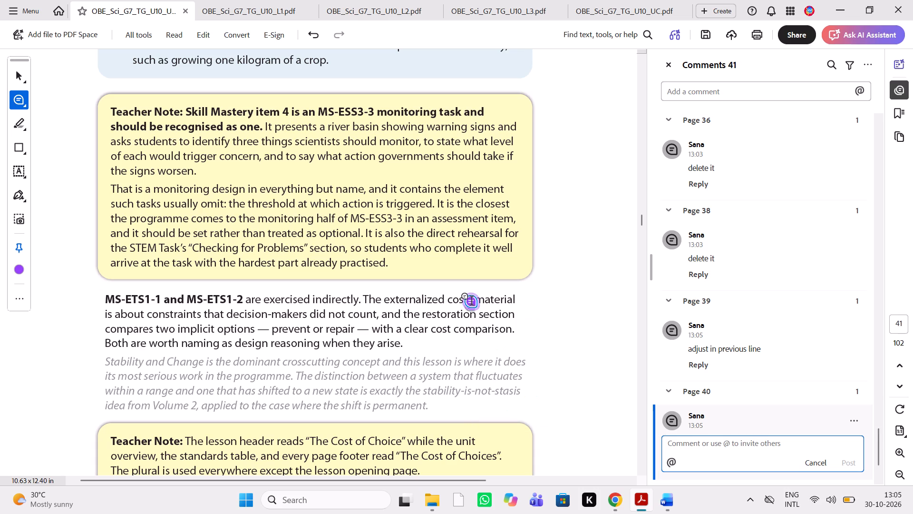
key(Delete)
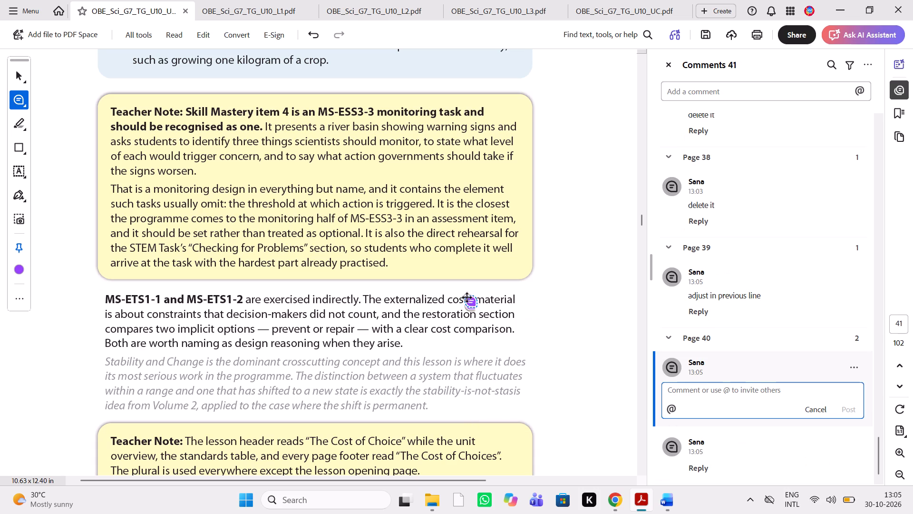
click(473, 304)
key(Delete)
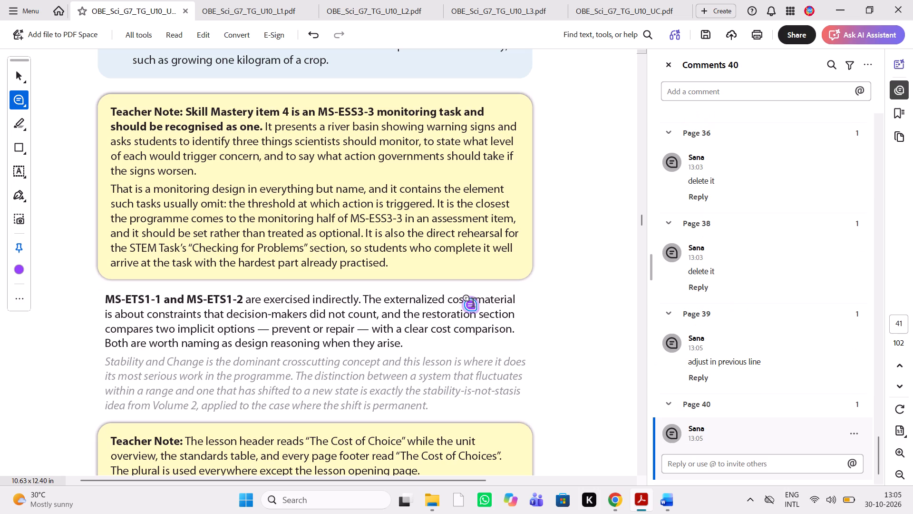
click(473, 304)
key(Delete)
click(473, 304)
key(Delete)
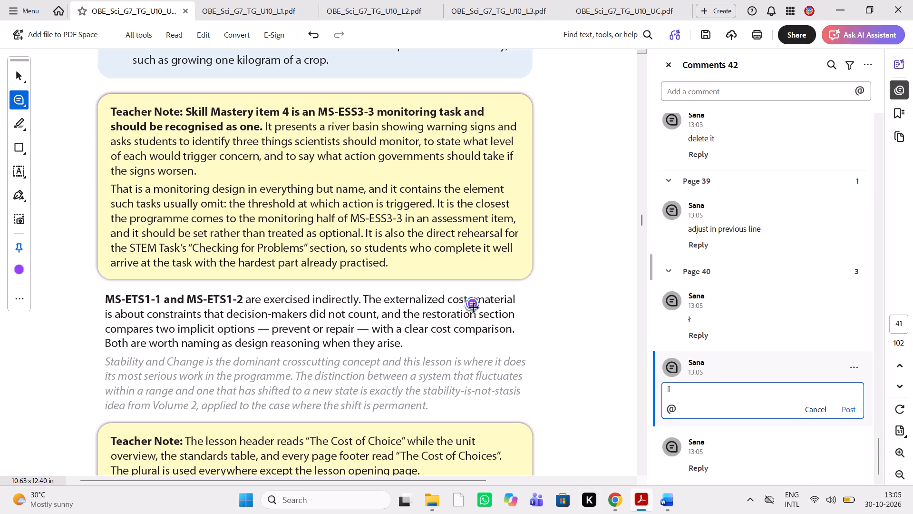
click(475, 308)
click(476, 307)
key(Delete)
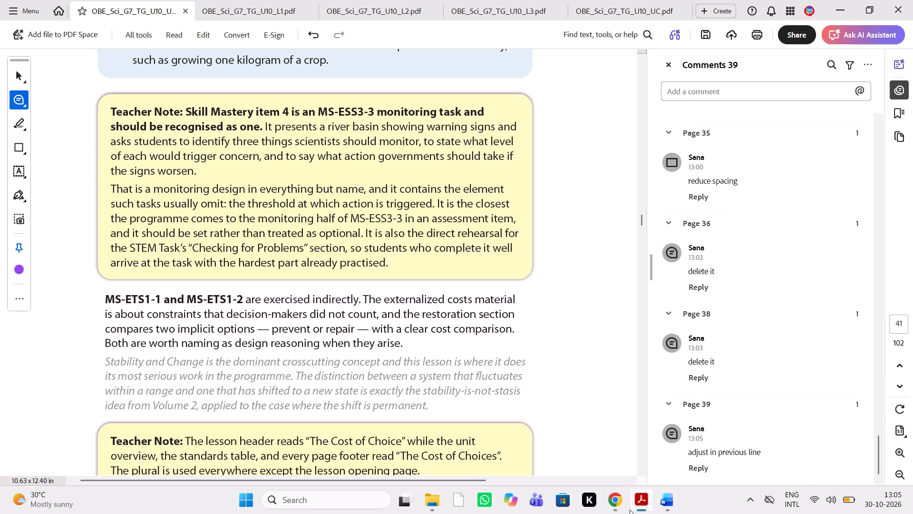
Compare the grey Stability and Change paragraph and the Teacher Note on "The Cost of Choice" lesson header with the Word manuscript.
click(670, 509)
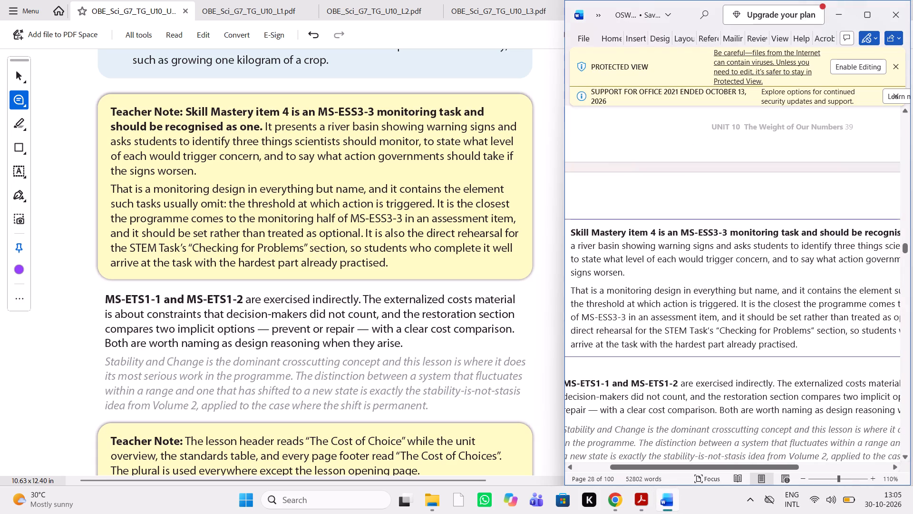
scroll(766, 391, down, 1)
scroll(766, 391, right, 1)
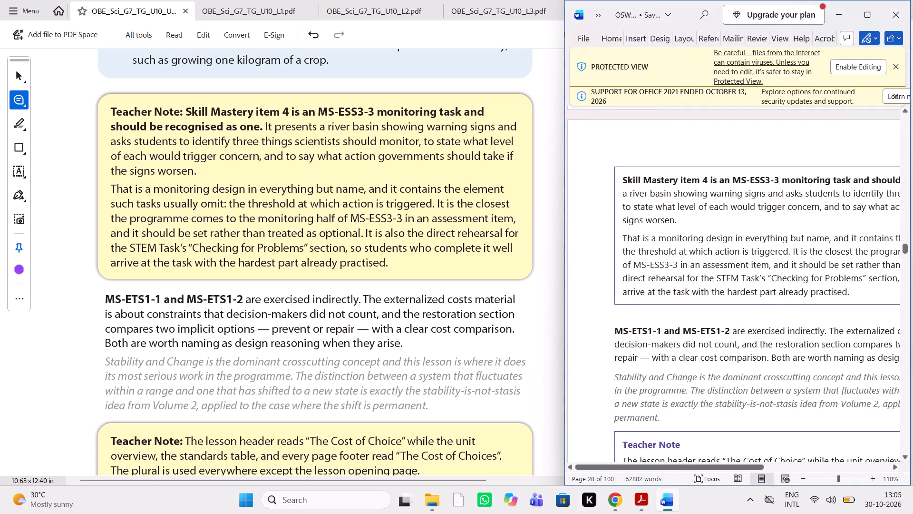
scroll(766, 391, right, 1)
scroll(766, 391, left, 2)
scroll(766, 391, right, 2)
scroll(766, 391, down, 1)
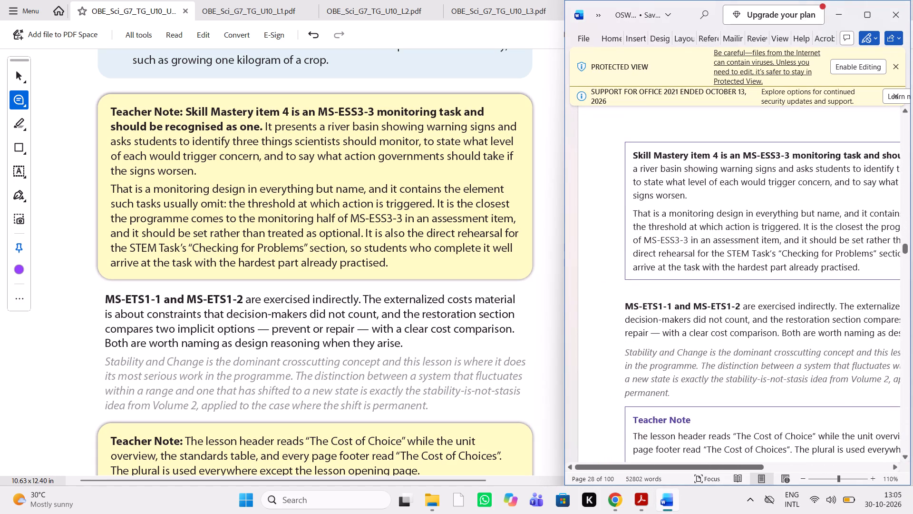
scroll(732, 368, down, 1)
scroll(461, 398, down, 1)
scroll(658, 359, left, 1)
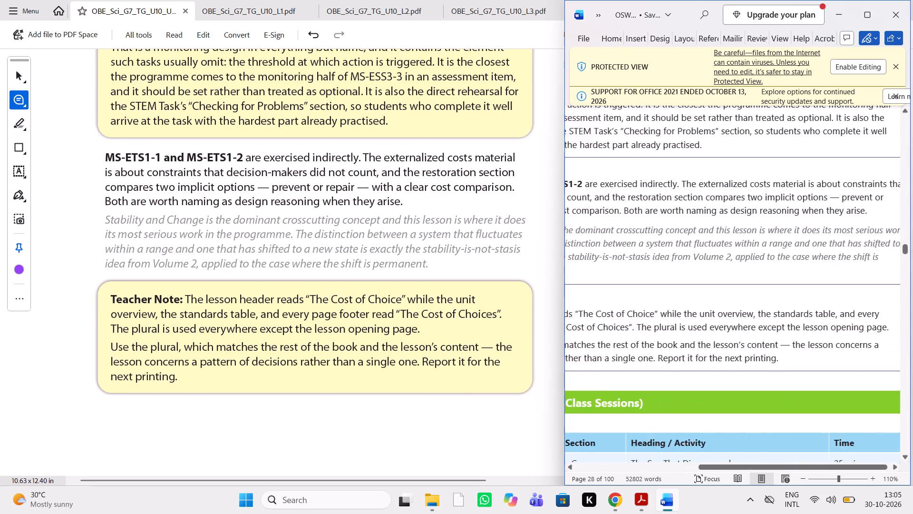
scroll(658, 359, left, 1)
scroll(658, 359, right, 2)
scroll(658, 359, left, 2)
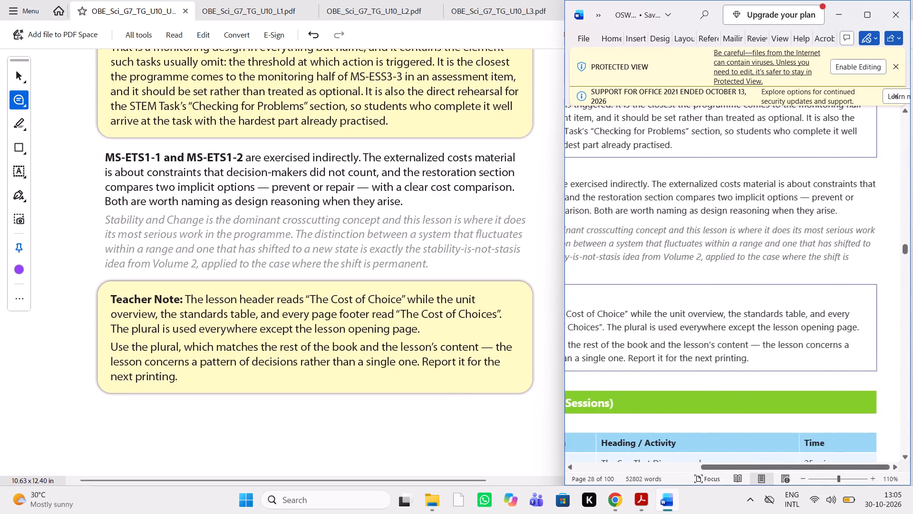
scroll(658, 359, right, 2)
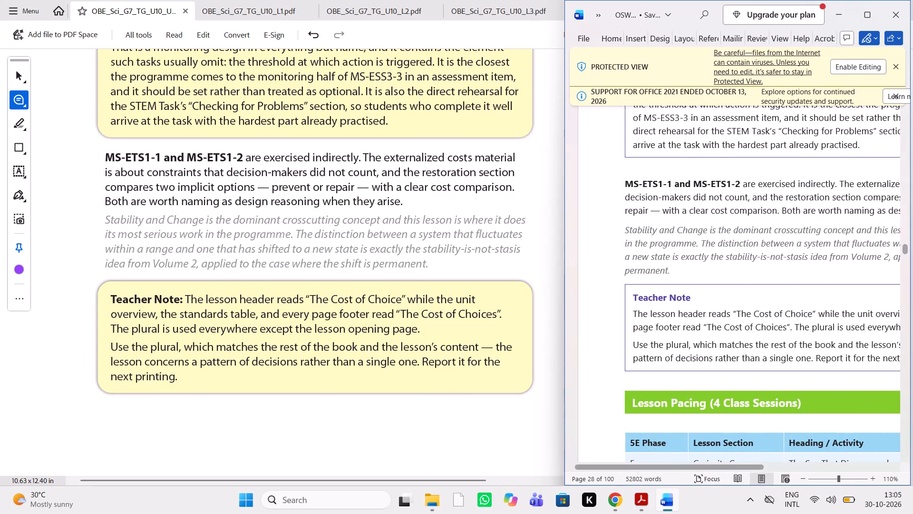
scroll(658, 359, left, 2)
scroll(658, 359, right, 1)
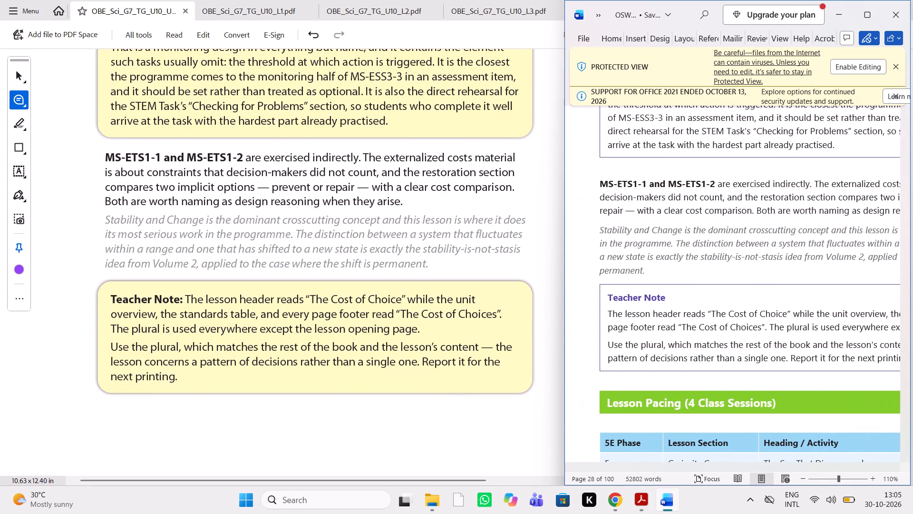
Compare the Lesson 2 "Lesson Pacing (4 Class Sessions)" table and the italic "Four sessions" note below it with the manuscript.
scroll(397, 394, down, 5)
scroll(397, 394, left, 2)
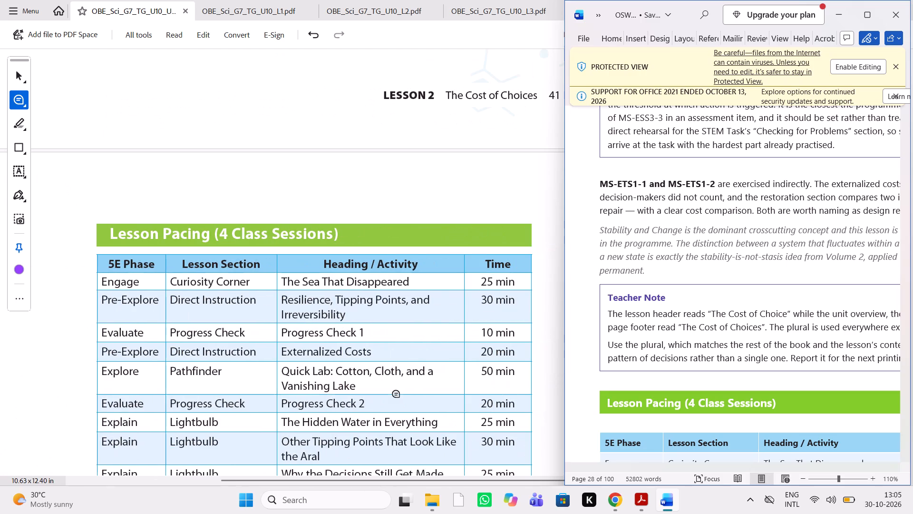
scroll(711, 365, down, 1)
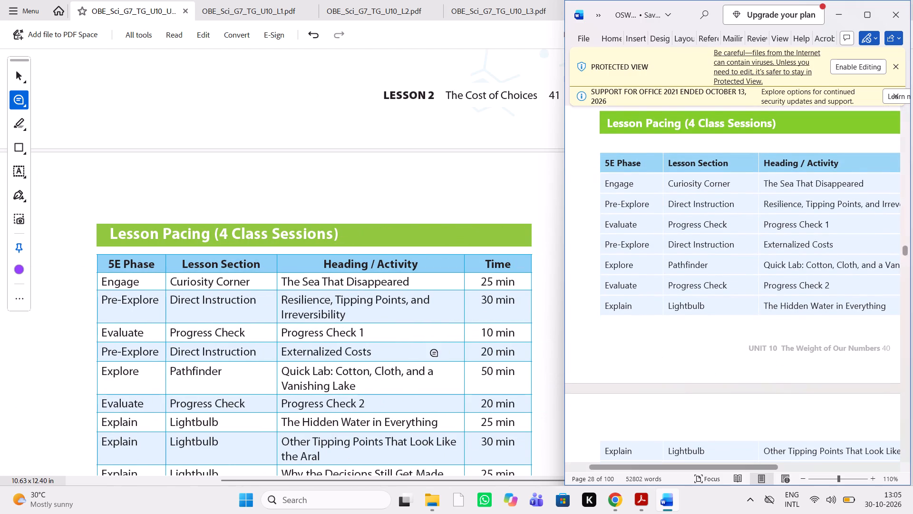
scroll(435, 353, down, 3)
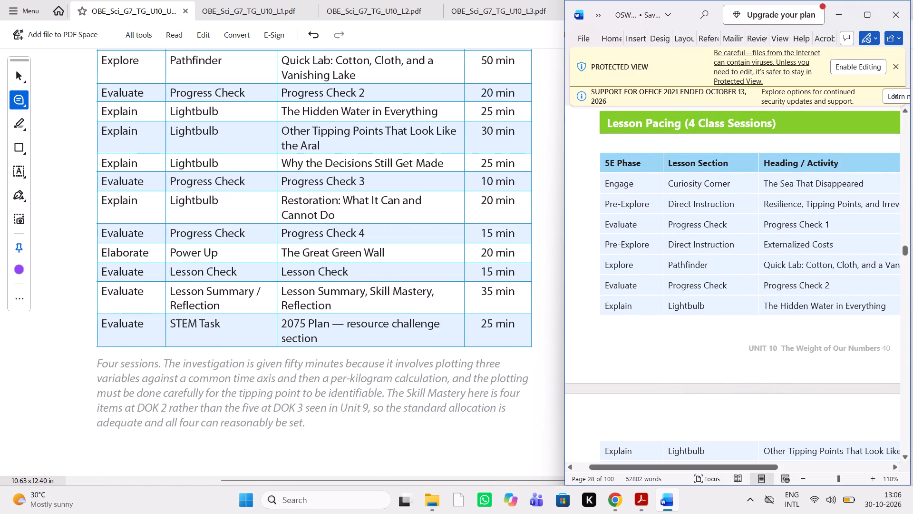
scroll(685, 342, down, 1)
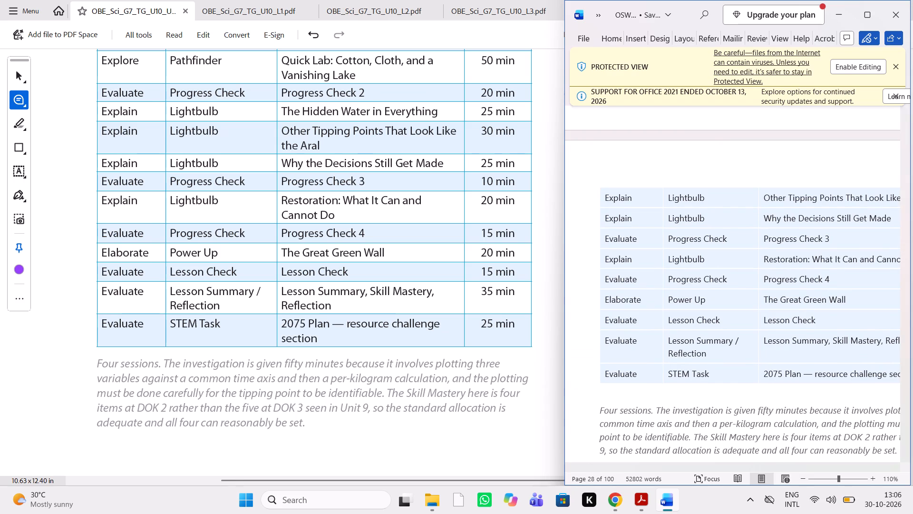
scroll(685, 342, left, 1)
scroll(685, 342, right, 1)
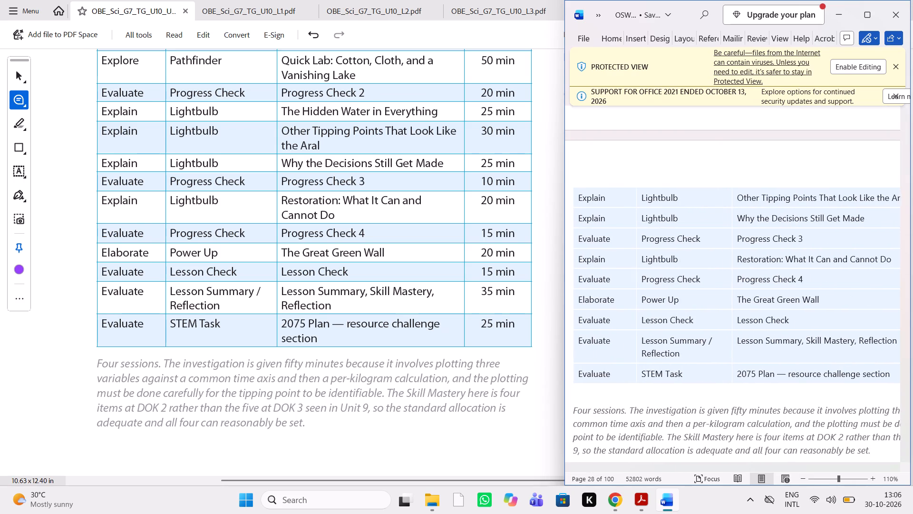
scroll(457, 297, down, 1)
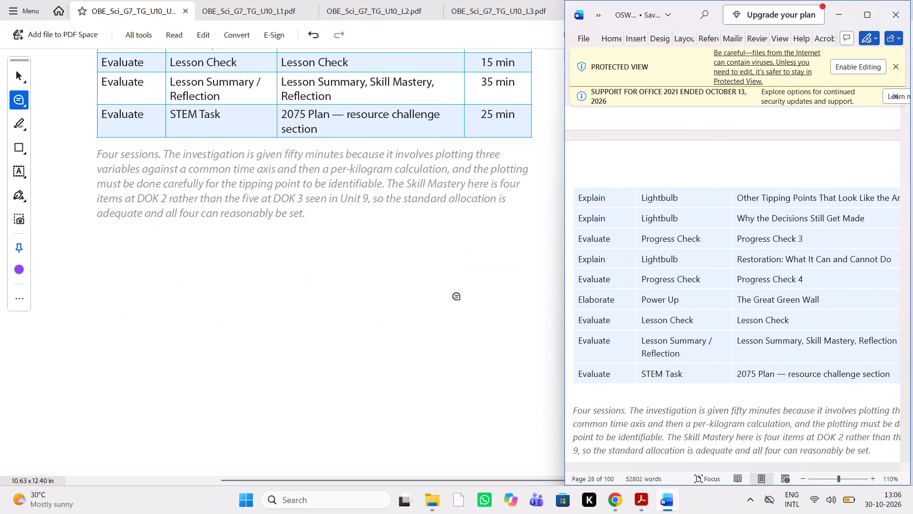
scroll(741, 264, down, 2)
scroll(741, 264, up, 1)
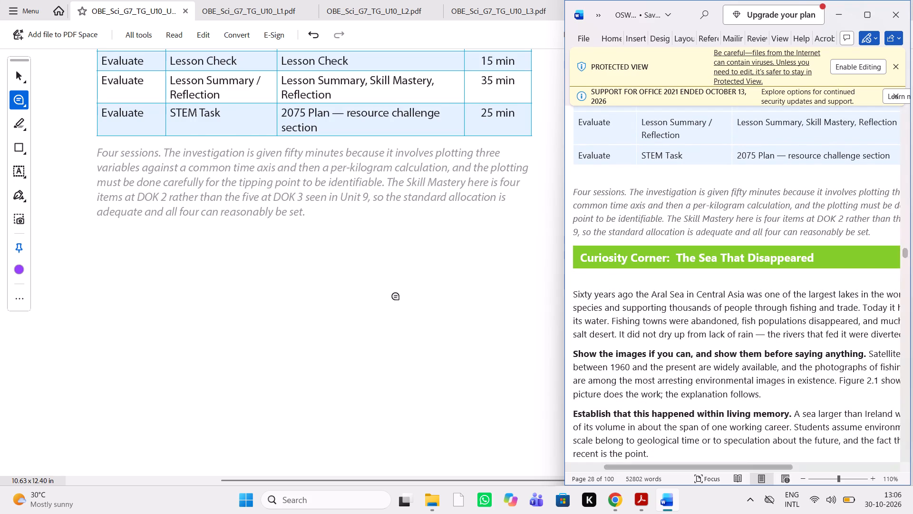
Compare the opening paragraphs of "The Sea That Disappeared", down to the first scientist question, with the manuscript's Curiosity Corner text.
scroll(397, 297, down, 4)
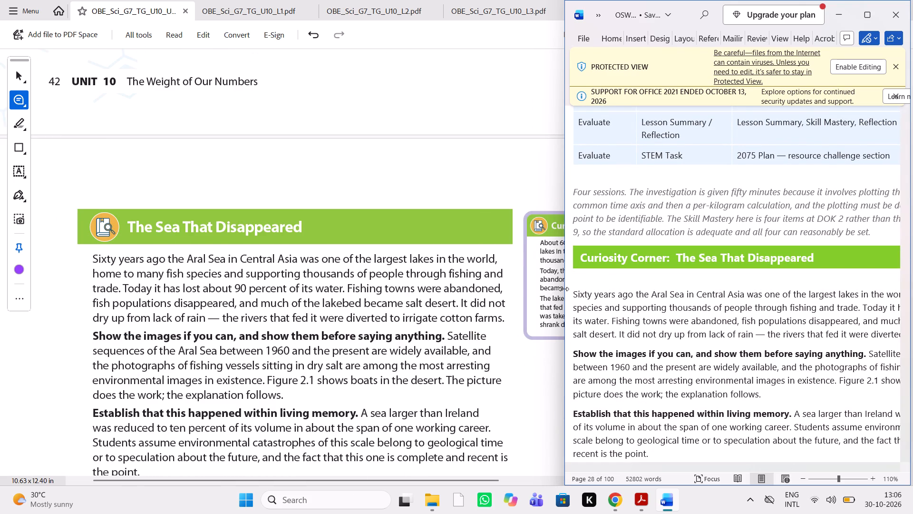
scroll(303, 283, left, 1)
scroll(303, 283, down, 1)
scroll(303, 283, up, 1)
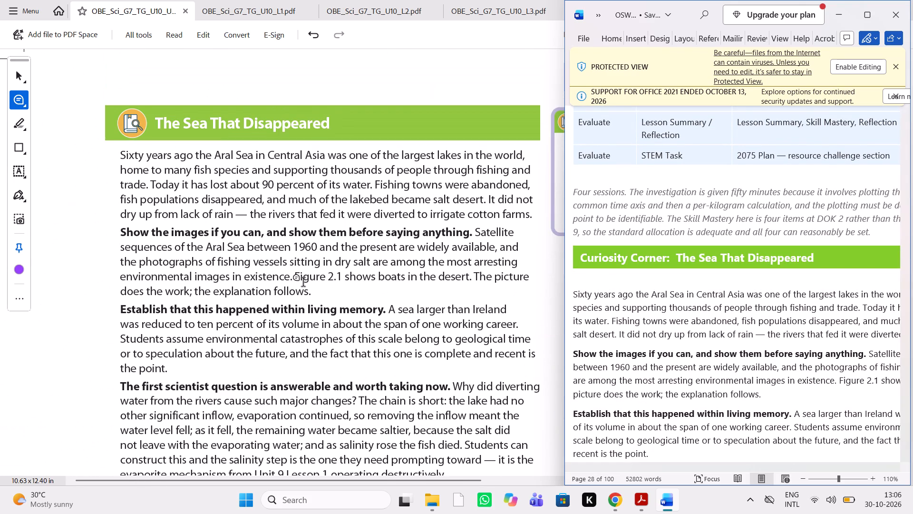
scroll(661, 346, left, 1)
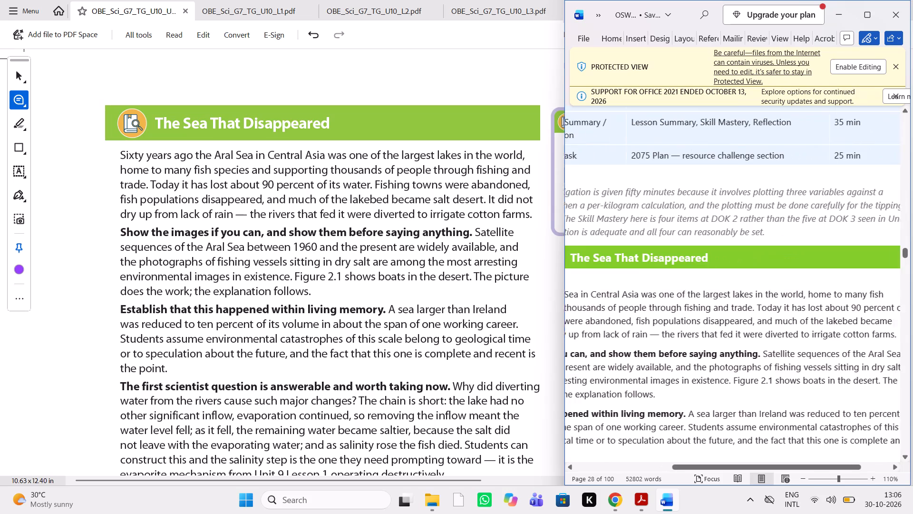
scroll(661, 346, left, 1)
scroll(661, 346, right, 1)
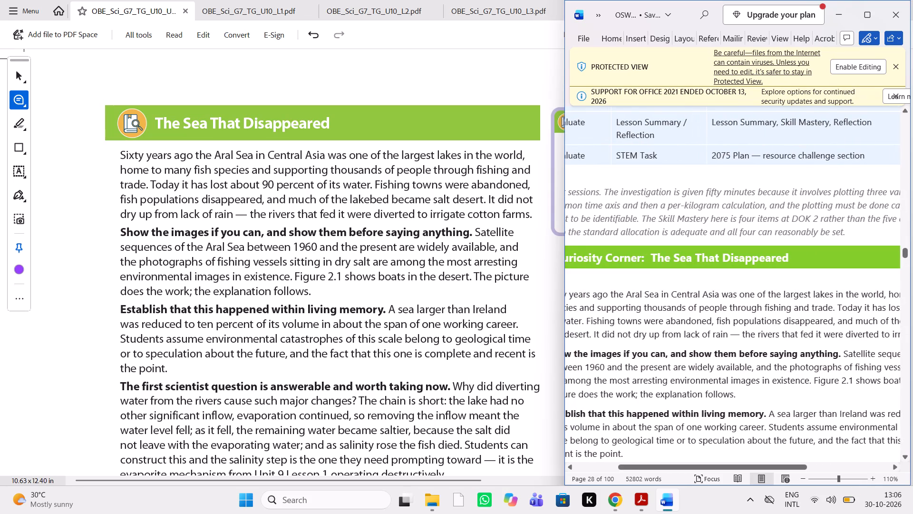
scroll(661, 346, down, 2)
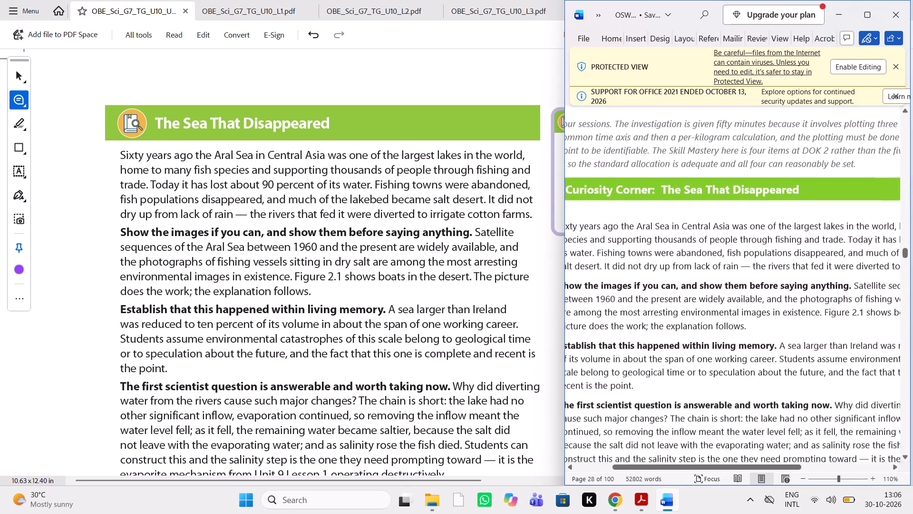
scroll(661, 346, down, 2)
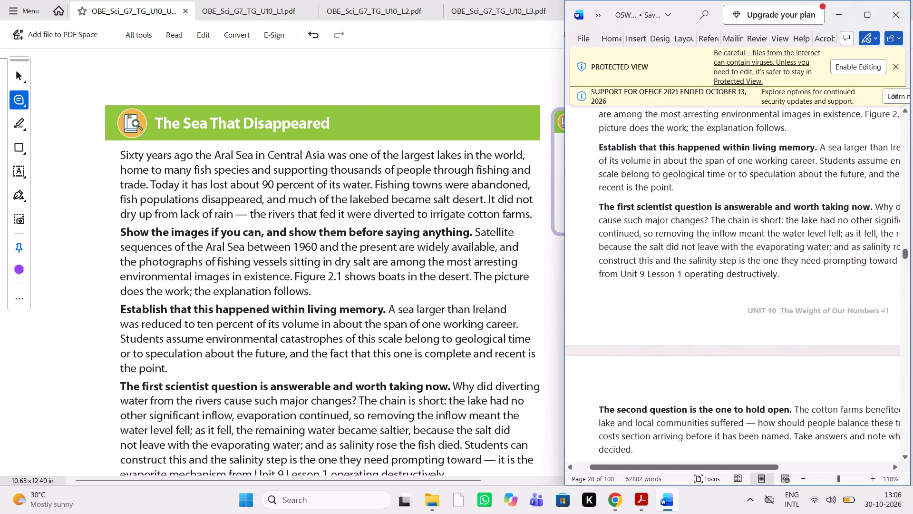
Compare the second question, "What to record", "What not to resolve yet" and the Stability and Change line with the manuscript.
scroll(398, 364, down, 2)
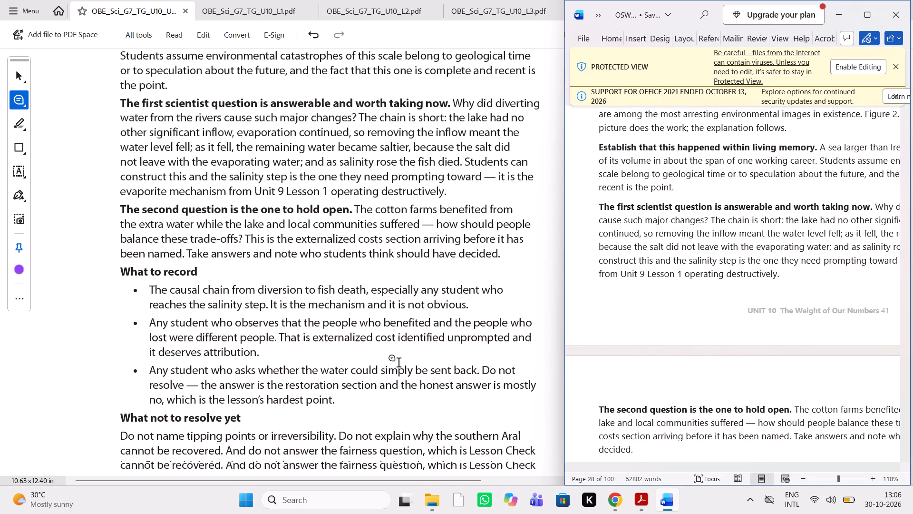
scroll(398, 364, down, 1)
scroll(629, 380, down, 1)
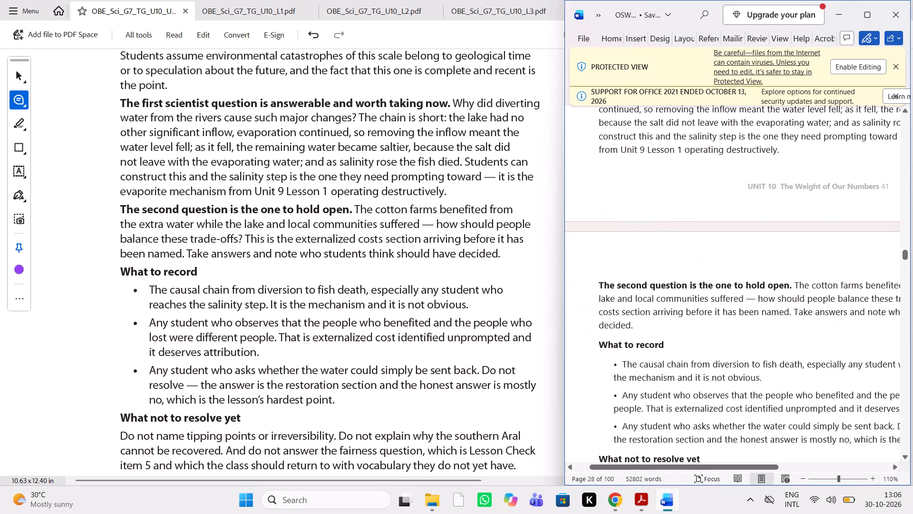
scroll(629, 380, down, 1)
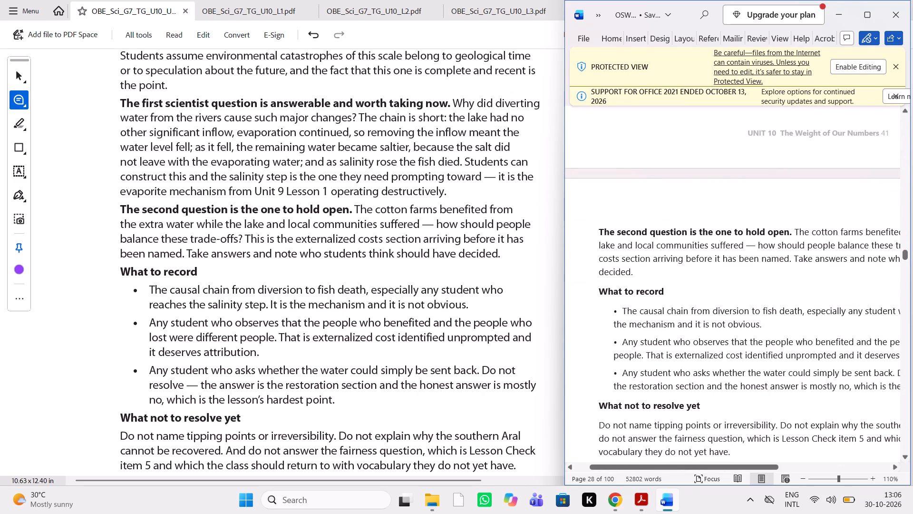
scroll(629, 380, left, 1)
scroll(629, 380, right, 1)
scroll(629, 380, down, 1)
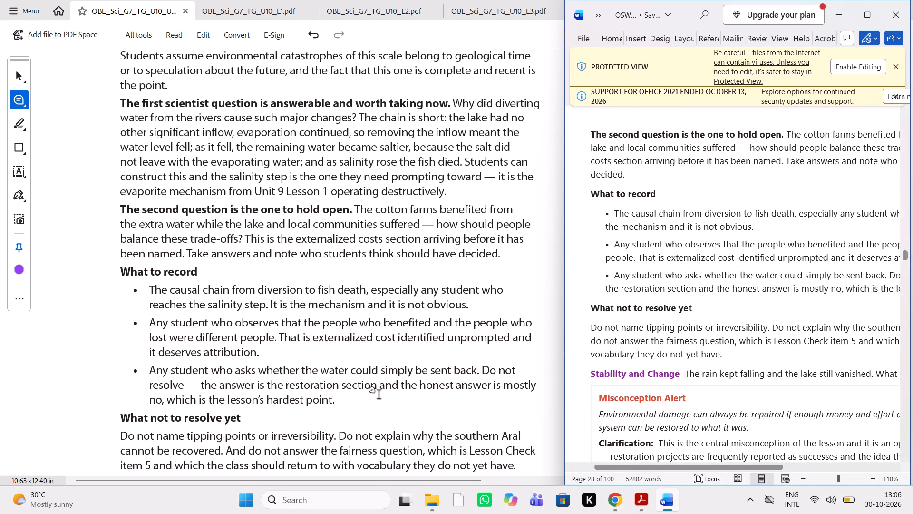
scroll(378, 395, down, 1)
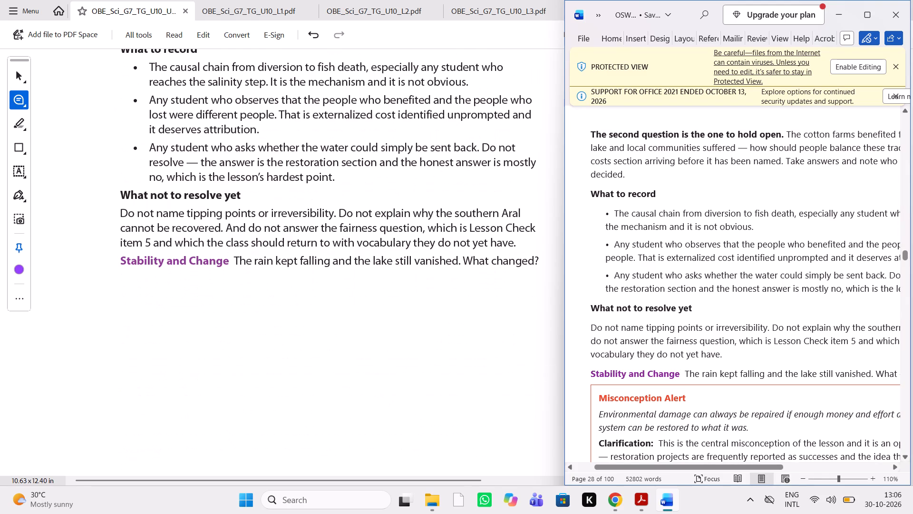
scroll(701, 343, down, 2)
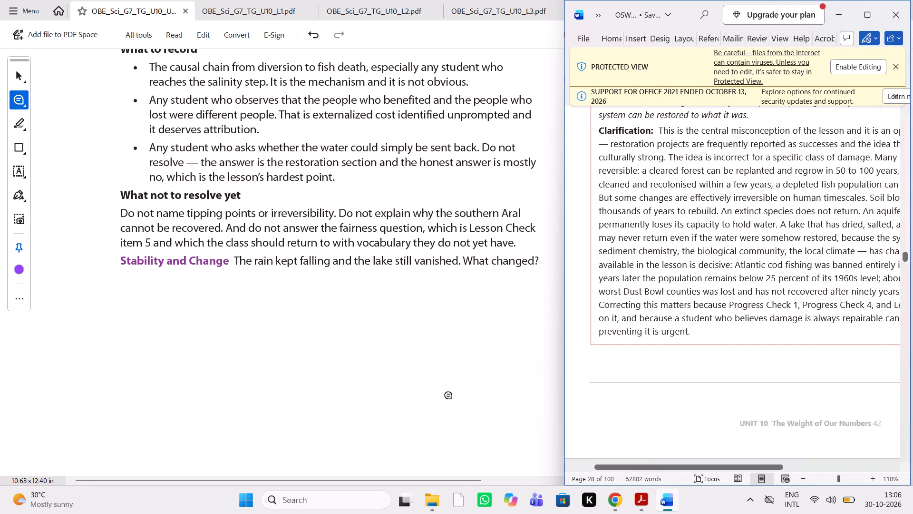
scroll(405, 424, down, 2)
scroll(405, 424, up, 1)
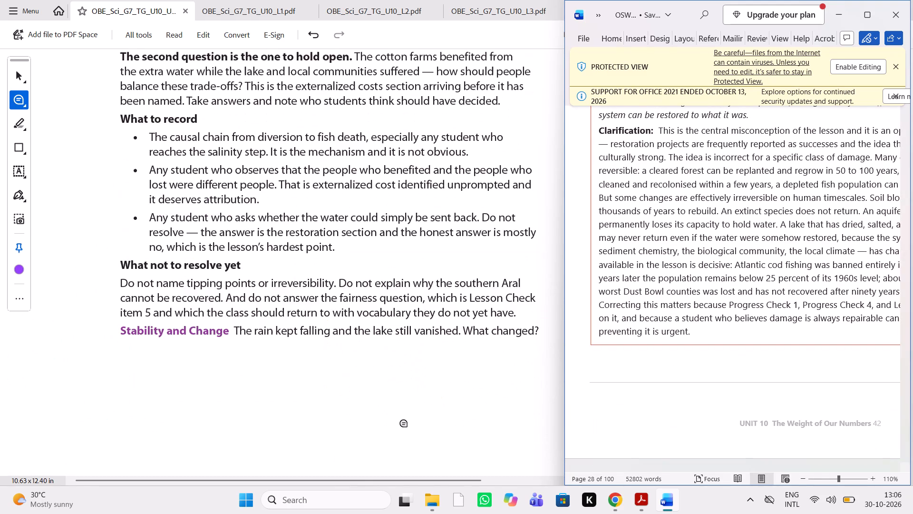
scroll(405, 424, up, 2)
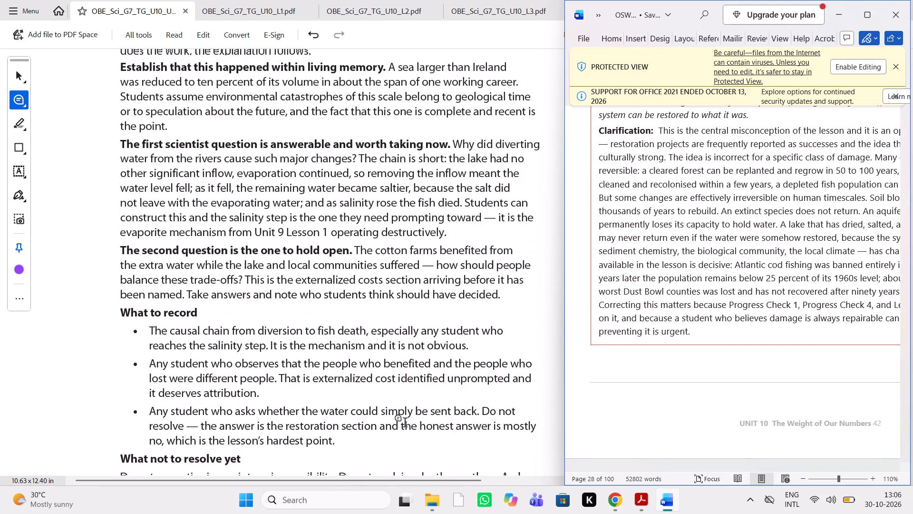
scroll(405, 424, up, 1)
scroll(405, 424, down, 4)
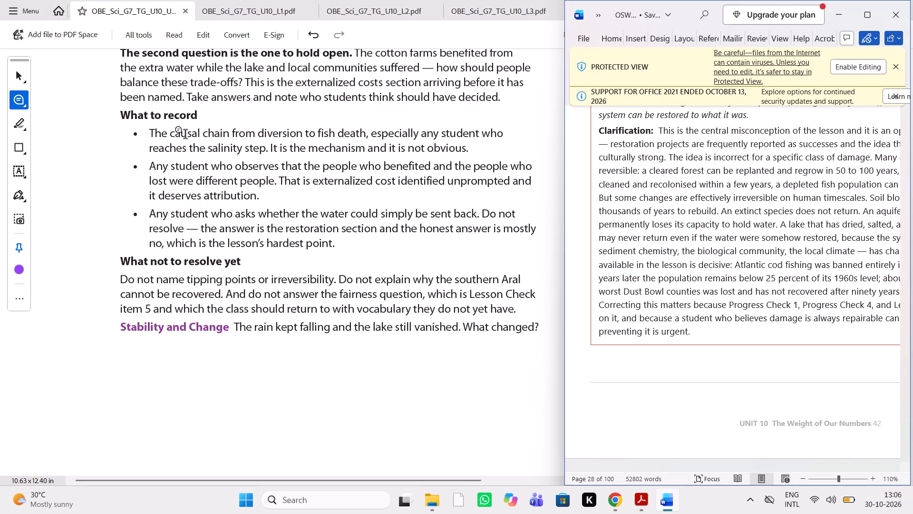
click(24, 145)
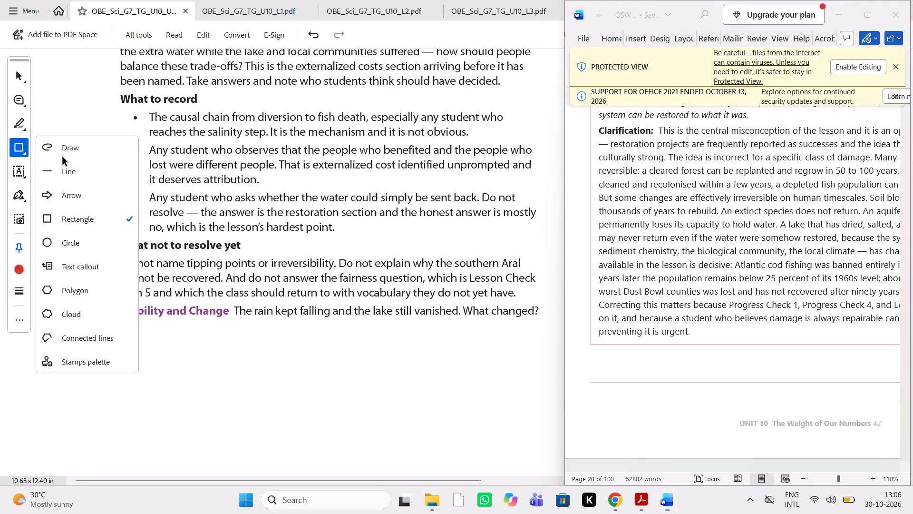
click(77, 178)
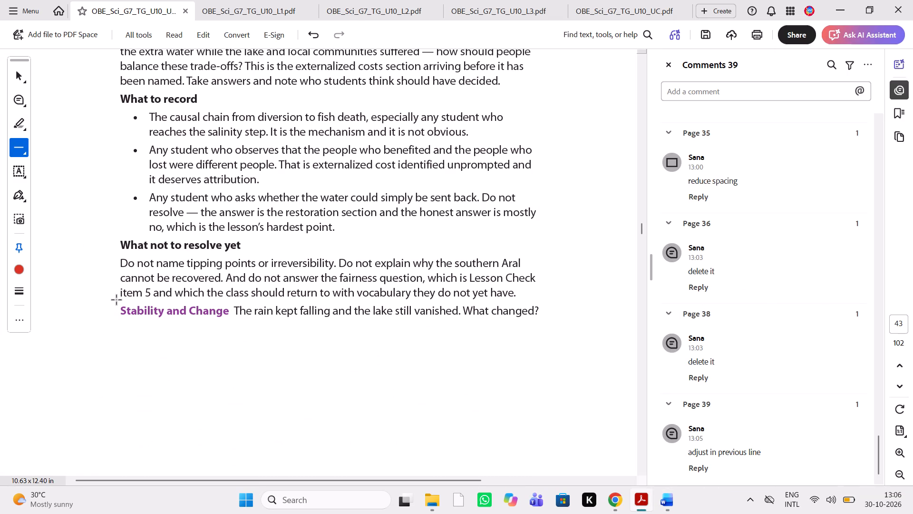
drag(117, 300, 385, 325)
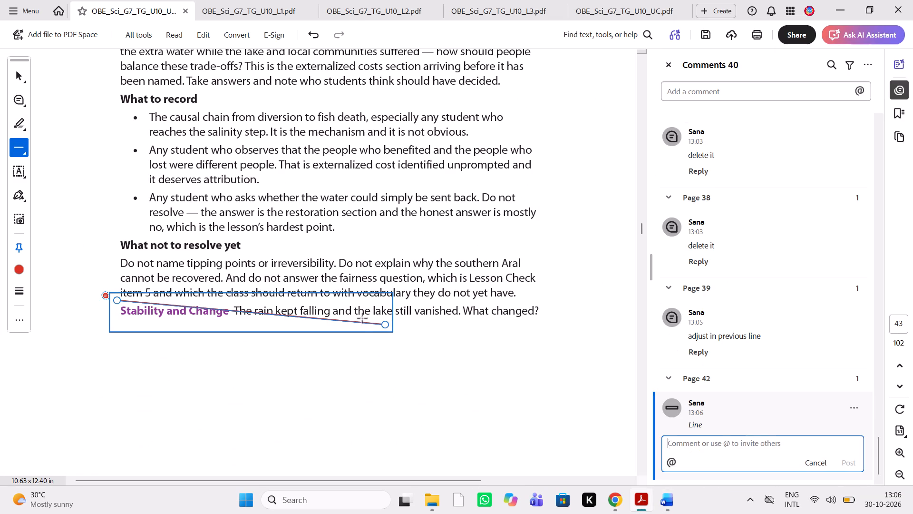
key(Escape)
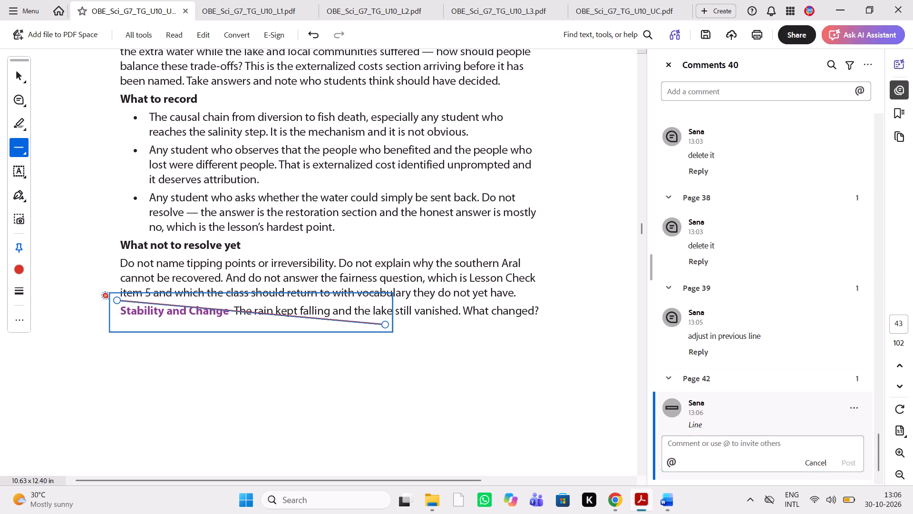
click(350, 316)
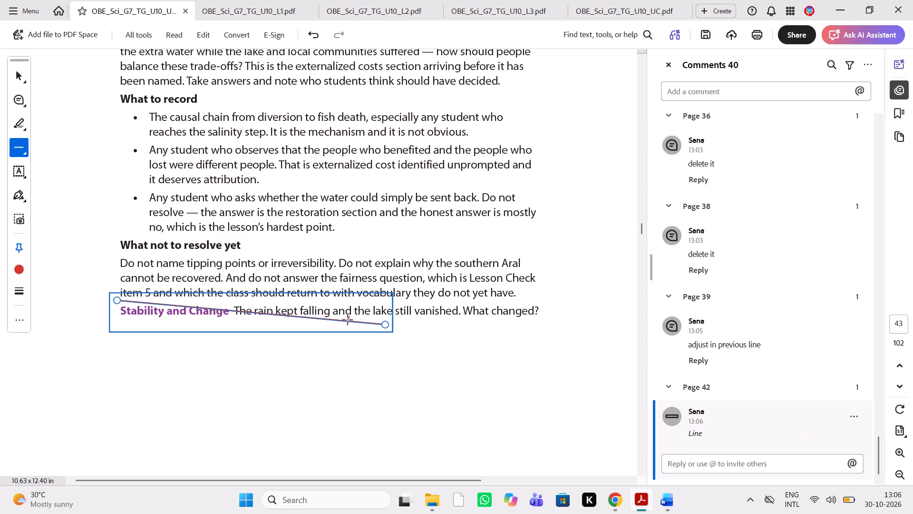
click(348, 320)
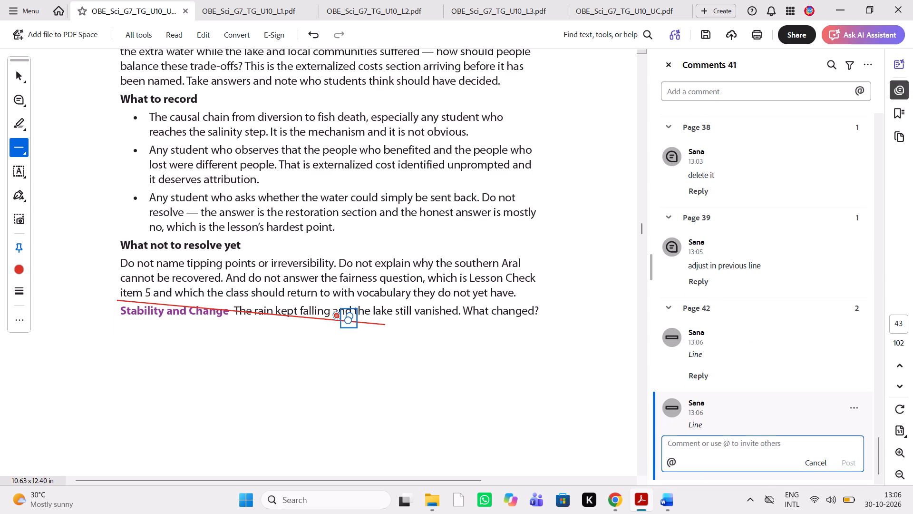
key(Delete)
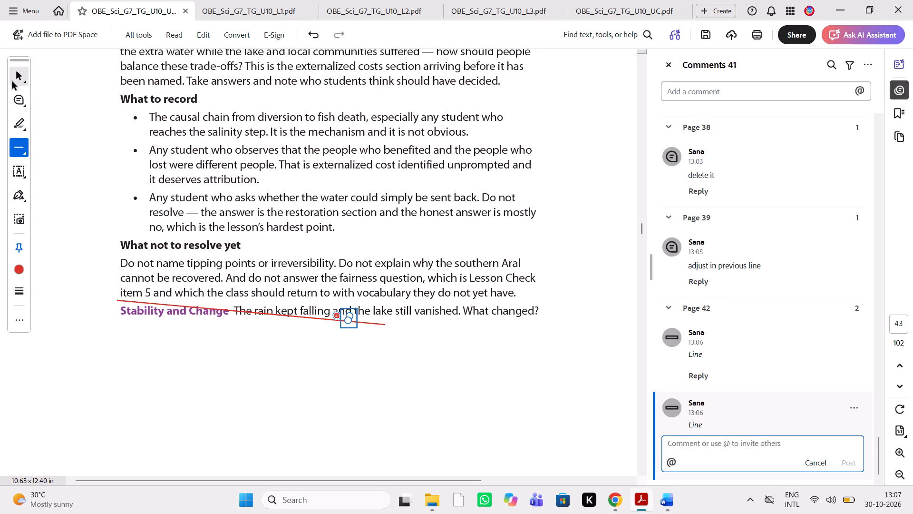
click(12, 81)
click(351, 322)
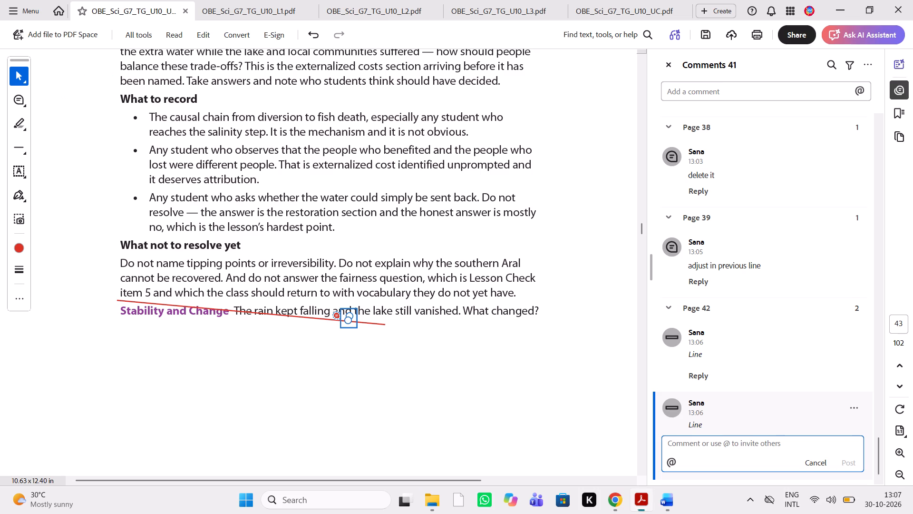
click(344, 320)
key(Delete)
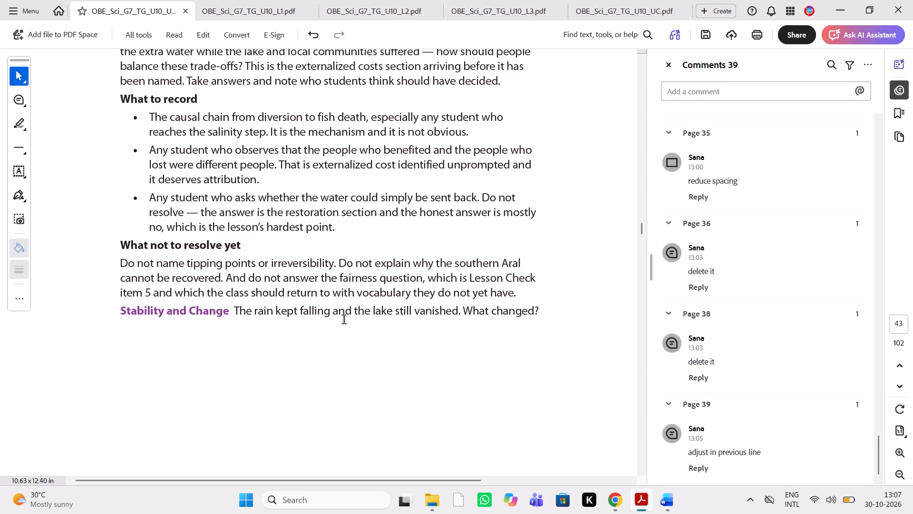
Draw a red horizontal line between the "What not to resolve yet" paragraph and the Stability and Change line, starting at the text's left margin.
click(25, 138)
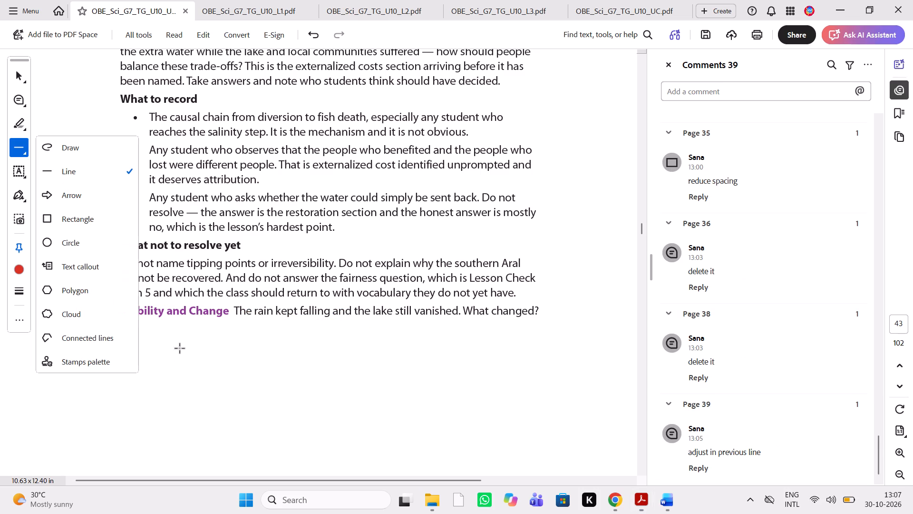
click(165, 303)
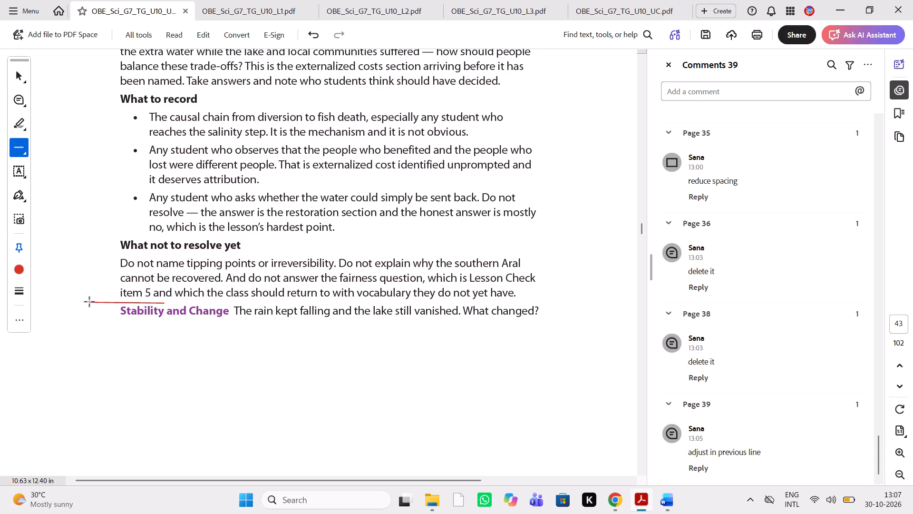
click(306, 303)
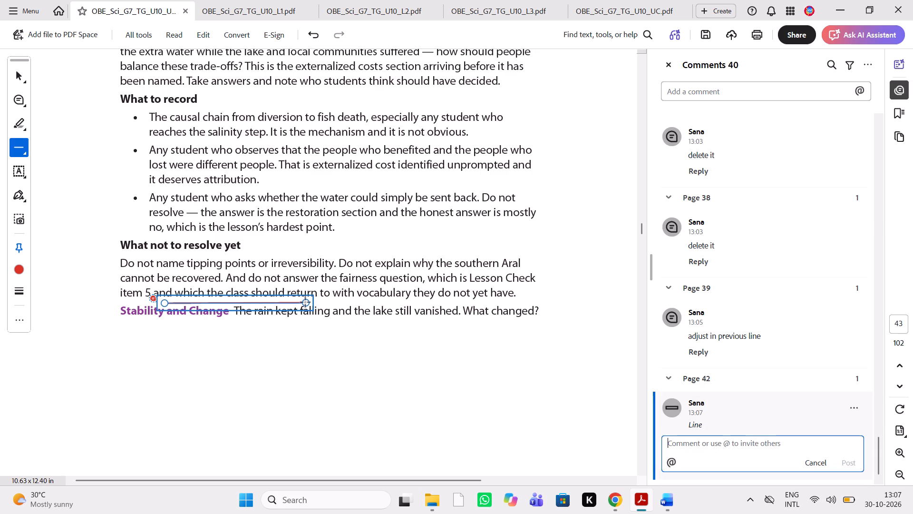
key(shift+Left)
key(shift+Left)
key(shift+Left)
key(shift+Left)
key(shift+Left)
key(shift+Left)
key(shift+Left)
key(shift+Left)
key(shift+Left)
key(shift+Left)
key(shift+Left)
key(shift+Left)
key(shift+Left)
key(shift+Left)
key(shift+Left)
key(shift+Left)
key(shift+Left)
key(shift+Left)
key(shift+Left)
key(shift+Left)
key(Escape)
click(167, 304)
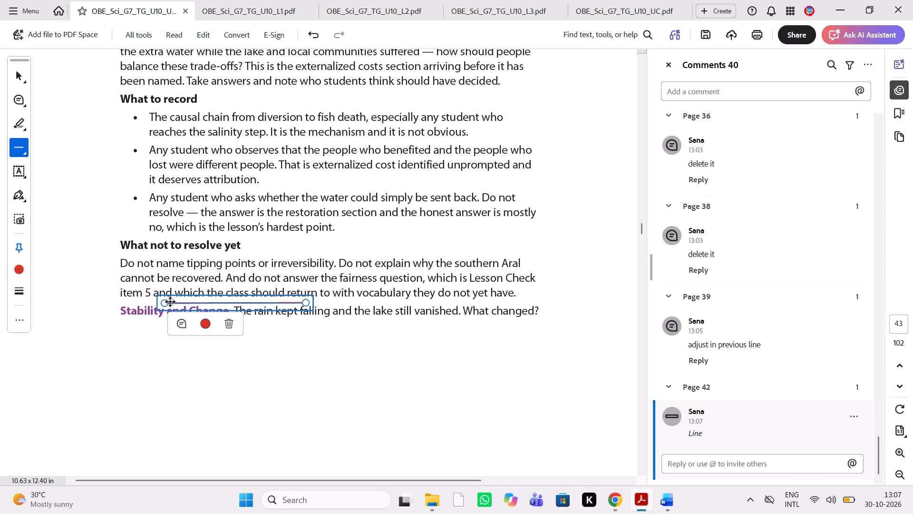
click(175, 304)
key(shift+Left)
key(shift+Left)
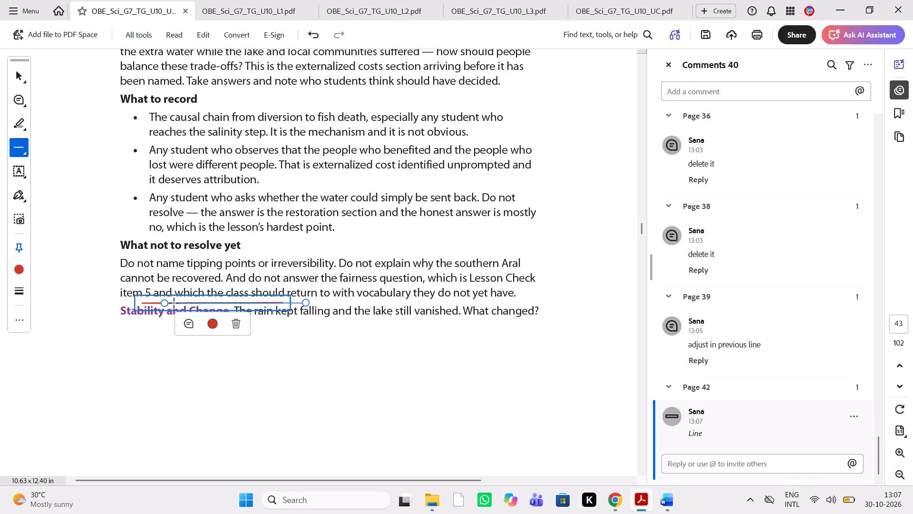
key(shift+Left)
key(shift+Left)
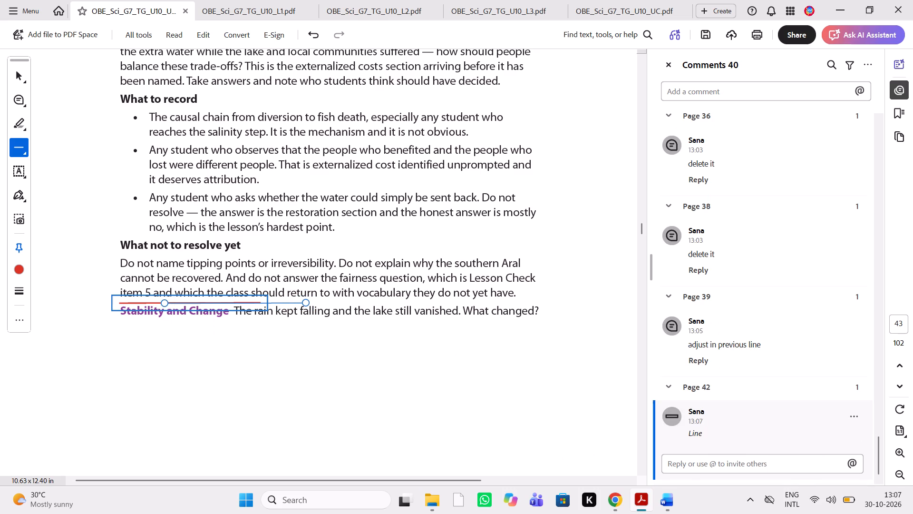
Add the reply "give proper spacing" to the line markup above Stability and Change.
click(692, 465)
text(give proper spaing)
key(space)
key(BackSpace)
key(BackSpace)
key(BackSpace)
key(BackSpace)
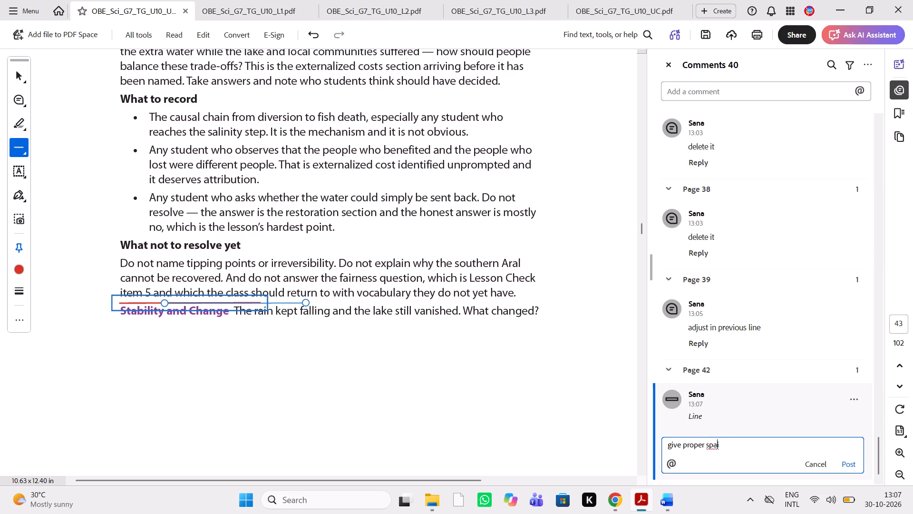
text(cing)
key(space)
Compare the Misconception Alert box, its italic statement and Clarification text, with the same box in the Word manuscript.
scroll(512, 352, down, 4)
scroll(512, 352, left, 1)
scroll(512, 352, down, 1)
click(671, 505)
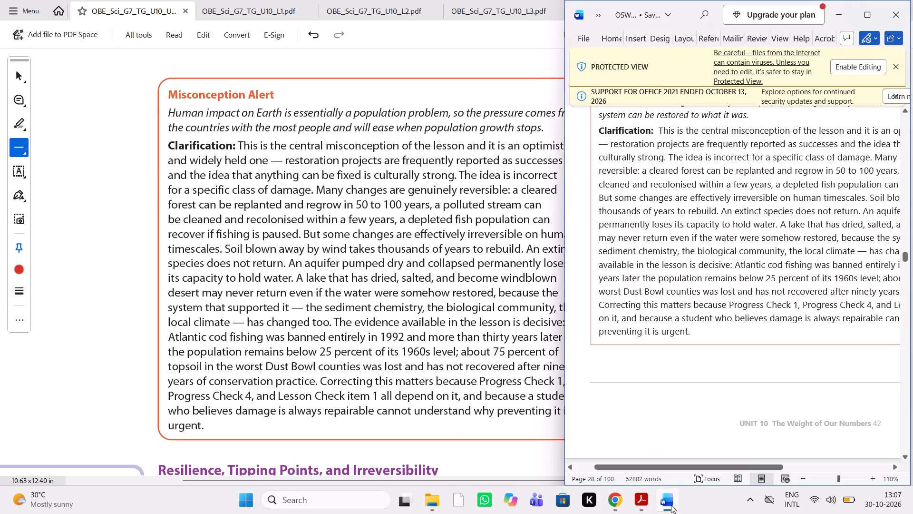
scroll(658, 329, up, 1)
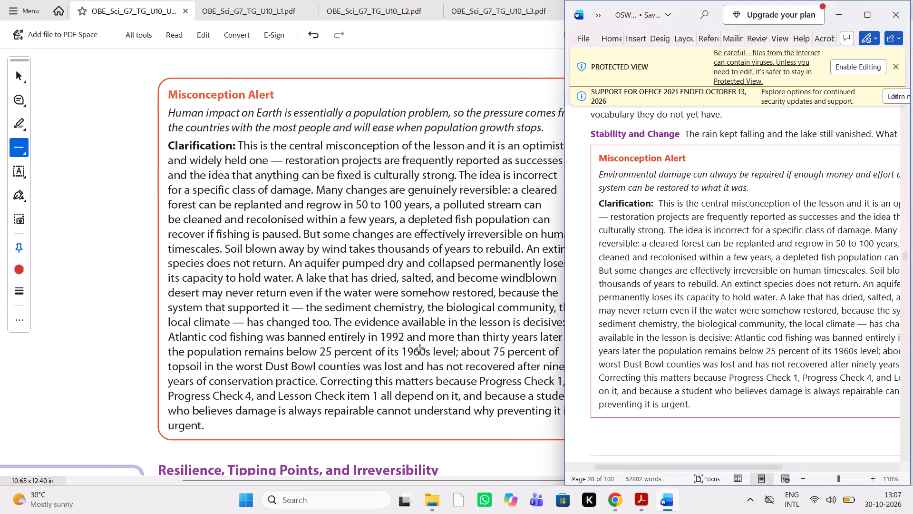
scroll(420, 350, up, 1)
scroll(420, 350, right, 1)
scroll(420, 350, left, 1)
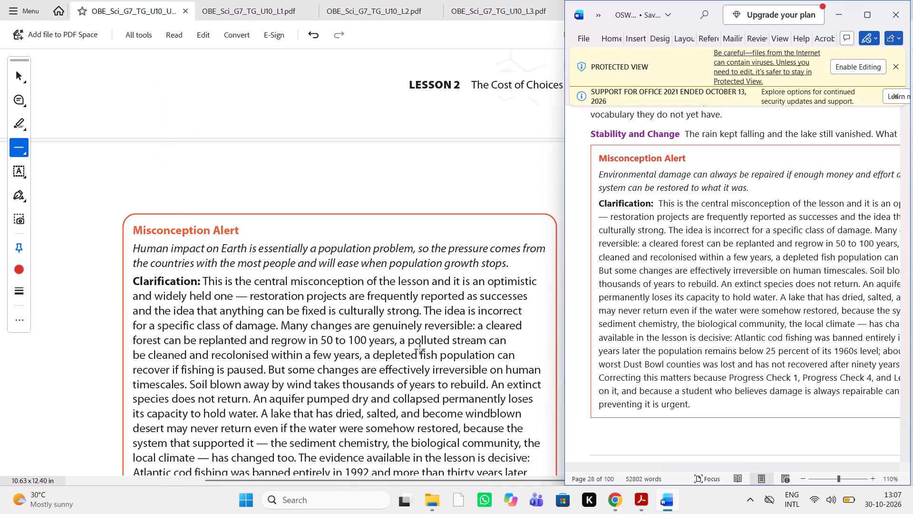
scroll(420, 350, down, 1)
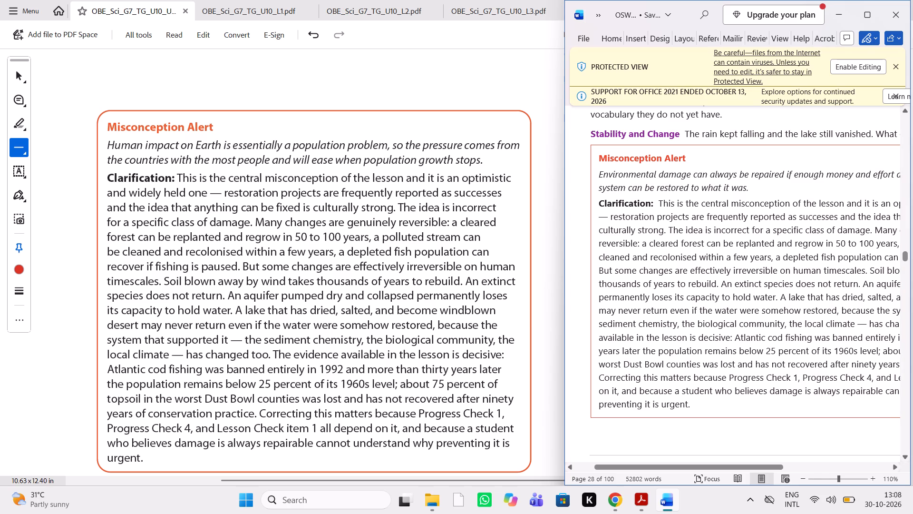
scroll(748, 212, left, 1)
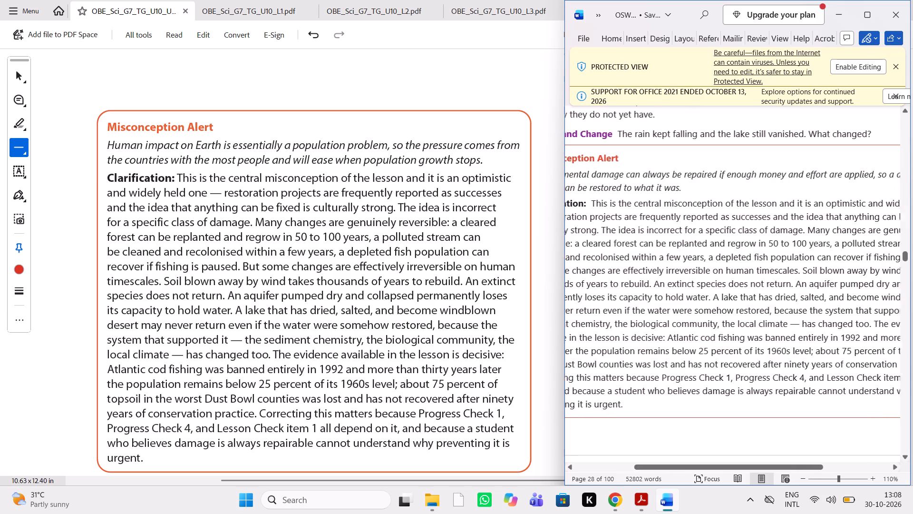
scroll(748, 212, left, 2)
scroll(748, 212, right, 1)
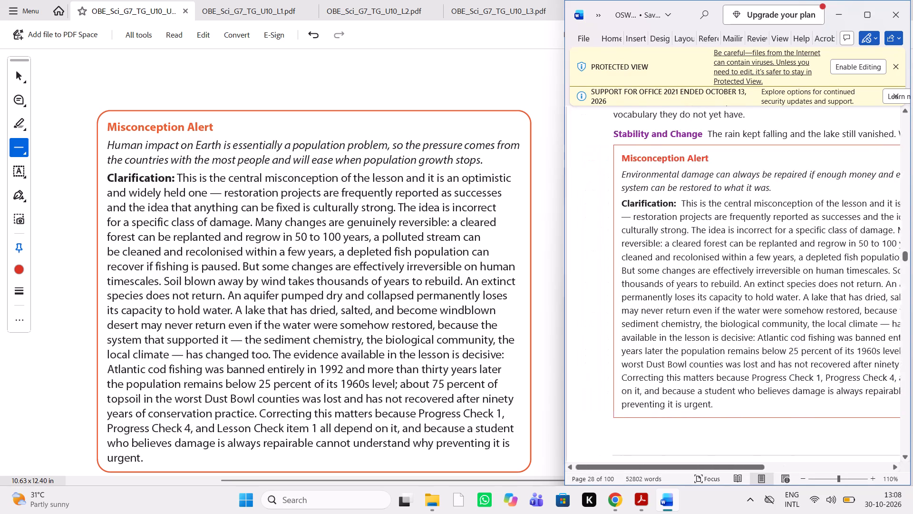
scroll(748, 212, right, 1)
Comment "change it according to MSF" on the italic misconception statement beginning "Human impact on Earth" in the Misconception Alert box.
click(21, 103)
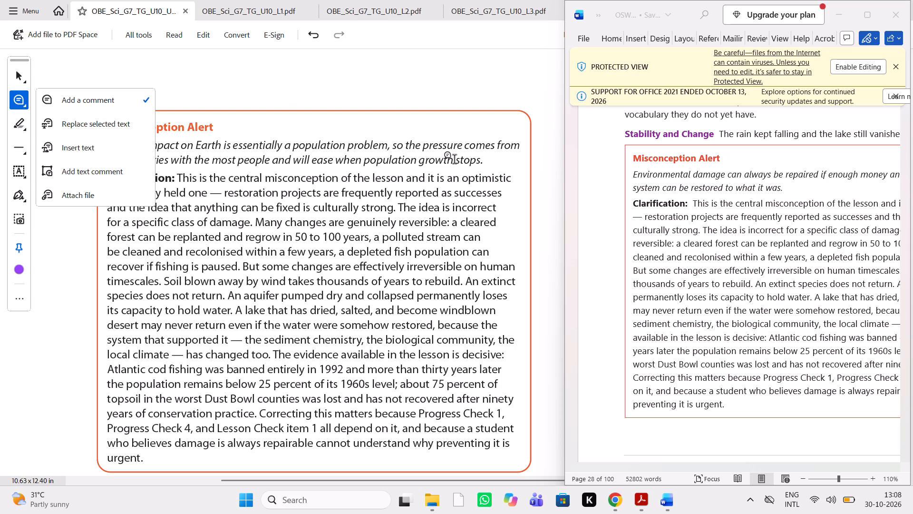
drag(488, 161, 131, 146)
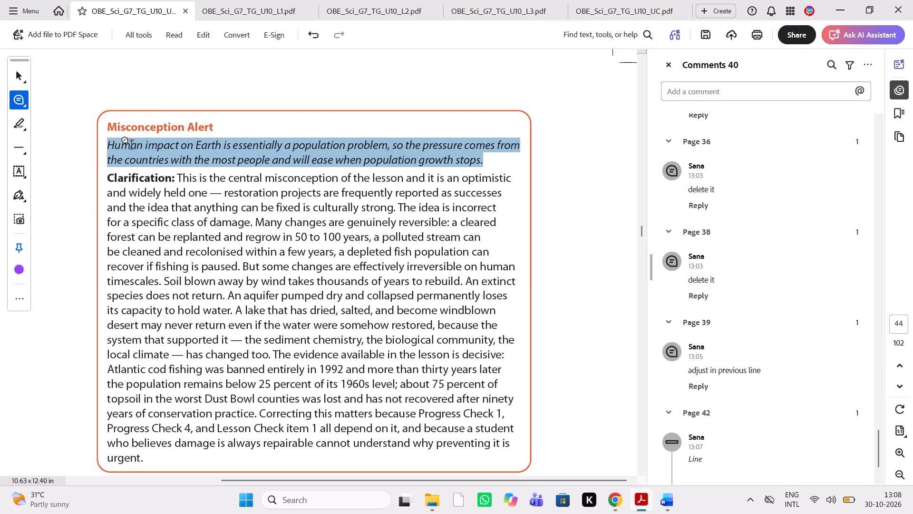
drag(131, 146, 117, 148)
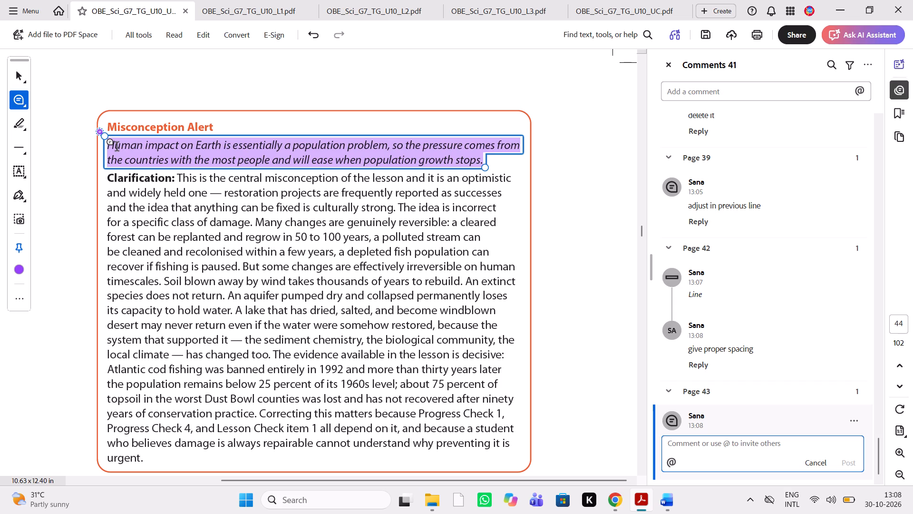
text(cha)
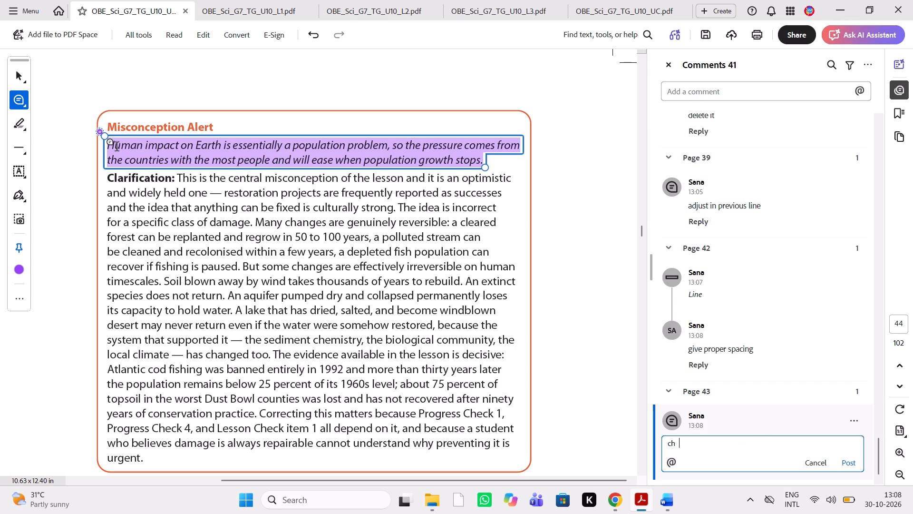
key(BackSpace)
text(ange it according)
key(space)
text(to)
key(space)
text(MSF)
key(space)
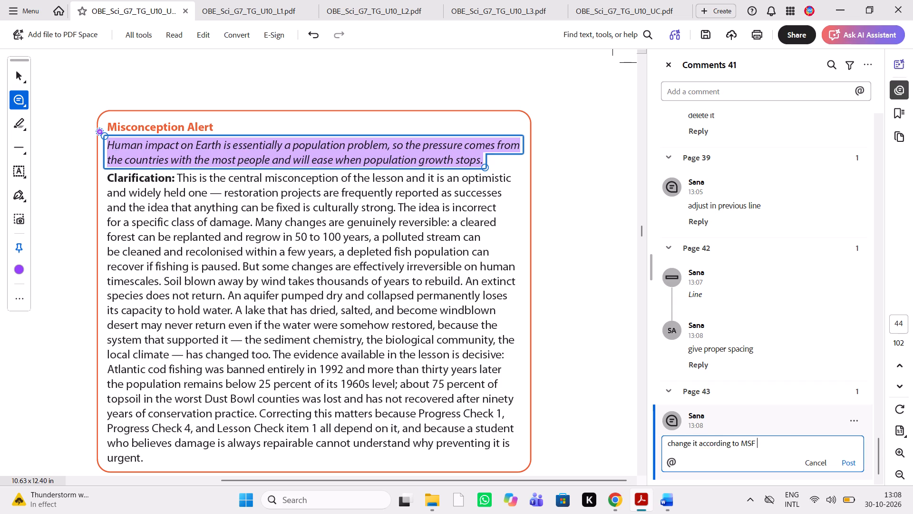
double_click(858, 464)
click(851, 464)
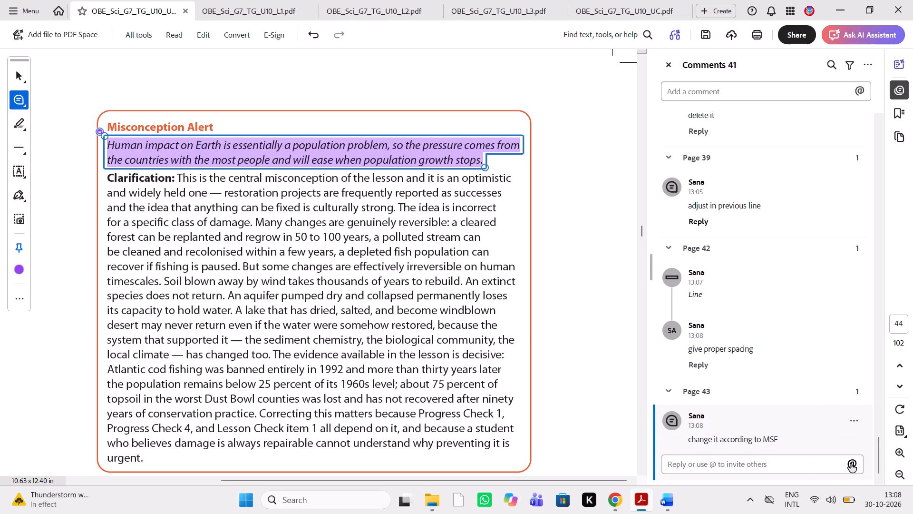
Check the Misconception Alert clarification against the Word manuscript and comment "adjust in previous line" on its last word, "urgent.".
click(668, 500)
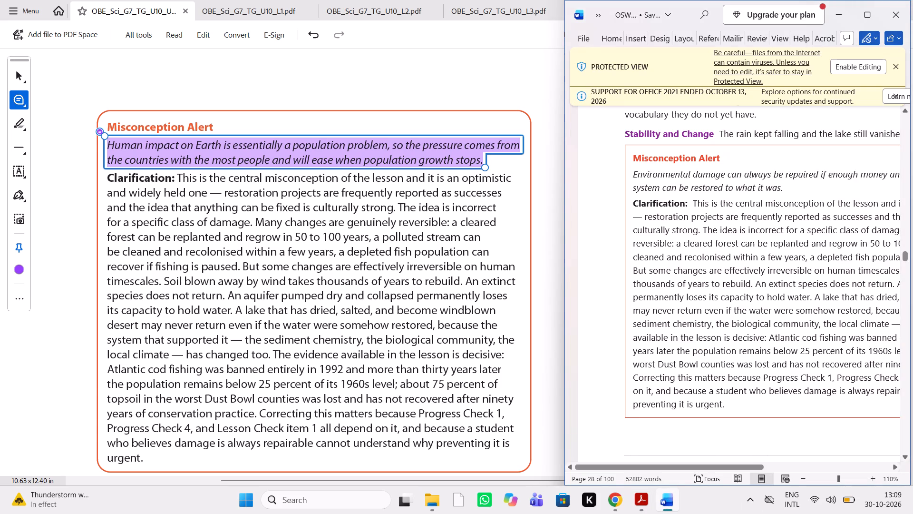
scroll(826, 301, left, 1)
scroll(826, 301, right, 1)
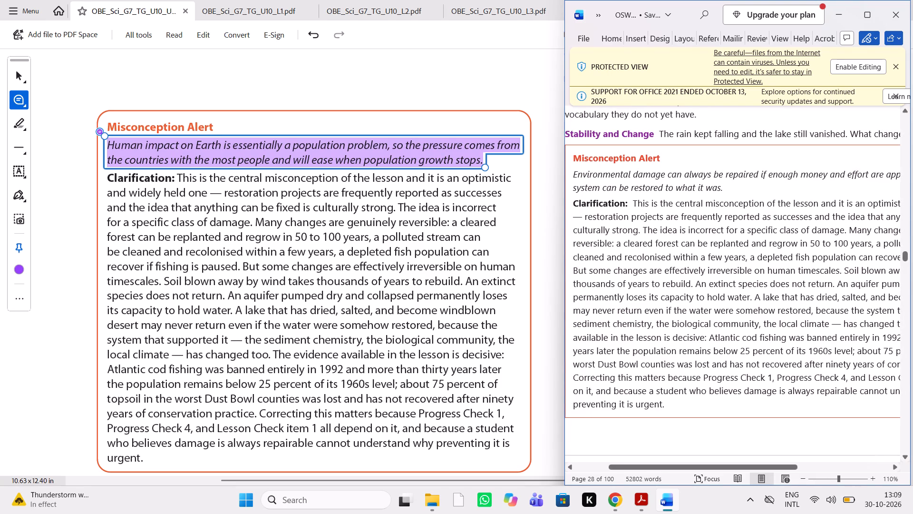
scroll(772, 330, left, 1)
scroll(772, 330, right, 1)
scroll(772, 330, down, 1)
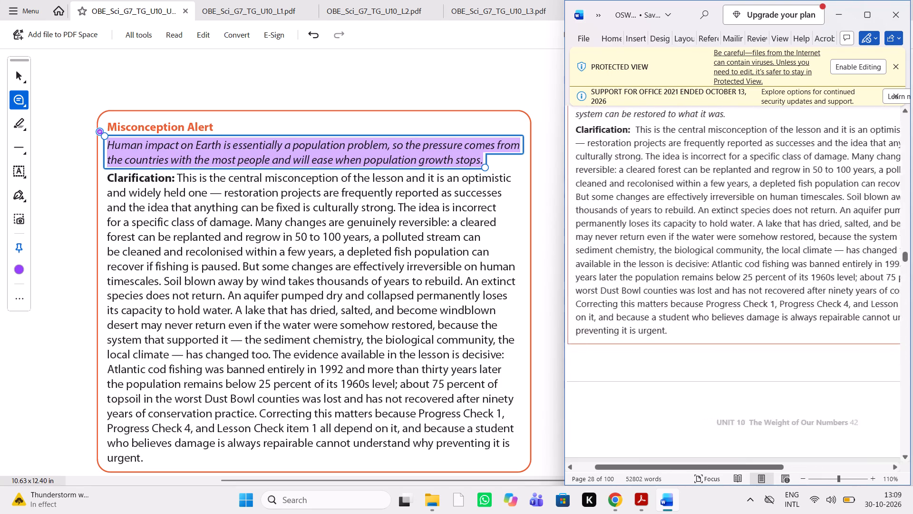
scroll(772, 330, down, 1)
scroll(474, 325, down, 1)
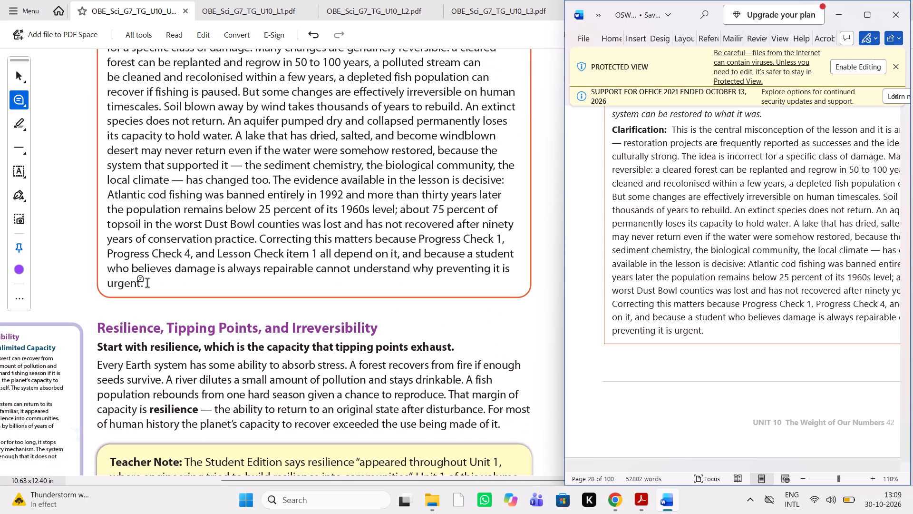
drag(147, 284, 107, 288)
text(adjust in previous line)
key(space)
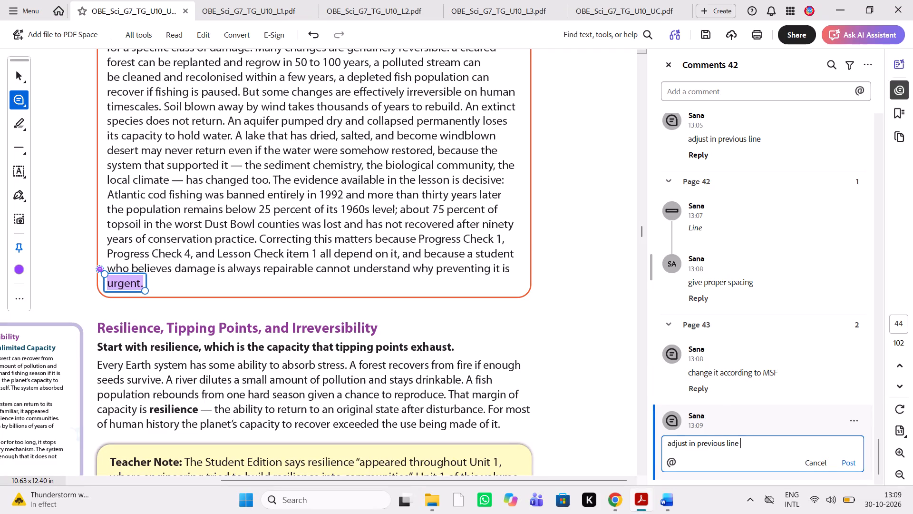
Compare the Resilience, Tipping Points, and Irreversibility heading, opening paragraph and Teacher Note box with the Word manuscript.
click(669, 504)
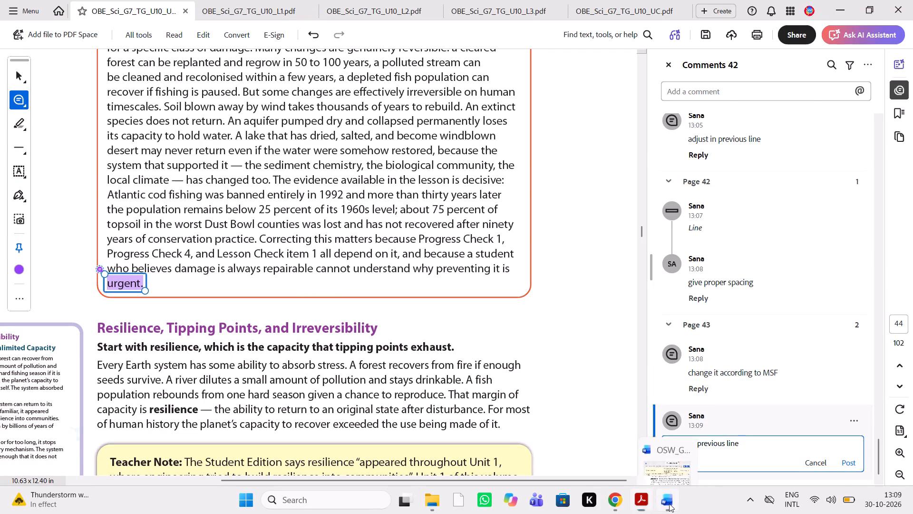
scroll(699, 369, down, 2)
scroll(369, 340, down, 1)
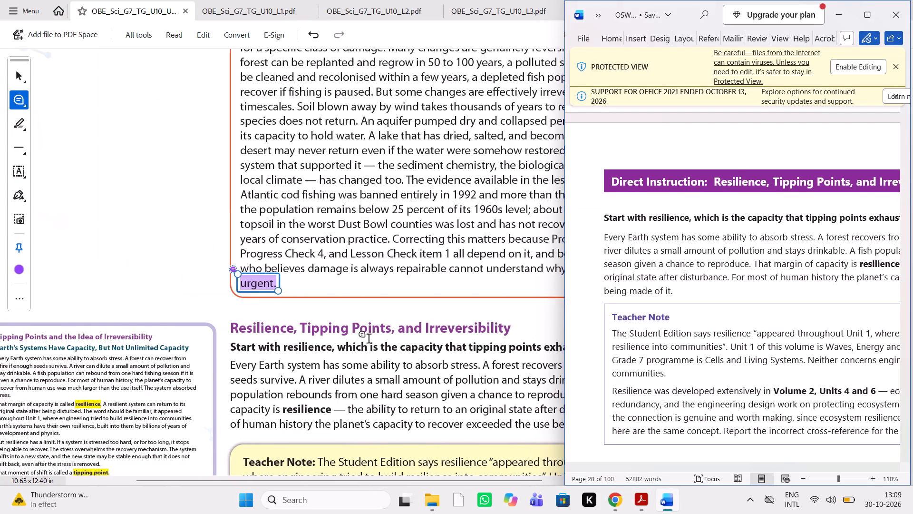
scroll(369, 340, down, 1)
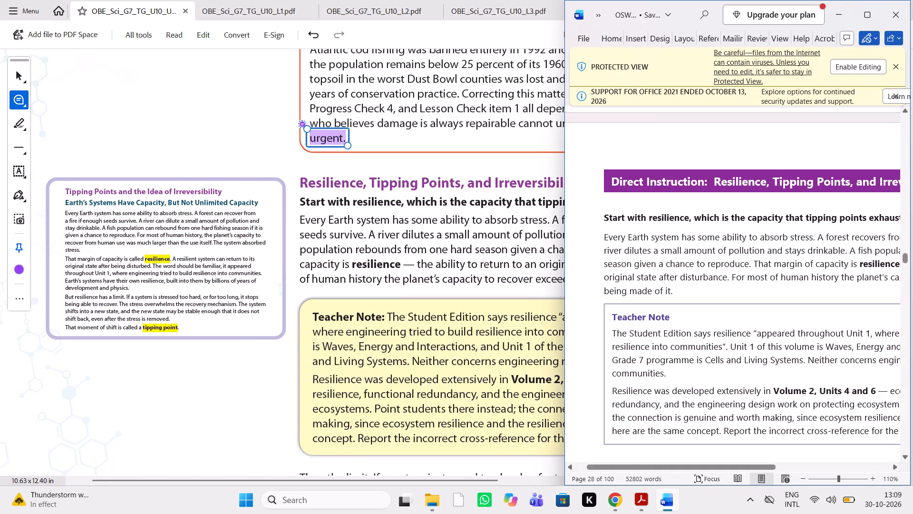
scroll(625, 347, left, 1)
scroll(625, 347, right, 1)
scroll(270, 359, left, 1)
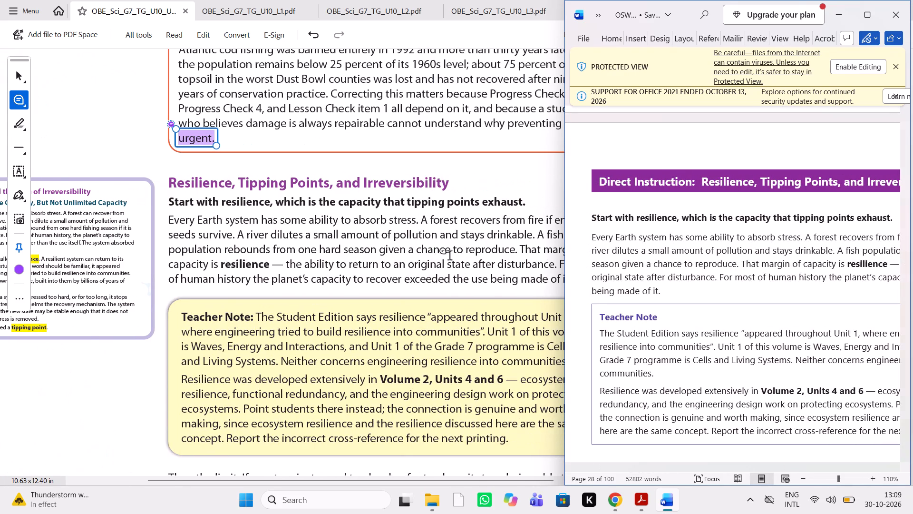
scroll(439, 290, left, 1)
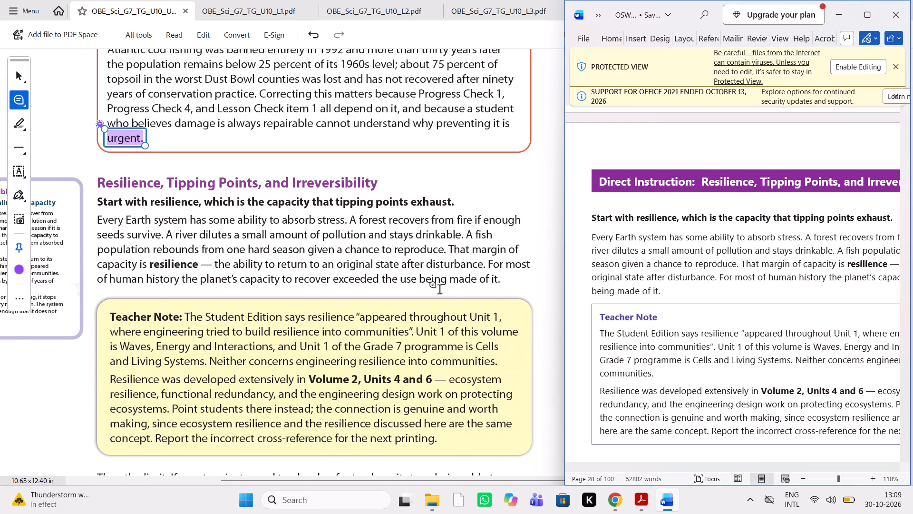
scroll(439, 290, down, 1)
scroll(713, 325, left, 1)
scroll(713, 325, down, 1)
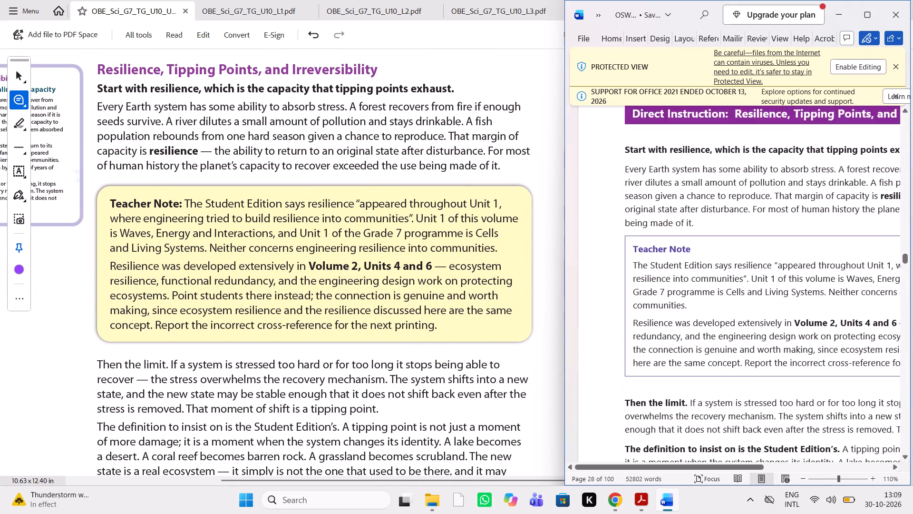
scroll(713, 325, down, 1)
scroll(713, 325, left, 1)
scroll(713, 325, right, 1)
scroll(713, 325, left, 1)
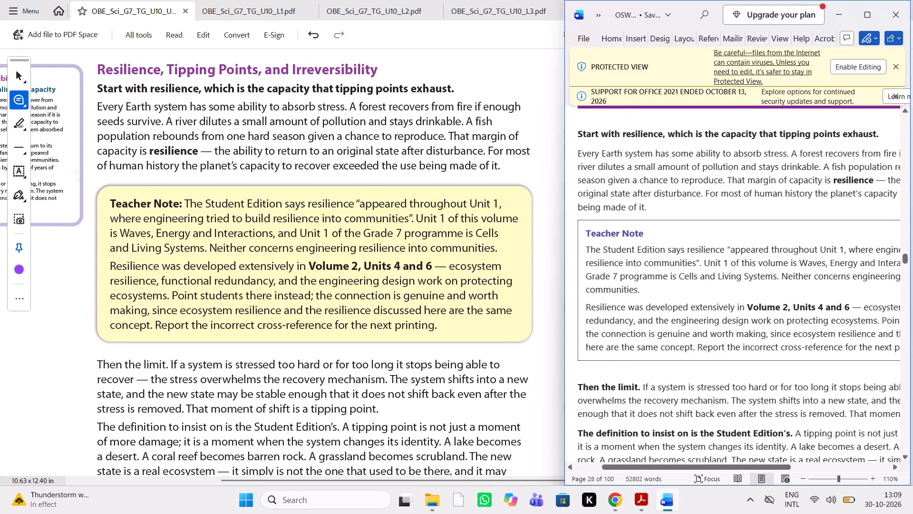
Comment "bold it" on the lead-in "Then the limit." below the Teacher Note box, following the Word manuscript.
scroll(713, 325, left, 2)
scroll(713, 325, down, 1)
scroll(713, 325, right, 1)
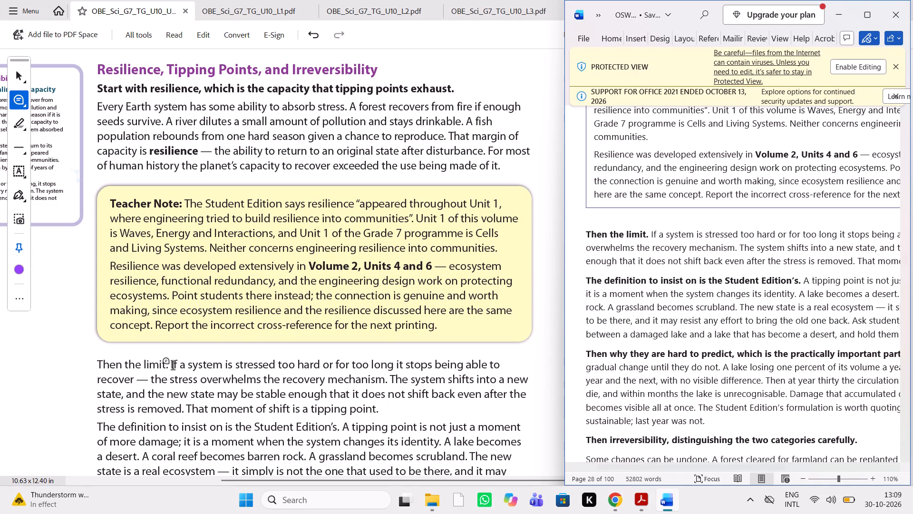
drag(167, 364, 100, 369)
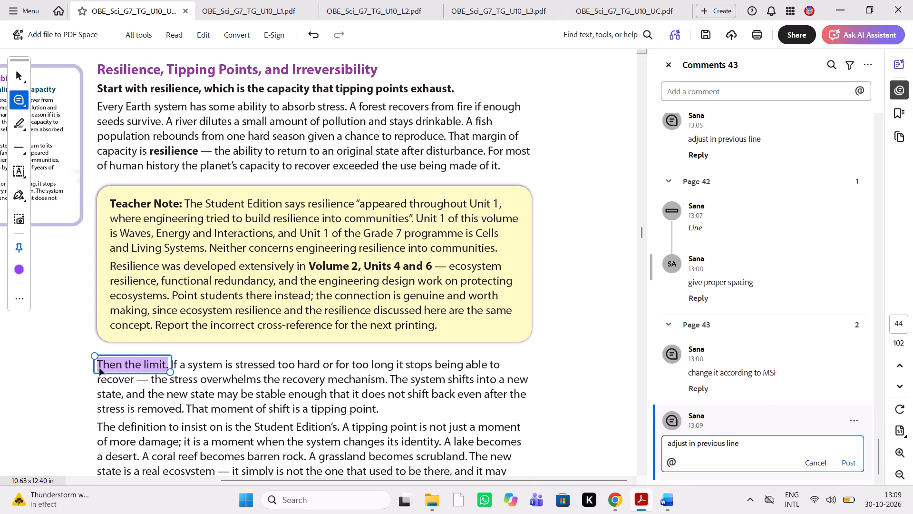
text(bold it)
key(space)
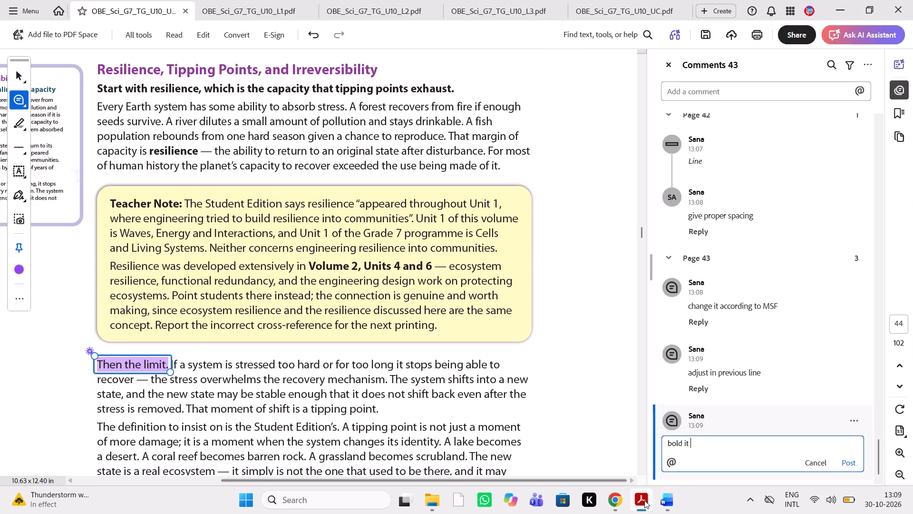
Comment "bold it" on the words "tipping point." at the end of the "Then the limit" paragraph.
click(669, 501)
scroll(731, 327, left, 1)
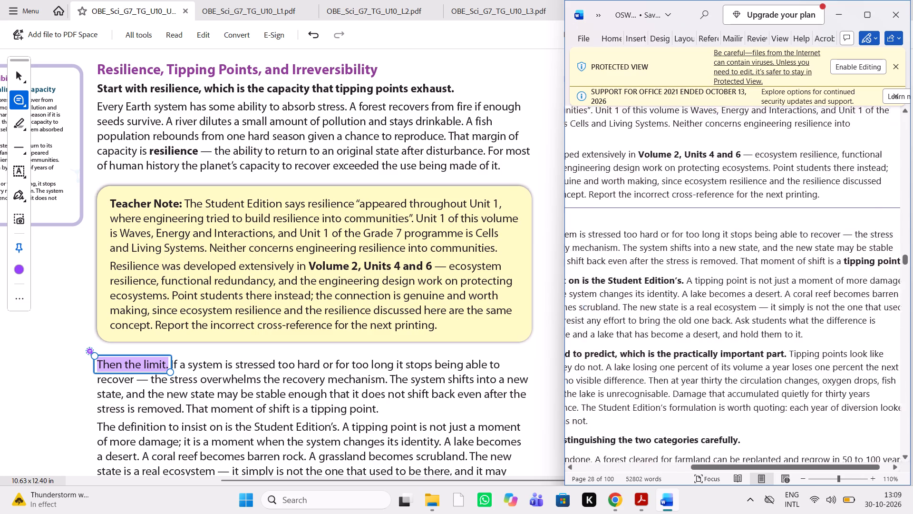
scroll(731, 327, left, 1)
scroll(731, 327, right, 1)
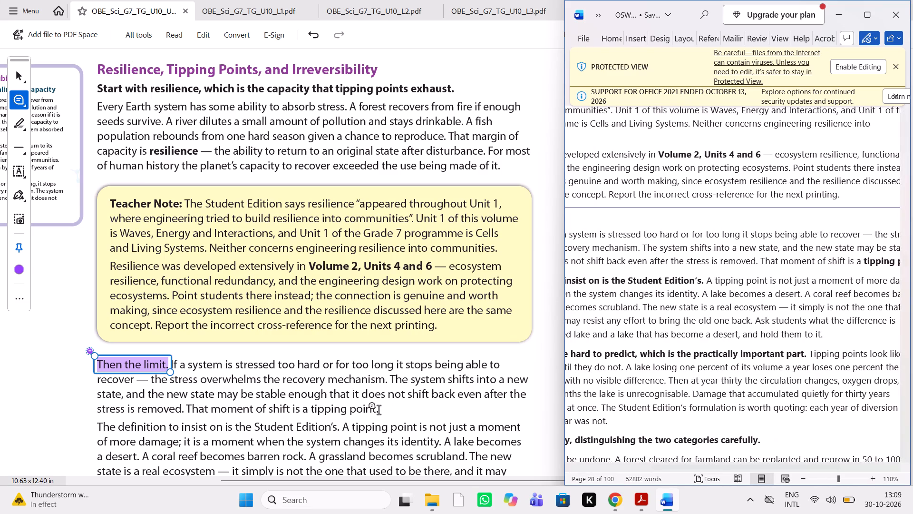
drag(379, 411, 321, 414)
text(bold it)
key(space)
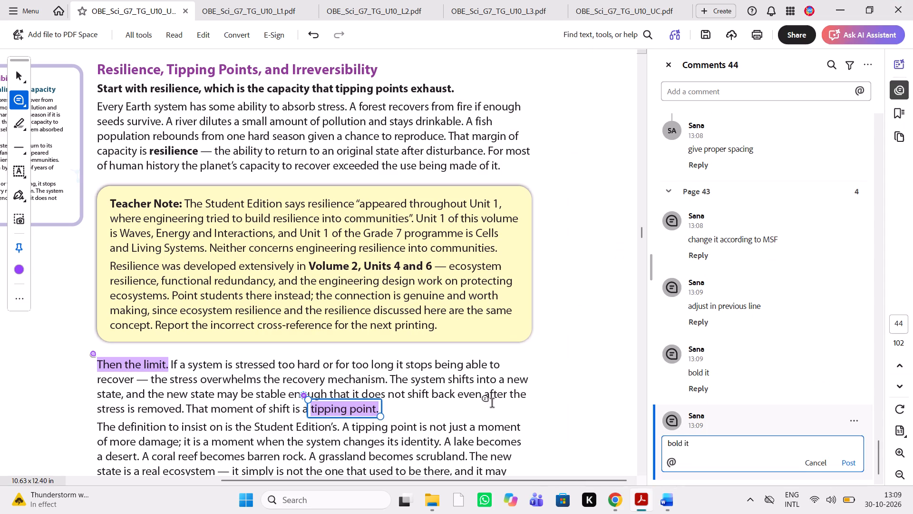
Comment "bold it" on the lead-in sentence "The definition to insist on is the Student Edition's.".
click(668, 506)
scroll(786, 353, left, 1)
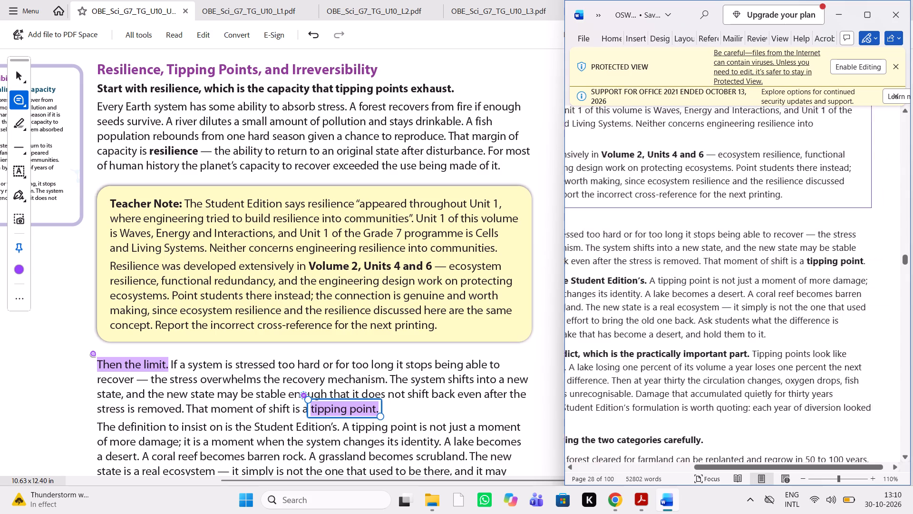
scroll(786, 353, left, 1)
scroll(786, 353, down, 1)
scroll(471, 356, down, 1)
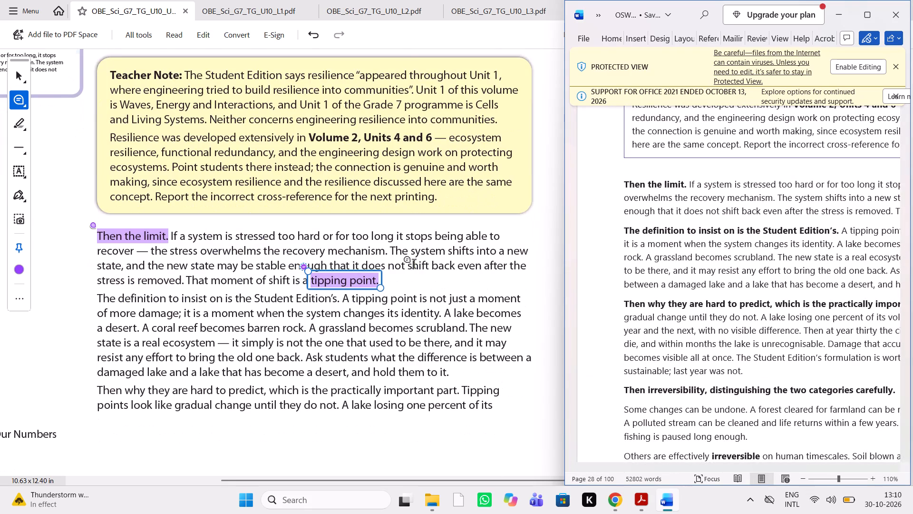
drag(341, 300, 111, 300)
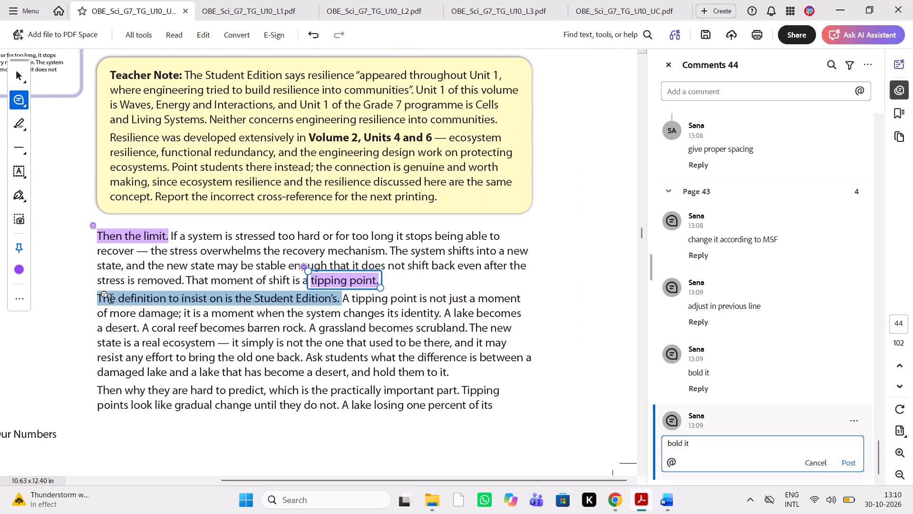
drag(111, 300, 107, 300)
text(bold iot)
key(space)
key(BackSpace)
key(BackSpace)
key(BackSpace)
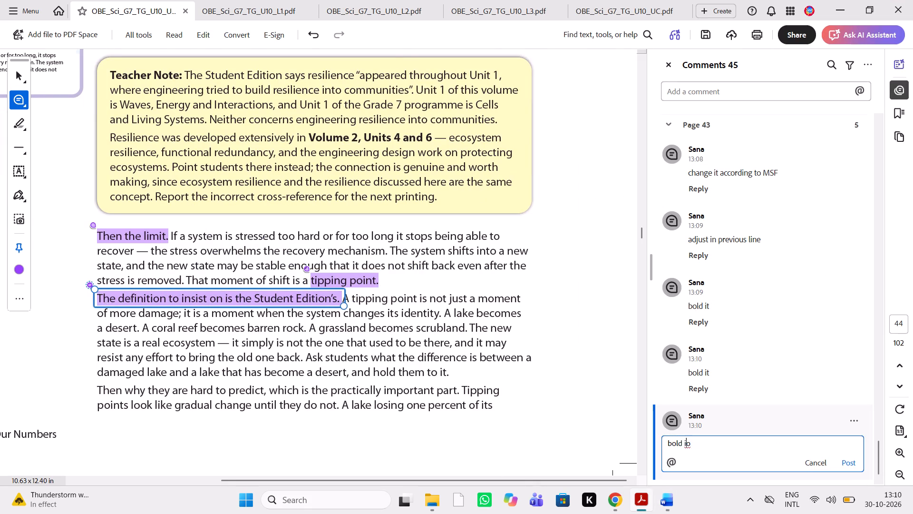
text(t)
key(space)
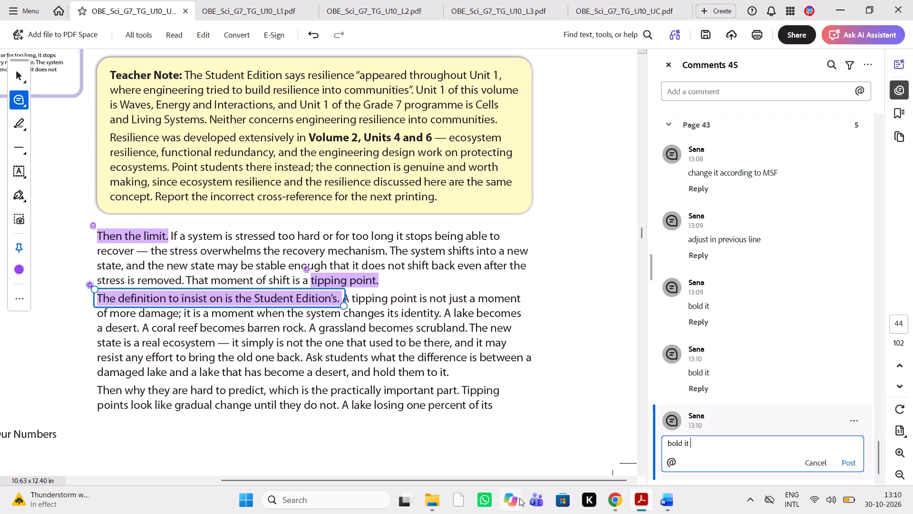
Comment "bold it" on the lead-in "Then why they are hard to predict, which is the practically important part.".
click(667, 502)
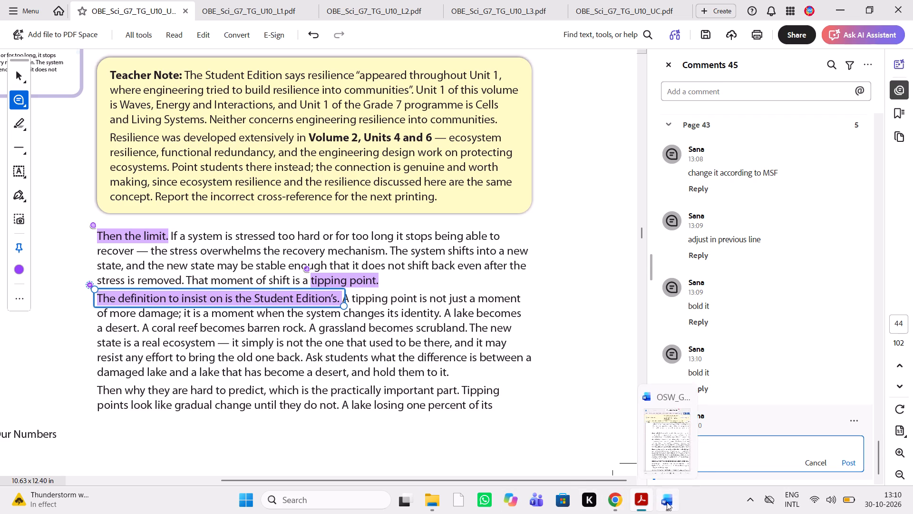
scroll(694, 328, left, 1)
scroll(694, 328, right, 1)
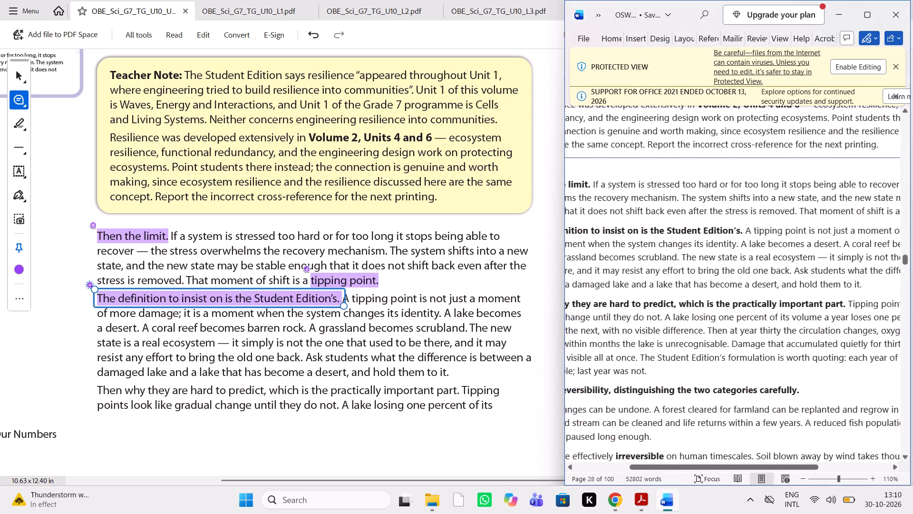
scroll(694, 328, down, 1)
scroll(377, 363, down, 1)
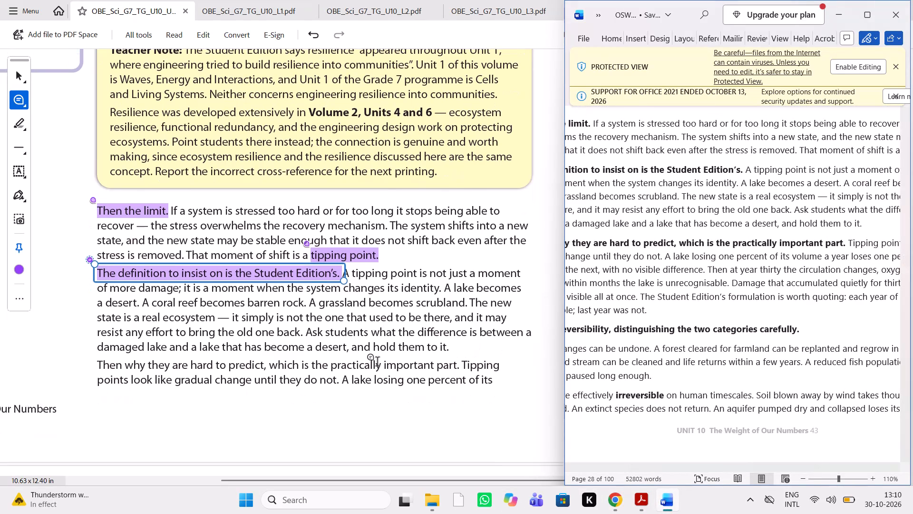
scroll(377, 363, down, 1)
scroll(705, 255, right, 1)
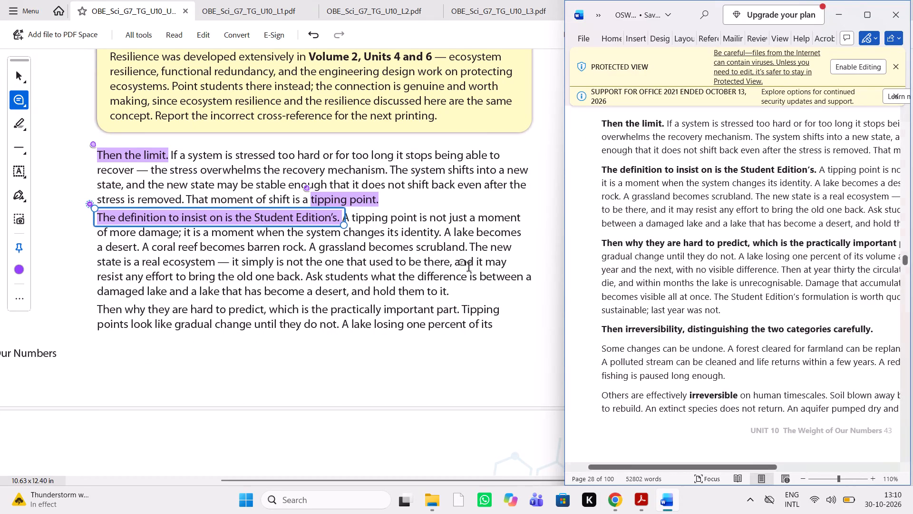
drag(460, 310, 223, 323)
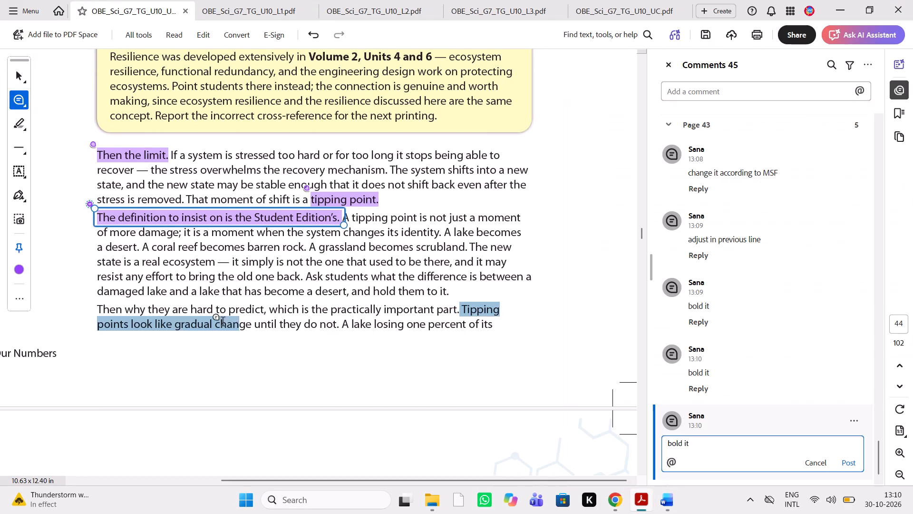
drag(223, 323, 107, 309)
text(bold it)
key(space)
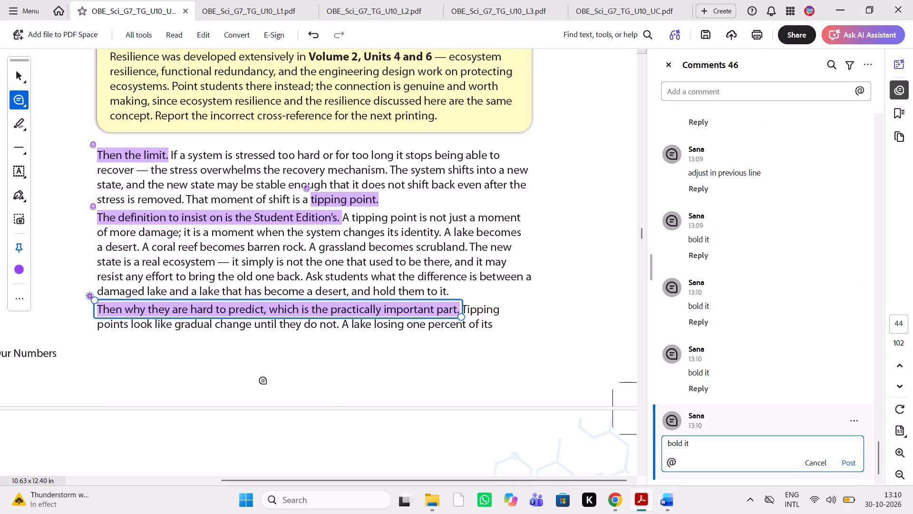
Check the page 45 text against the Word manuscript and comment "bold it" on the line "Then irreversibility, distinguishing the two categories carefully.".
click(672, 506)
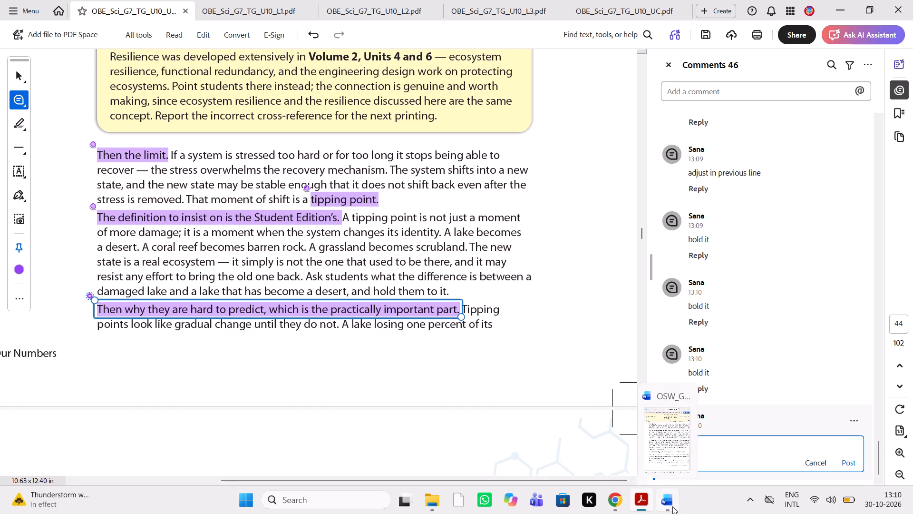
scroll(767, 381, left, 2)
scroll(767, 381, right, 1)
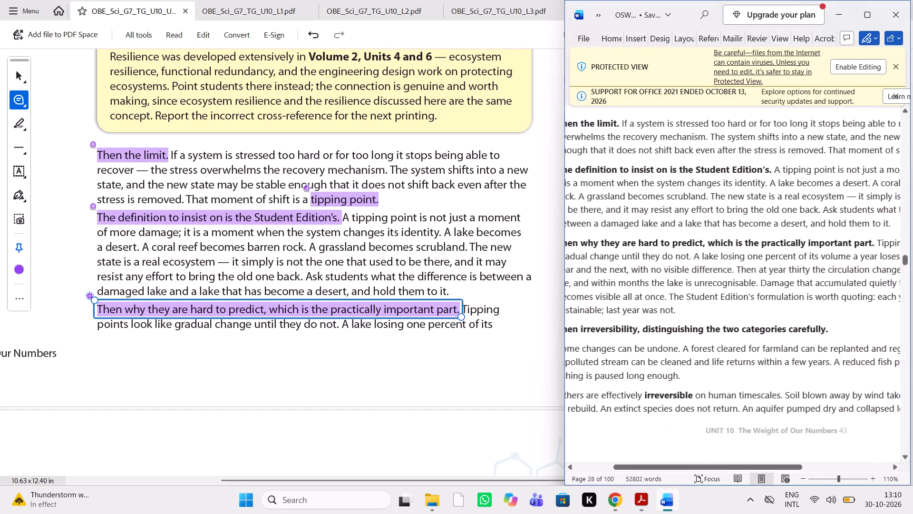
scroll(767, 381, right, 1)
scroll(424, 347, down, 1)
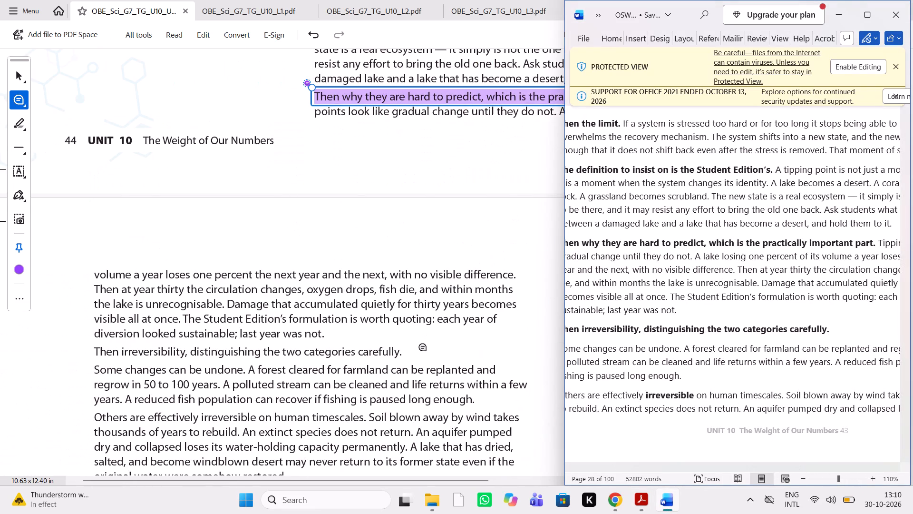
scroll(732, 284, right, 1)
scroll(732, 284, up, 1)
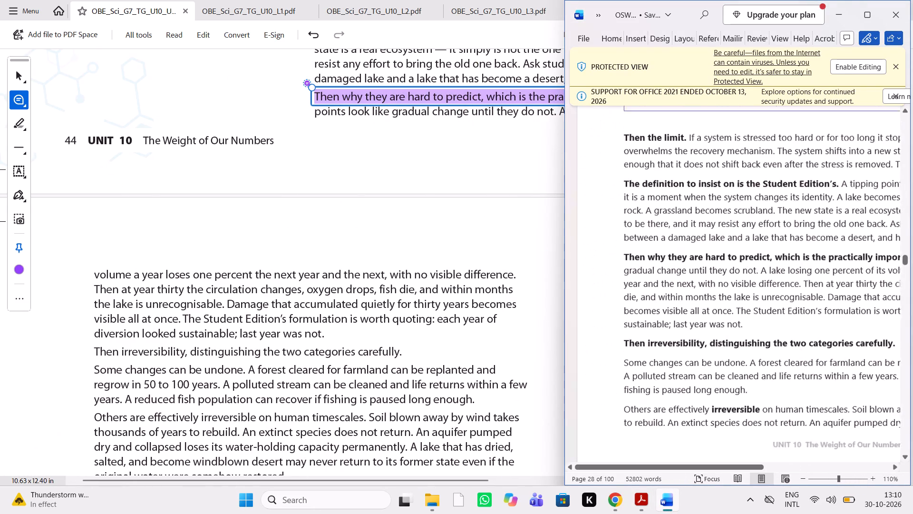
scroll(732, 284, up, 1)
scroll(732, 284, down, 1)
scroll(732, 284, right, 1)
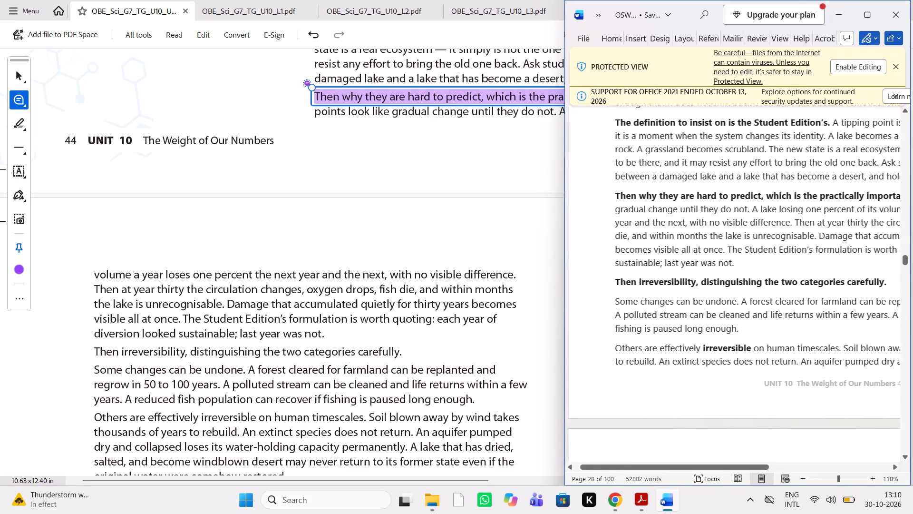
scroll(732, 284, left, 2)
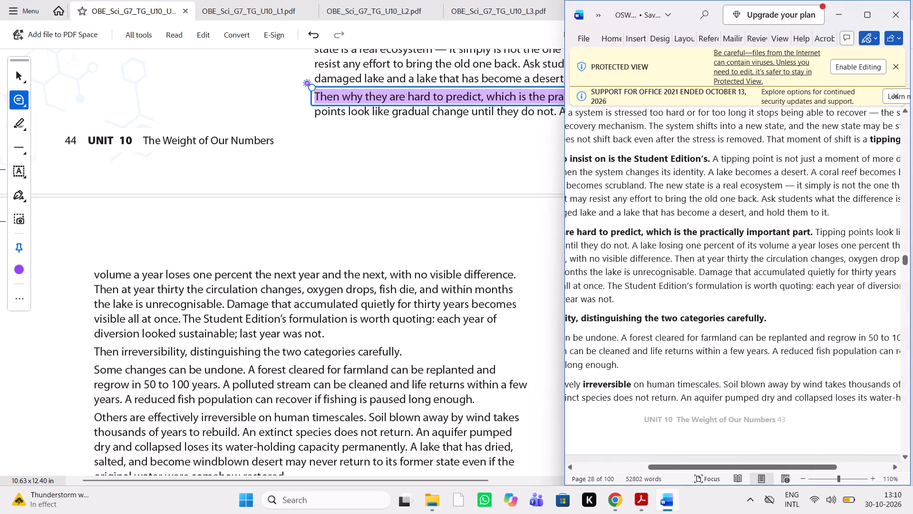
scroll(434, 305, left, 1)
scroll(434, 305, down, 1)
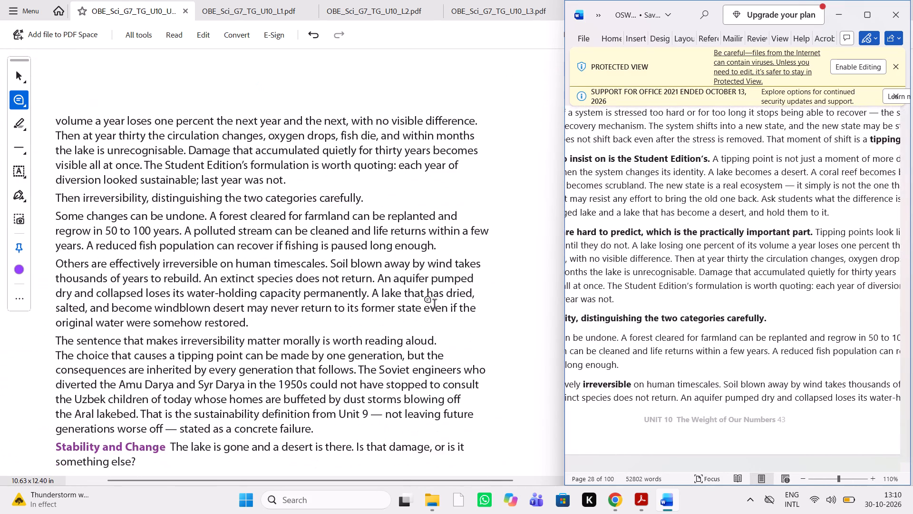
scroll(434, 305, down, 1)
scroll(682, 295, right, 1)
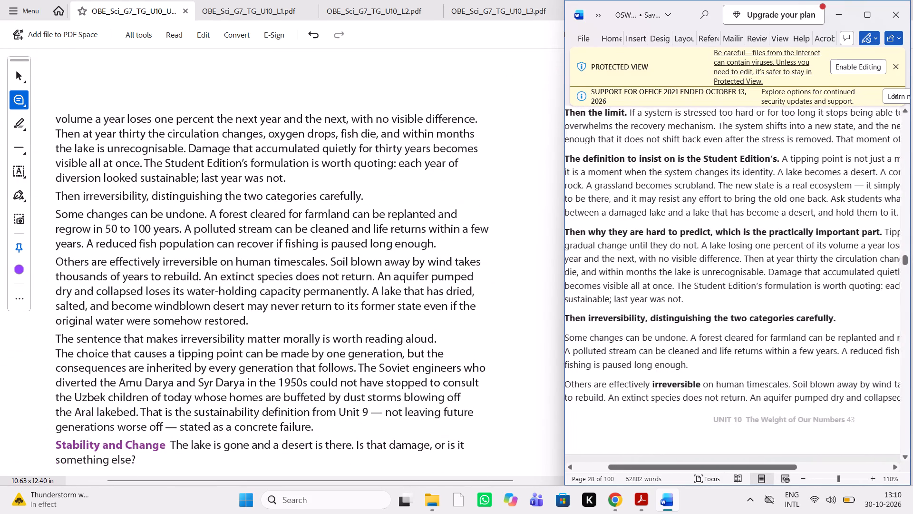
scroll(682, 295, left, 1)
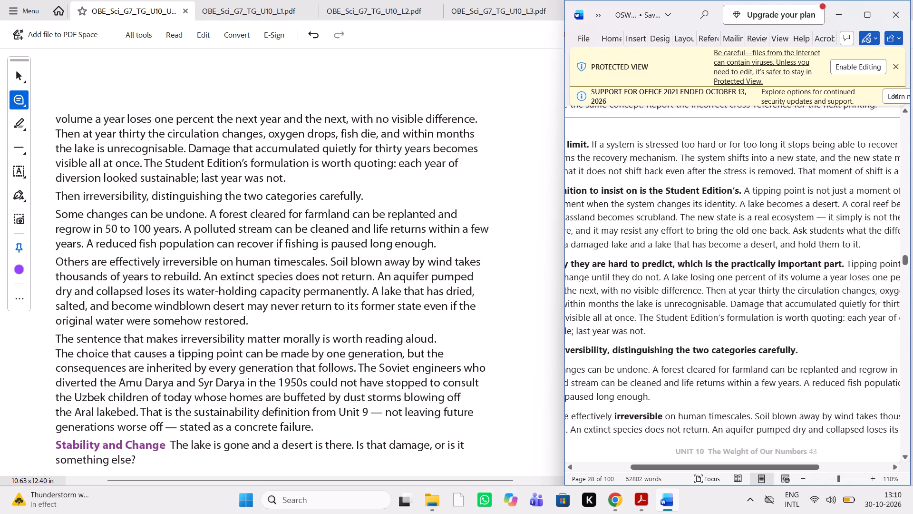
scroll(682, 295, left, 1)
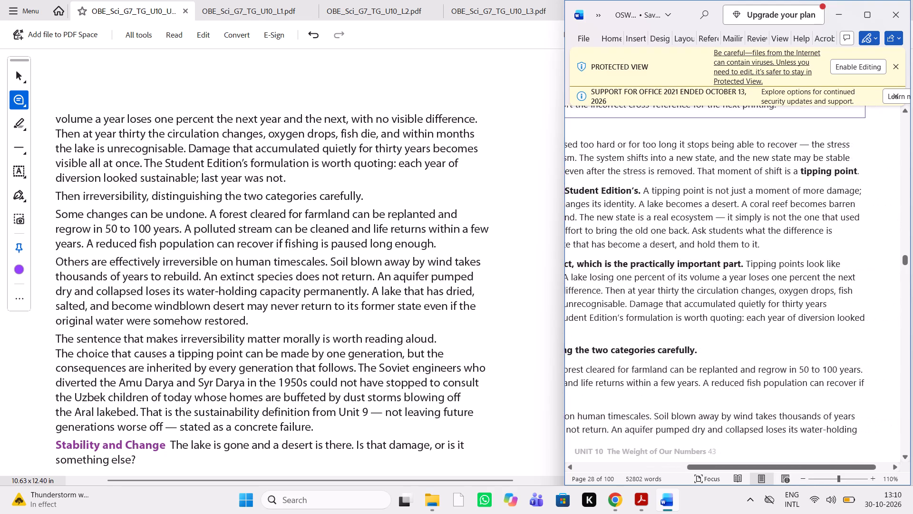
scroll(682, 295, right, 1)
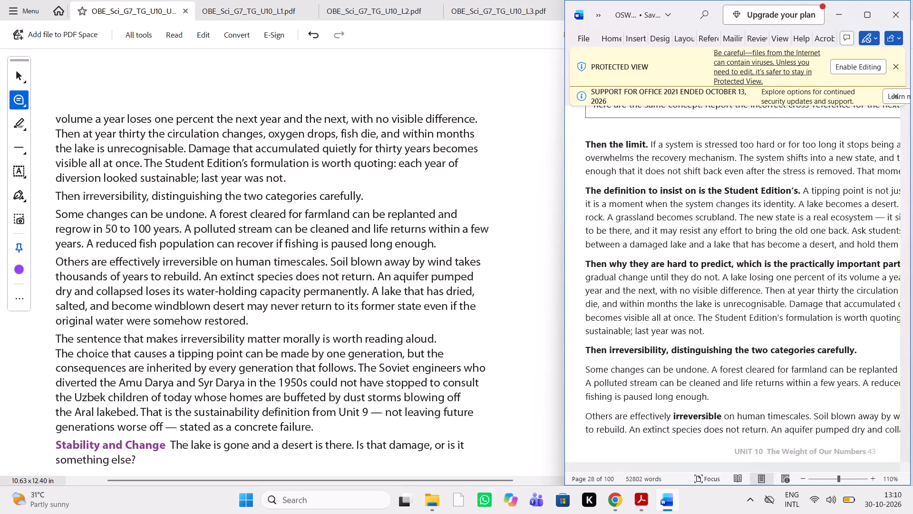
scroll(682, 295, down, 1)
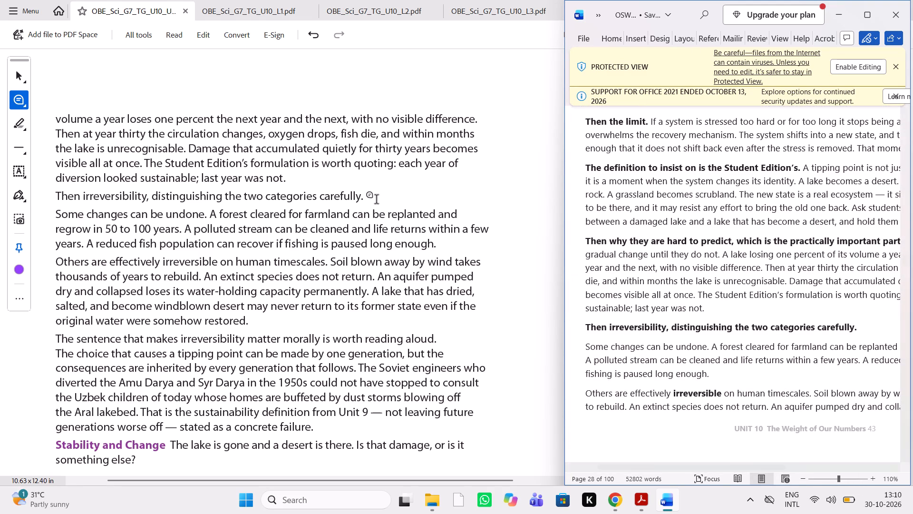
drag(367, 194, 59, 203)
text(bold it)
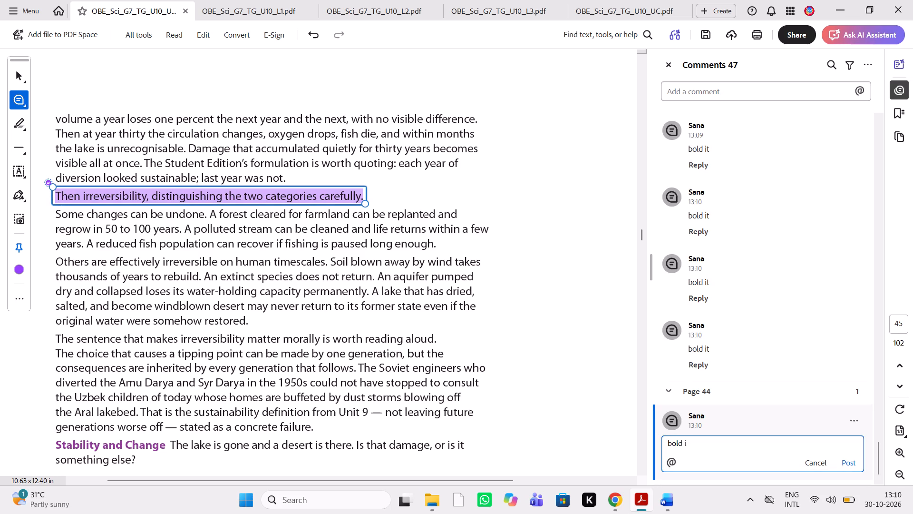
key(space)
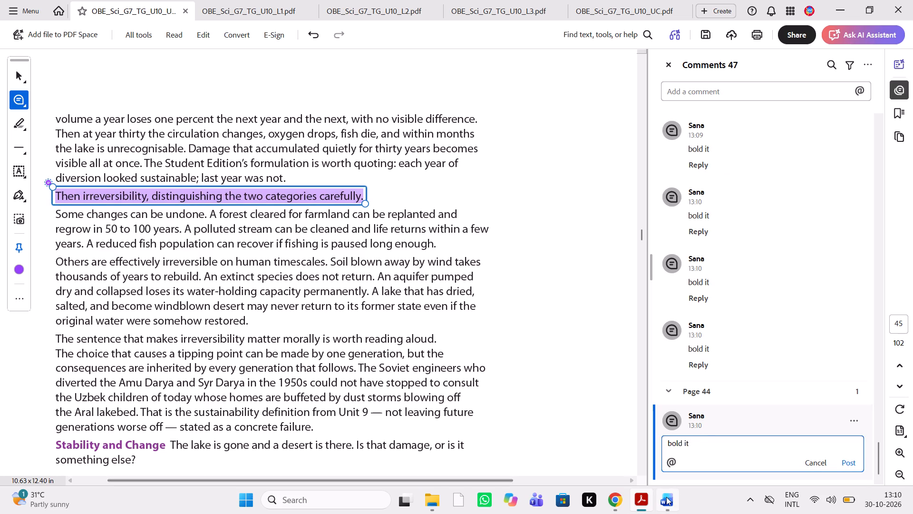
Comment "bold it" on the word "irreversible" in the paragraph beginning "Others are effectively", following the Word manuscript.
click(666, 497)
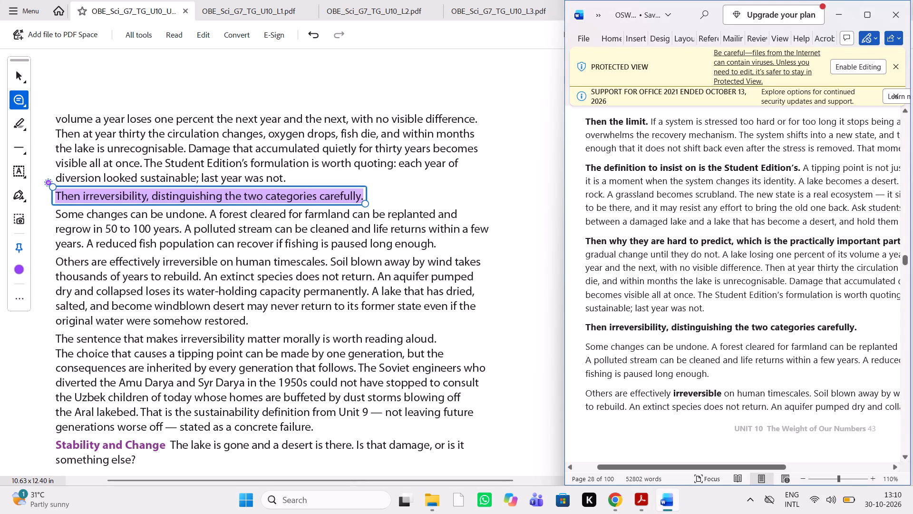
scroll(715, 364, down, 1)
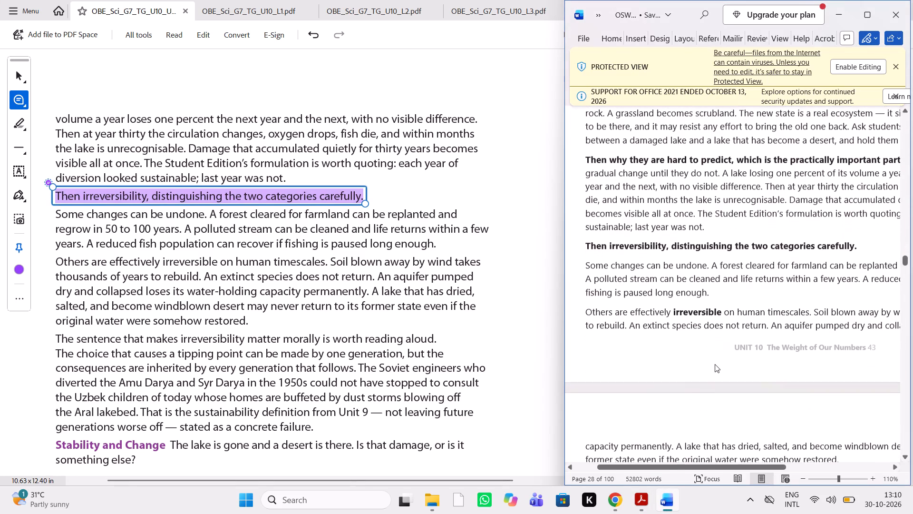
drag(161, 261, 213, 254)
text(bold it)
key(space)
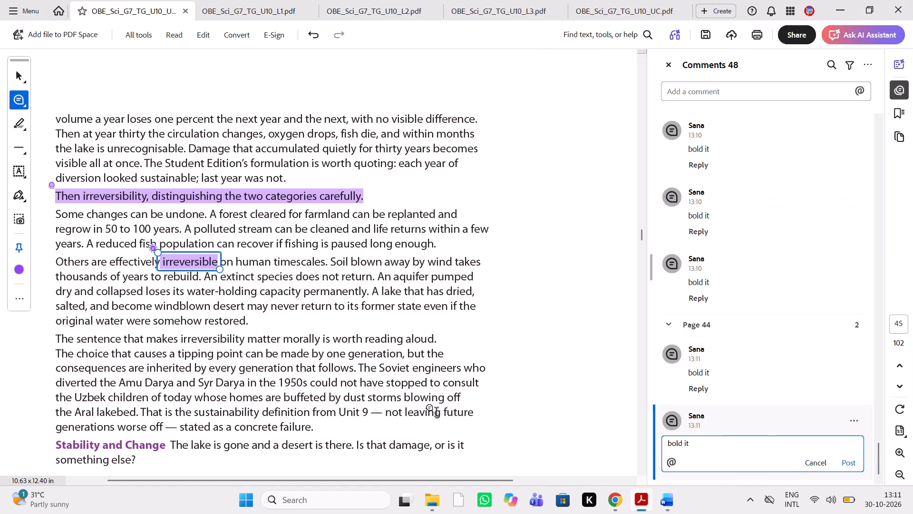
click(660, 497)
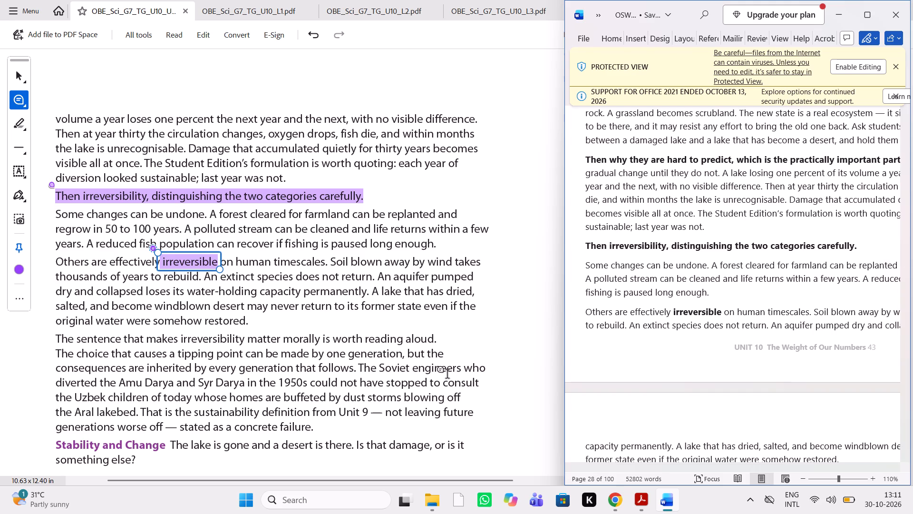
click(674, 498)
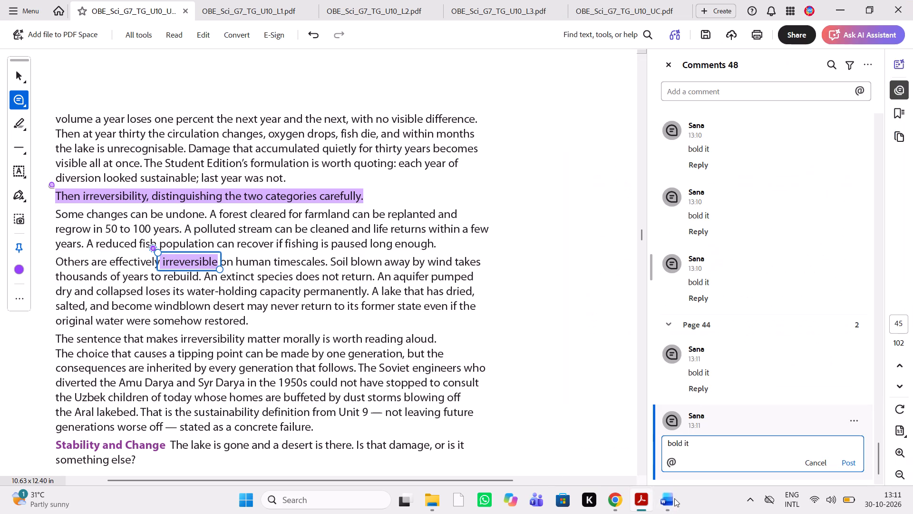
click(849, 463)
Comment "bold it" on the lead-in "The sentence that makes irreversibility matter morally is worth reading aloud.", following the Word manuscript.
scroll(550, 420, down, 1)
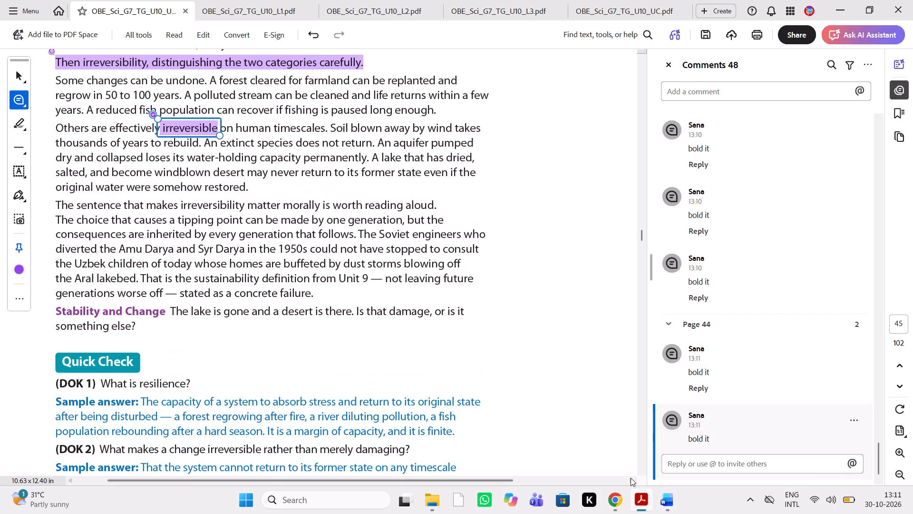
click(668, 499)
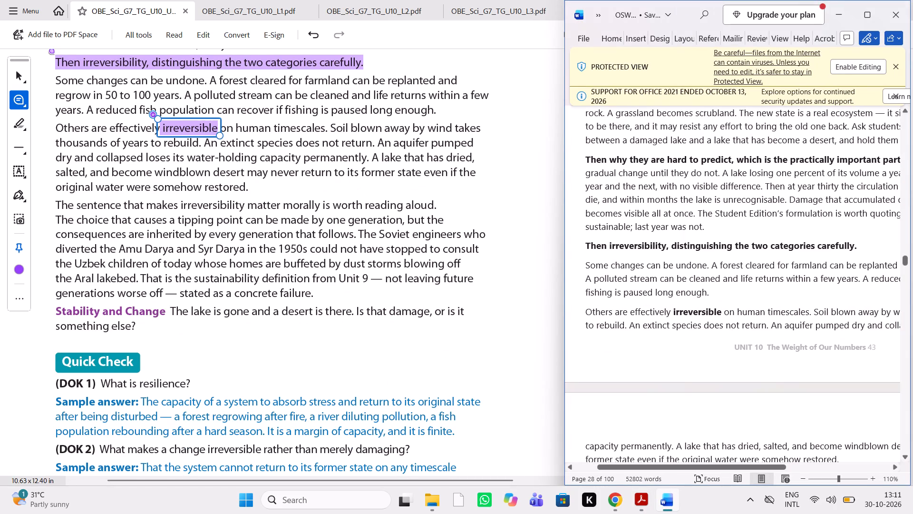
scroll(719, 280, left, 1)
scroll(719, 280, down, 1)
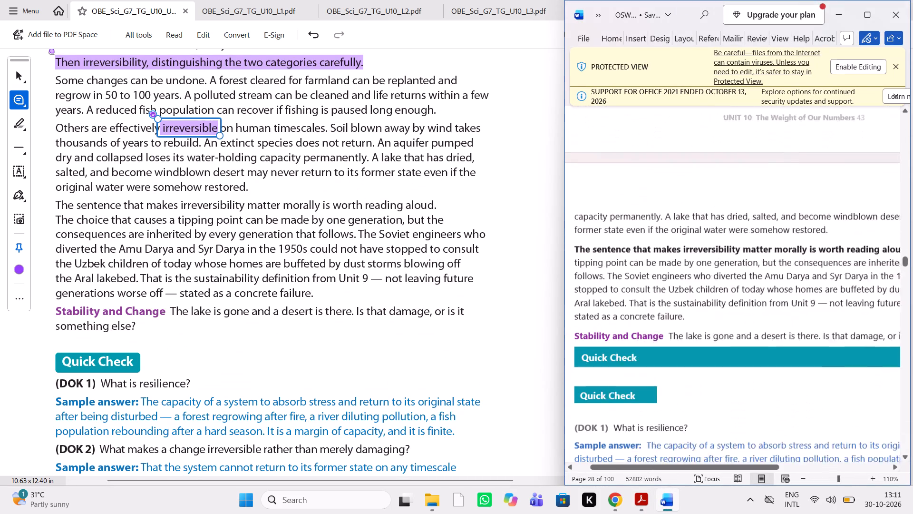
scroll(719, 280, down, 1)
scroll(734, 263, left, 1)
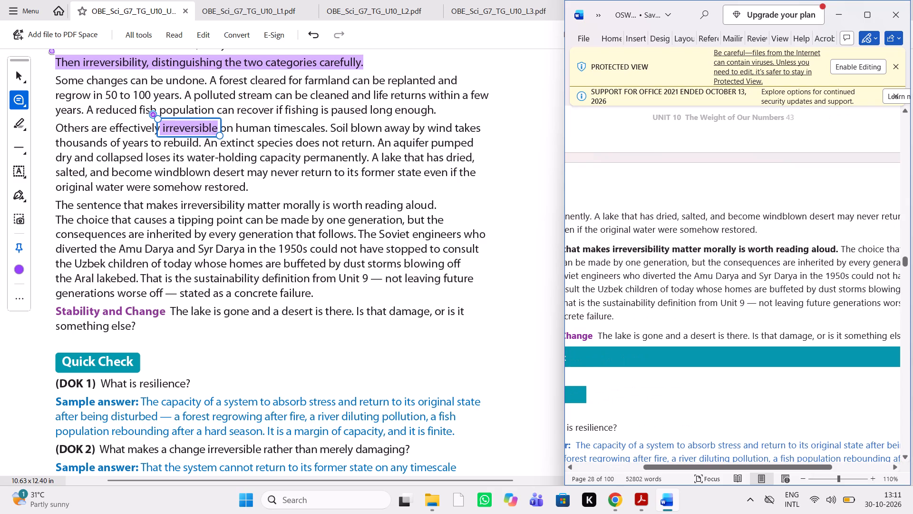
scroll(734, 263, right, 1)
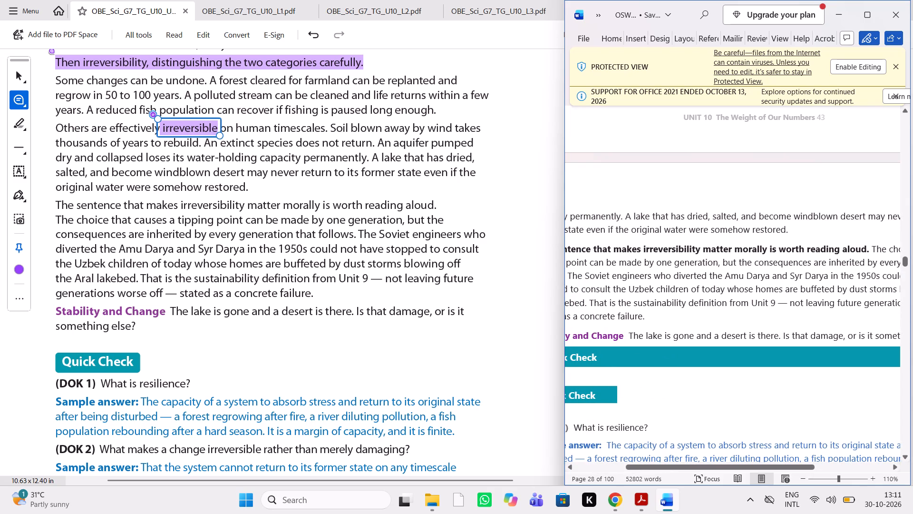
scroll(710, 239, right, 1)
drag(440, 204, 68, 208)
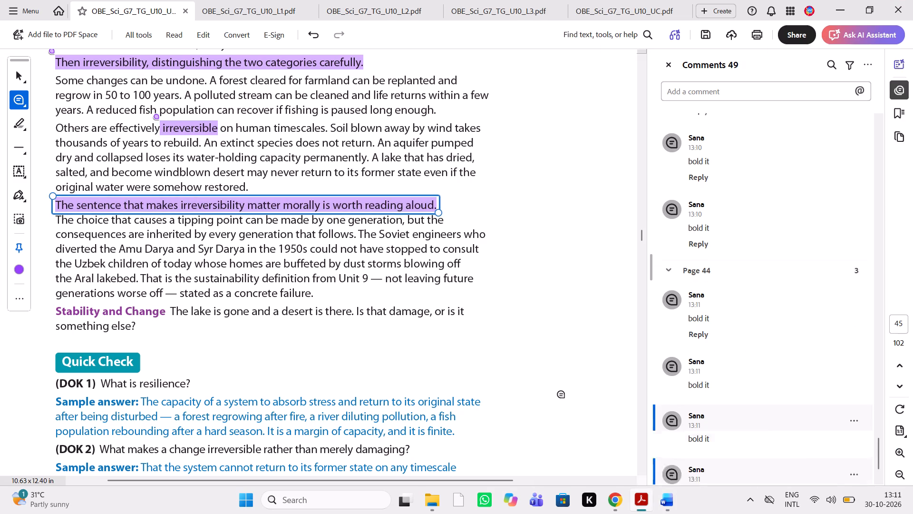
click(687, 451)
text(bold it)
key(space)
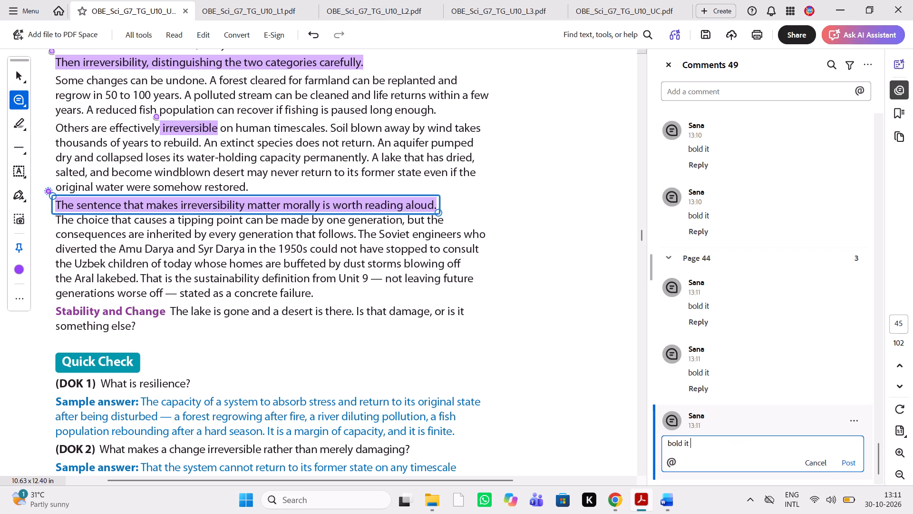
click(846, 460)
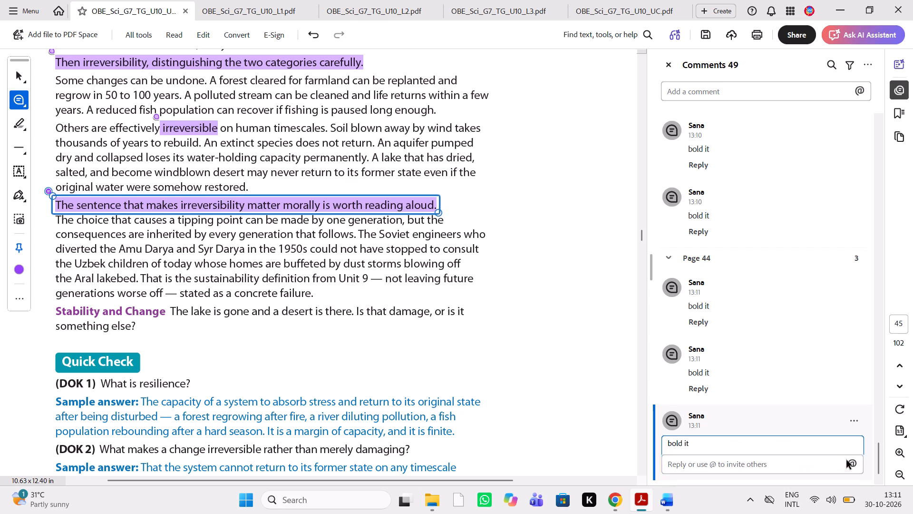
Compare the "Stability and Change" label above Quick Check with the Word manuscript and comment "check the font size" on it.
click(673, 497)
scroll(762, 333, down, 1)
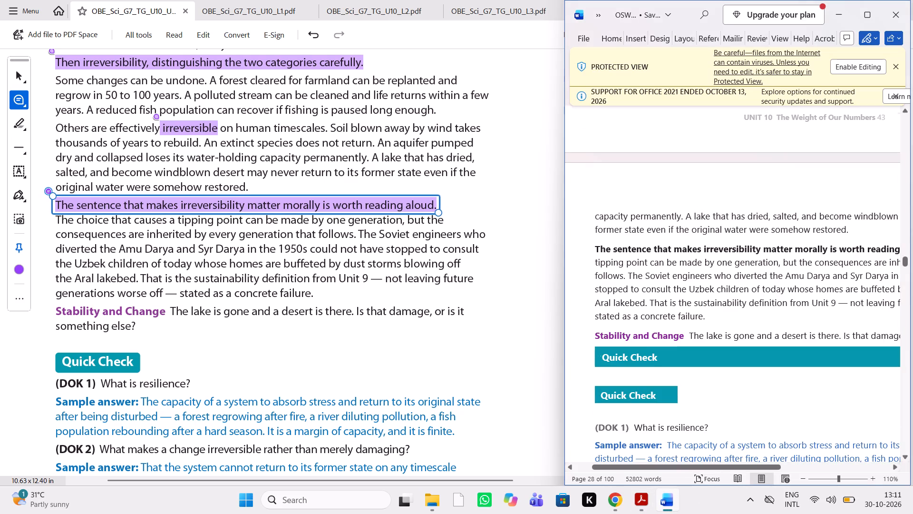
scroll(762, 333, down, 1)
drag(166, 312, 55, 314)
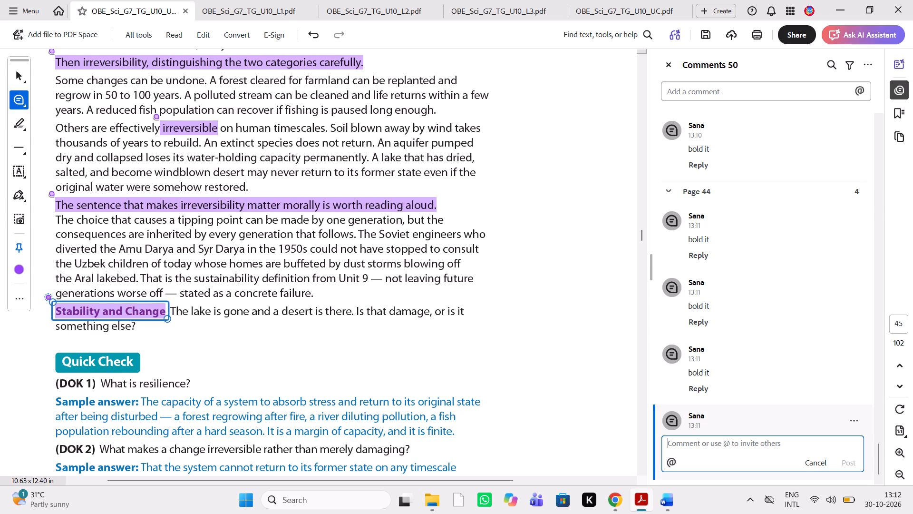
click(666, 508)
scroll(756, 376, up, 1)
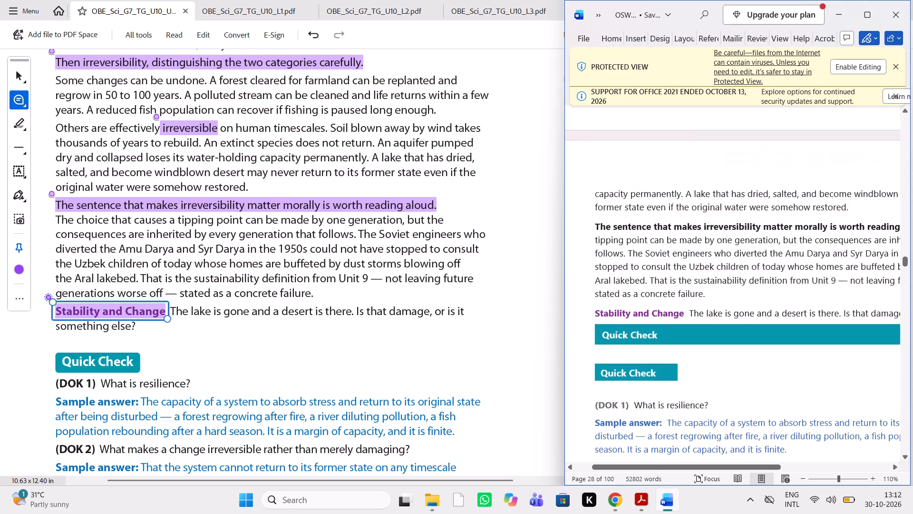
scroll(756, 376, left, 1)
scroll(756, 376, right, 1)
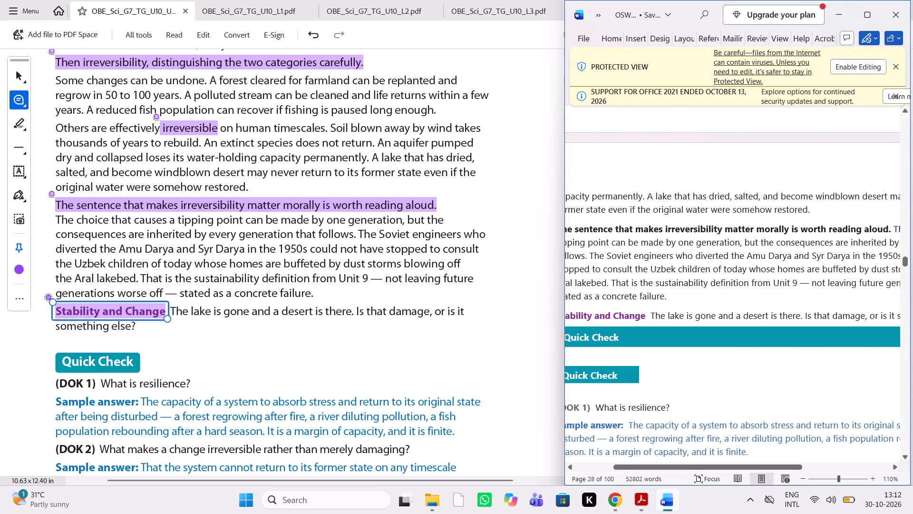
click(839, 14)
click(680, 441)
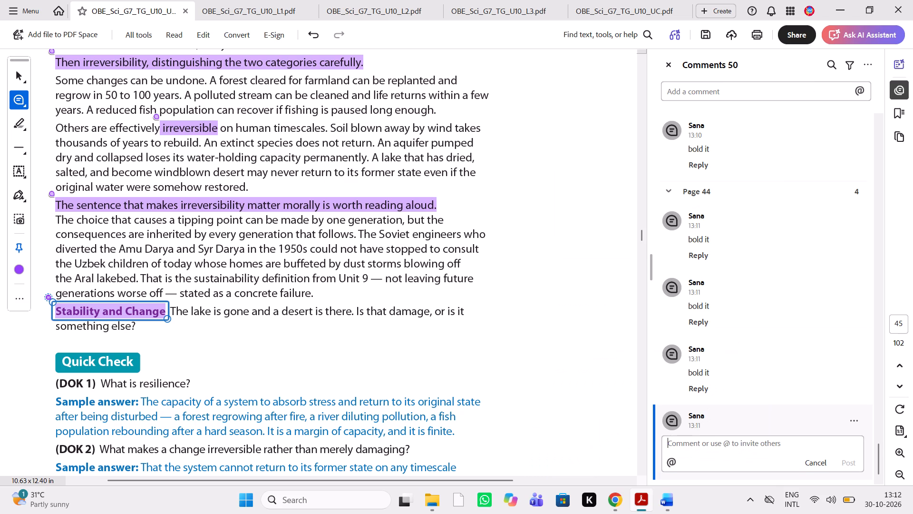
text(check the font size)
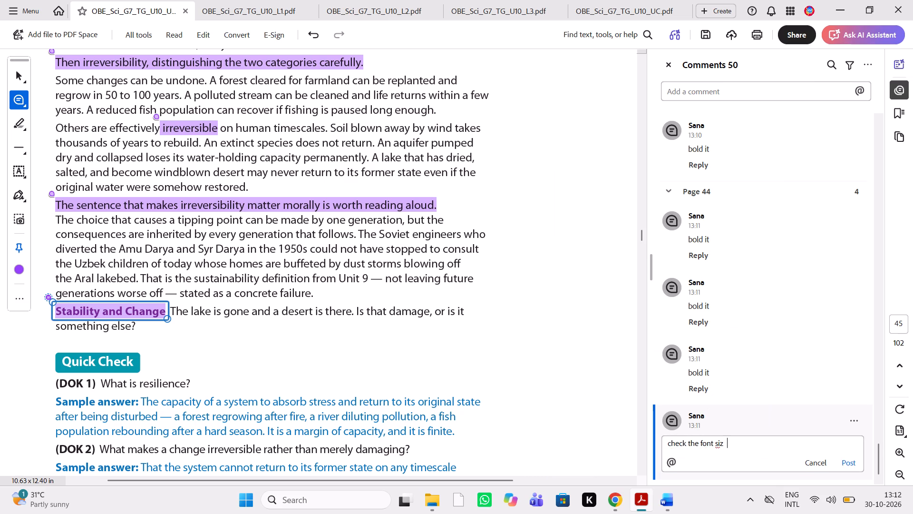
key(space)
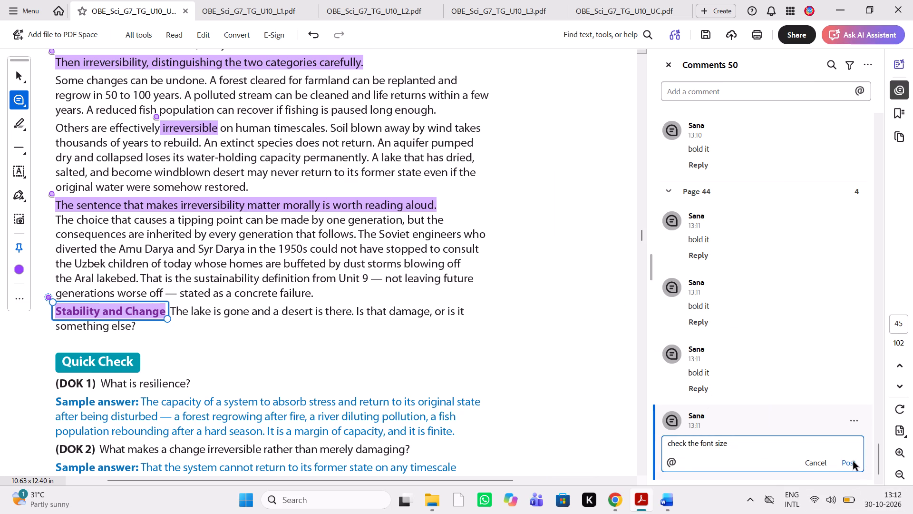
click(853, 462)
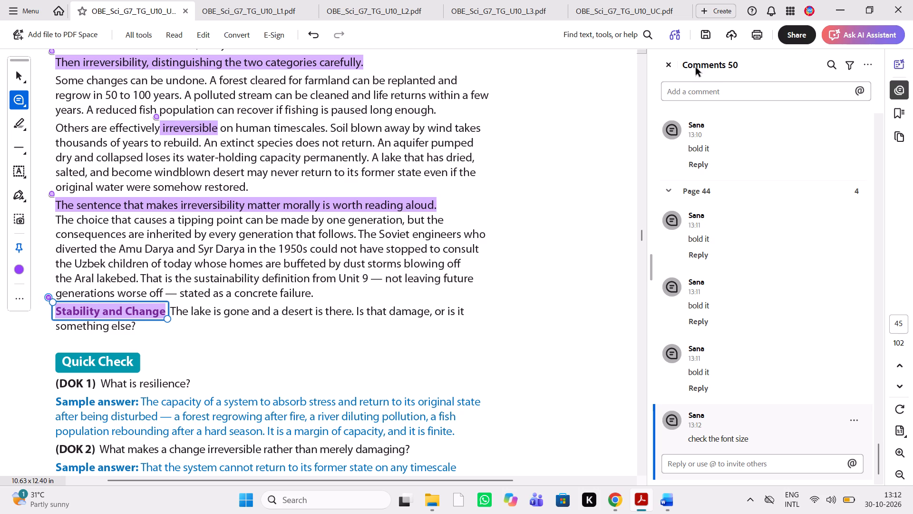
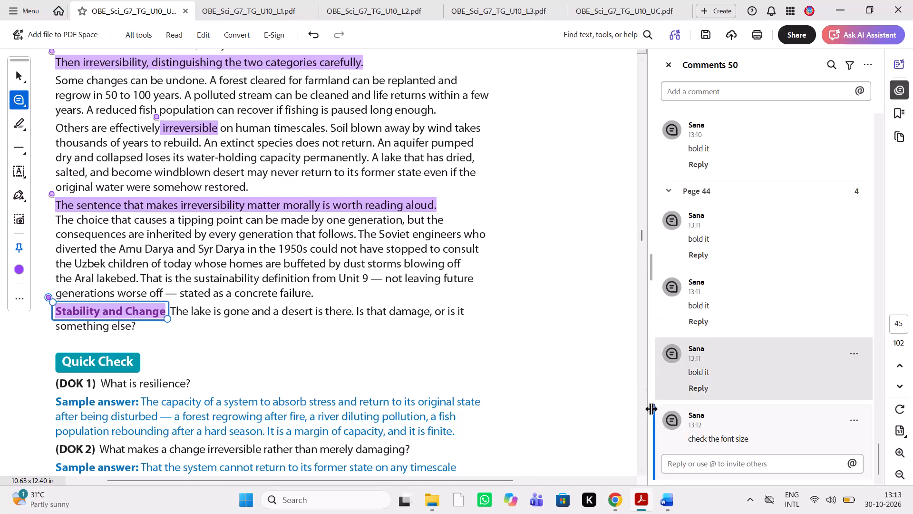
Compare the page 45 Quick Check questions and sample answers, DOK 1 to DOK 3, with the Word manuscript.
click(669, 500)
scroll(676, 376, down, 1)
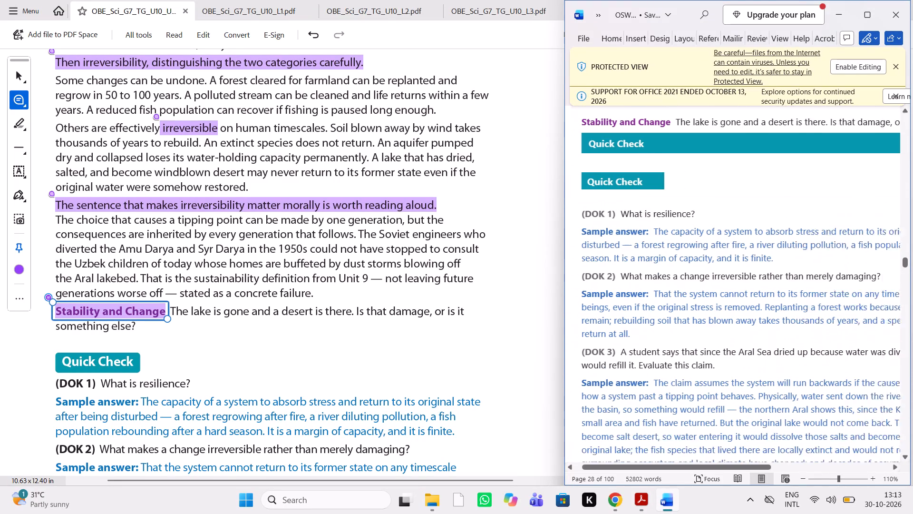
scroll(676, 376, down, 1)
scroll(440, 313, down, 1)
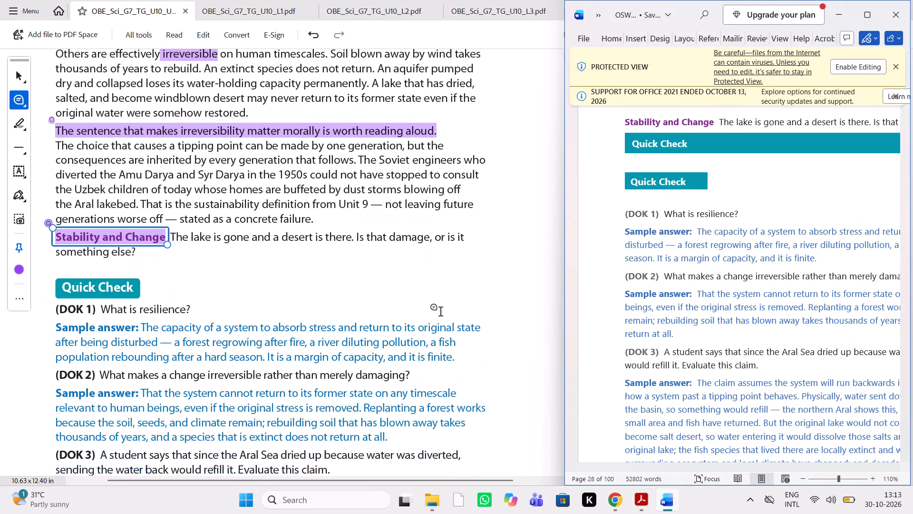
scroll(440, 313, down, 1)
scroll(682, 334, left, 1)
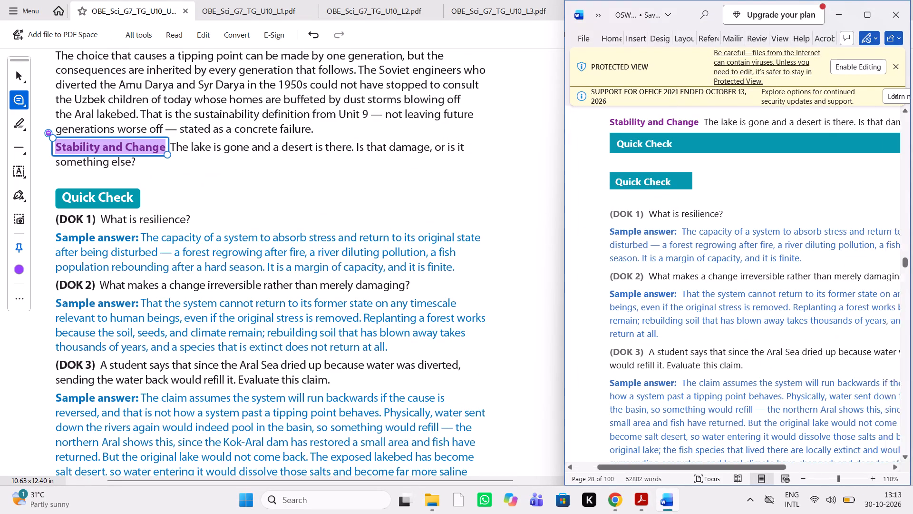
scroll(682, 334, left, 1)
scroll(470, 338, down, 1)
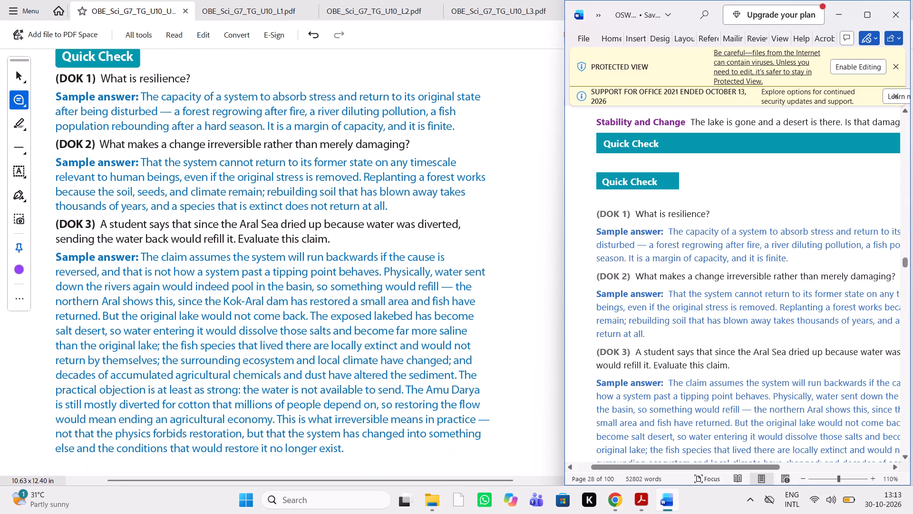
scroll(767, 328, down, 1)
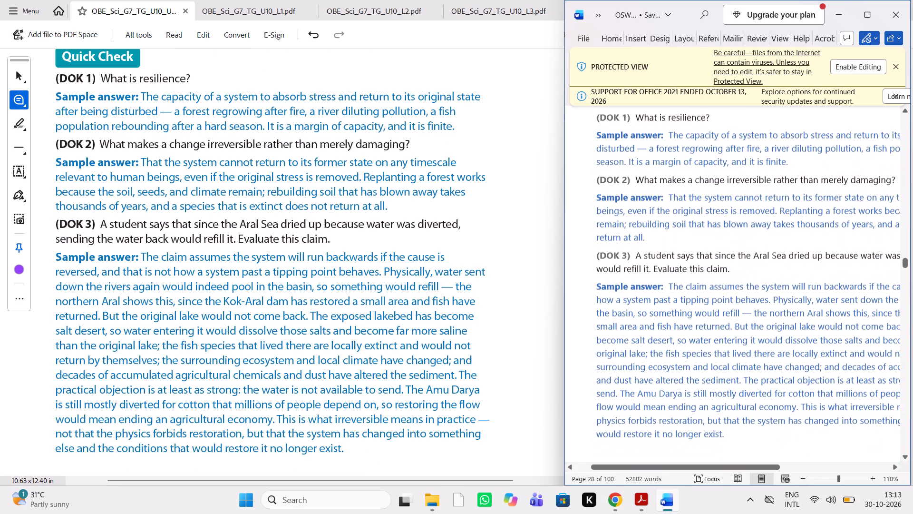
scroll(472, 363, down, 1)
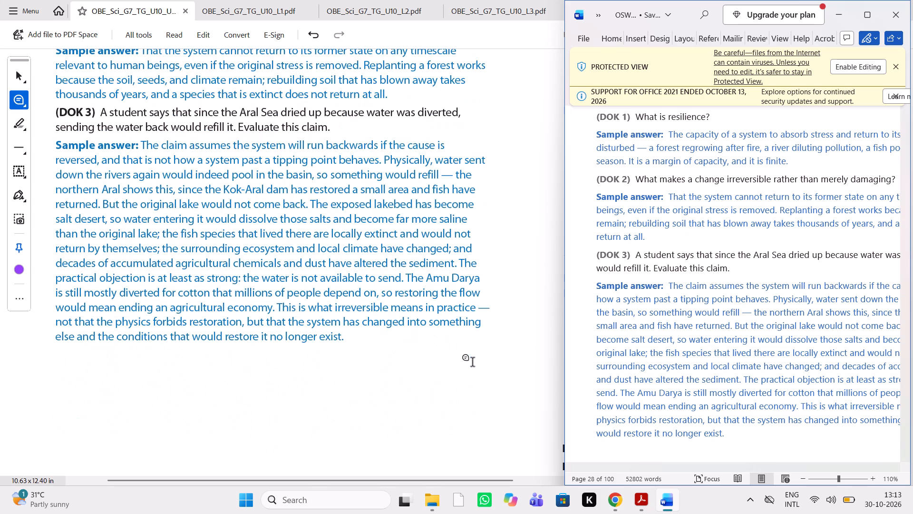
scroll(677, 377, down, 1)
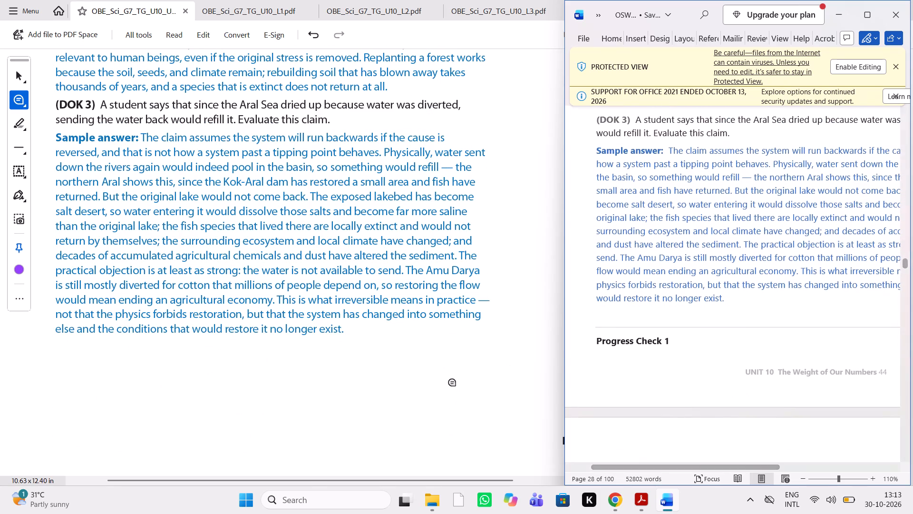
Check Progress Check 1 question 1, its sample answer and "Look for" note on page 46 against the Word manuscript.
scroll(453, 383, down, 3)
scroll(453, 383, left, 1)
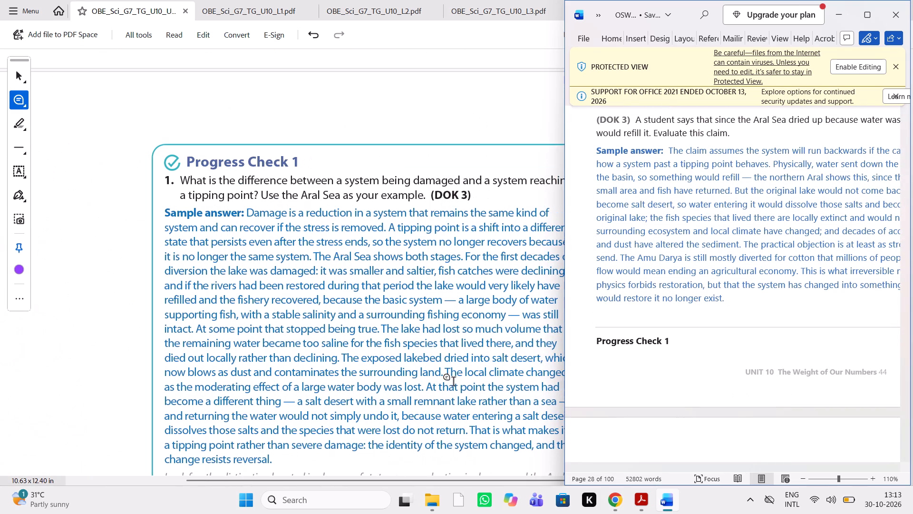
scroll(681, 394, down, 1)
scroll(681, 394, left, 1)
scroll(681, 394, right, 1)
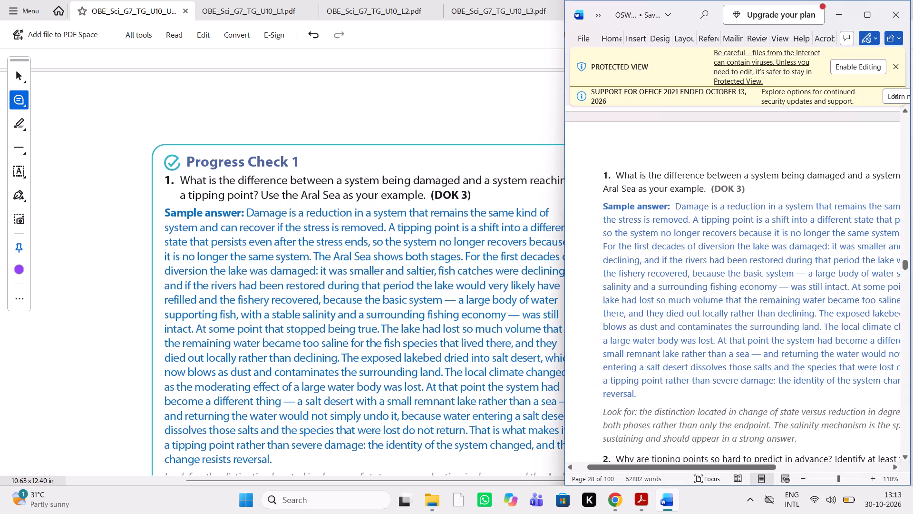
scroll(681, 394, down, 1)
scroll(427, 393, down, 1)
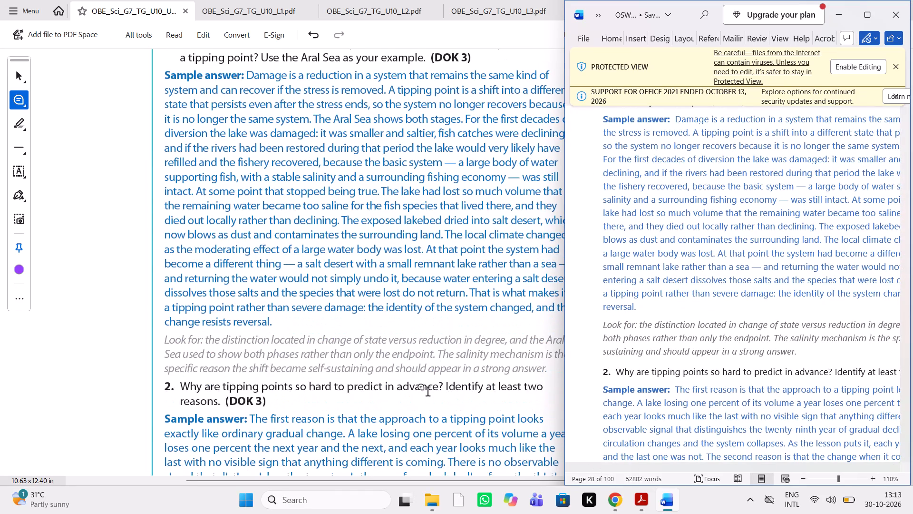
scroll(427, 393, down, 1)
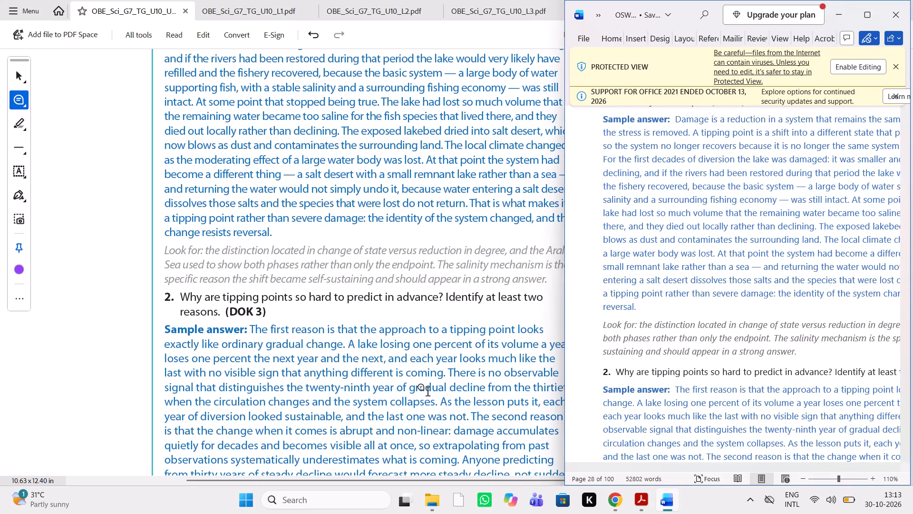
scroll(465, 345, down, 1)
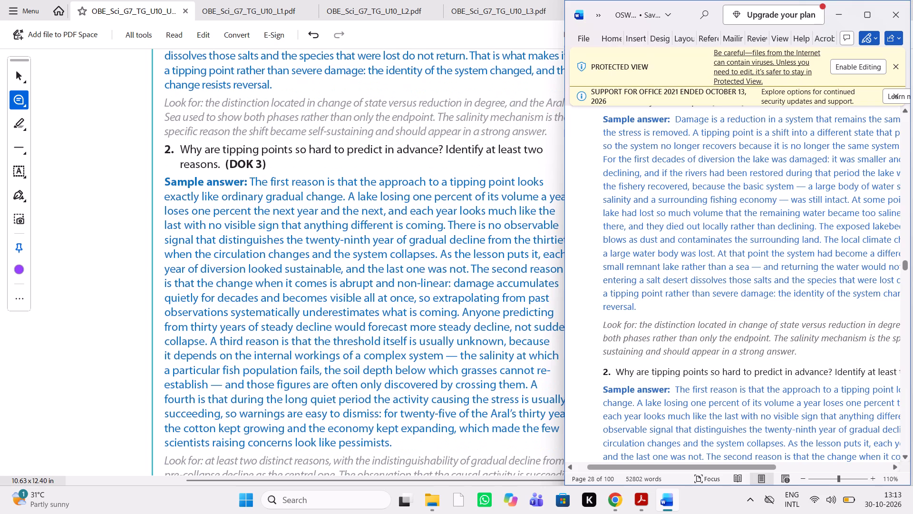
scroll(807, 354, left, 1)
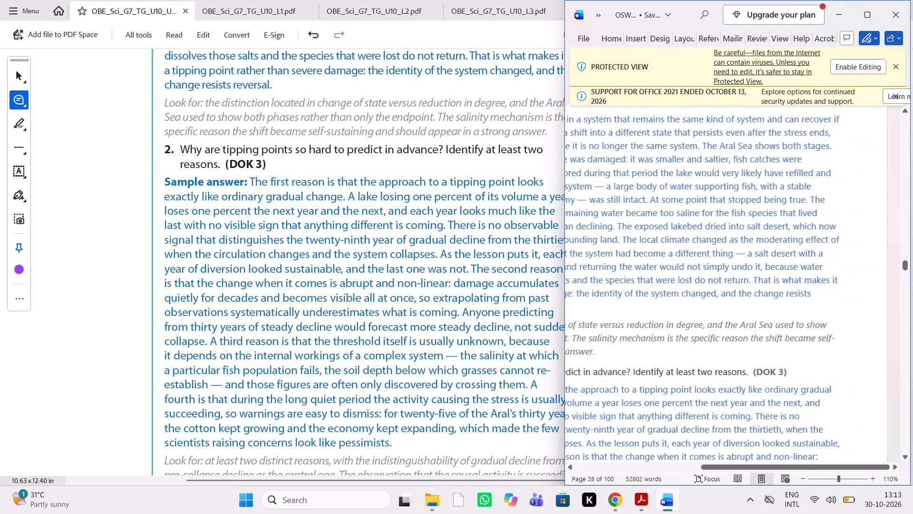
scroll(807, 354, right, 1)
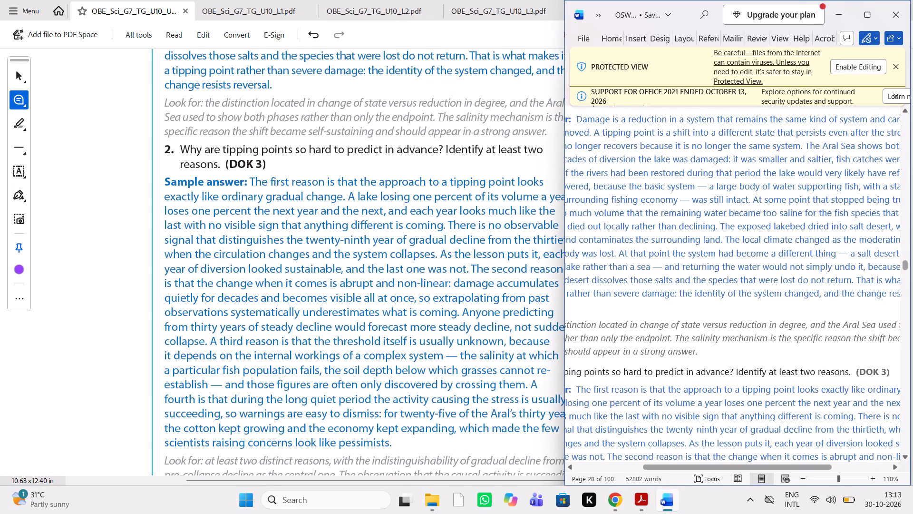
Check Progress Check 1 question 2, its sample answer and "Look for" note on page 46 against the Word manuscript.
scroll(684, 302, down, 1)
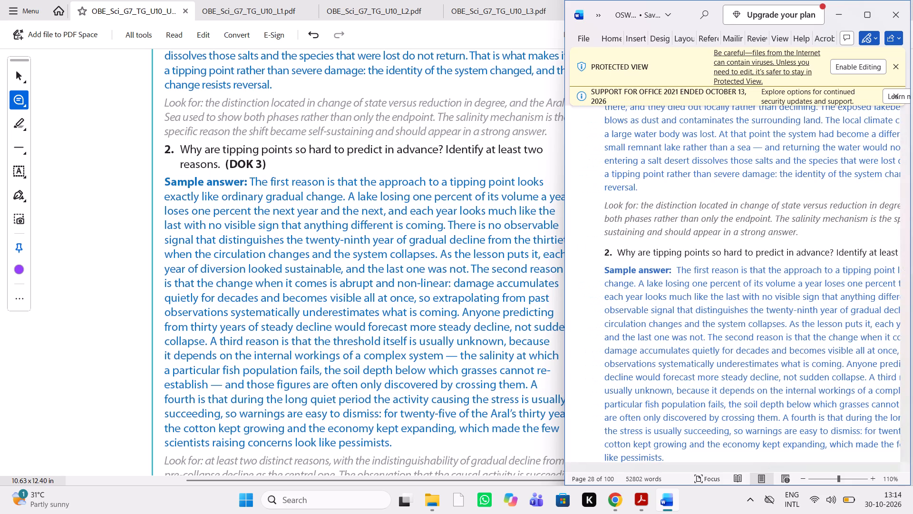
scroll(730, 263, left, 1)
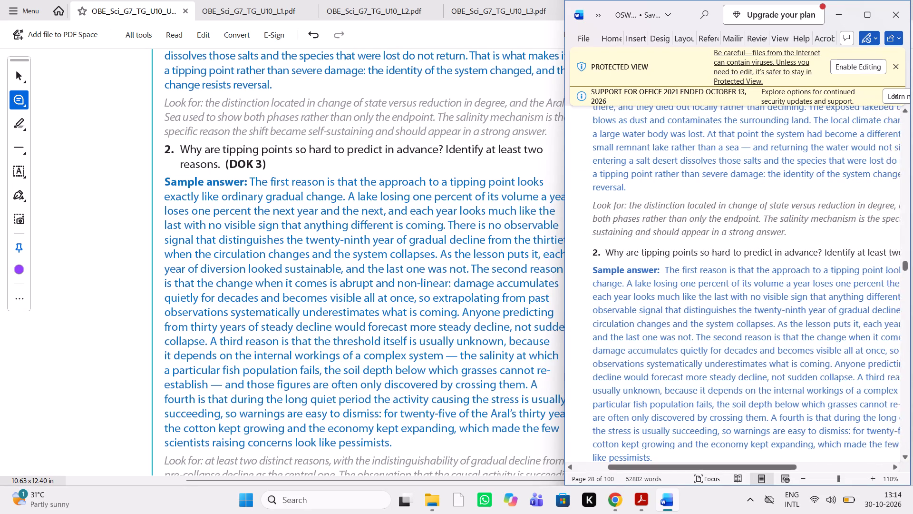
scroll(730, 263, left, 1)
scroll(730, 263, down, 1)
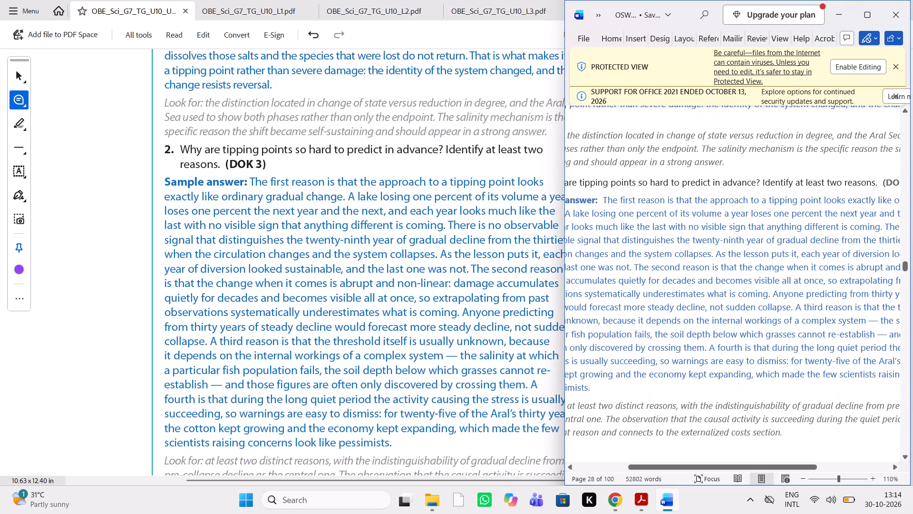
scroll(730, 263, right, 1)
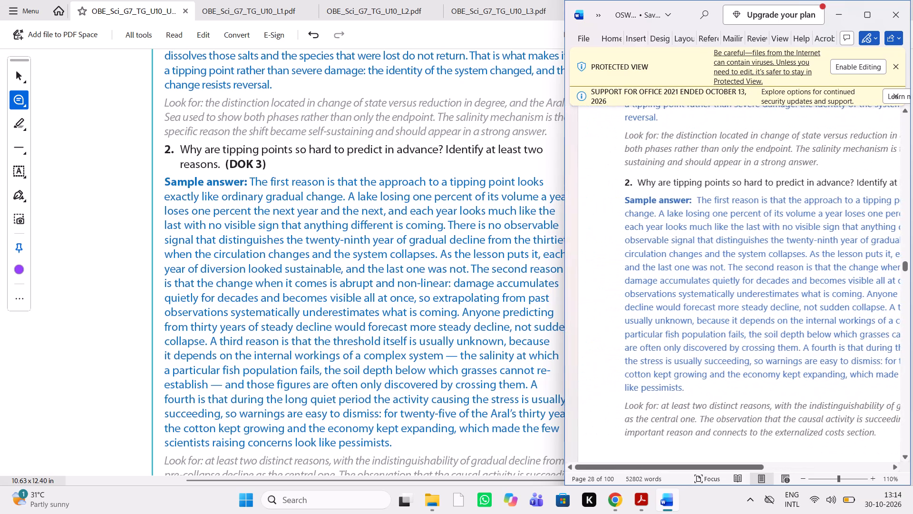
scroll(452, 230, down, 1)
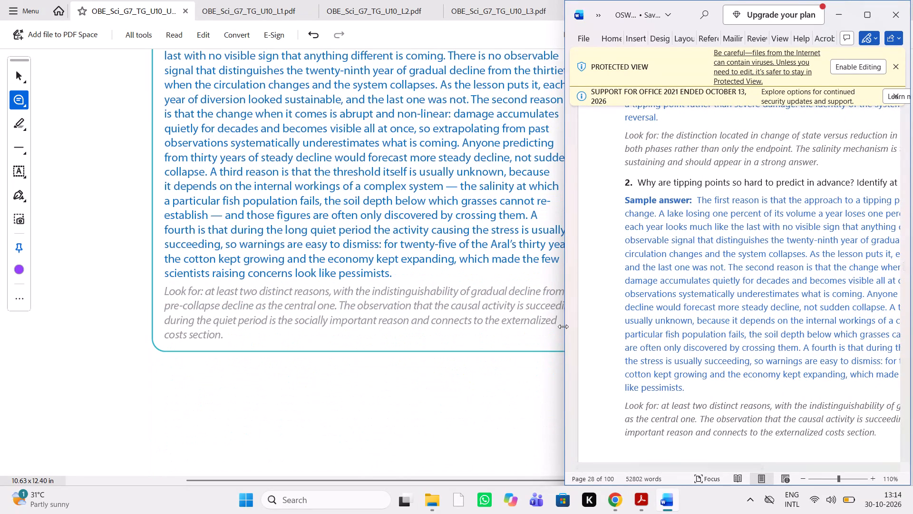
scroll(563, 326, down, 1)
scroll(374, 183, up, 1)
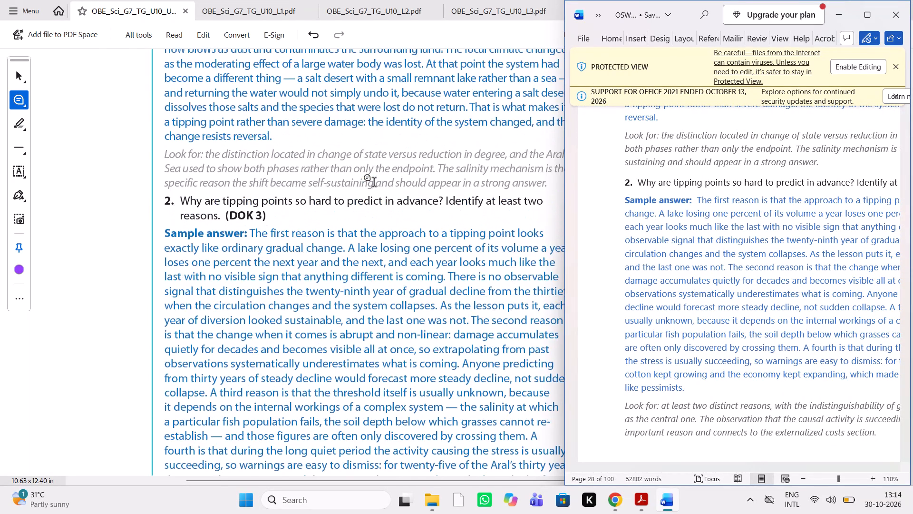
scroll(374, 183, up, 1)
scroll(642, 279, left, 1)
scroll(642, 279, right, 1)
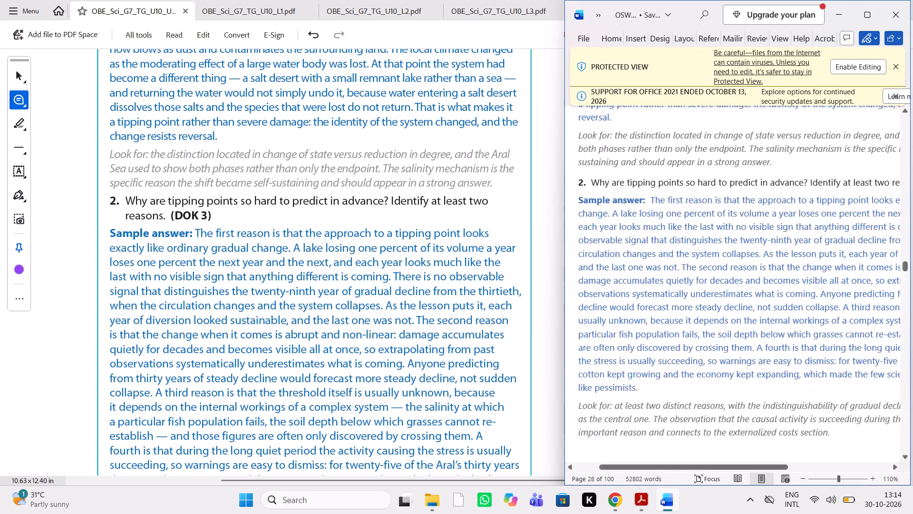
scroll(642, 279, left, 1)
scroll(642, 279, down, 1)
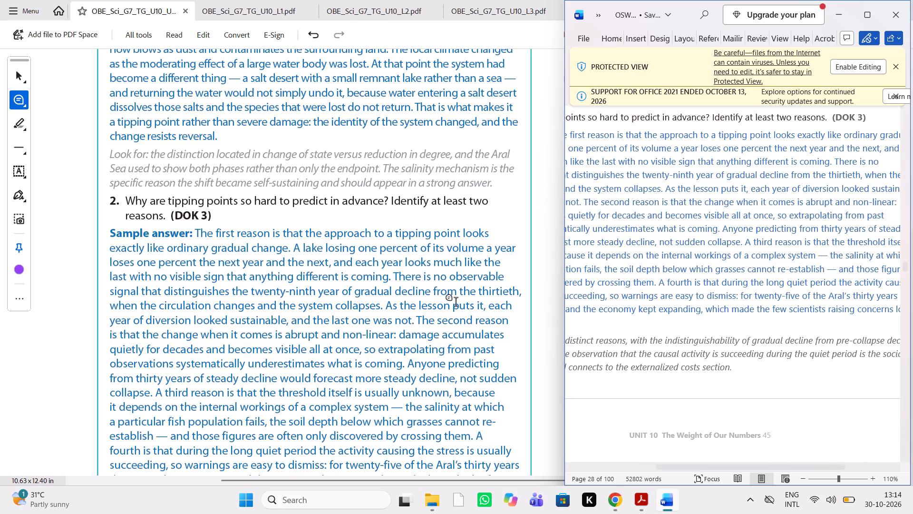
scroll(456, 303, down, 2)
scroll(724, 306, down, 1)
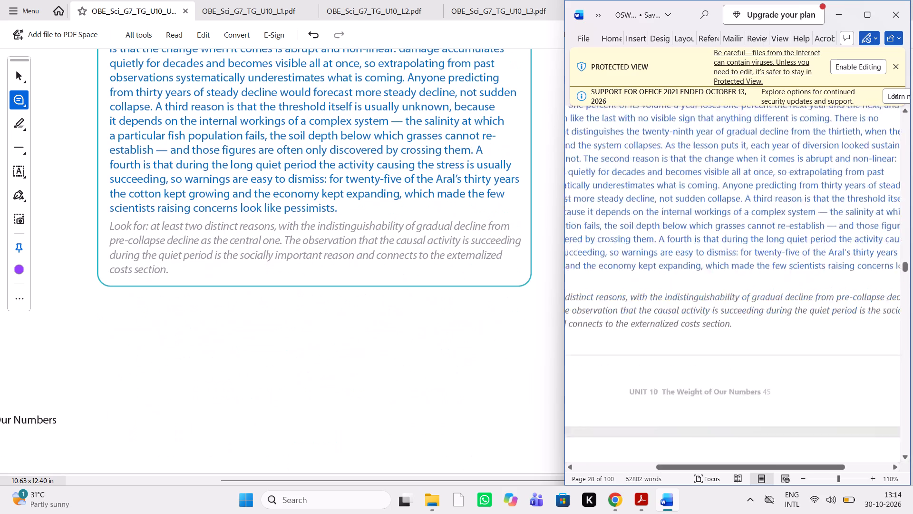
Look back over PDF pages 43 to 47, from the scientist questions through the Externalized Costs section.
scroll(724, 306, down, 1)
scroll(384, 321, down, 2)
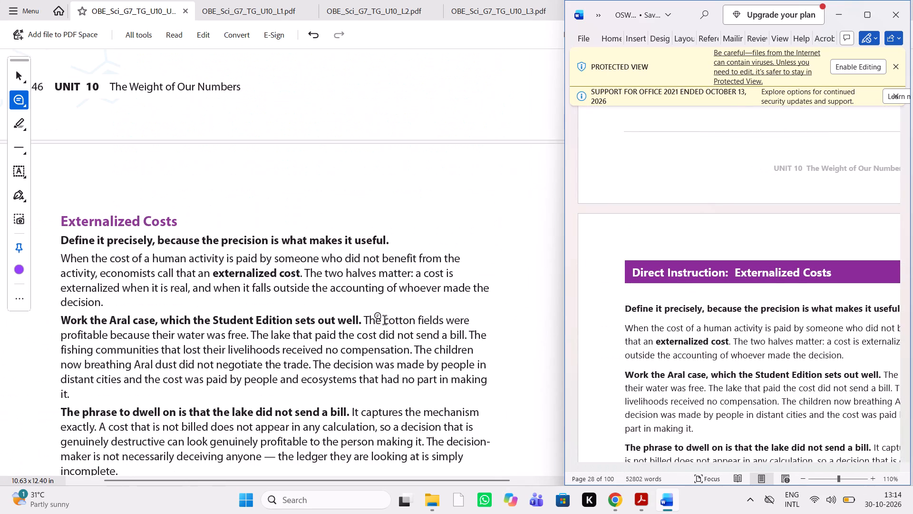
scroll(304, 256, up, 6)
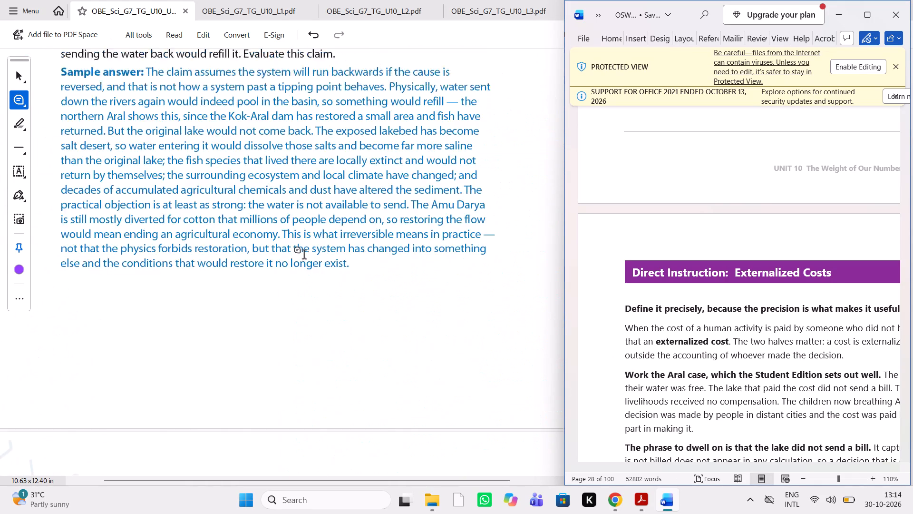
scroll(304, 256, up, 5)
scroll(304, 256, down, 6)
right_click(304, 256)
scroll(304, 256, up, 7)
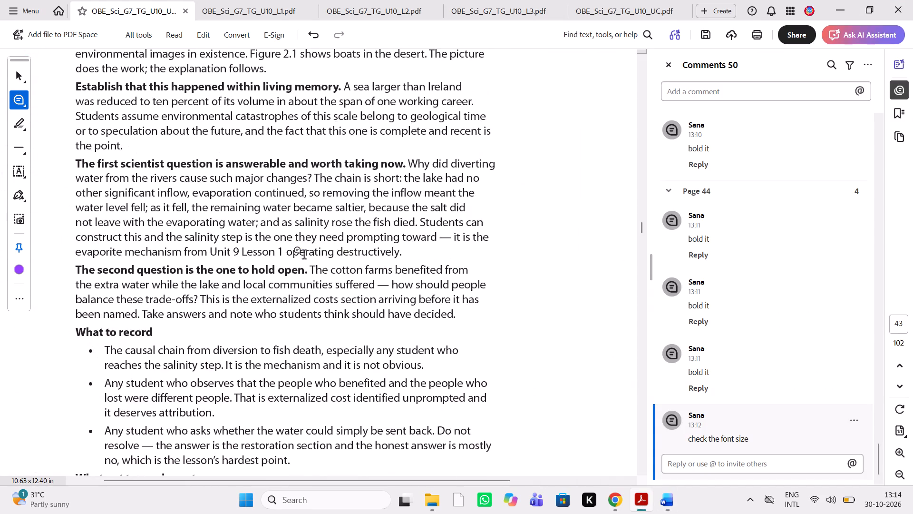
scroll(304, 256, up, 4)
scroll(304, 256, down, 1)
click(499, 236)
scroll(371, 297, down, 6)
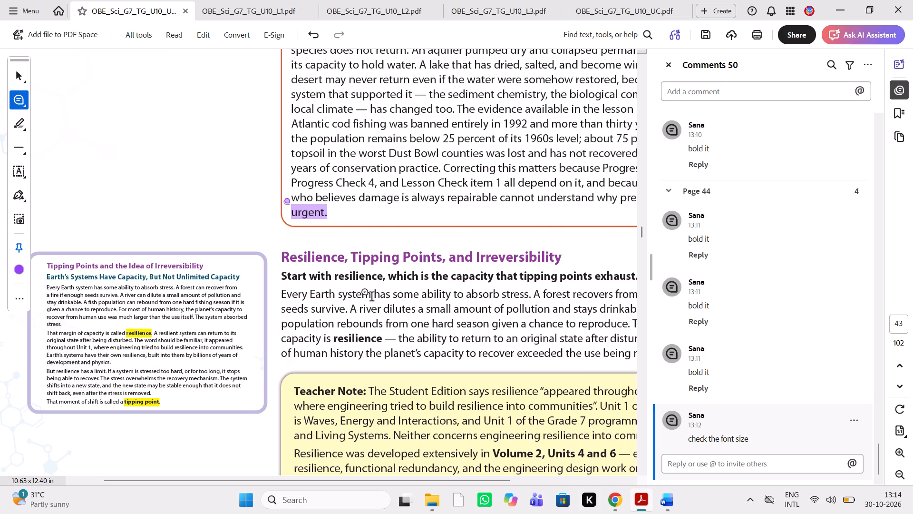
scroll(371, 297, down, 7)
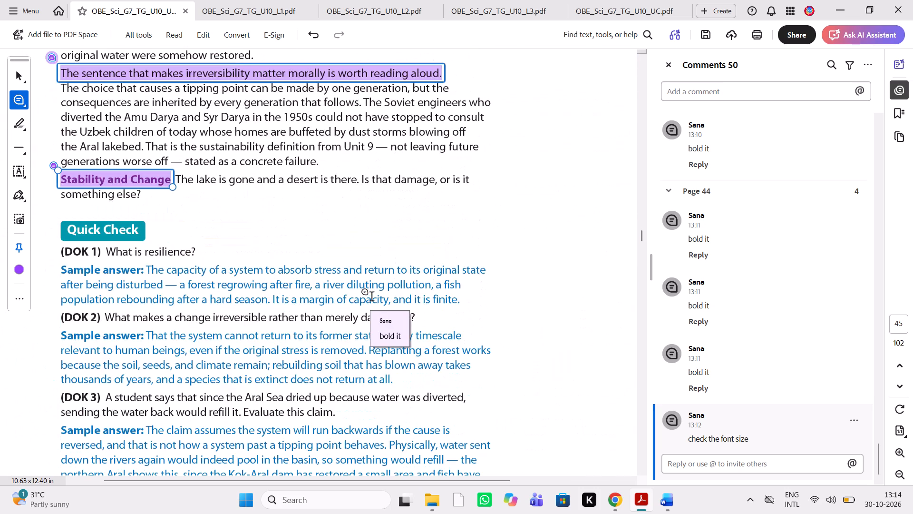
scroll(371, 297, down, 6)
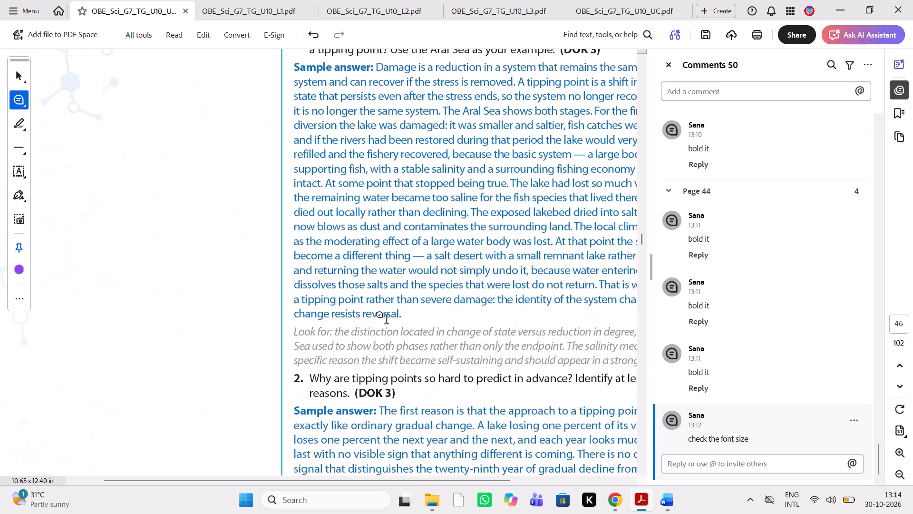
scroll(386, 320, down, 6)
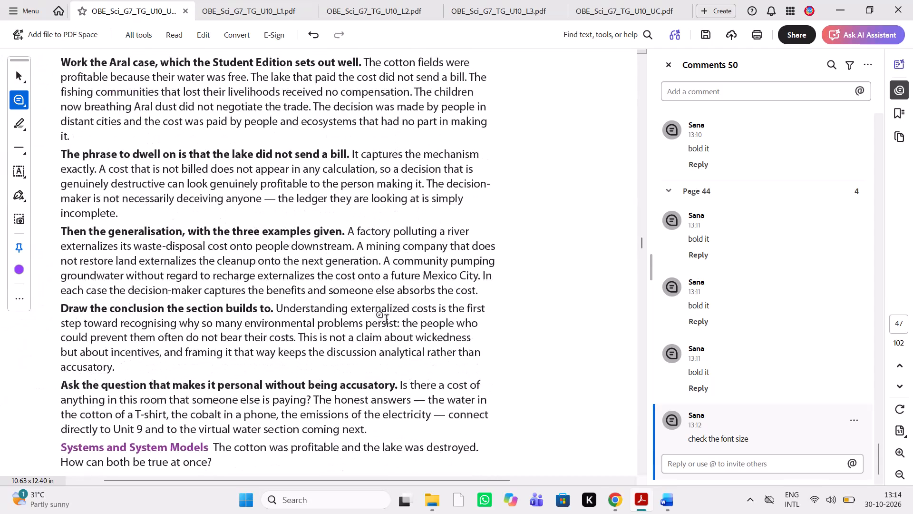
scroll(386, 320, up, 1)
Check the start of Externalized Costs against the Word manuscript and comment "adjust in previous line" on "it." ending the Aral case paragraph.
click(669, 504)
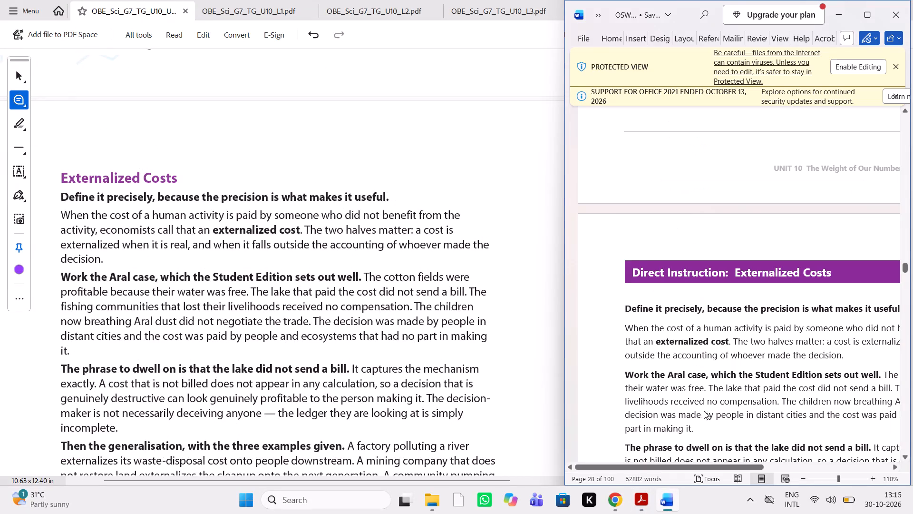
scroll(748, 318, left, 2)
scroll(748, 318, right, 1)
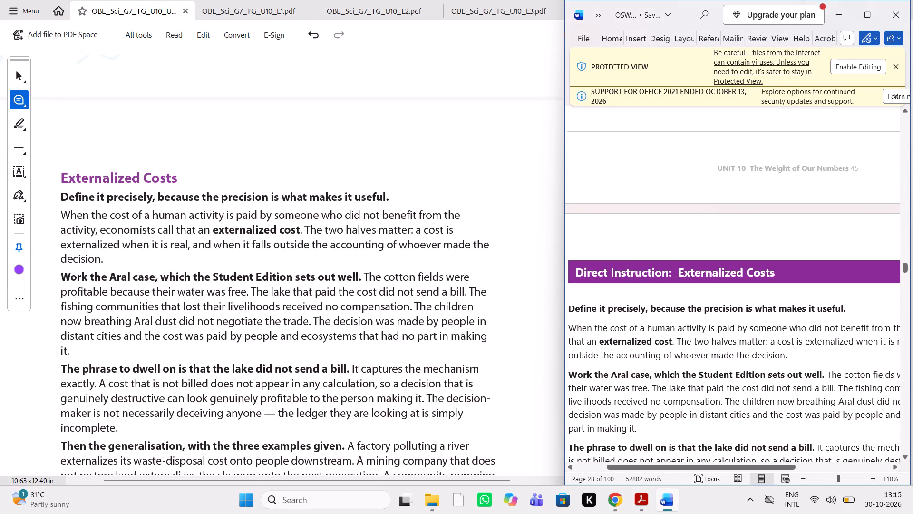
scroll(748, 318, down, 1)
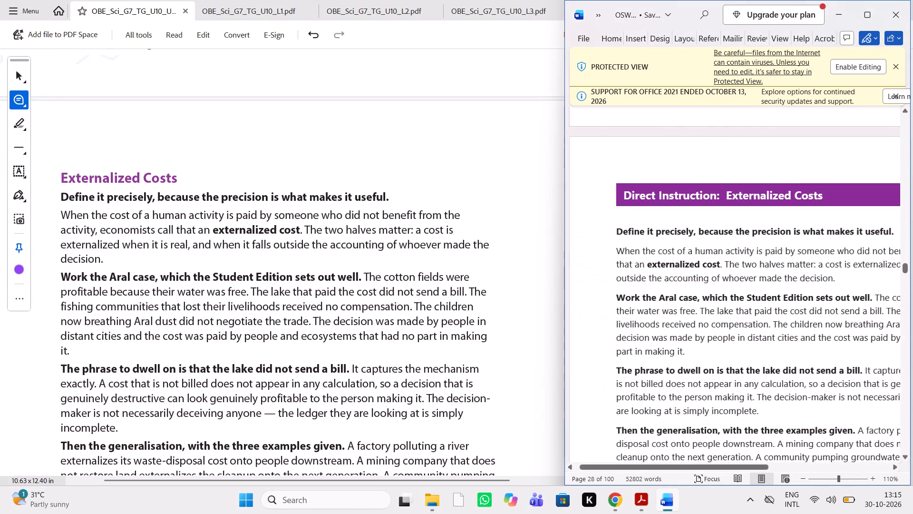
scroll(748, 318, left, 1)
scroll(748, 318, right, 1)
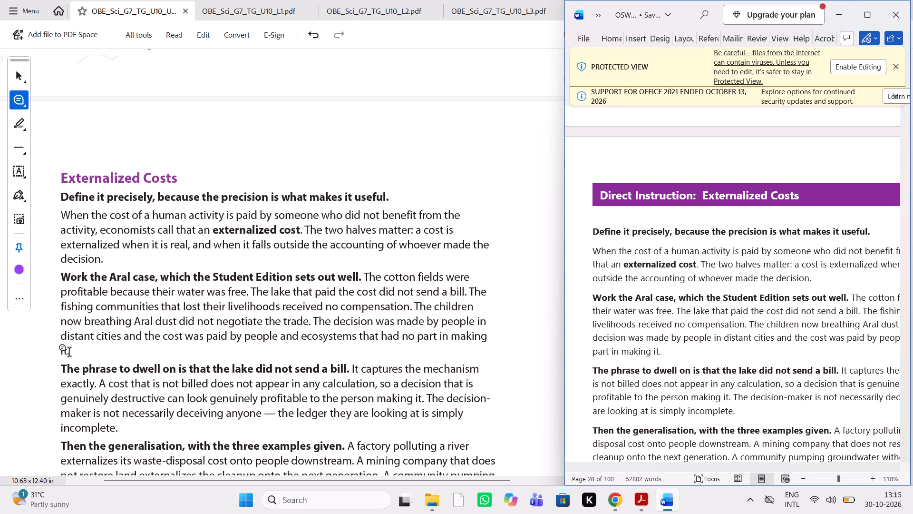
drag(69, 353, 58, 353)
text(adjust in previous line)
key(space)
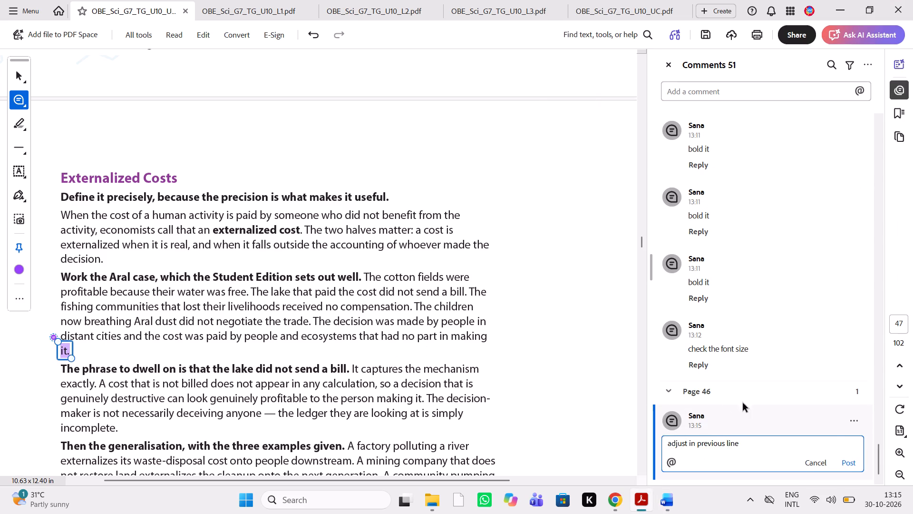
click(845, 461)
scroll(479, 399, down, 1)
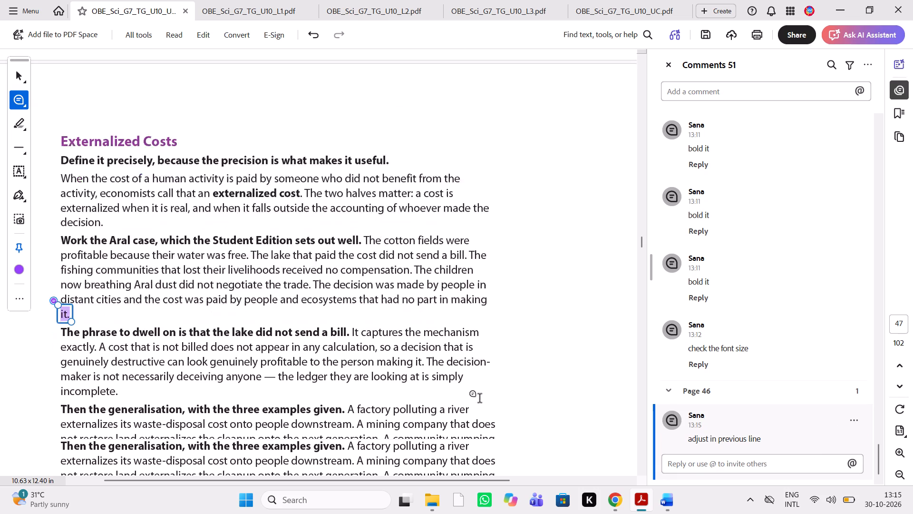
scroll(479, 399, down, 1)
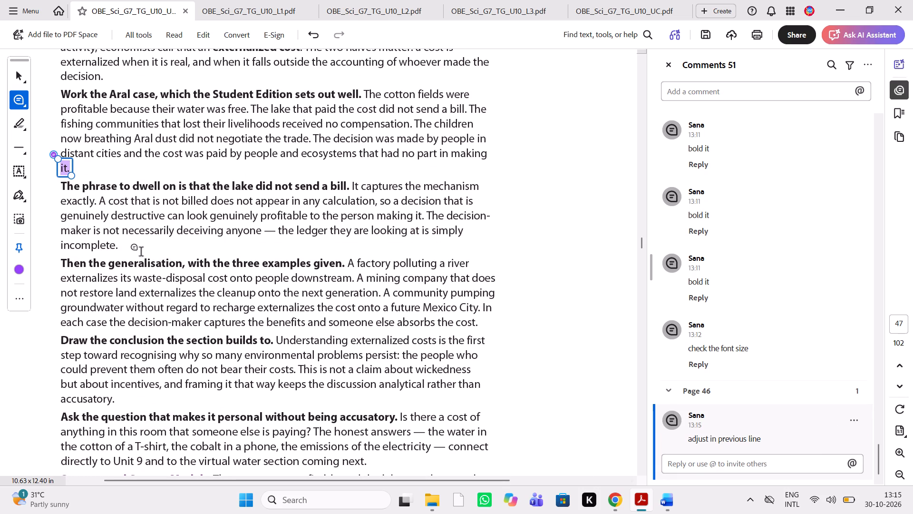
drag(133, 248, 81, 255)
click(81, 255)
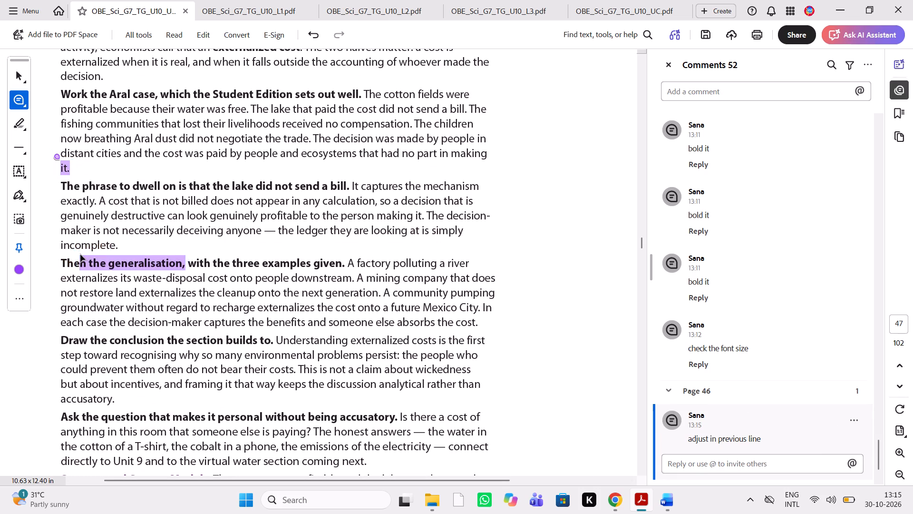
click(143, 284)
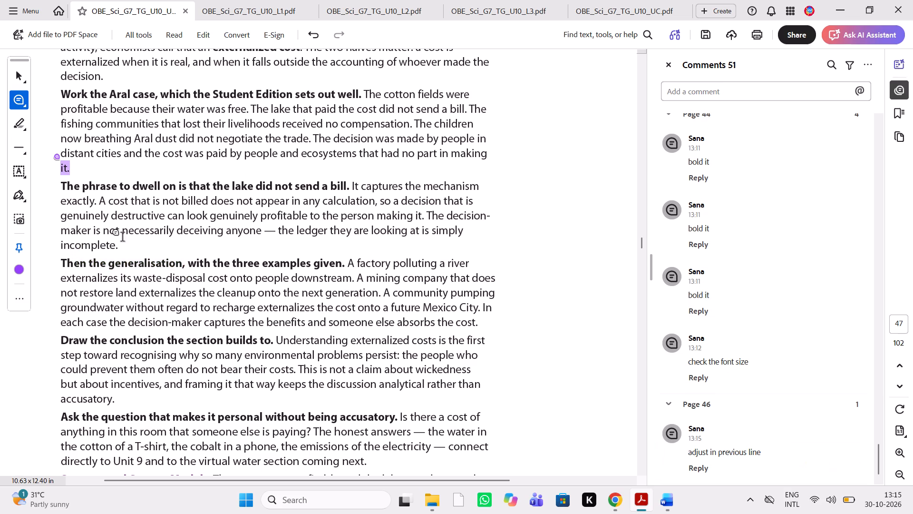
Comment "adjust in previous line" on the lone word "incomplete." ending the "lake did not send a bill" paragraph.
drag(120, 242, 51, 242)
text(adk=)
key(BackSpace)
key(BackSpace)
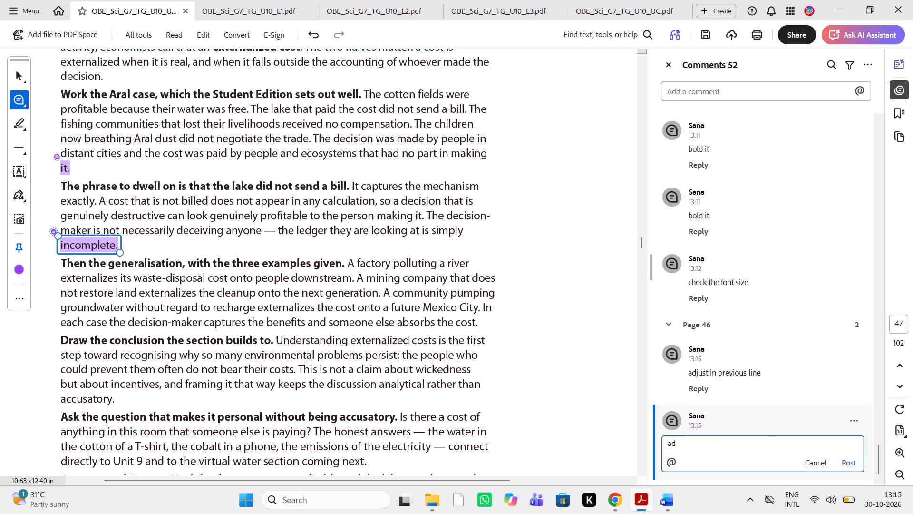
text(just in previous line)
key(space)
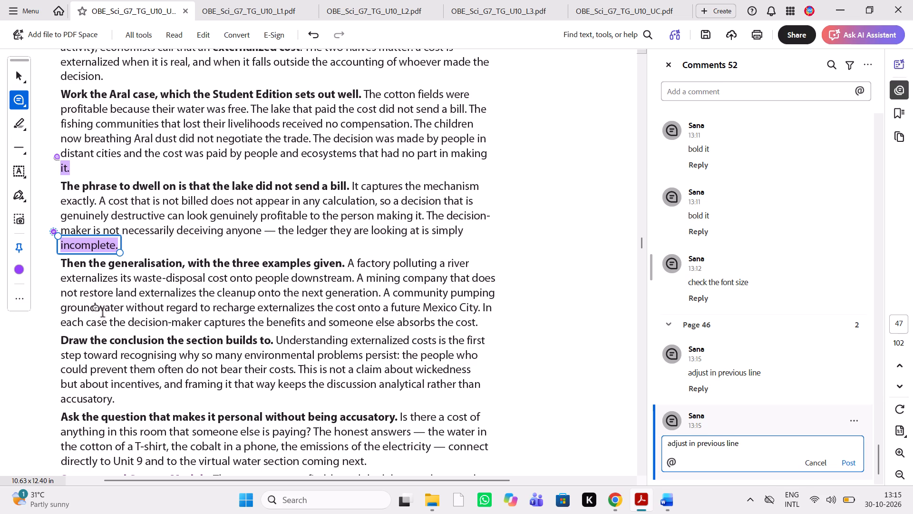
Comment "adjust in previous line" on the lone word "accusatory." ending the "Draw the conclusion the section builds to" paragraph.
drag(121, 397, 58, 403)
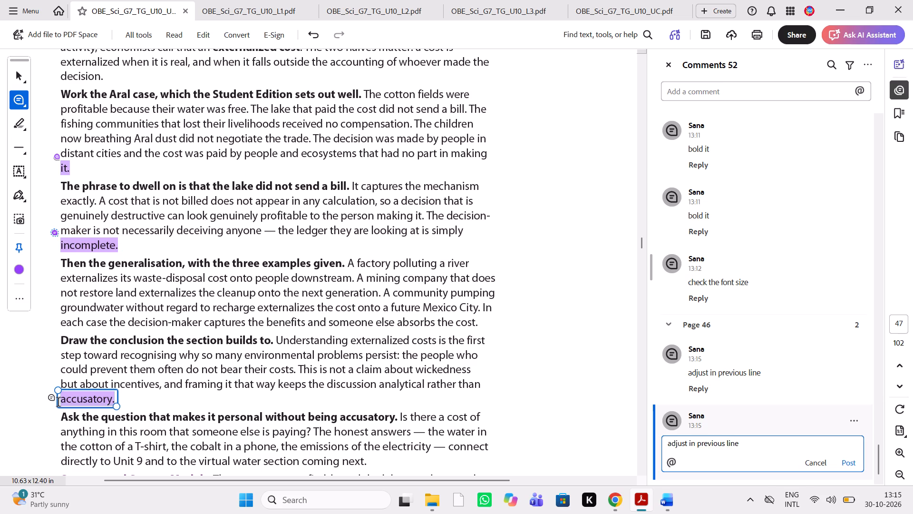
text(adk)
key(equal)
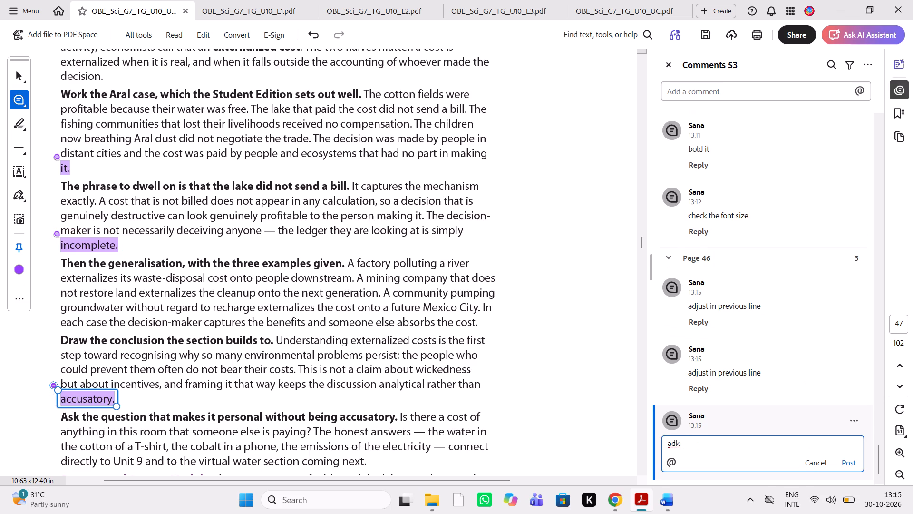
key(BackSpace)
key(BackSpace)
key(k)
key(BackSpace)
text(just)
key(space)
text(in previous line)
key(space)
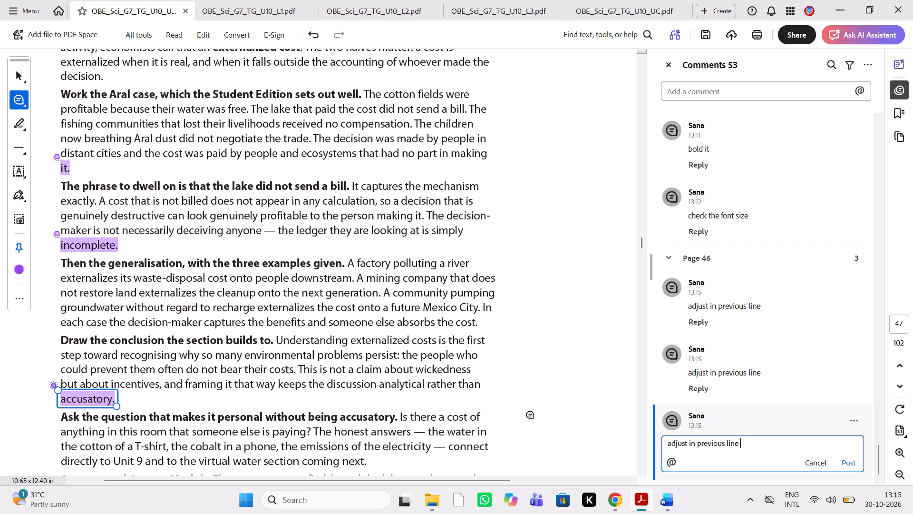
click(852, 467)
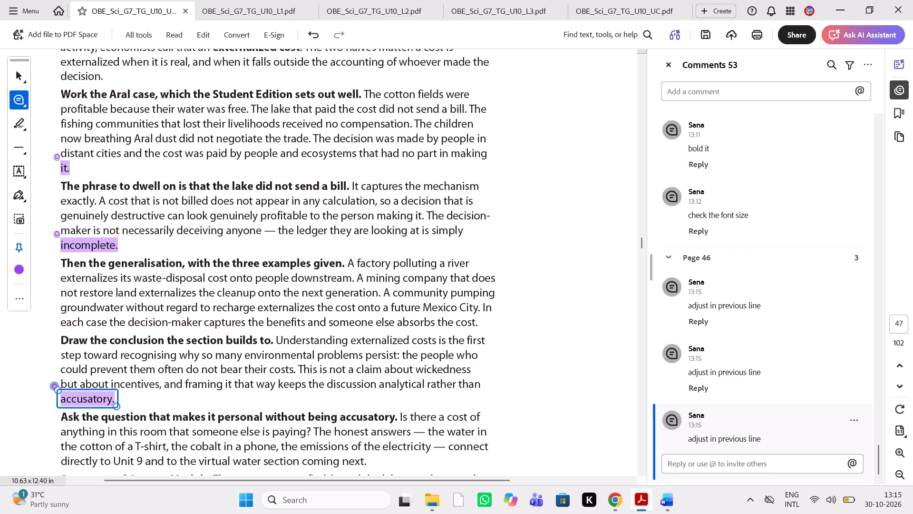
Compare the rest of Externalized Costs, through the Systems and System Models question, with the Word manuscript.
click(671, 508)
scroll(728, 412, down, 1)
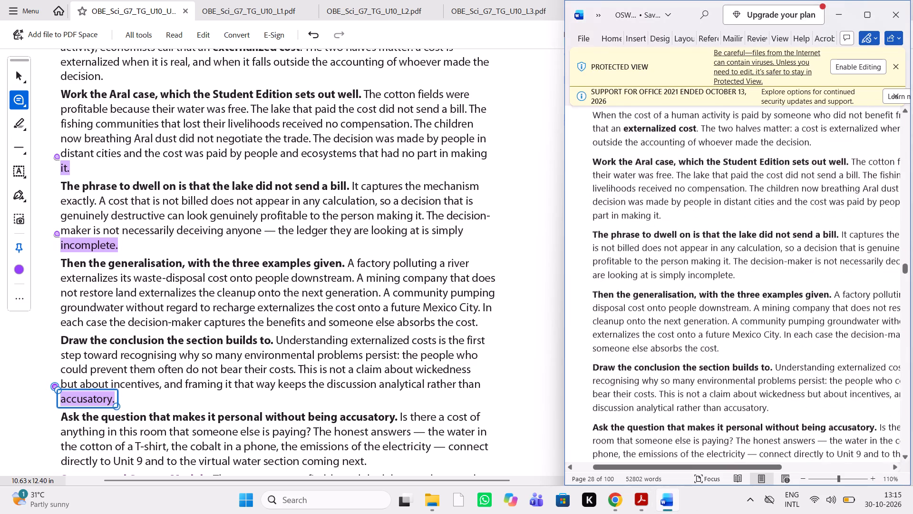
scroll(728, 412, down, 1)
scroll(510, 411, down, 1)
scroll(777, 354, down, 1)
scroll(777, 354, left, 1)
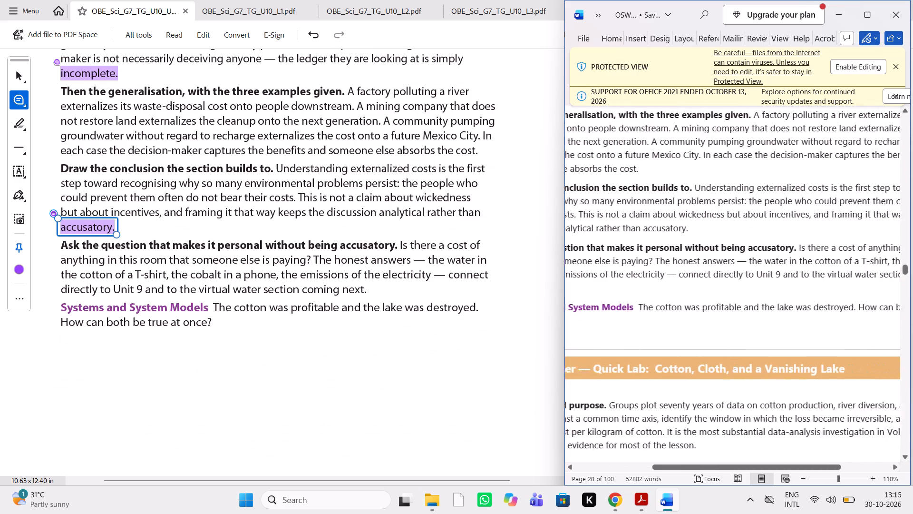
scroll(777, 354, left, 1)
scroll(777, 354, right, 1)
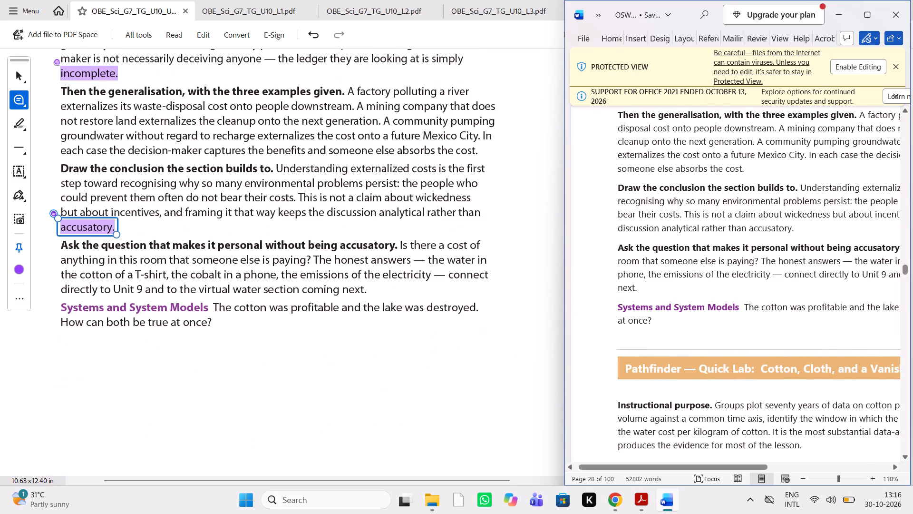
scroll(765, 324, left, 2)
scroll(765, 324, right, 1)
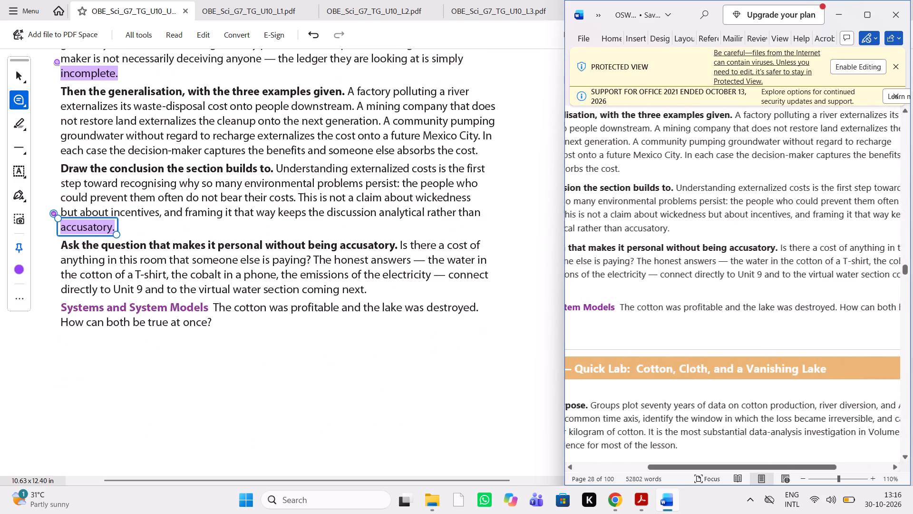
scroll(704, 308, right, 1)
Compare the heading and Instructional purpose of the "Cotton, Cloth, and a Vanishing Lake" Quick Lab with the Word manuscript.
scroll(442, 318, down, 1)
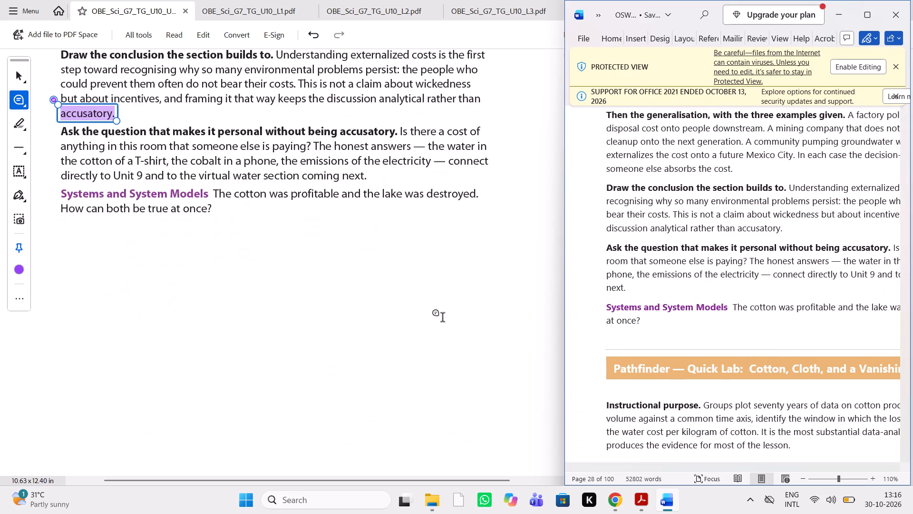
scroll(442, 318, down, 3)
scroll(442, 318, left, 1)
scroll(442, 318, down, 1)
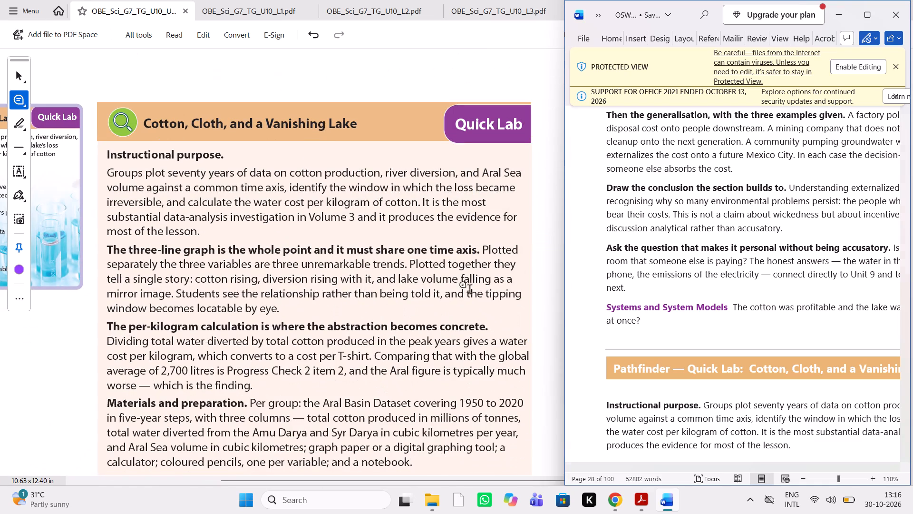
scroll(748, 323, down, 1)
scroll(748, 323, up, 1)
scroll(748, 323, right, 1)
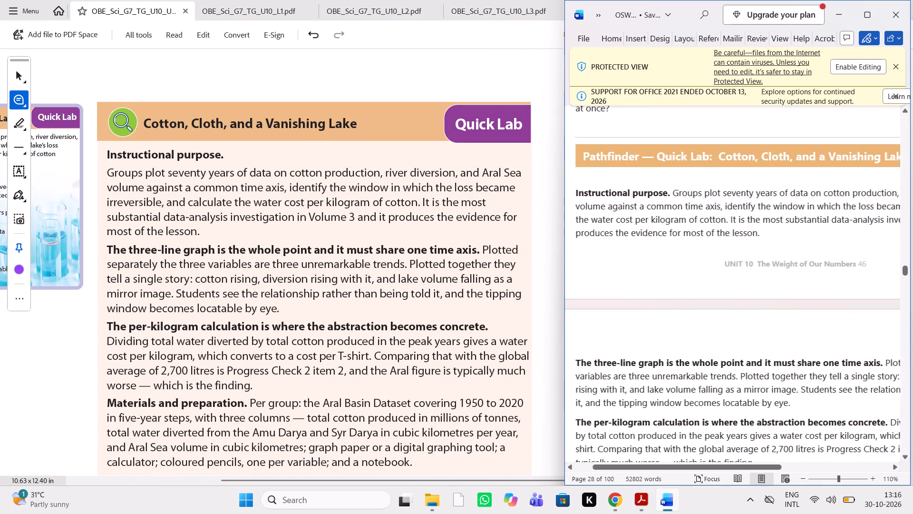
scroll(748, 323, right, 1)
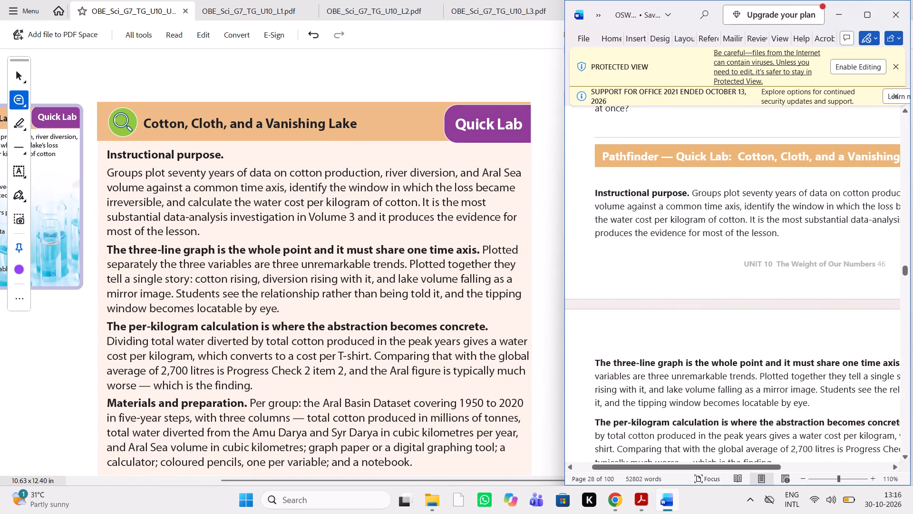
Compare the Quick Lab's three-line graph, per-kilogram calculation, and Materials and preparation paragraphs with the Word manuscript.
scroll(748, 323, down, 2)
scroll(748, 323, left, 1)
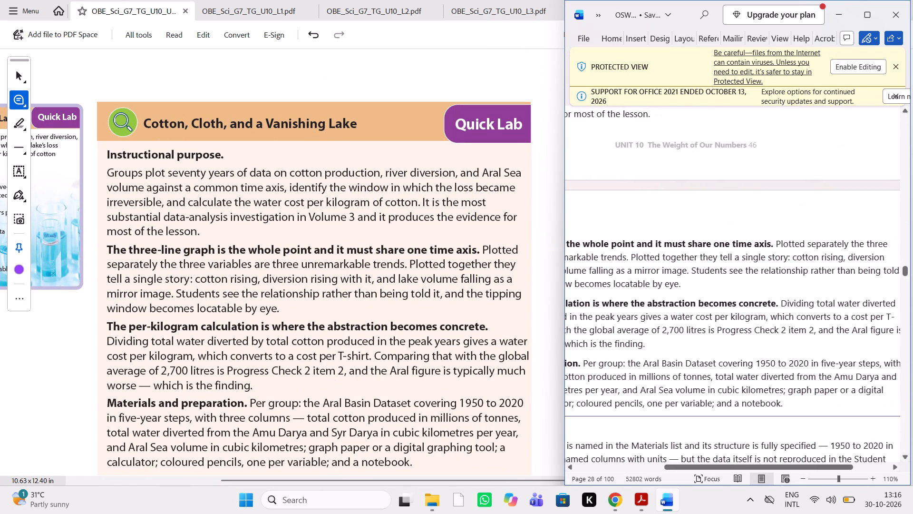
scroll(748, 323, right, 2)
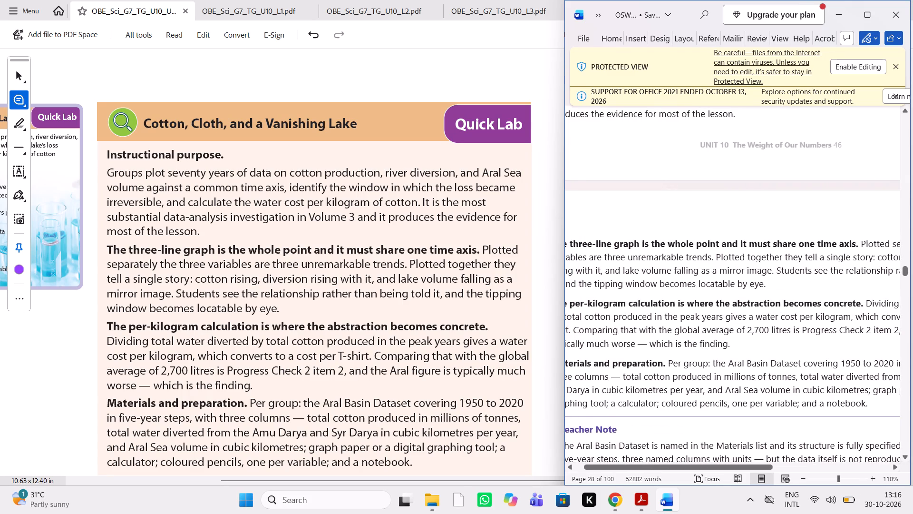
scroll(748, 323, right, 1)
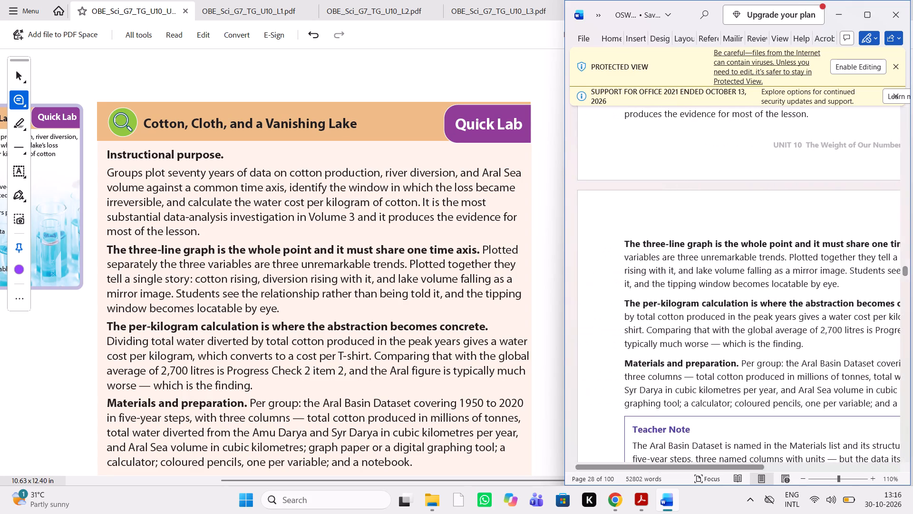
scroll(748, 323, down, 1)
scroll(748, 323, up, 1)
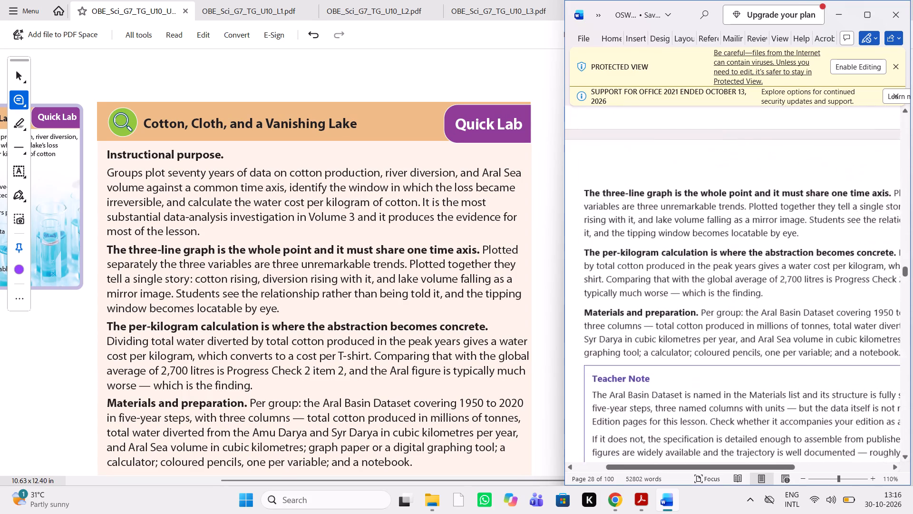
scroll(748, 323, up, 2)
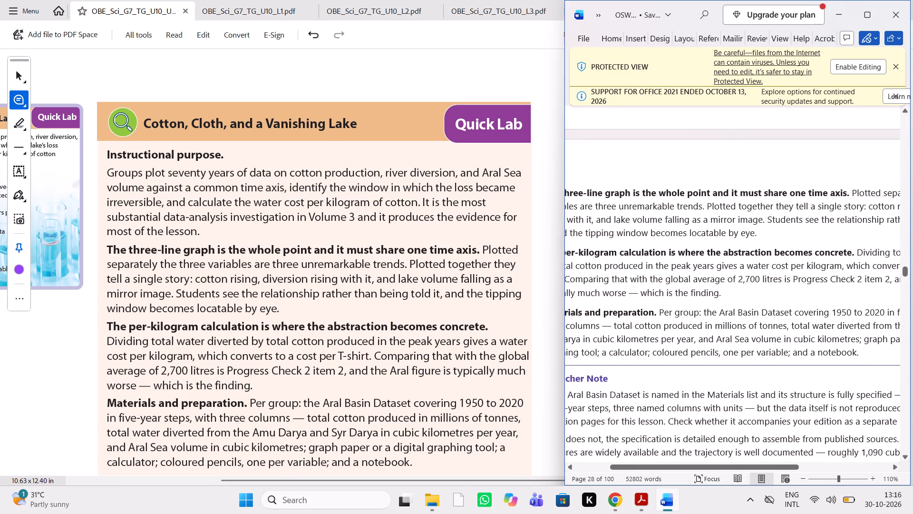
scroll(748, 323, up, 1)
scroll(748, 323, down, 1)
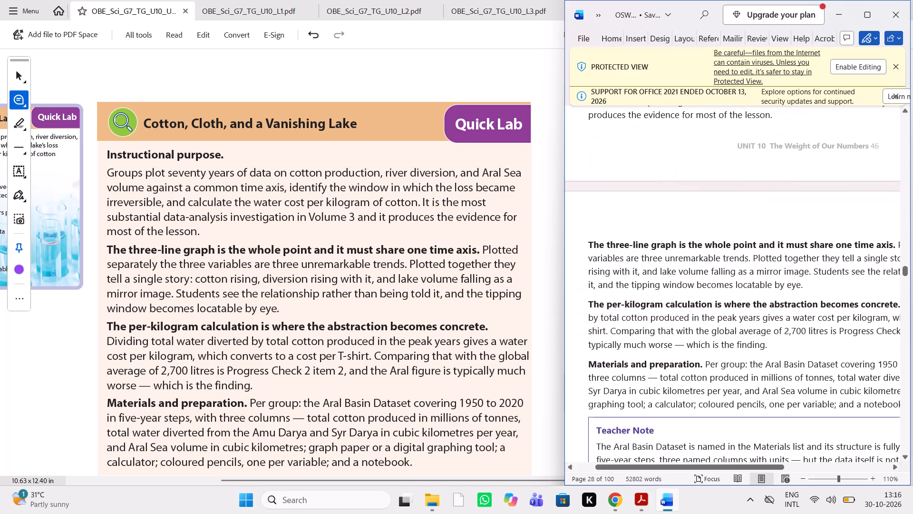
scroll(748, 323, down, 1)
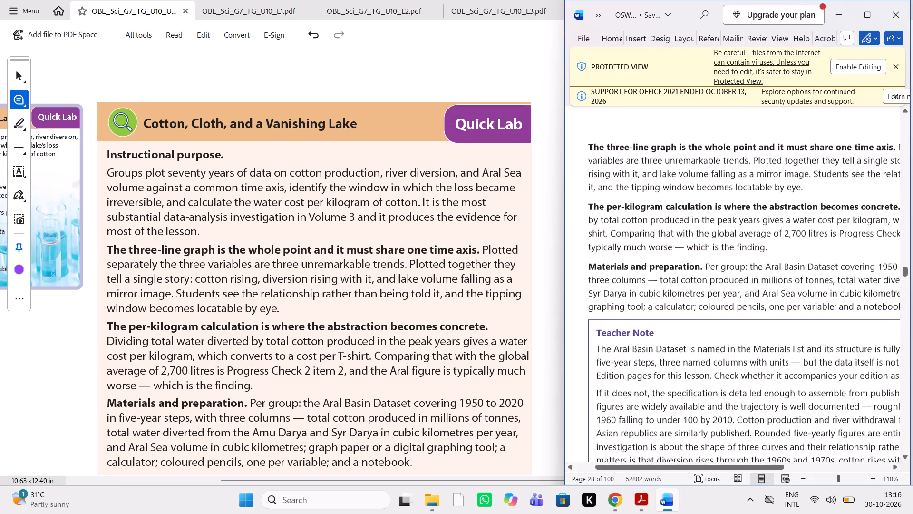
Compare the Quick Lab's Teacher Note on the Aral Basin Dataset with the Word manuscript.
scroll(472, 335, down, 1)
scroll(770, 286, left, 1)
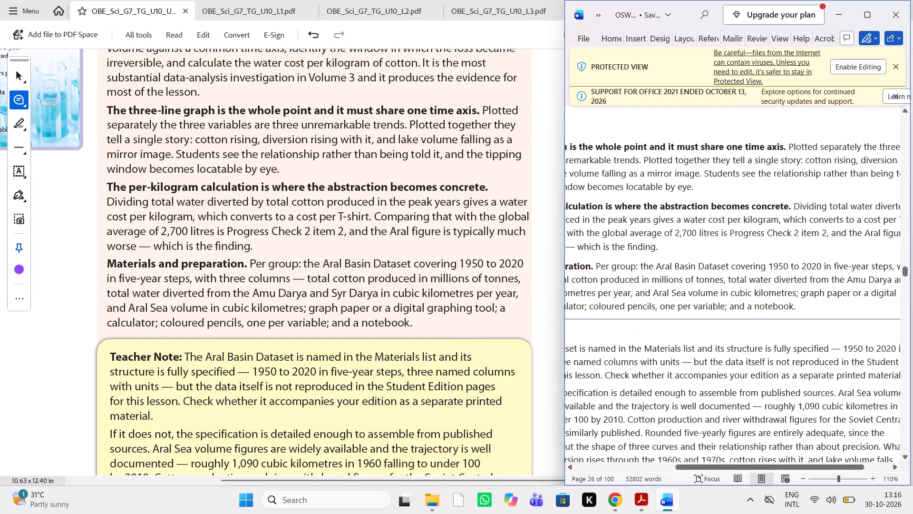
scroll(770, 286, left, 1)
scroll(770, 286, down, 1)
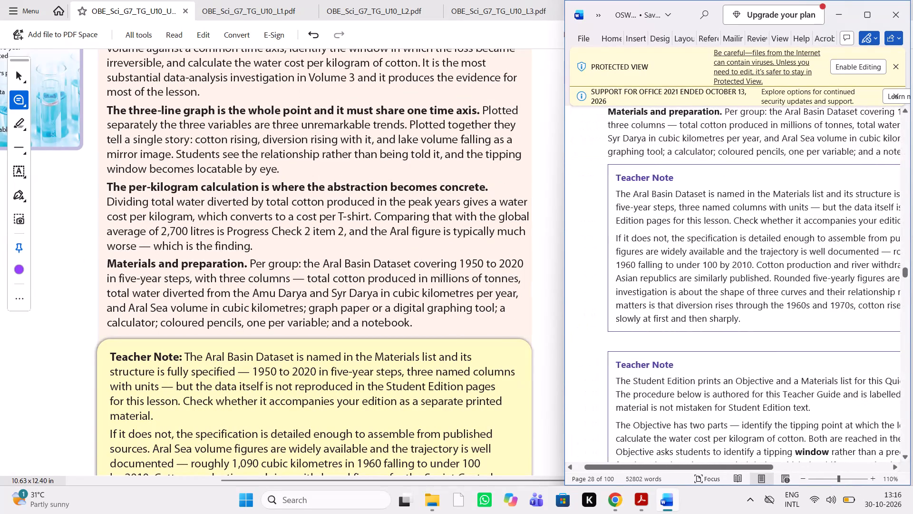
scroll(453, 338, down, 1)
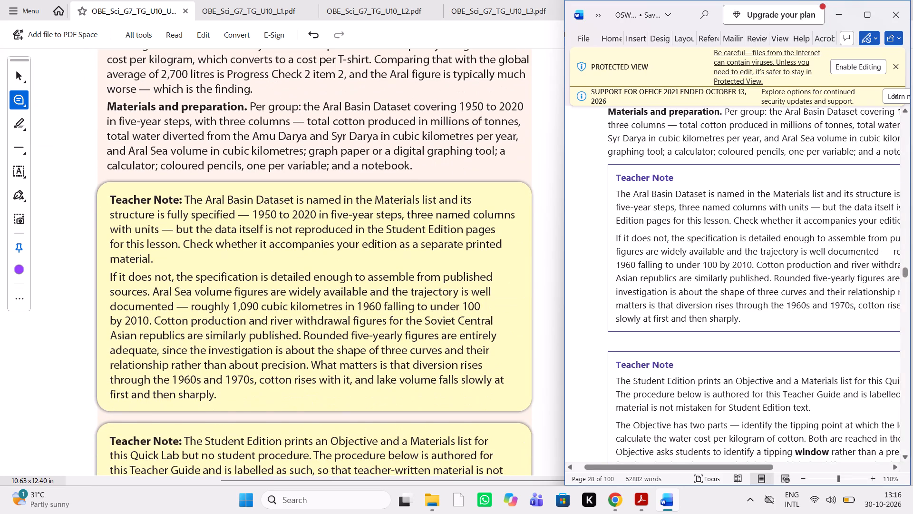
scroll(708, 276, up, 2)
scroll(708, 276, down, 1)
scroll(708, 276, right, 1)
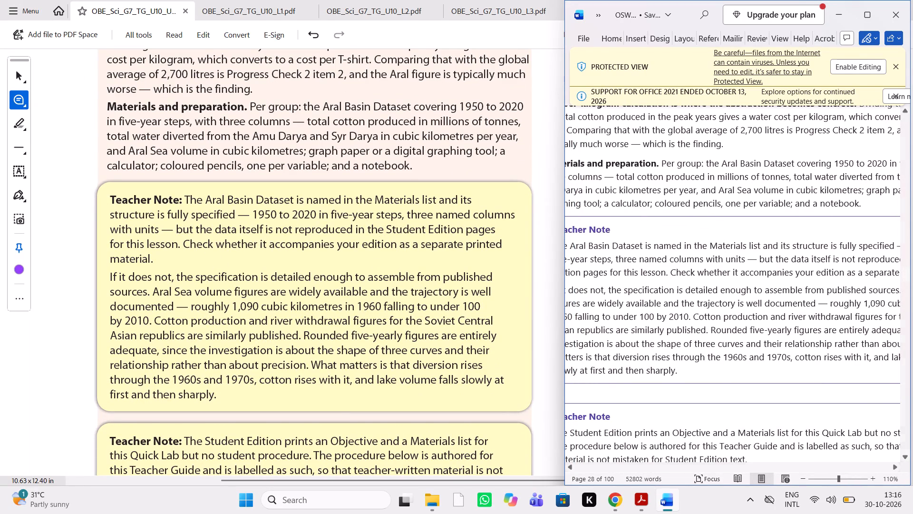
Compare the Teacher Note on the Objective and Materials list and the Procedure heading with its italic introduction against the Word manuscript.
scroll(620, 306, down, 1)
scroll(371, 357, down, 1)
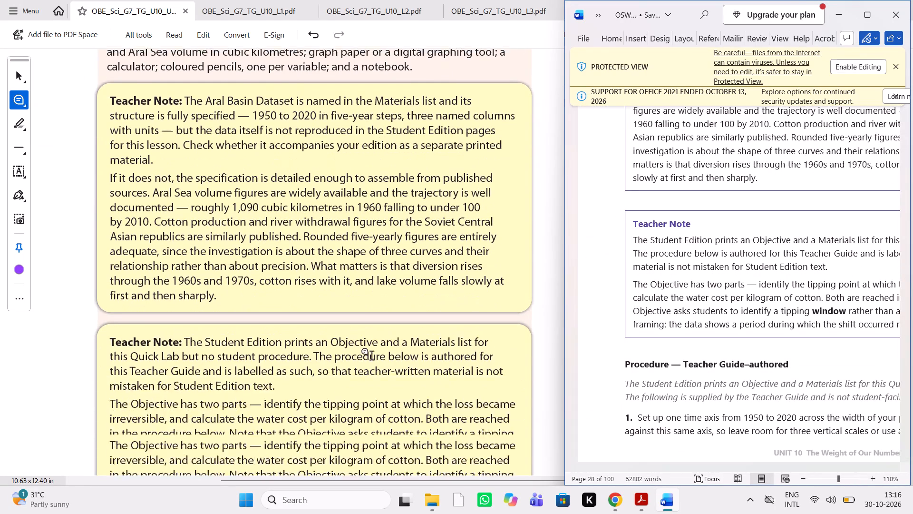
scroll(371, 357, down, 2)
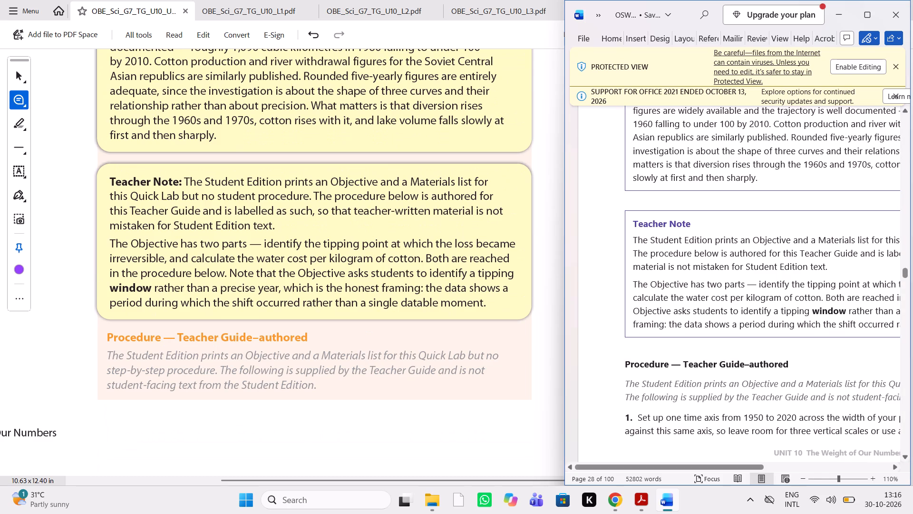
scroll(739, 321, left, 1)
scroll(739, 321, right, 1)
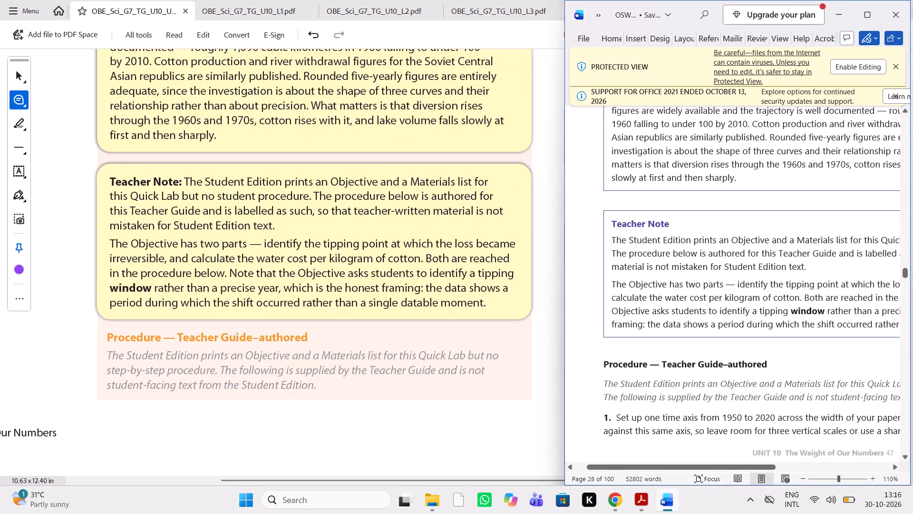
scroll(739, 321, left, 1)
scroll(739, 321, right, 1)
scroll(739, 321, left, 1)
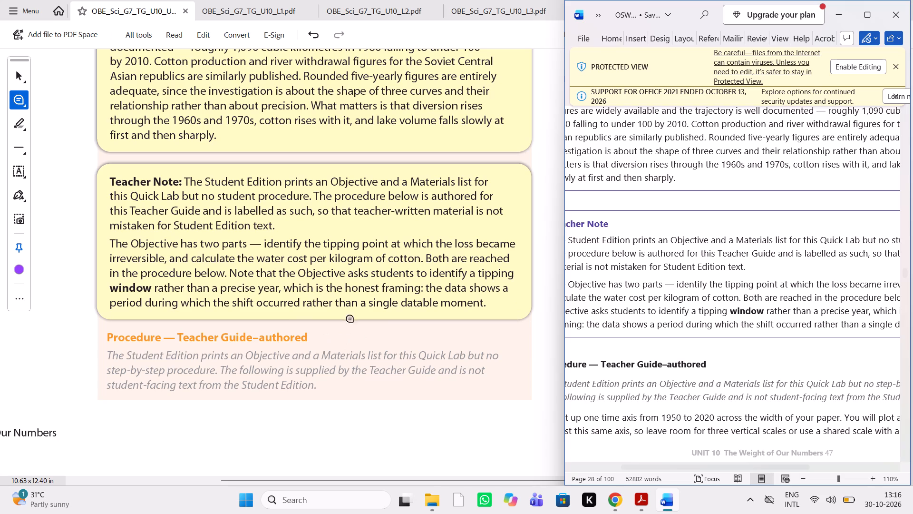
Comment "change color to black according to approved notes" on the orange heading "Procedure — Teacher Guide–authored".
drag(313, 331, 112, 337)
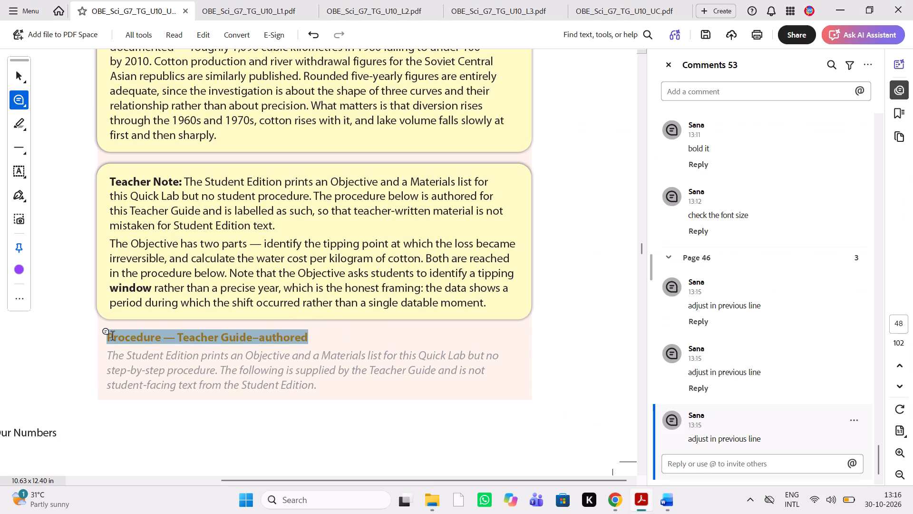
text(chna)
key(BackSpace)
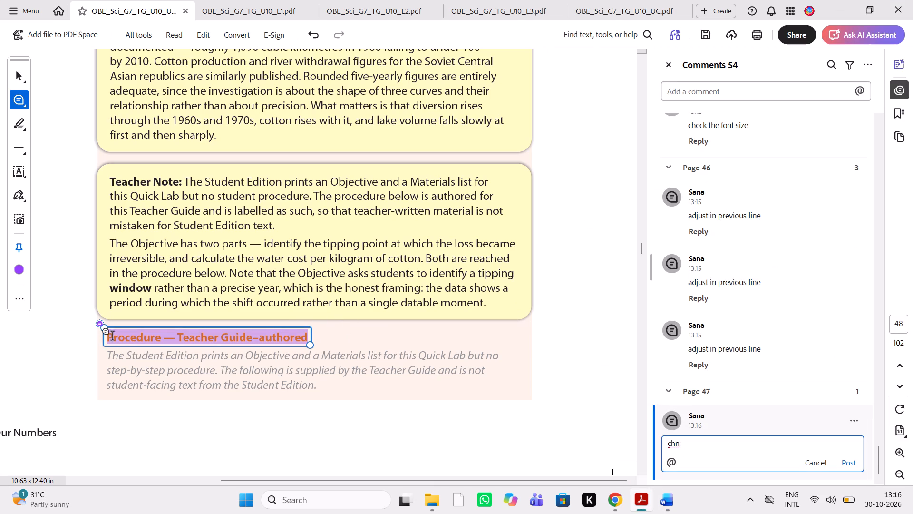
key(BackSpace)
text(ange color according to previous text)
key(space)
key(BackSpace)
key(BackSpace)
key(BackSpace)
key(BackSpace)
key(BackSpace)
key(BackSpace)
key(BackSpace)
key(BackSpace)
key(BackSpace)
key(BackSpace)
key(BackSpace)
key(BackSpace)
key(BackSpace)
key(BackSpace)
key(BackSpace)
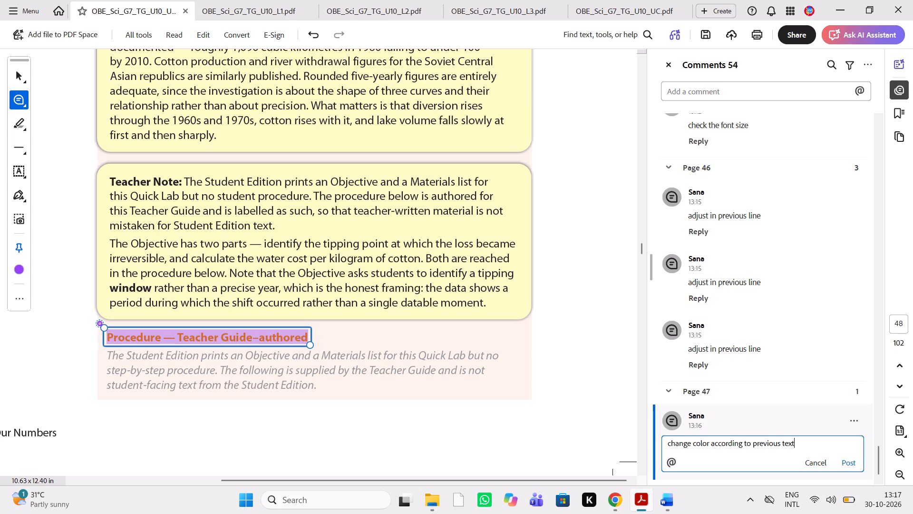
key(BackSpace)
text(o approved notes)
click(690, 443)
click(711, 446)
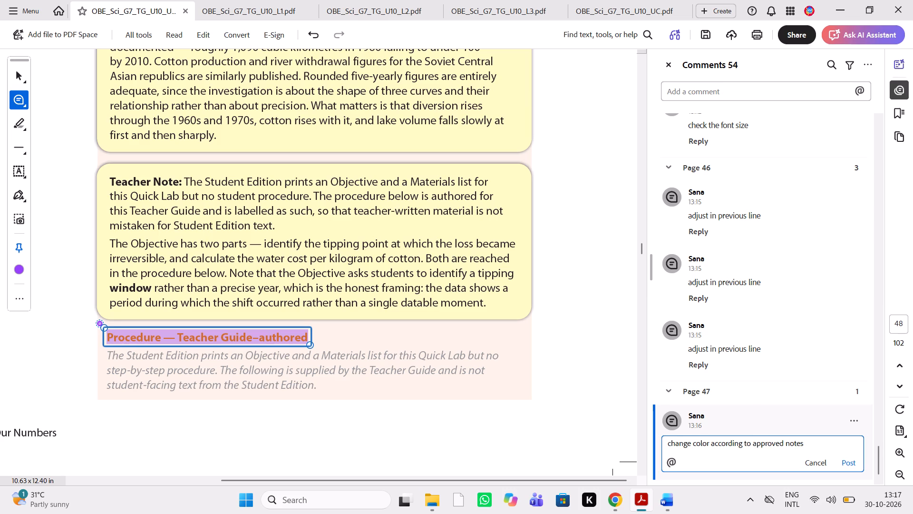
key(space)
text(to black)
key(space)
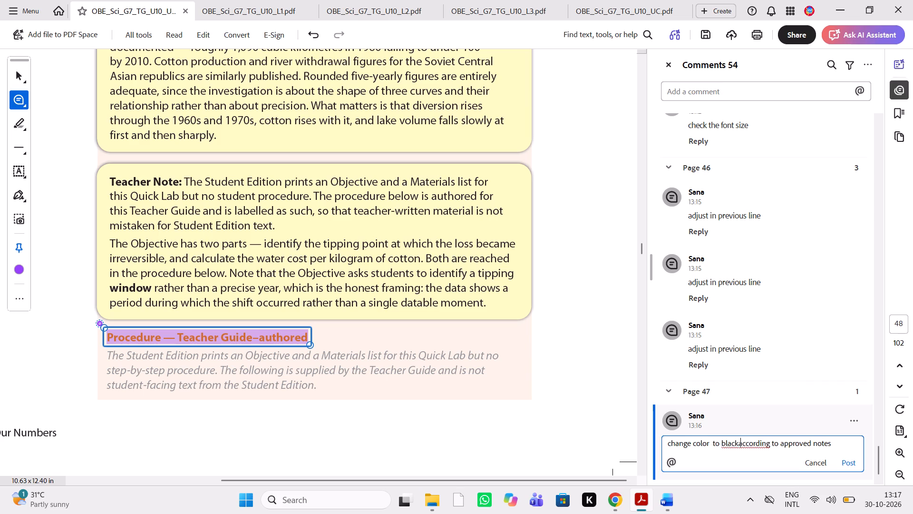
click(852, 464)
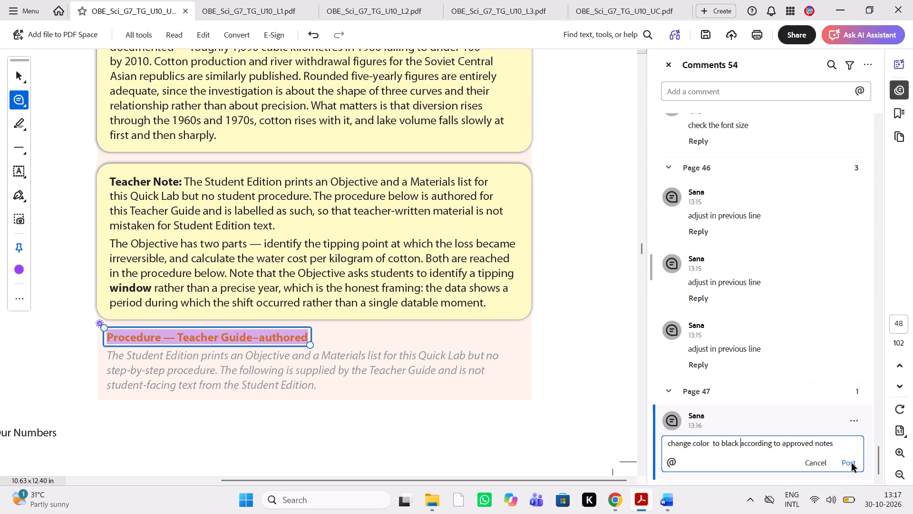
Compare procedure steps 1 to 5 of the Quick Lab on the following page with the Word manuscript.
scroll(540, 438, down, 2)
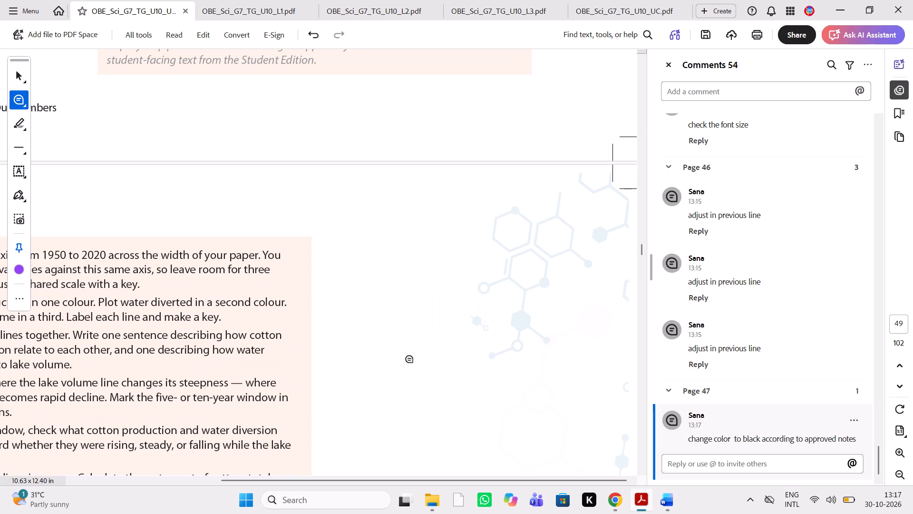
scroll(290, 323, right, 1)
scroll(290, 323, down, 1)
scroll(347, 359, up, 1)
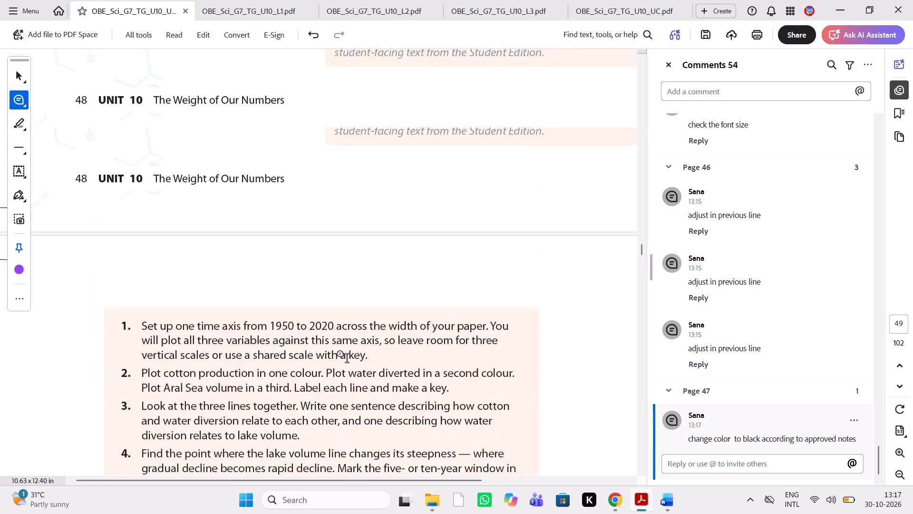
scroll(347, 359, up, 1)
scroll(347, 359, down, 1)
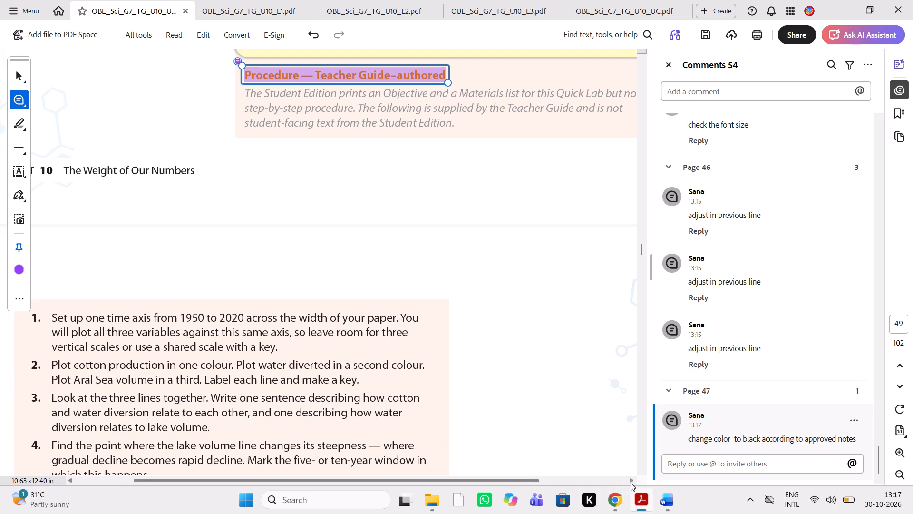
click(663, 497)
scroll(696, 363, down, 1)
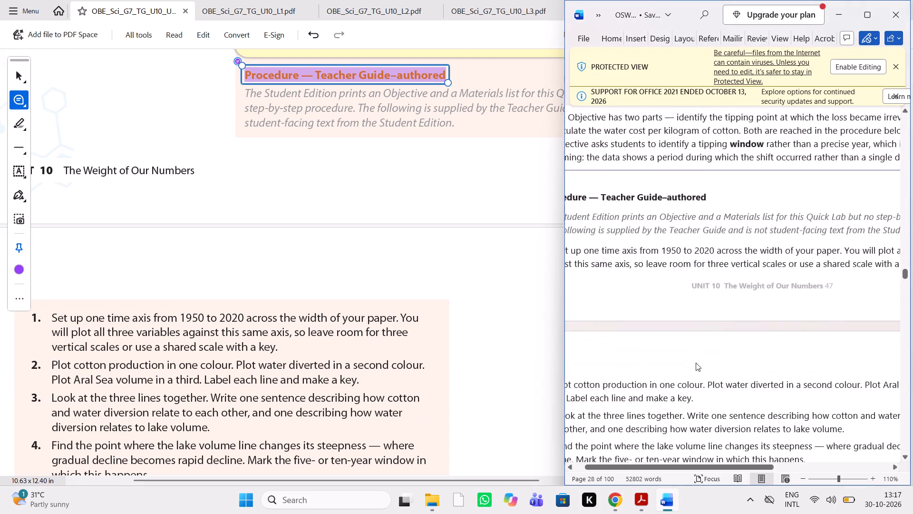
scroll(696, 363, down, 1)
scroll(696, 363, up, 1)
scroll(696, 363, down, 1)
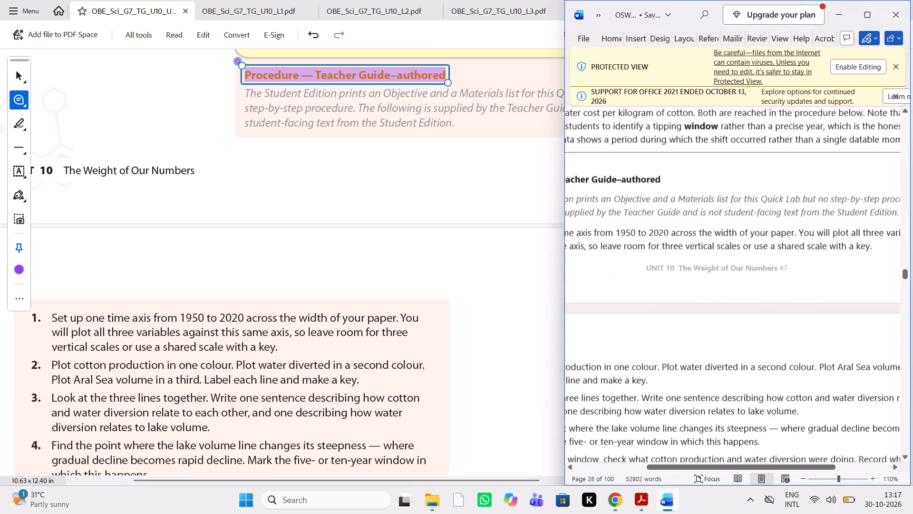
scroll(696, 363, down, 1)
scroll(413, 348, down, 1)
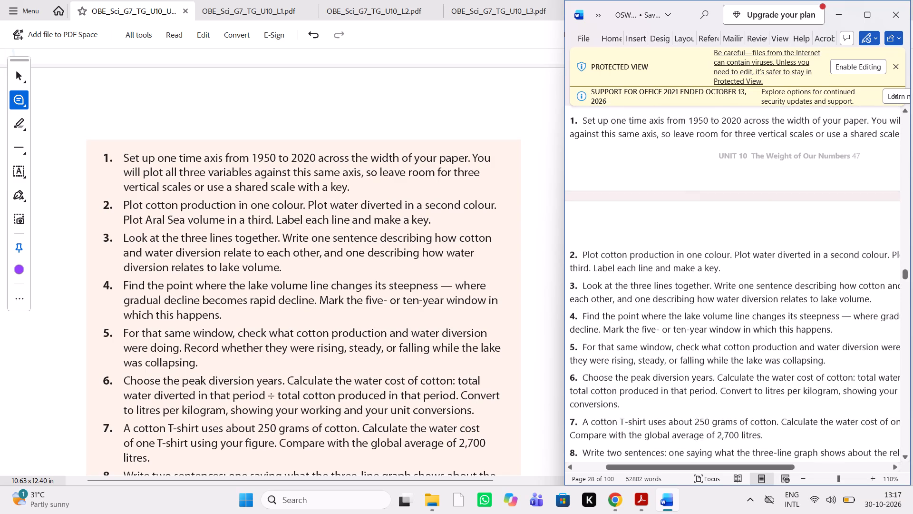
scroll(670, 320, down, 1)
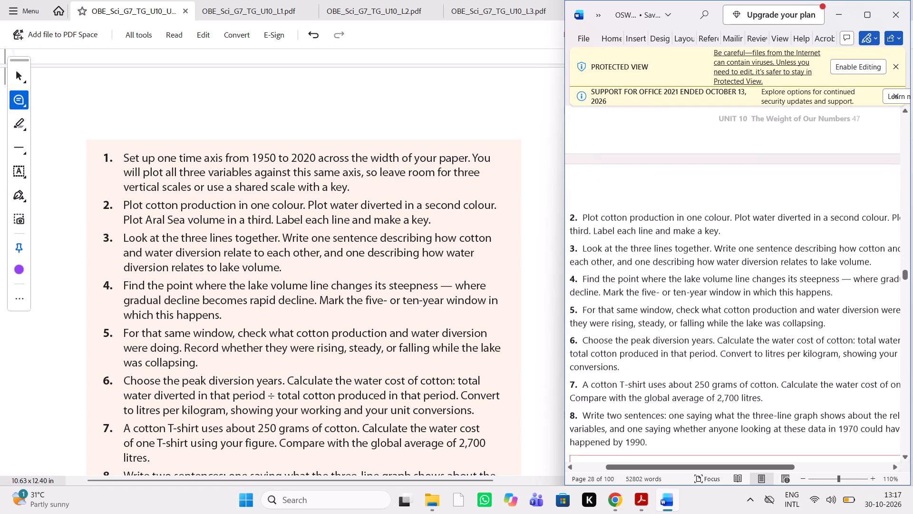
scroll(670, 320, down, 1)
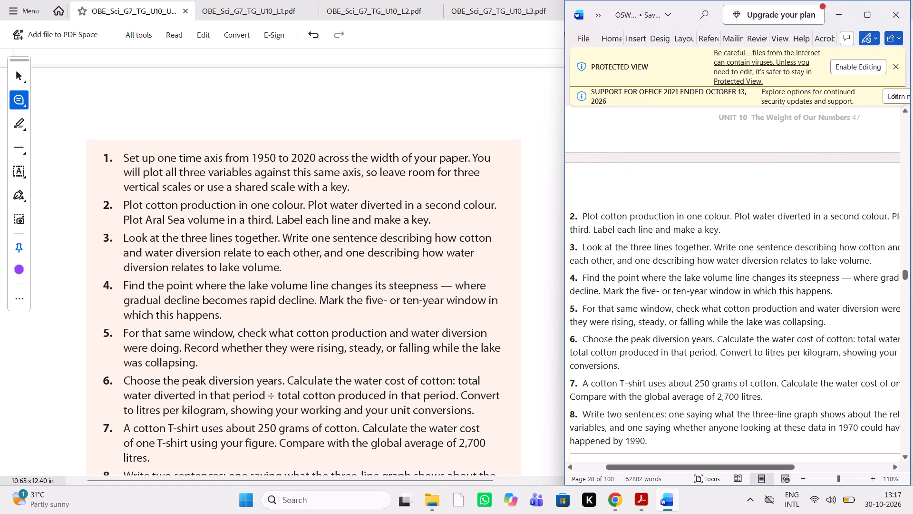
scroll(670, 320, down, 1)
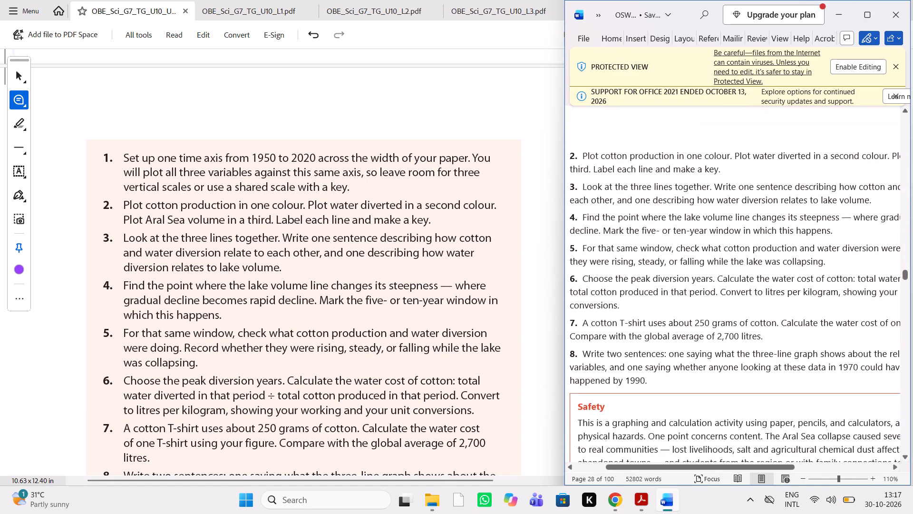
scroll(670, 320, down, 1)
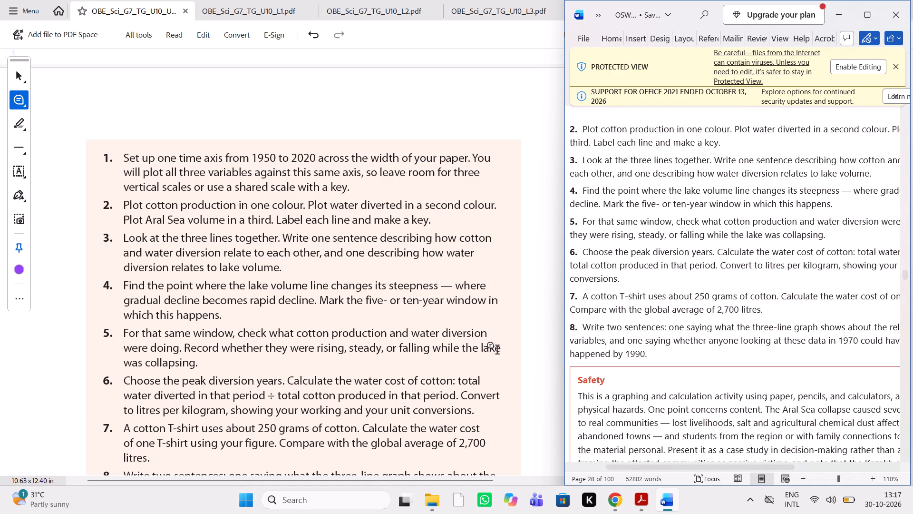
Compare procedure steps 6 to 8 of the Quick Lab with the Word manuscript.
scroll(483, 342, down, 1)
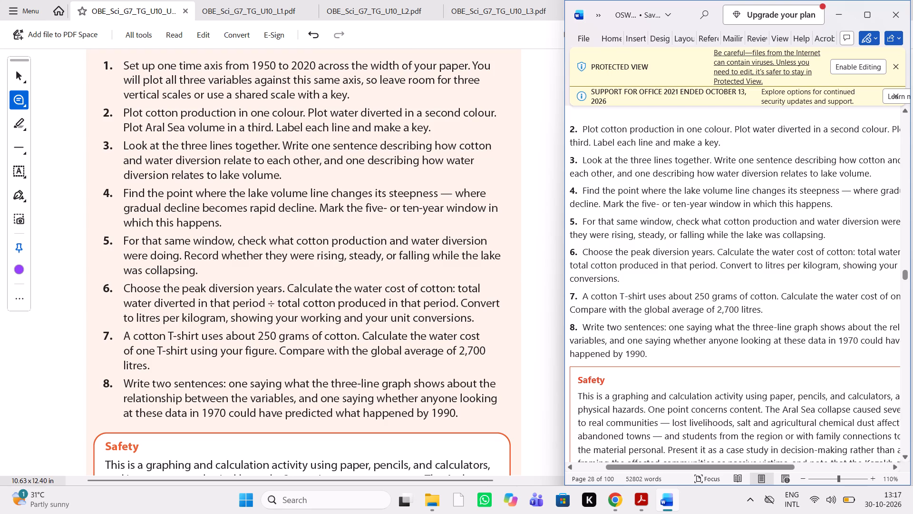
scroll(725, 287, left, 1)
scroll(725, 287, right, 1)
scroll(725, 287, down, 1)
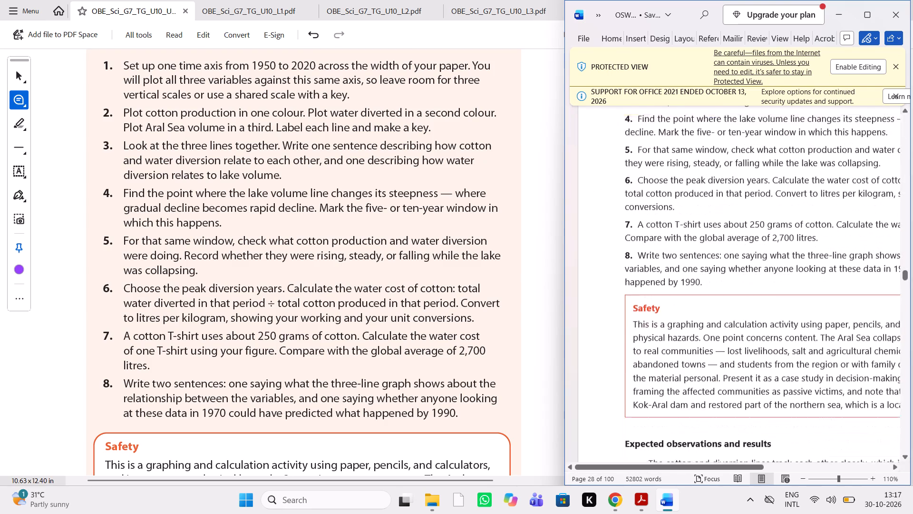
scroll(725, 287, down, 1)
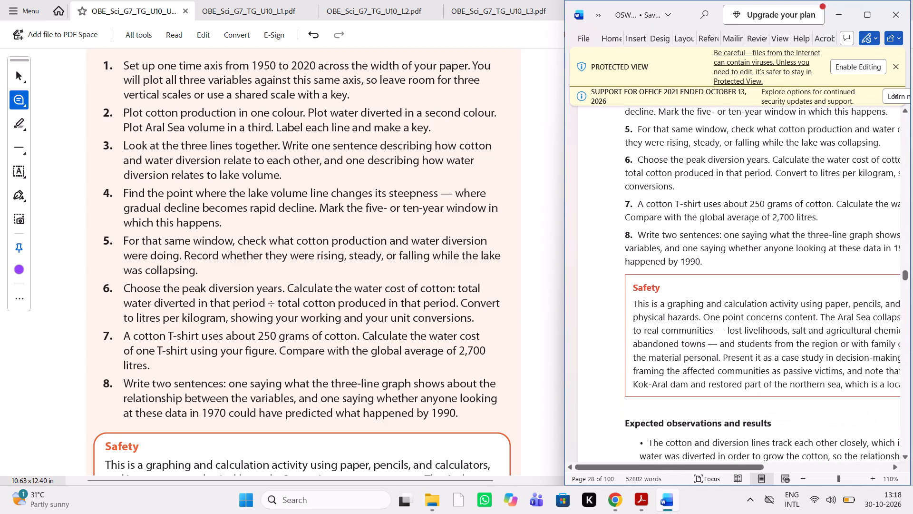
scroll(725, 287, up, 1)
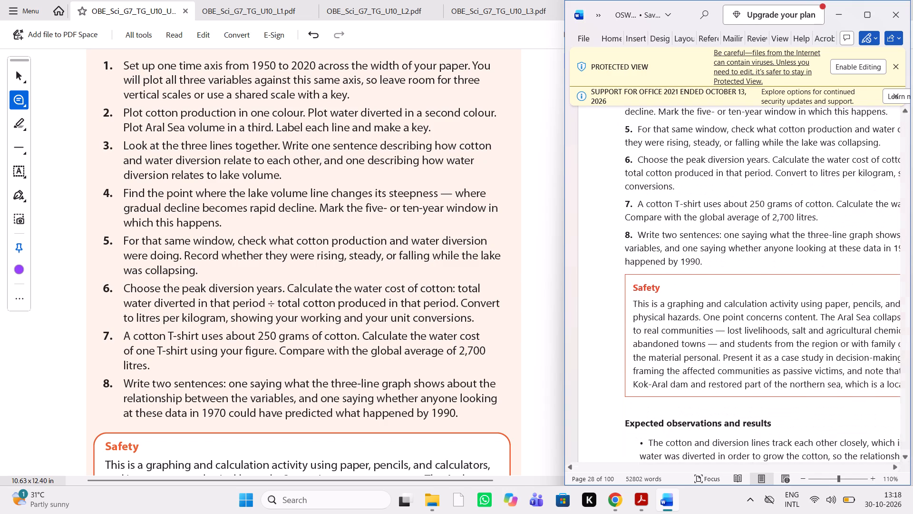
scroll(725, 287, up, 1)
scroll(725, 287, right, 1)
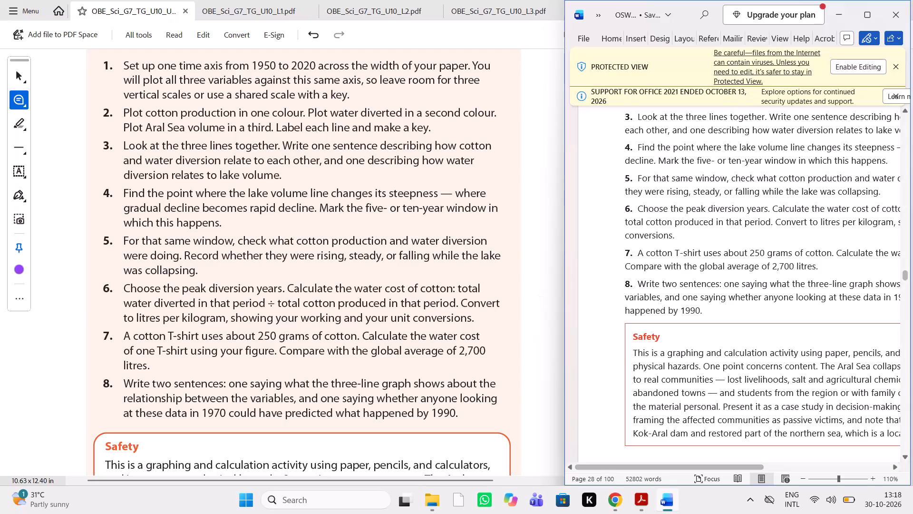
scroll(683, 296, left, 1)
scroll(683, 296, right, 1)
Compare the Safety box of the Quick Lab with the Word manuscript.
scroll(367, 305, down, 1)
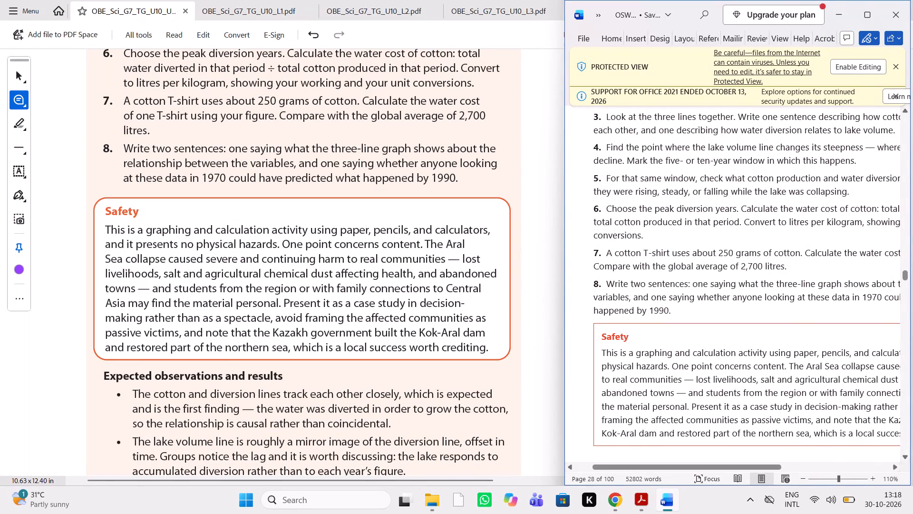
scroll(713, 312, down, 1)
scroll(713, 312, left, 1)
scroll(713, 312, right, 1)
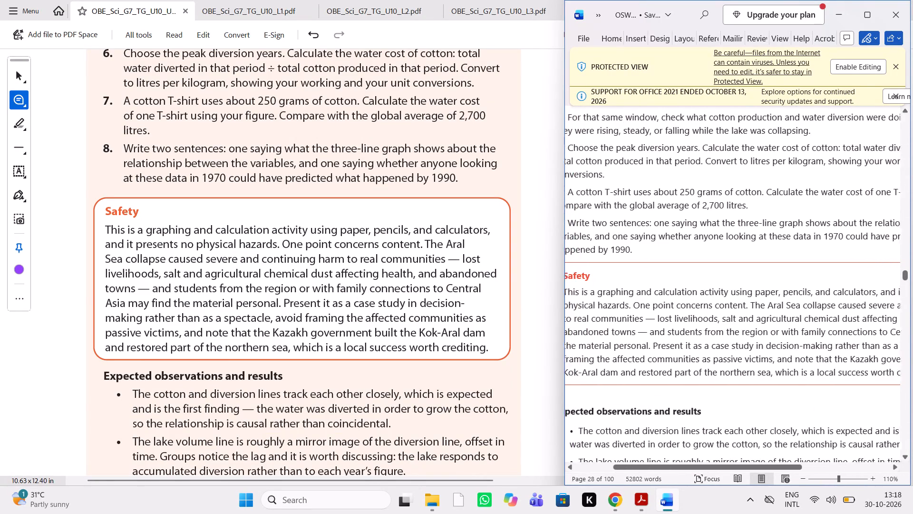
scroll(713, 312, right, 1)
scroll(713, 312, down, 1)
Compare the first five bullets under "Expected observations and results" with the Word manuscript.
scroll(421, 370, down, 1)
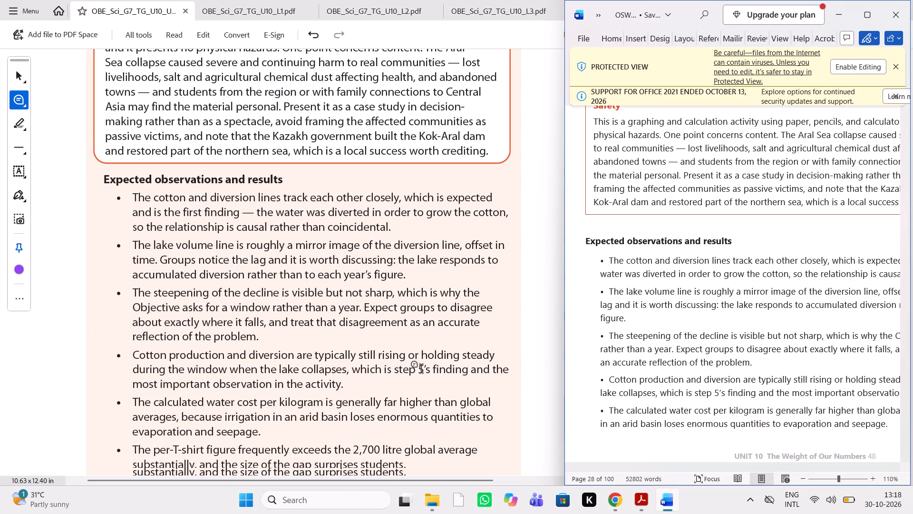
scroll(421, 370, down, 1)
scroll(622, 362, left, 1)
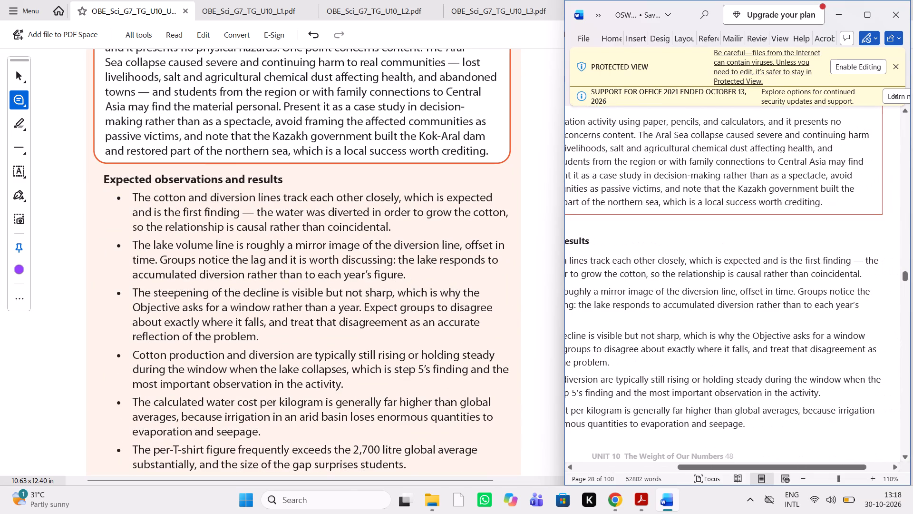
scroll(622, 362, right, 1)
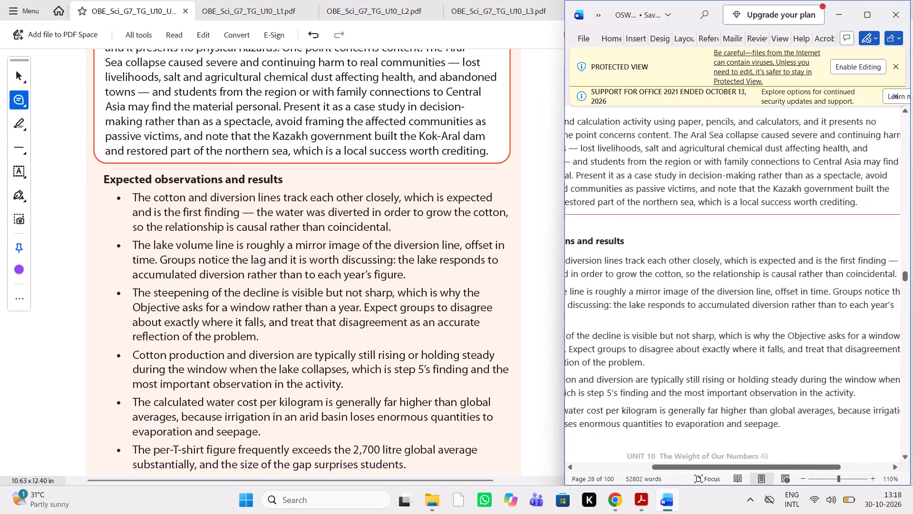
scroll(622, 362, right, 2)
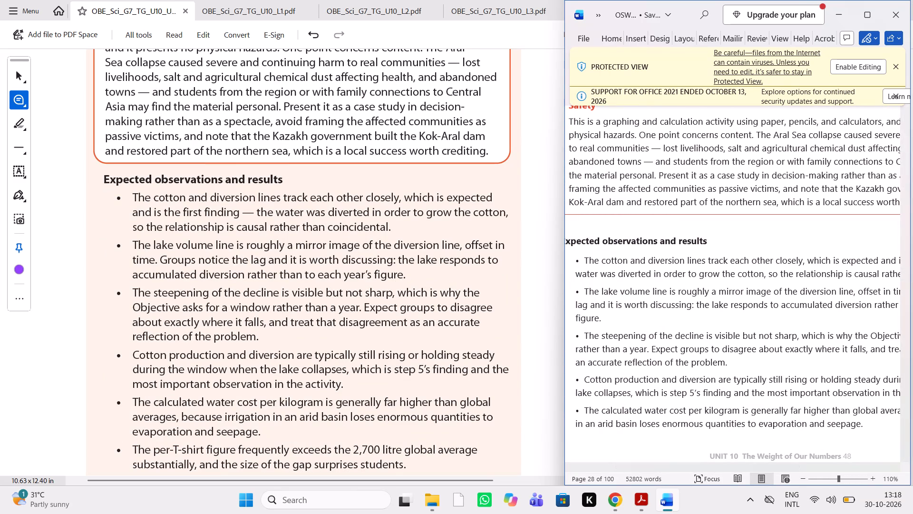
scroll(622, 362, left, 1)
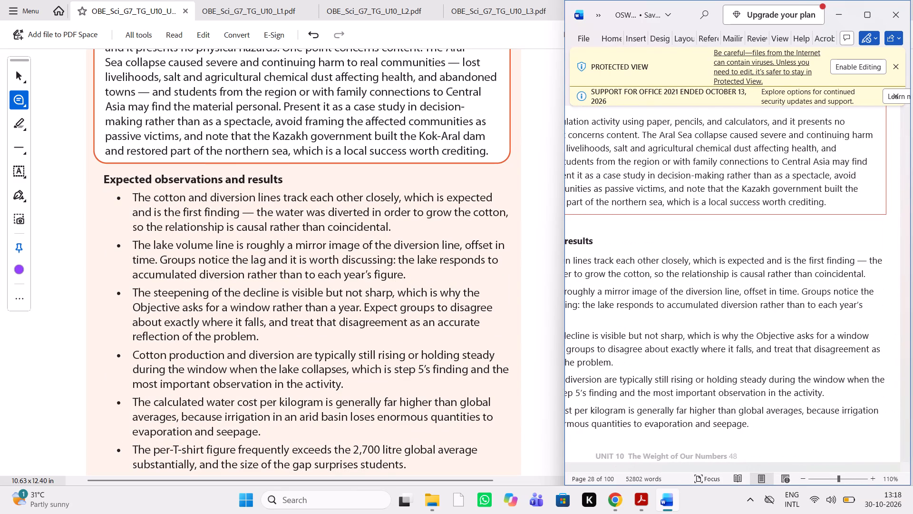
scroll(622, 362, right, 1)
scroll(622, 362, down, 1)
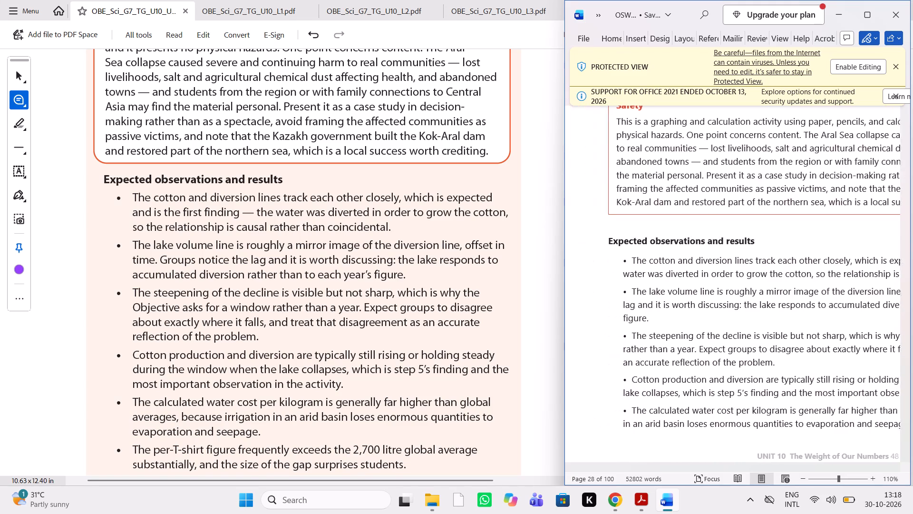
scroll(622, 362, down, 1)
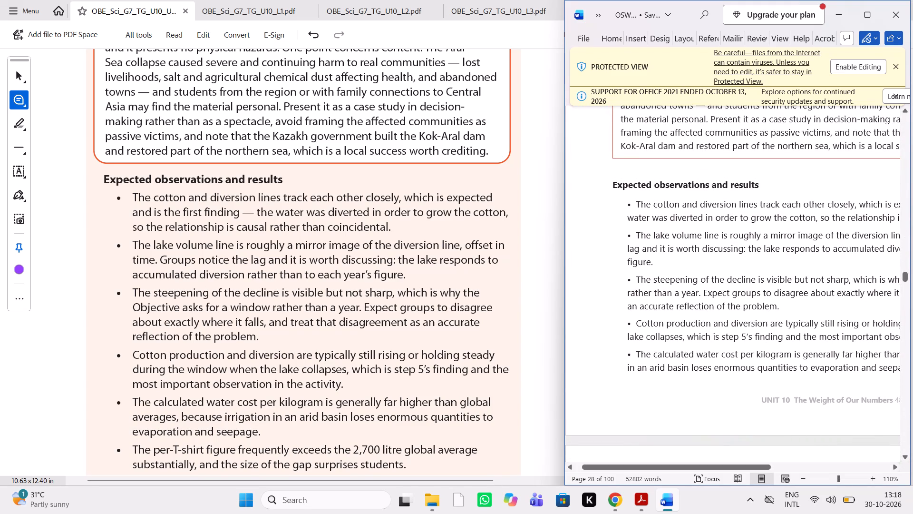
scroll(661, 325, left, 1)
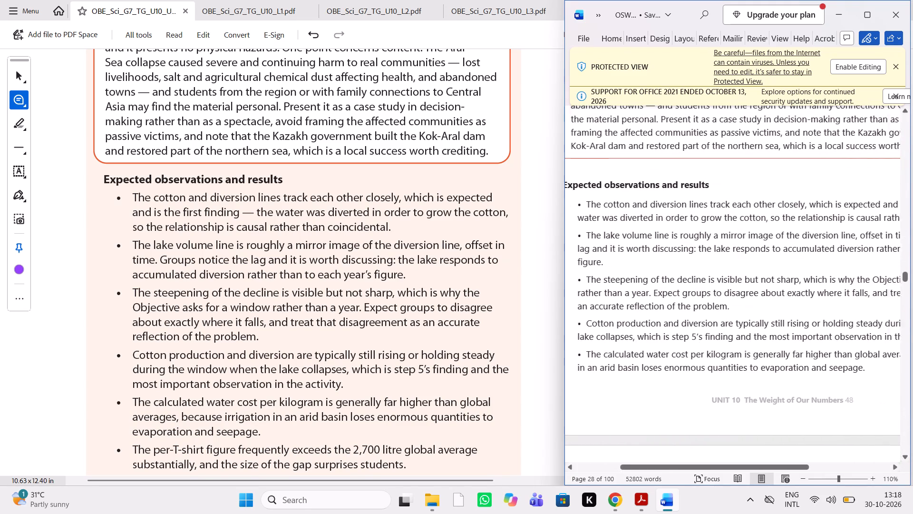
scroll(661, 325, left, 2)
Compare the remaining "Expected observations and results" bullets, through the per-T-shirt figure, with the Word manuscript across its page break.
scroll(661, 325, down, 1)
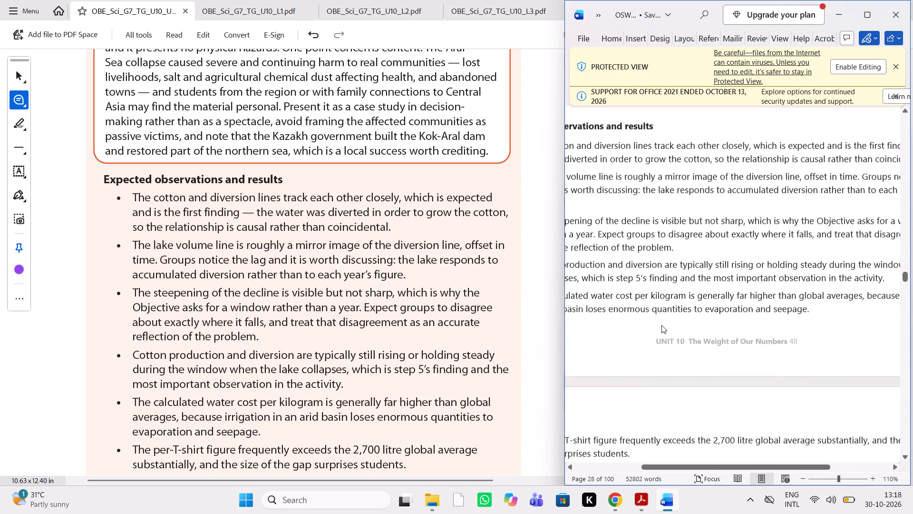
scroll(661, 325, down, 1)
scroll(661, 325, right, 1)
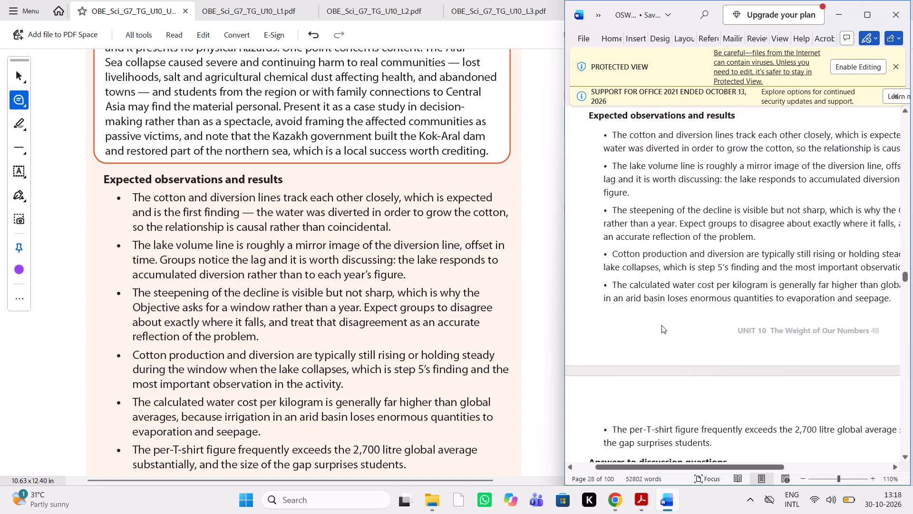
scroll(661, 325, down, 1)
scroll(661, 325, left, 1)
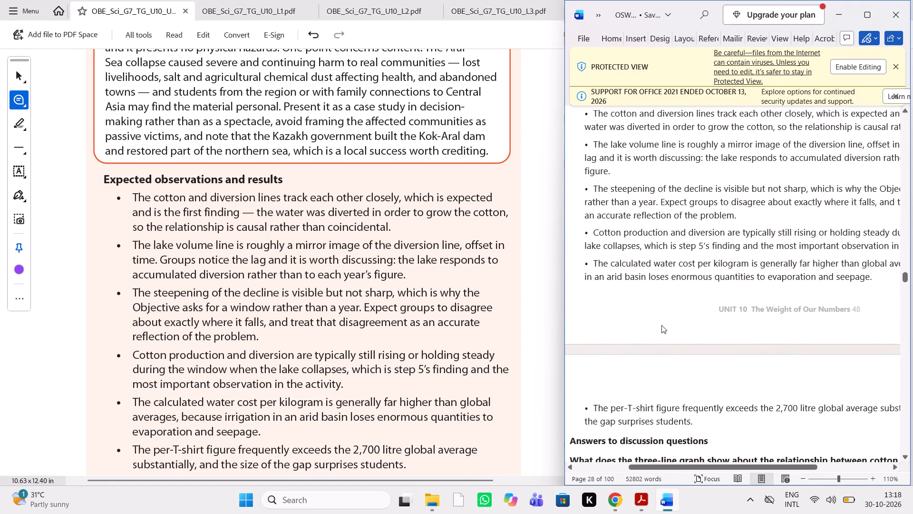
scroll(661, 325, left, 1)
scroll(347, 335, down, 1)
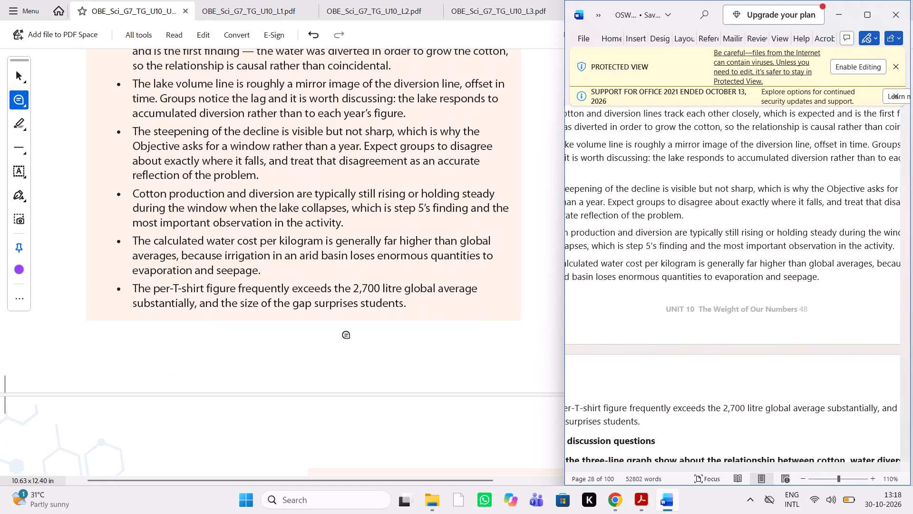
scroll(683, 284, down, 1)
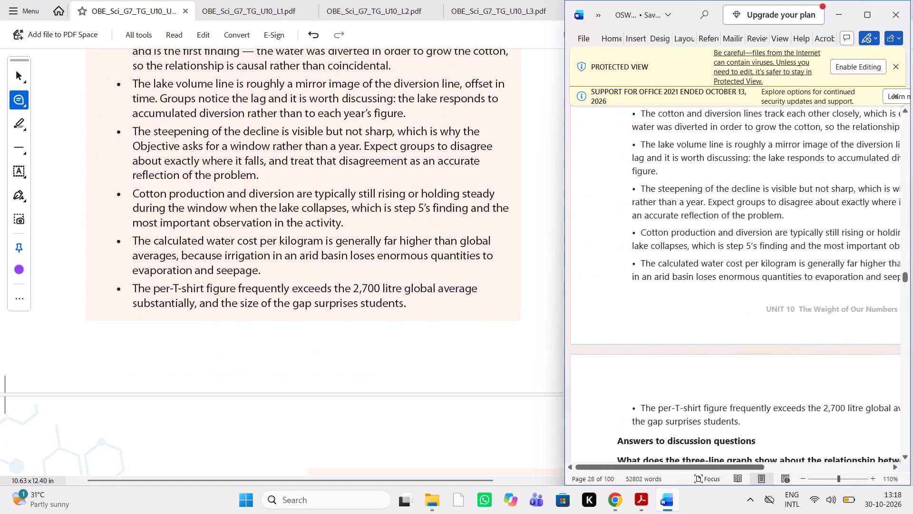
Comment "unbold it" on the discussion question "What does the three-line graph show about the relationship between cotton, water diversion, and lake volume?", excluding its DOK label.
scroll(683, 284, down, 1)
scroll(376, 296, down, 3)
scroll(376, 296, left, 1)
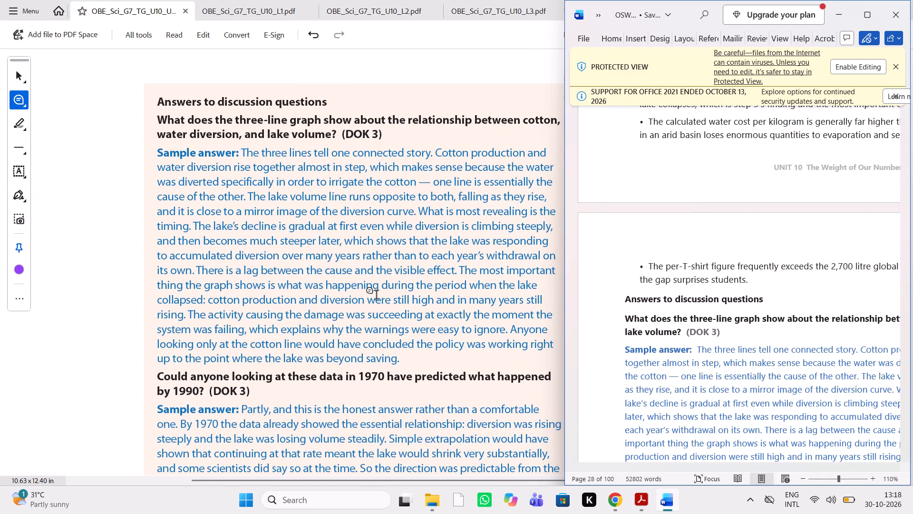
drag(340, 137, 202, 143)
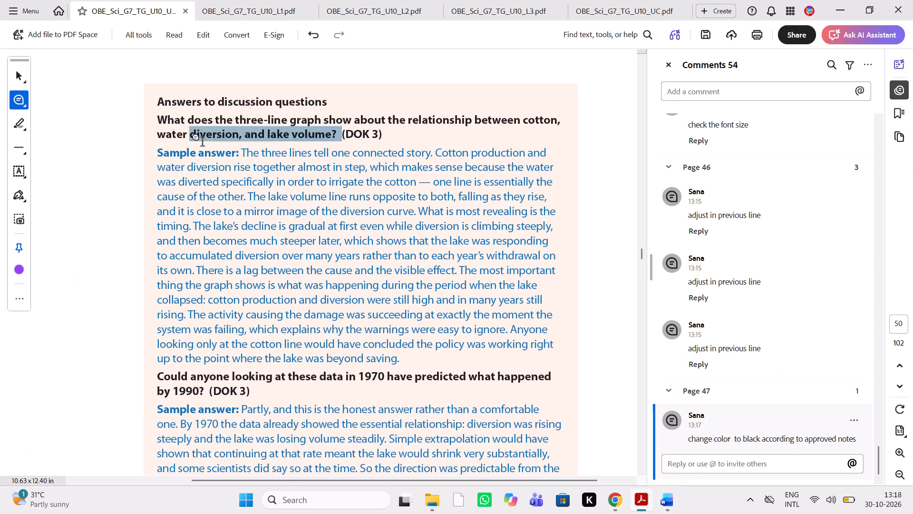
drag(202, 143, 163, 123)
text(unbold o)
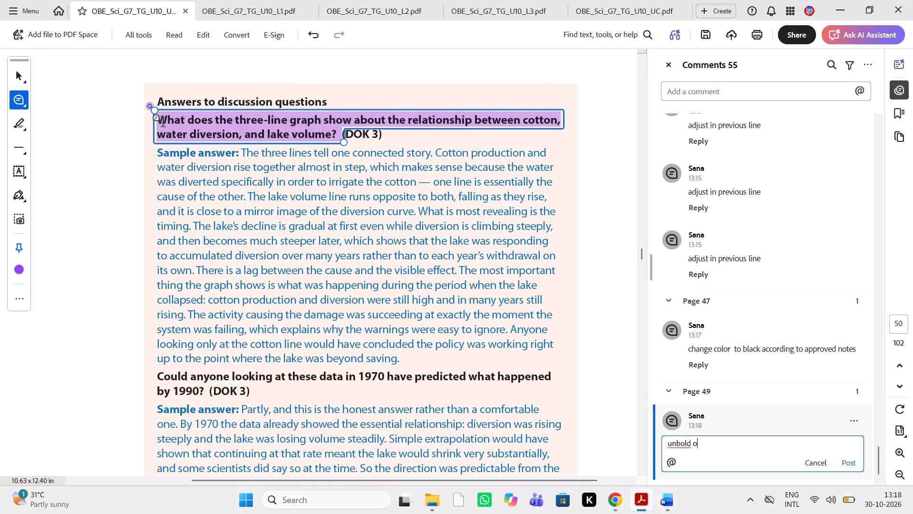
key(BackSpace)
text(it)
key(space)
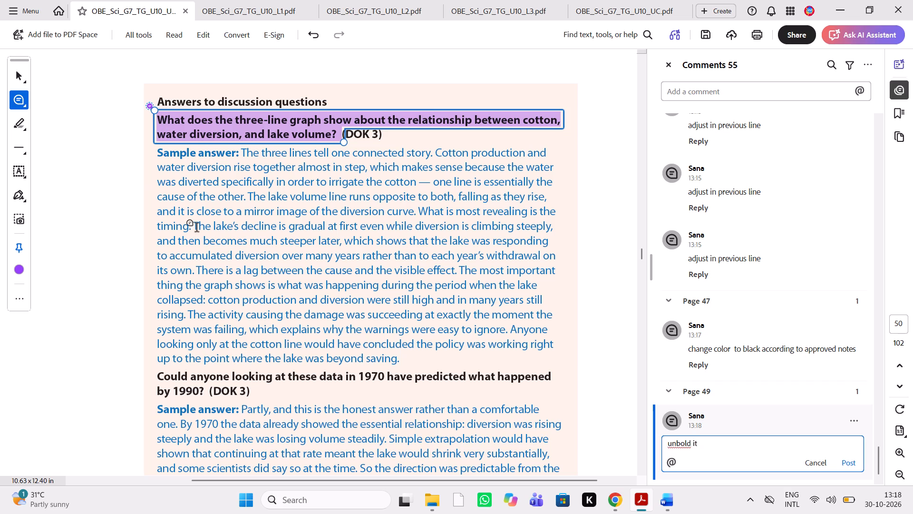
Comment "unbold it" on the question "Could anyone looking at these data in 1970 have predicted what happened by 1990?", excluding its DOK label.
drag(205, 392, 168, 384)
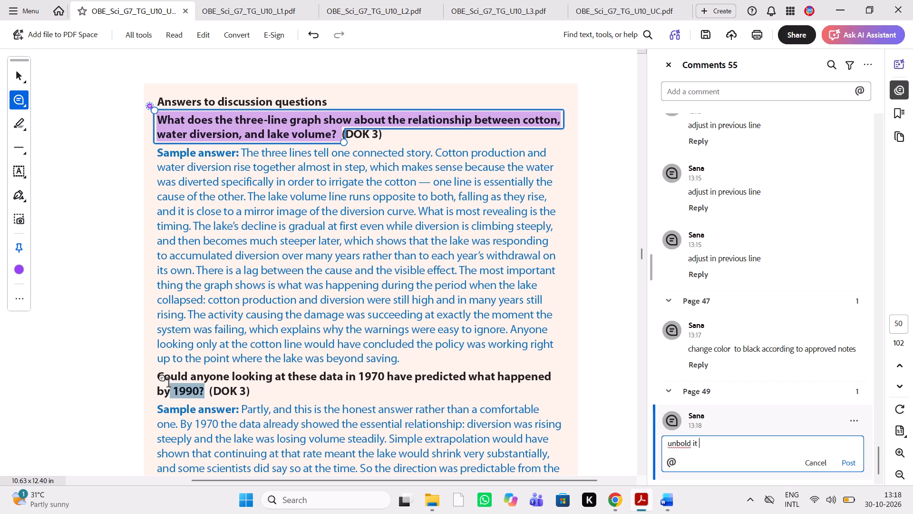
drag(168, 384, 159, 381)
text(unbold it)
key(space)
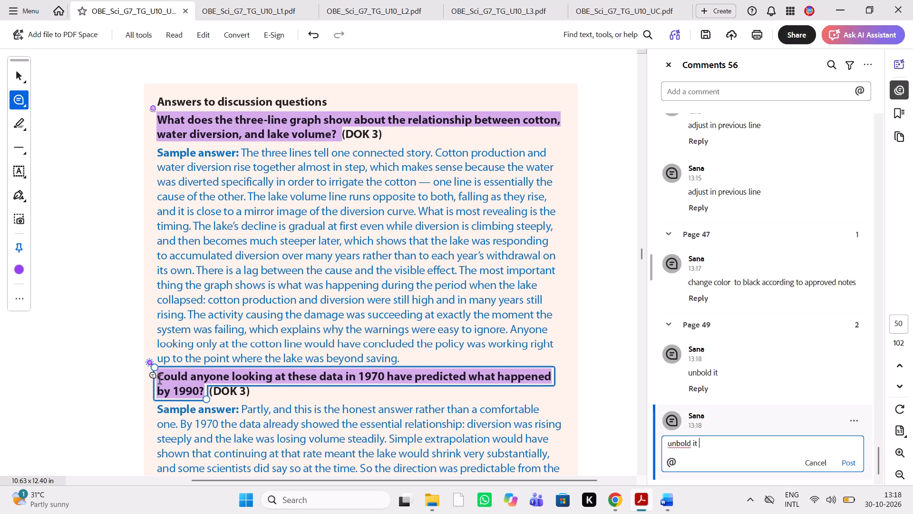
Comment "unbold it" on the question "How does your calculated water cost per T-shirt compare with the global average, and why?", excluding its DOK label.
scroll(287, 389, down, 2)
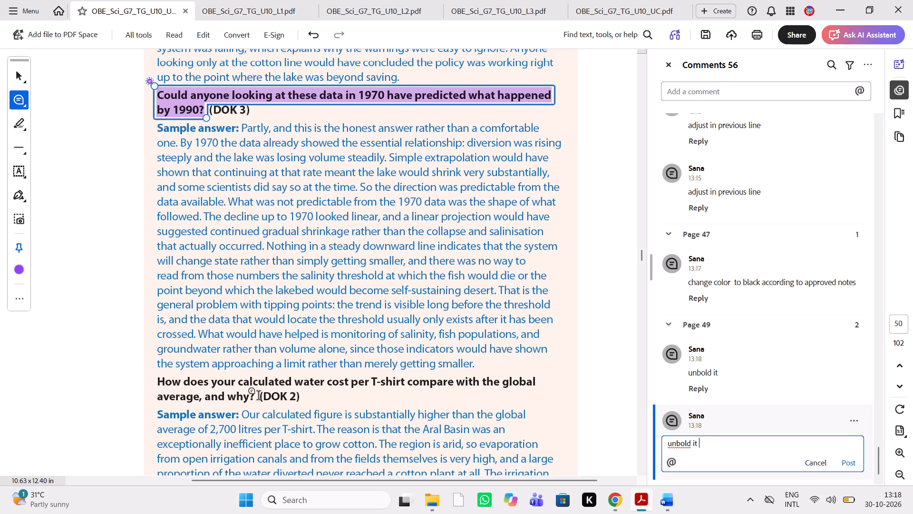
drag(258, 396, 164, 386)
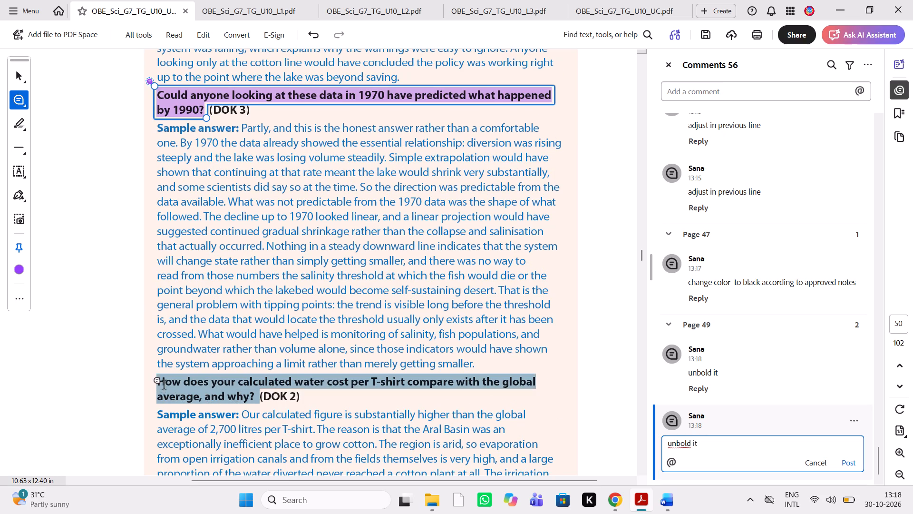
drag(164, 386, 163, 386)
text(unbold it)
key(space)
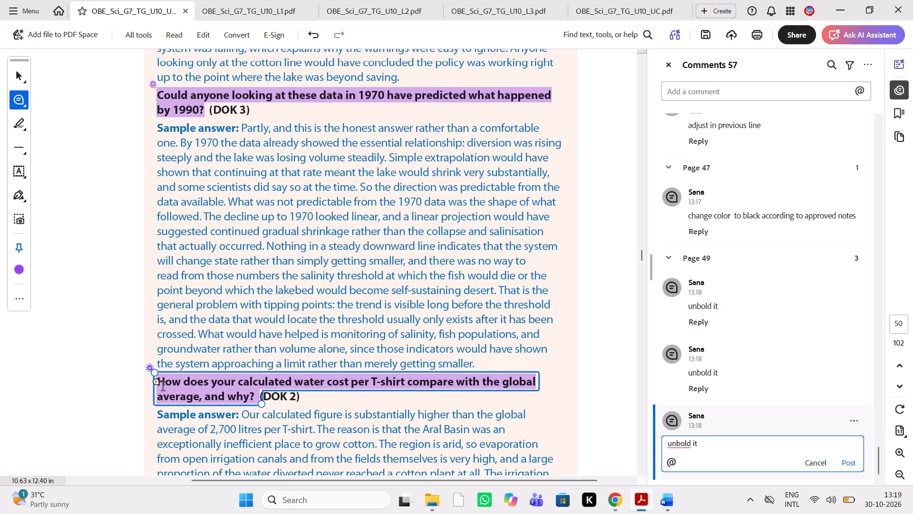
Compare the sample answers to the discussion questions with the Word manuscript, through the end of the water cost per T-shirt answer.
scroll(382, 319, down, 2)
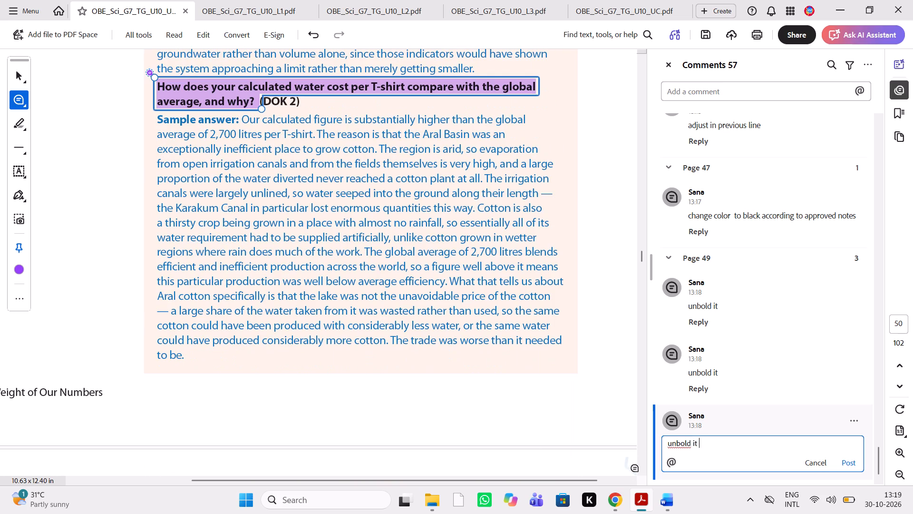
click(665, 502)
scroll(737, 360, down, 2)
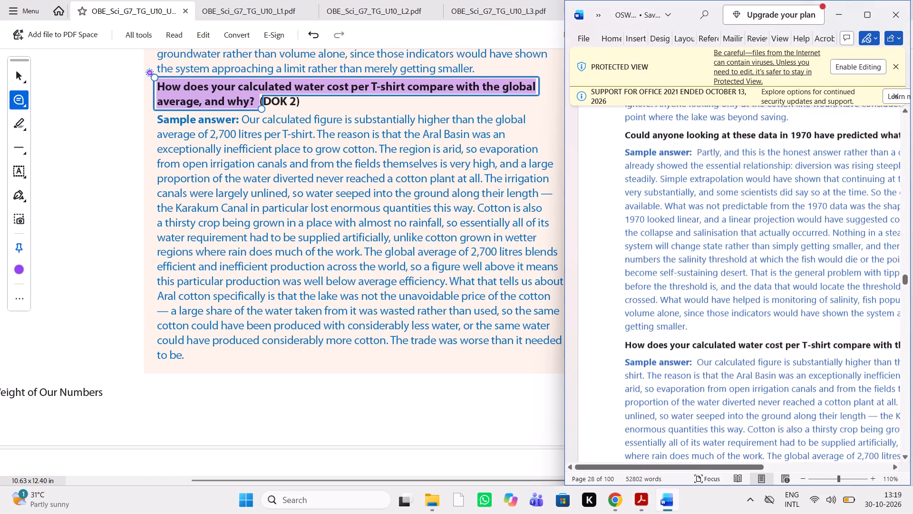
scroll(737, 360, down, 3)
scroll(737, 360, up, 1)
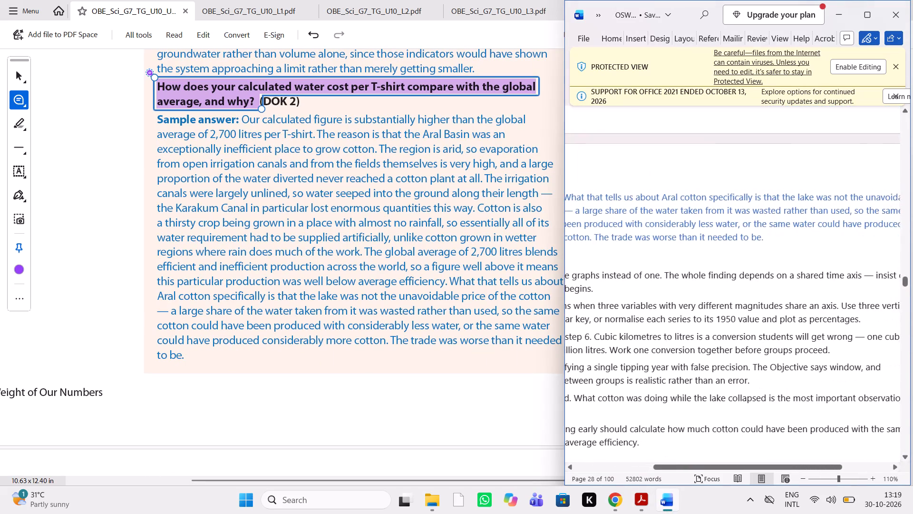
scroll(737, 360, right, 1)
scroll(489, 357, up, 1)
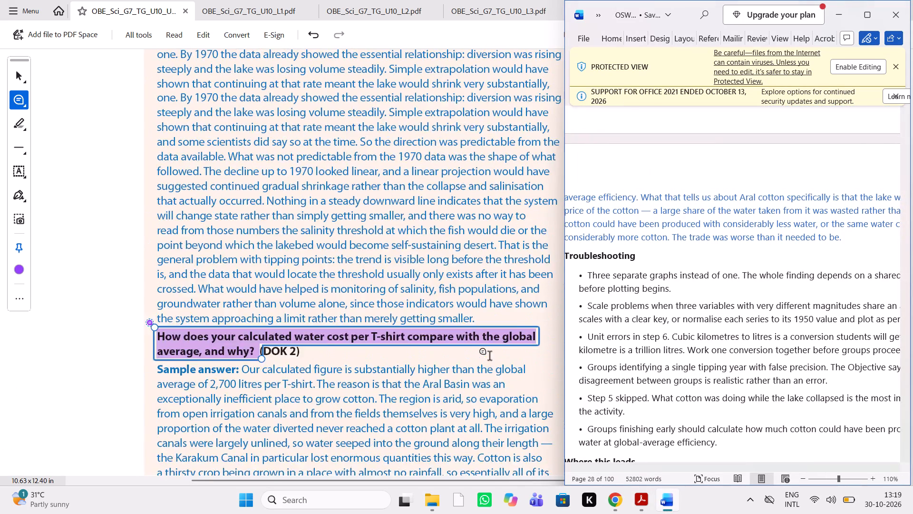
scroll(489, 357, up, 1)
scroll(489, 357, down, 3)
scroll(489, 357, up, 2)
scroll(489, 357, down, 3)
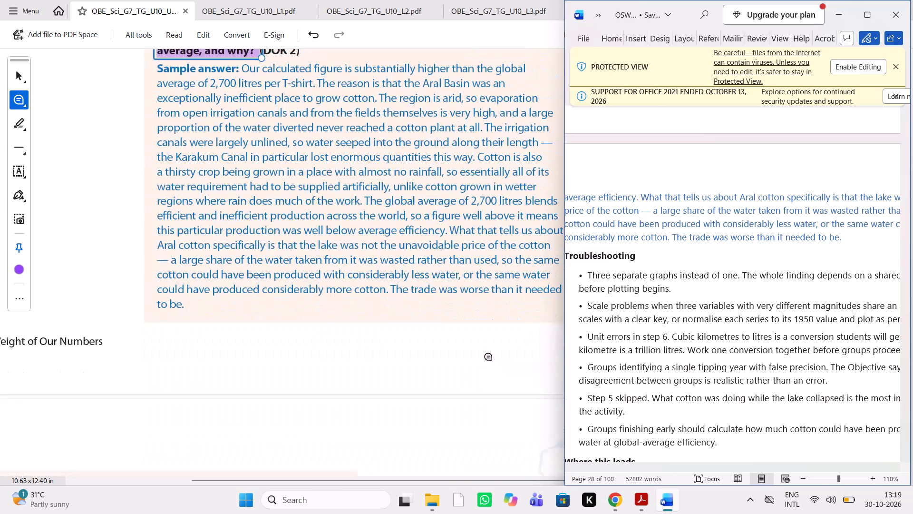
Comment "adjust in previous line" on the short last line "to be." of the T-shirt water cost sample answer.
drag(185, 301, 147, 306)
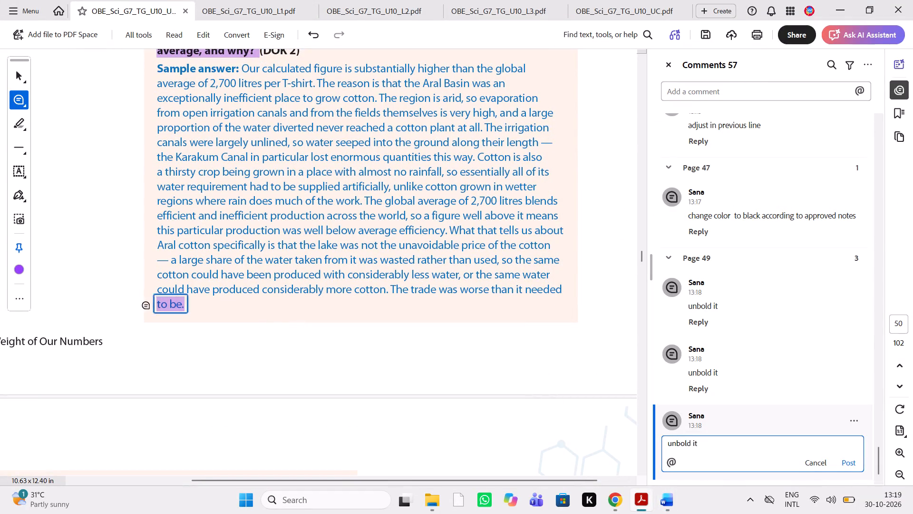
text(adjust in previous line)
key(space)
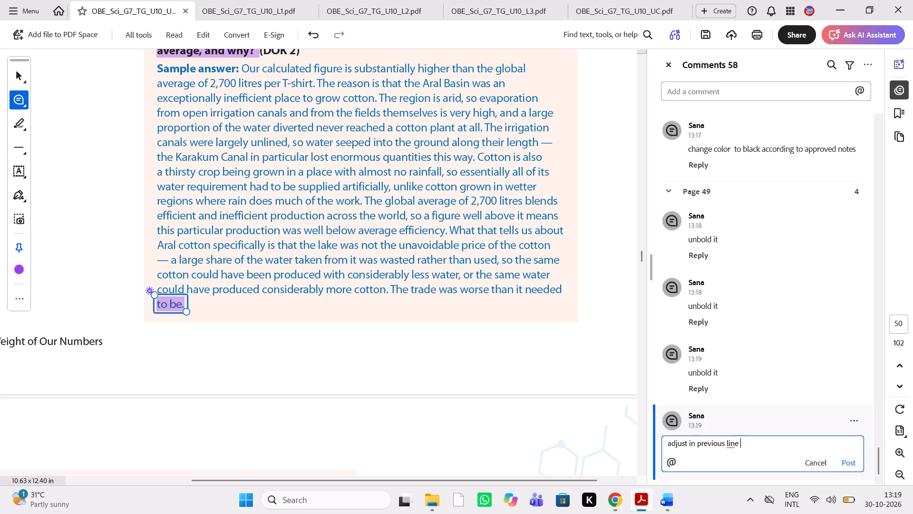
Compare the Troubleshooting bullets and the "Where this leads" paragraph on the page after the discussion answers with the Word manuscript.
scroll(370, 288, down, 2)
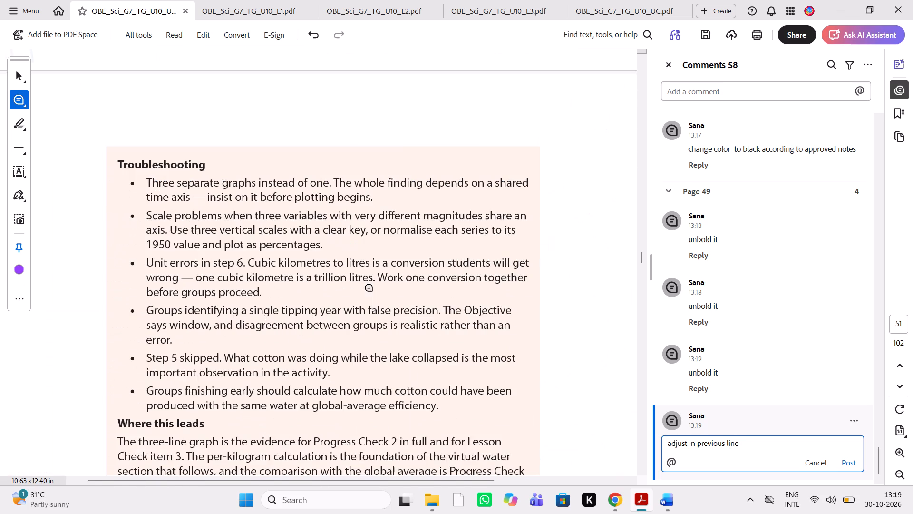
click(668, 507)
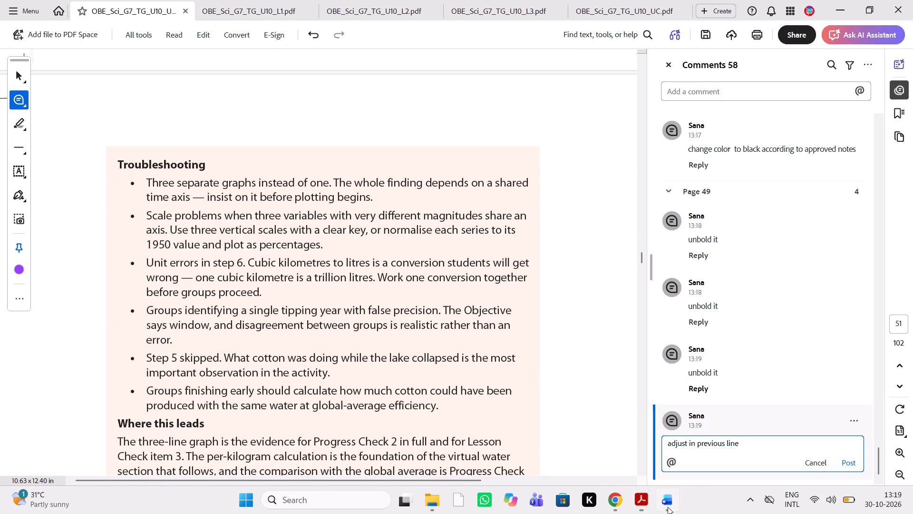
scroll(742, 340, down, 1)
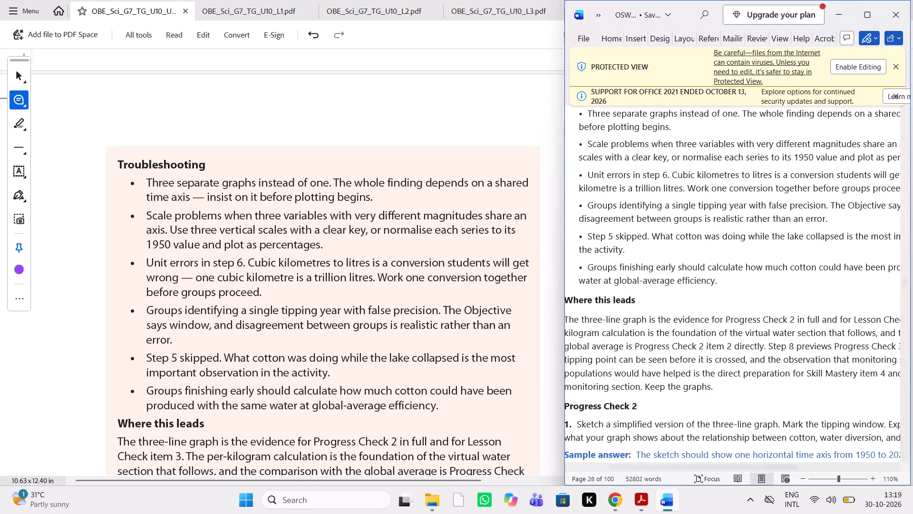
scroll(855, 255, up, 1)
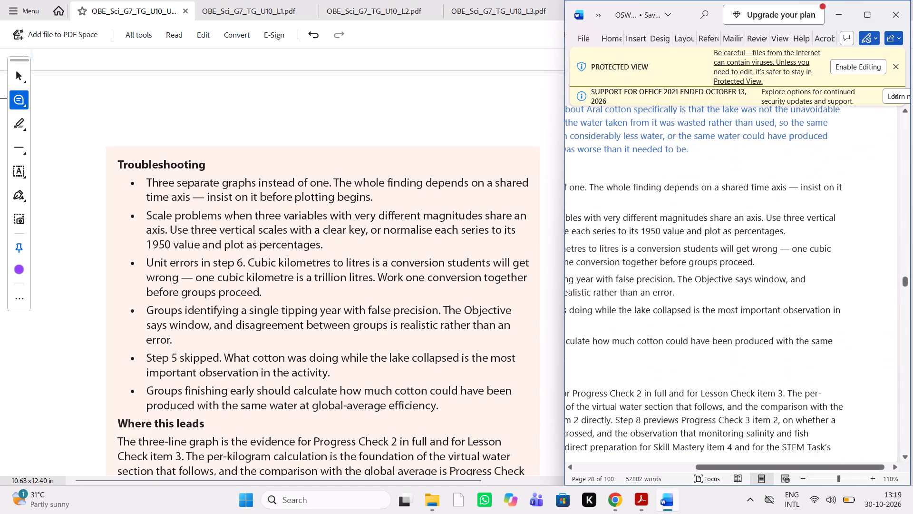
scroll(855, 255, right, 2)
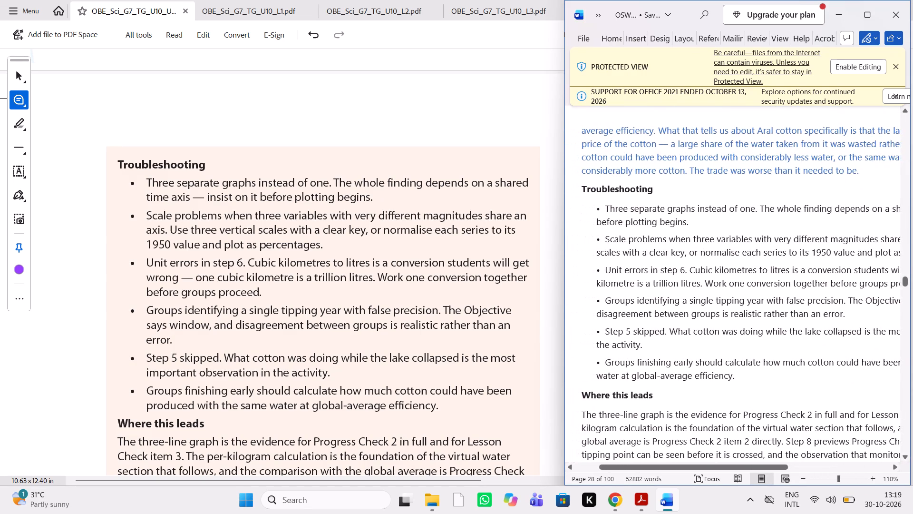
scroll(855, 255, left, 1)
scroll(855, 255, right, 1)
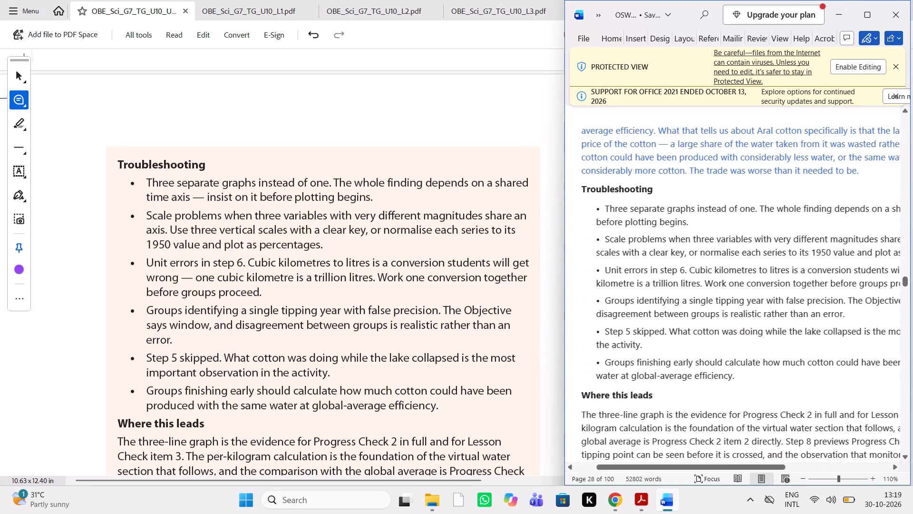
scroll(440, 250, down, 2)
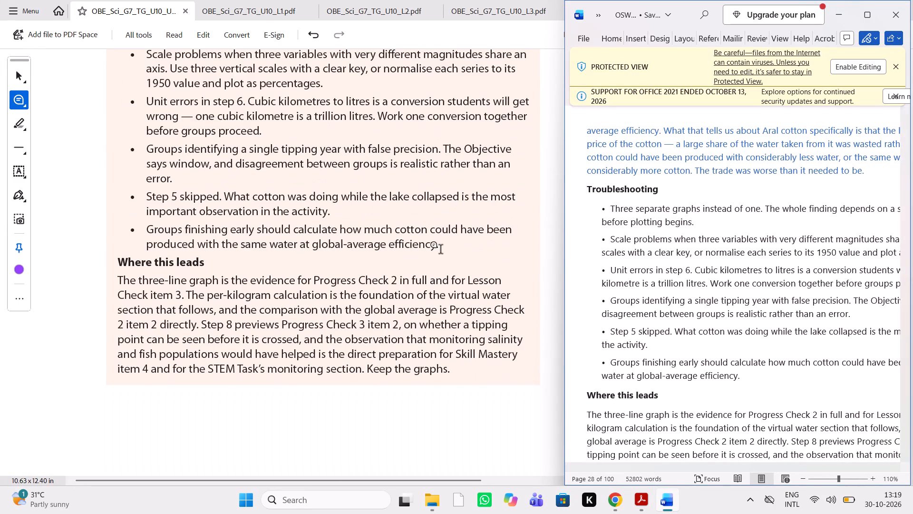
scroll(662, 293, down, 1)
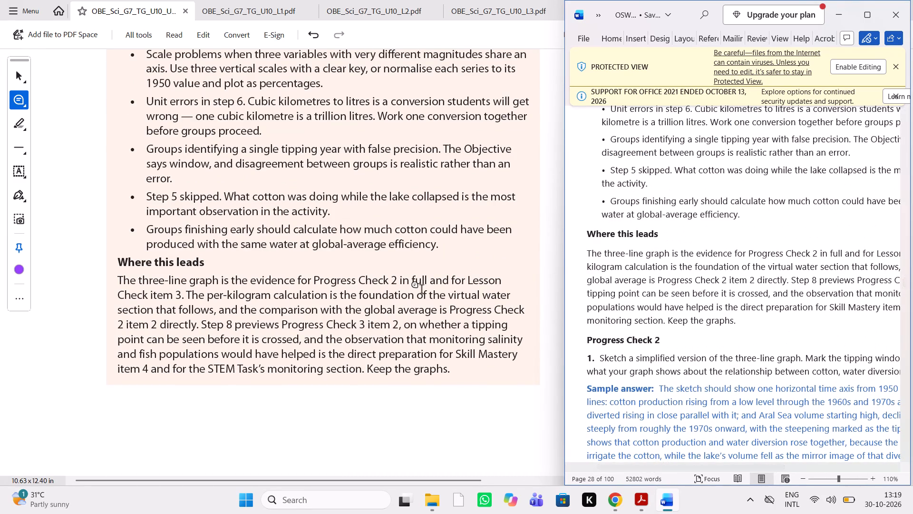
Compare Progress Check 2 items 1 and 2, including their sample answers, with the Word manuscript.
scroll(421, 290, down, 3)
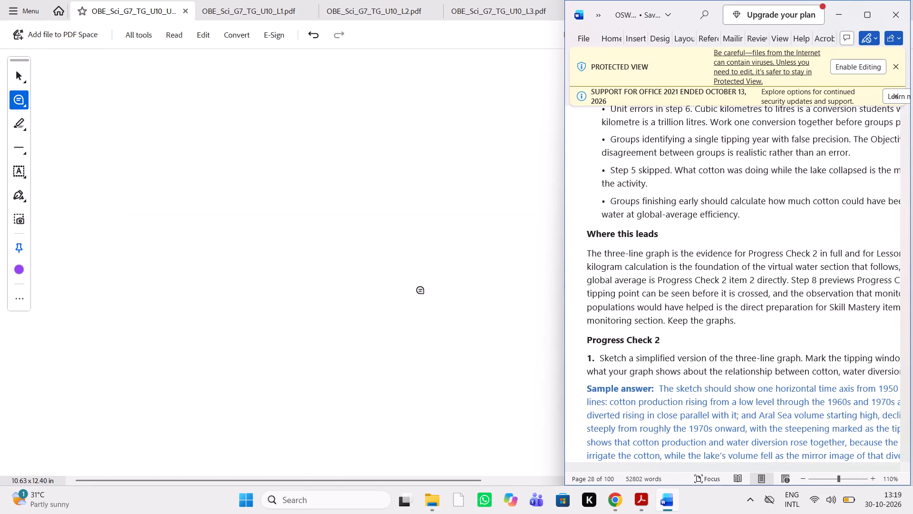
scroll(421, 290, down, 3)
scroll(421, 290, left, 1)
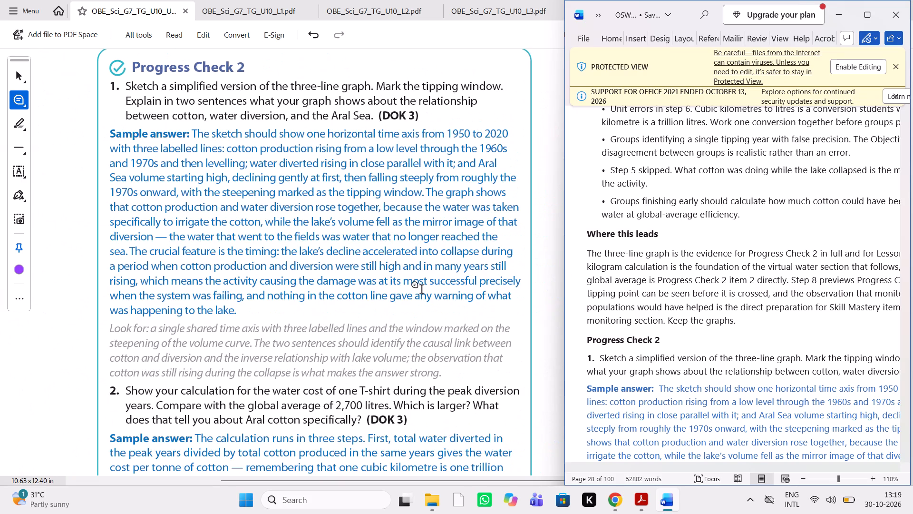
scroll(661, 251, left, 1)
scroll(661, 251, down, 1)
scroll(661, 251, left, 1)
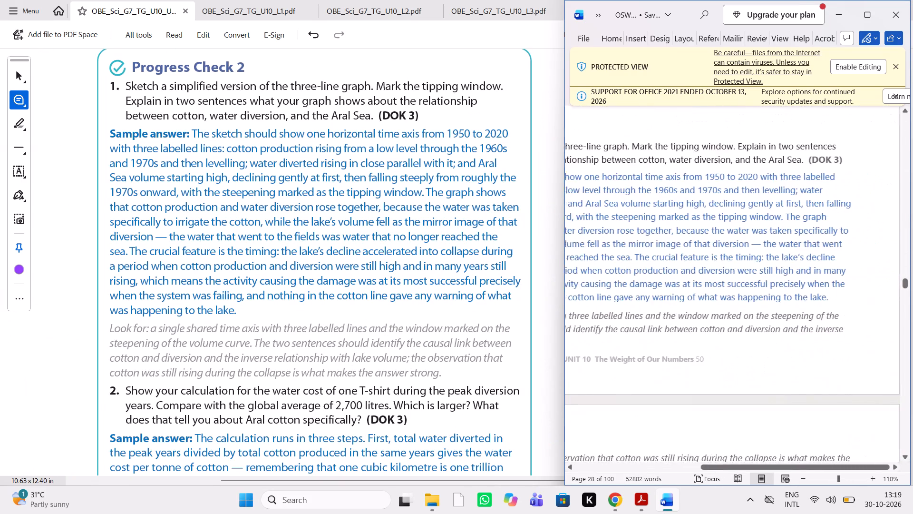
scroll(661, 251, right, 1)
scroll(661, 251, left, 1)
scroll(661, 251, down, 1)
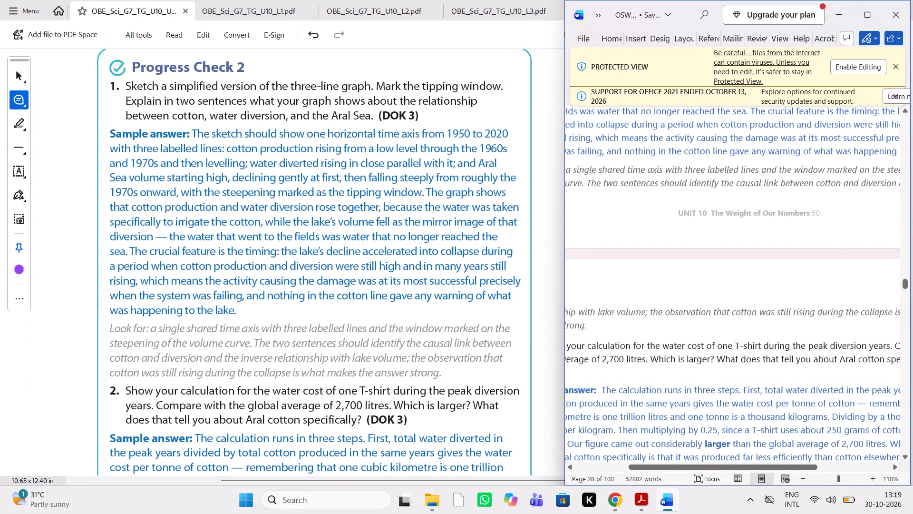
scroll(661, 251, down, 1)
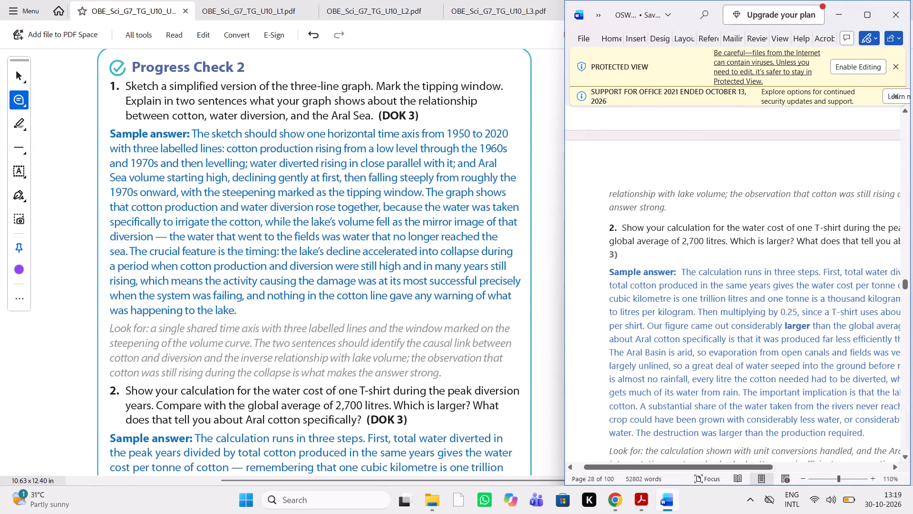
scroll(429, 339, down, 1)
scroll(668, 333, left, 1)
scroll(668, 333, down, 1)
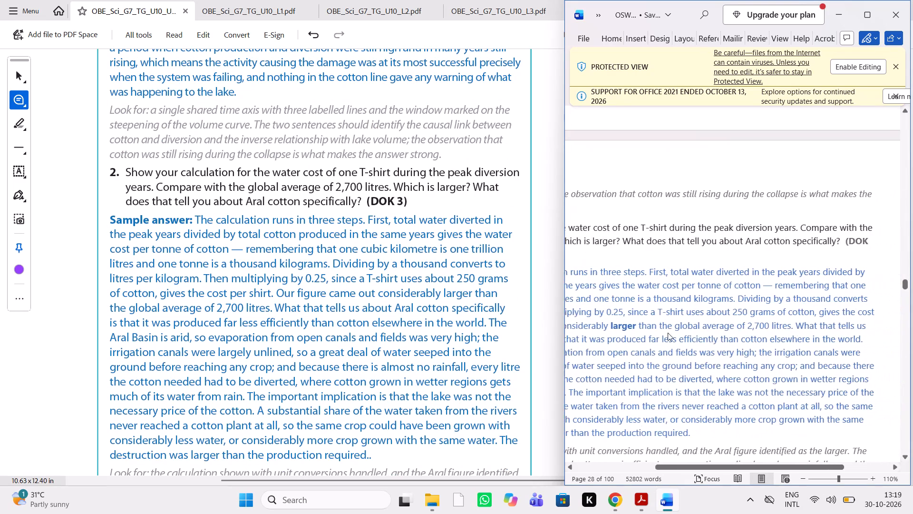
scroll(668, 333, down, 1)
scroll(668, 333, right, 1)
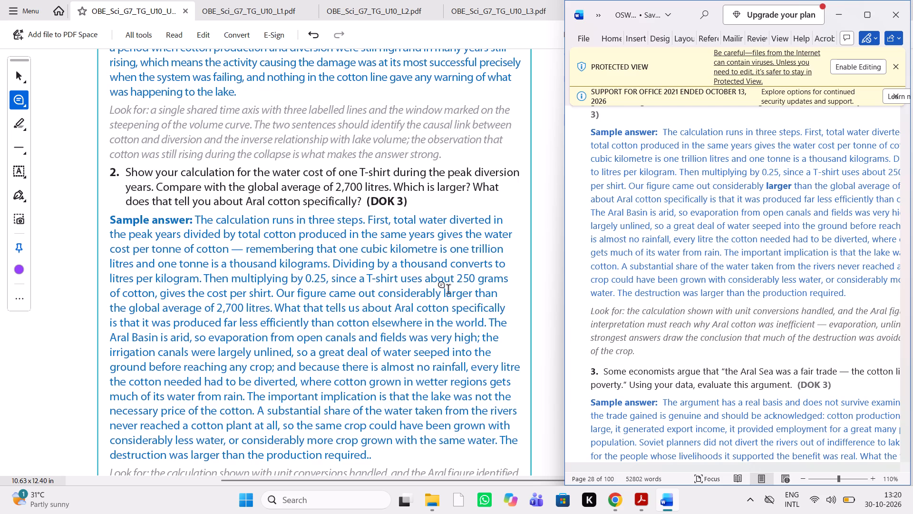
Comment "bold it" on the word "larger" in the sample answer to Progress Check 2 item 2.
drag(442, 294, 466, 294)
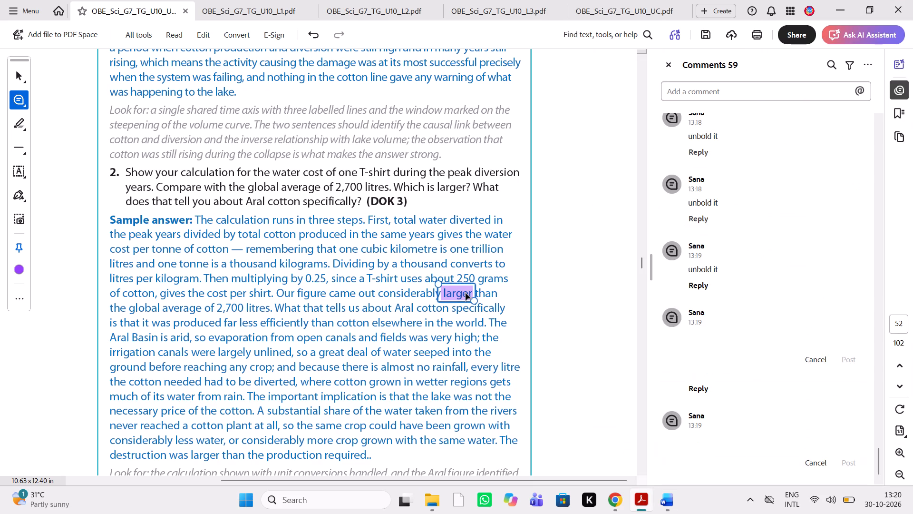
text(bold it)
key(space)
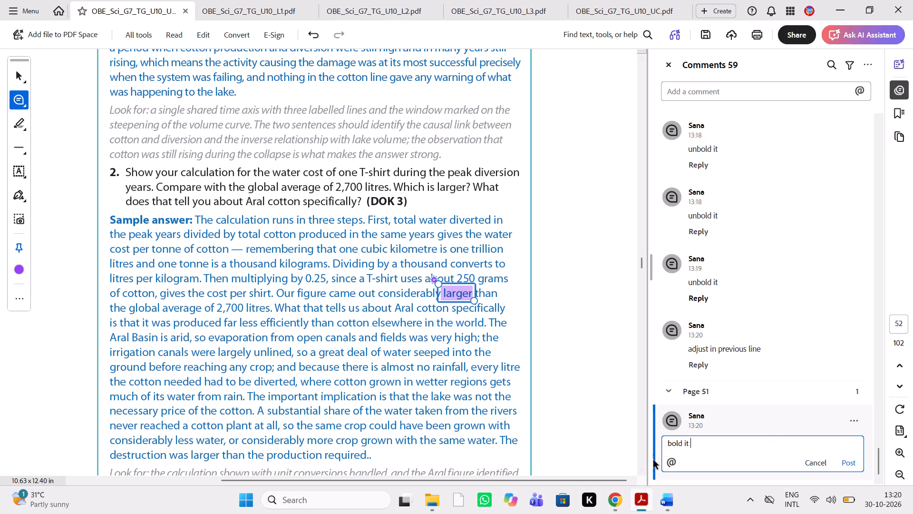
Compare the rest of Progress Check 2, through the item 3 sample answer and its "Look for" note, with the Word manuscript.
click(659, 487)
scroll(703, 377, down, 2)
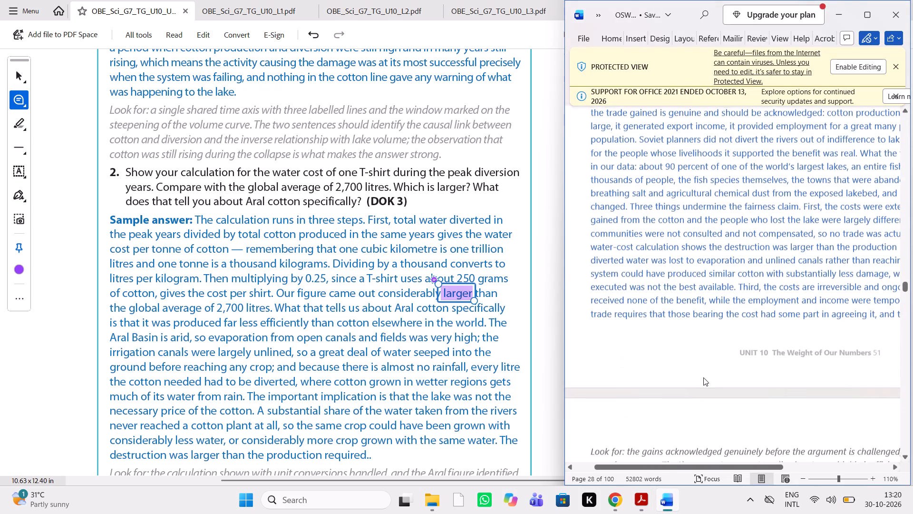
scroll(432, 410, down, 1)
scroll(704, 376, up, 1)
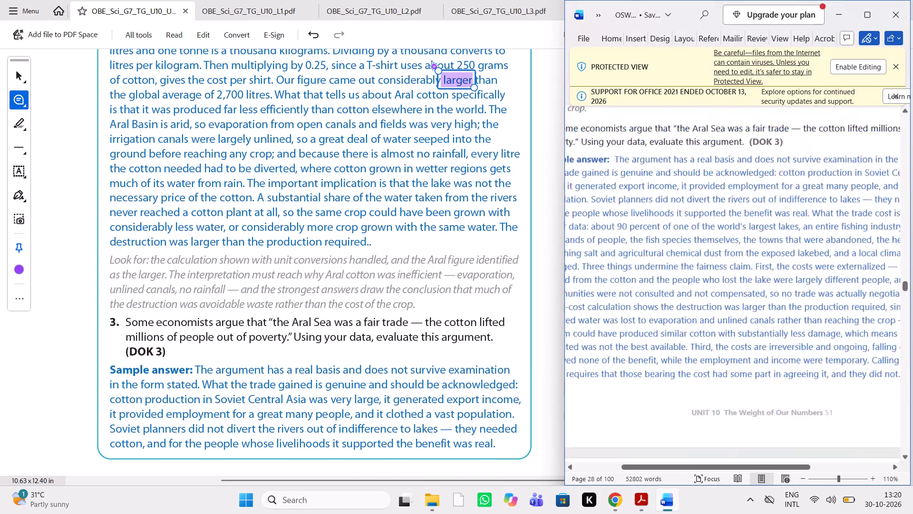
scroll(704, 376, up, 1)
scroll(704, 376, right, 1)
scroll(704, 376, left, 1)
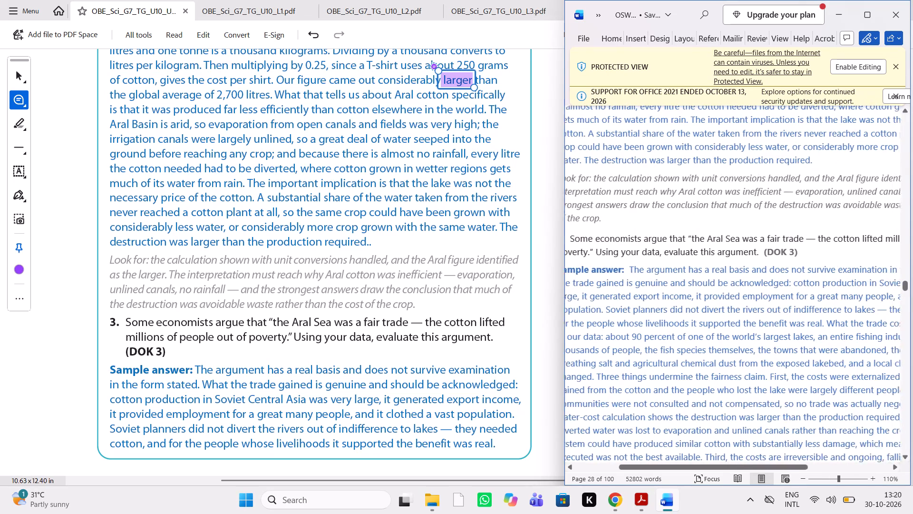
scroll(704, 376, left, 2)
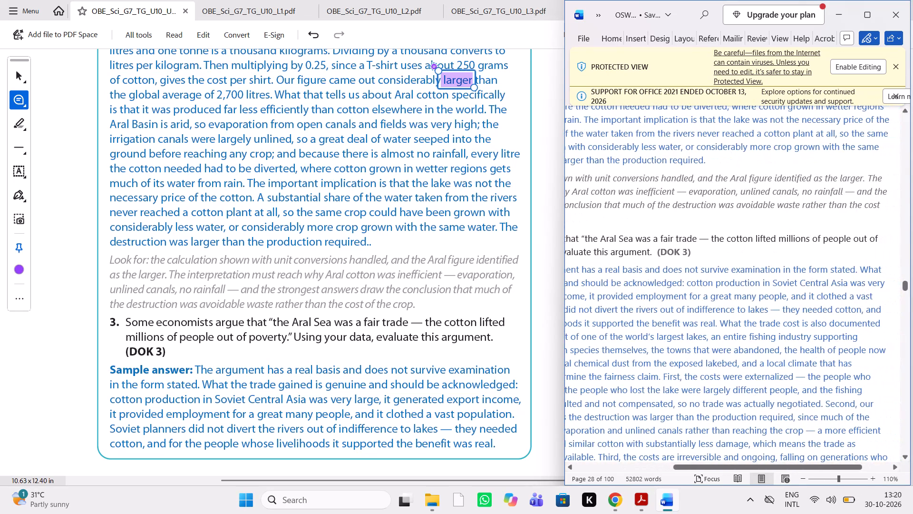
scroll(704, 376, right, 1)
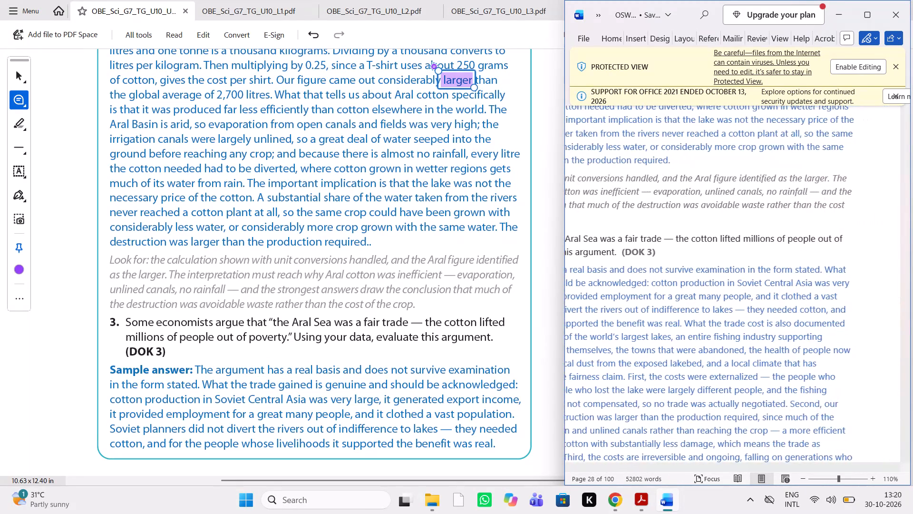
scroll(704, 376, right, 1)
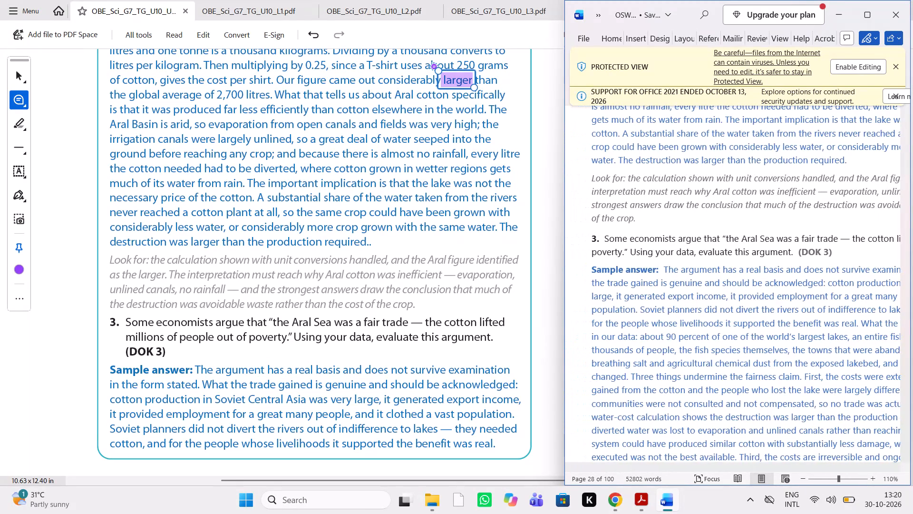
scroll(704, 376, down, 1)
scroll(385, 385, down, 1)
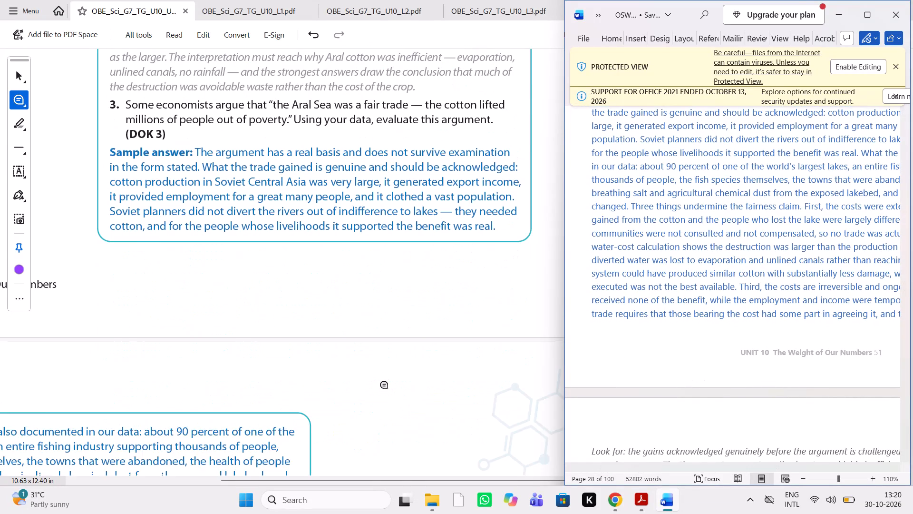
scroll(385, 385, down, 2)
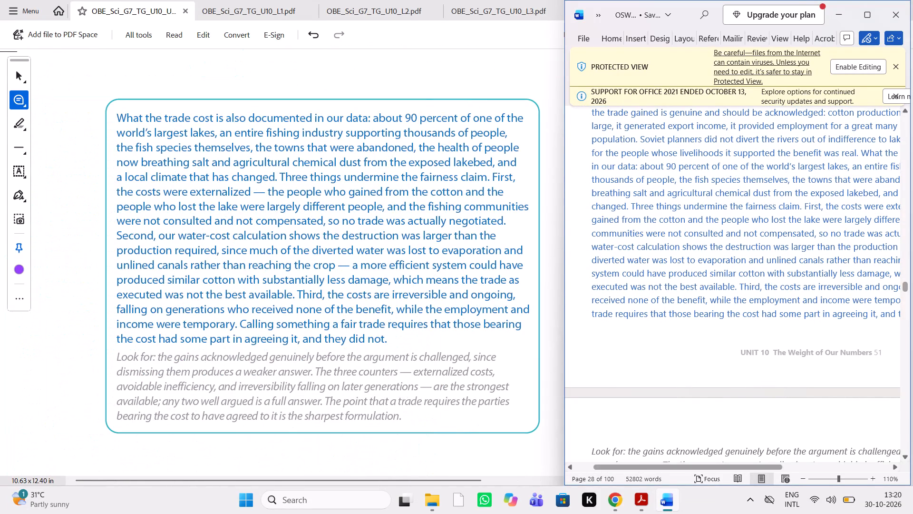
scroll(684, 322, left, 1)
scroll(684, 322, down, 1)
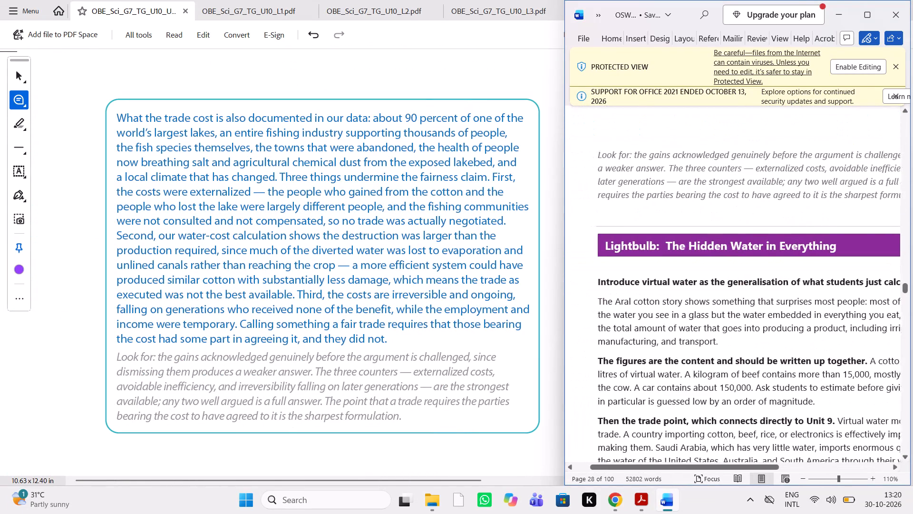
scroll(684, 322, left, 1)
scroll(398, 317, down, 2)
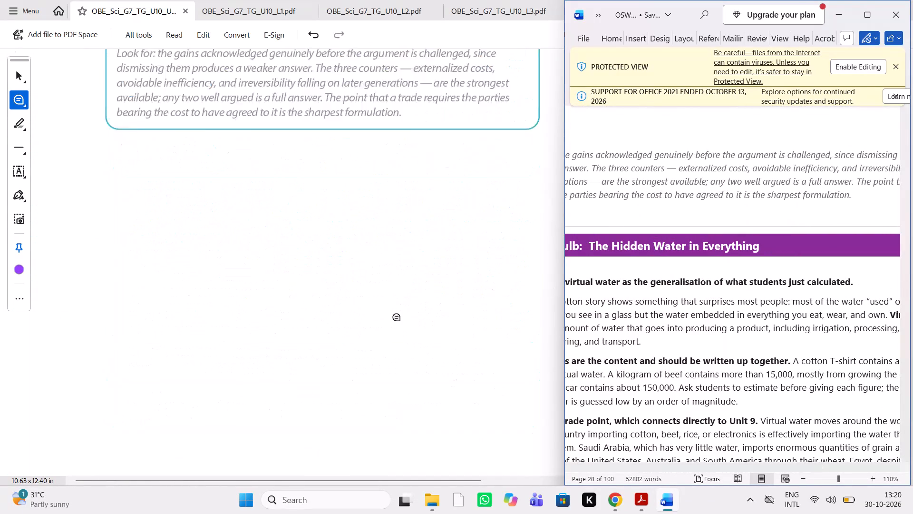
Add the comment "remove the background color" beside the opening text of the "The Hidden Water in Everything" box.
scroll(398, 317, down, 4)
scroll(398, 317, left, 1)
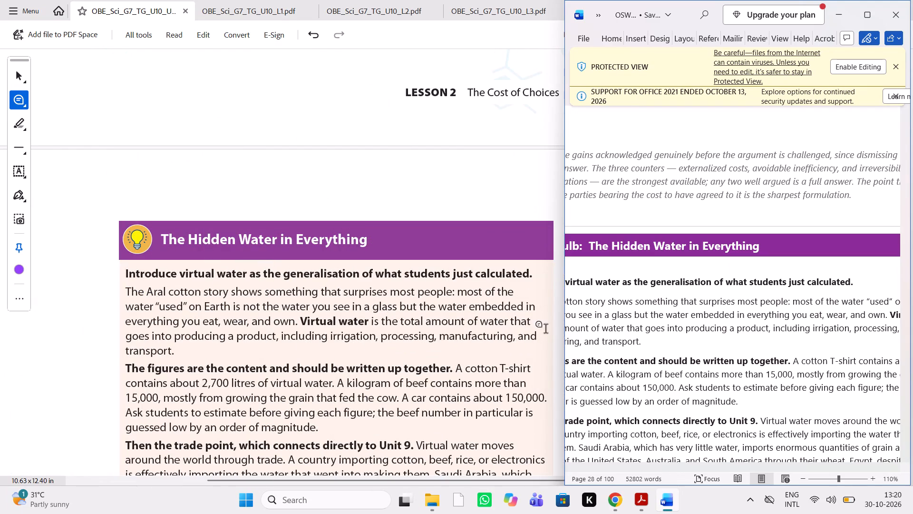
click(541, 356)
text(remove the v)
key(BackSpace)
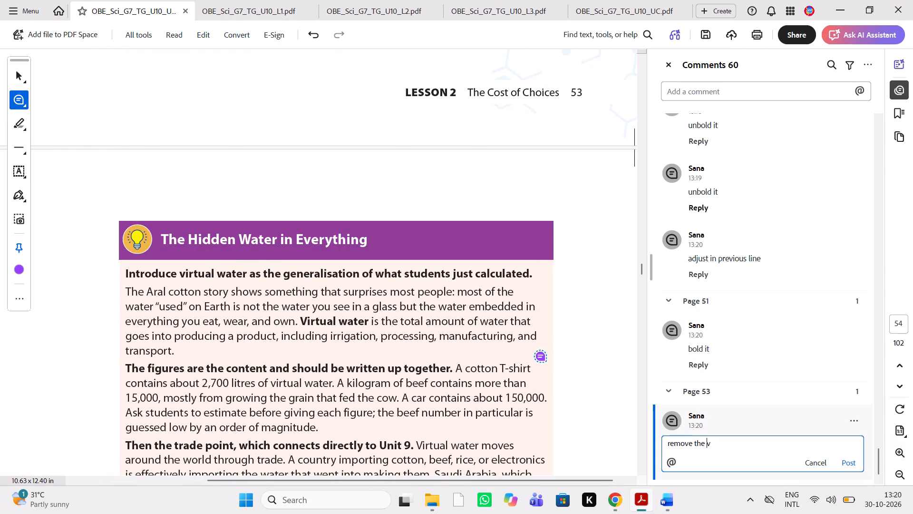
text(background)
key(space)
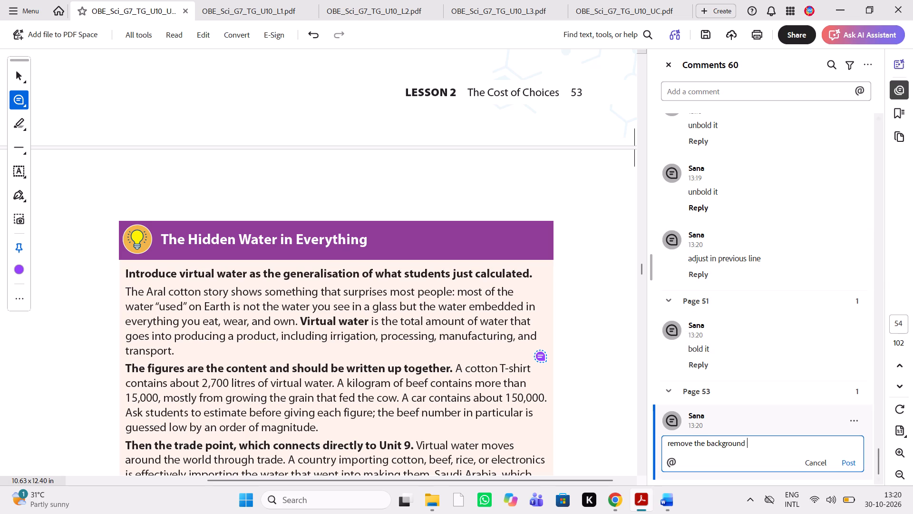
key(v)
key(BackSpace)
text(color)
key(space)
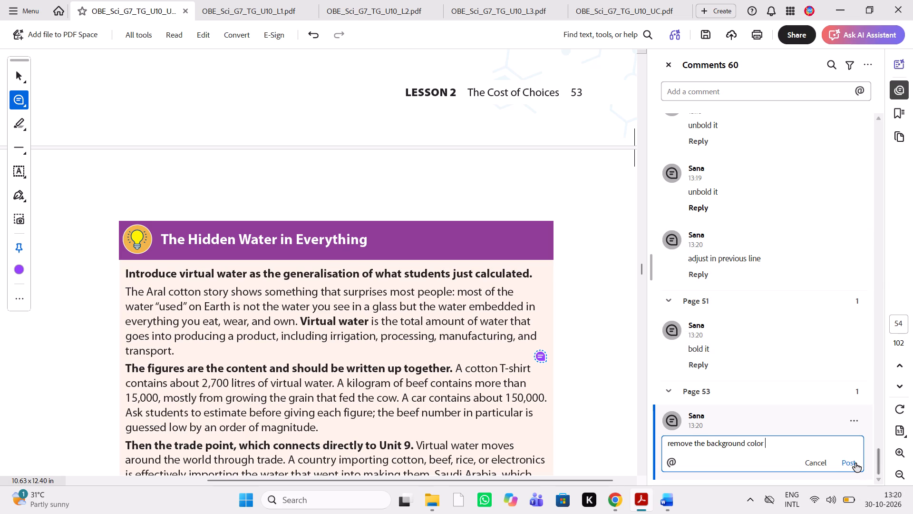
click(856, 463)
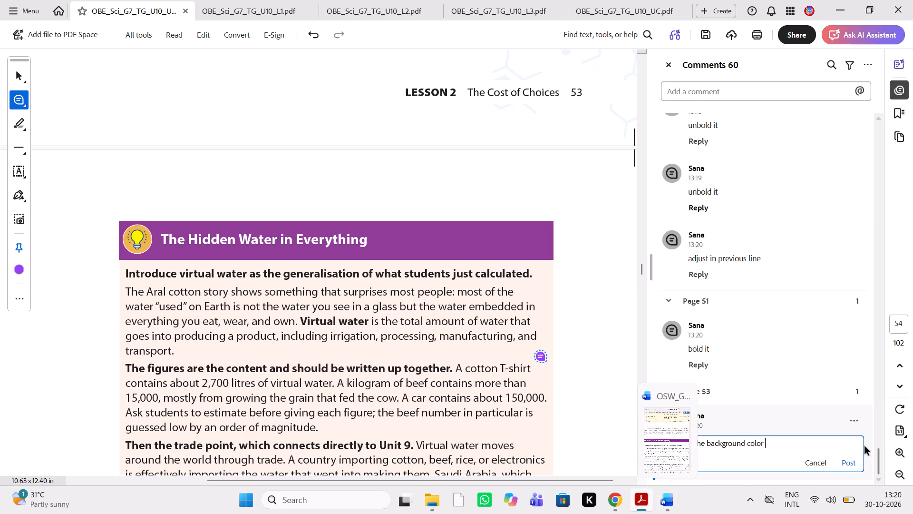
click(853, 461)
Add the comment "add SB image here" in the blank margin beside the externalized cost text that precedes the Systems and System Models prompt.
scroll(524, 356, right, 2)
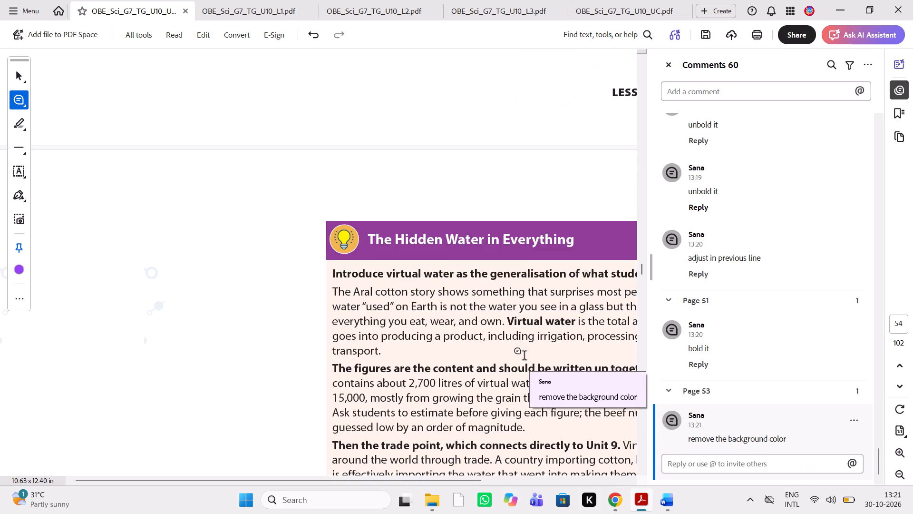
scroll(524, 356, up, 20)
scroll(524, 356, up, 3)
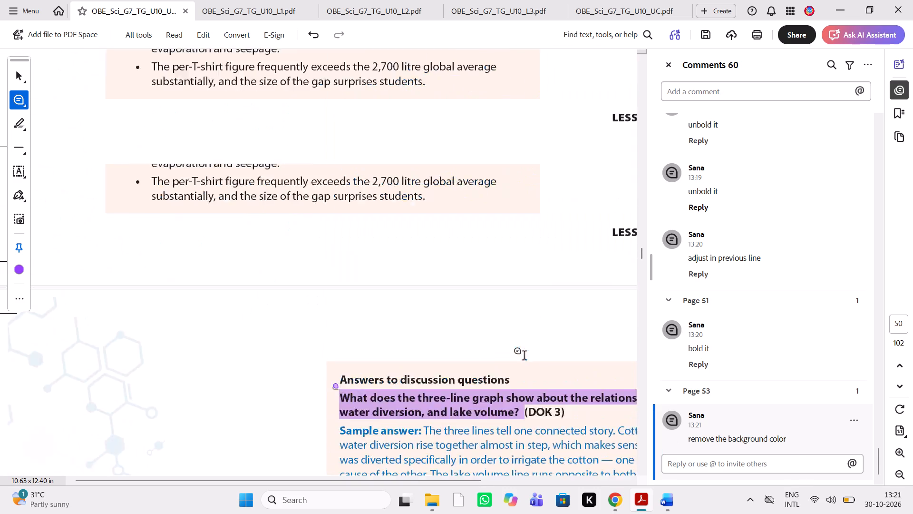
scroll(524, 356, up, 20)
scroll(524, 356, up, 4)
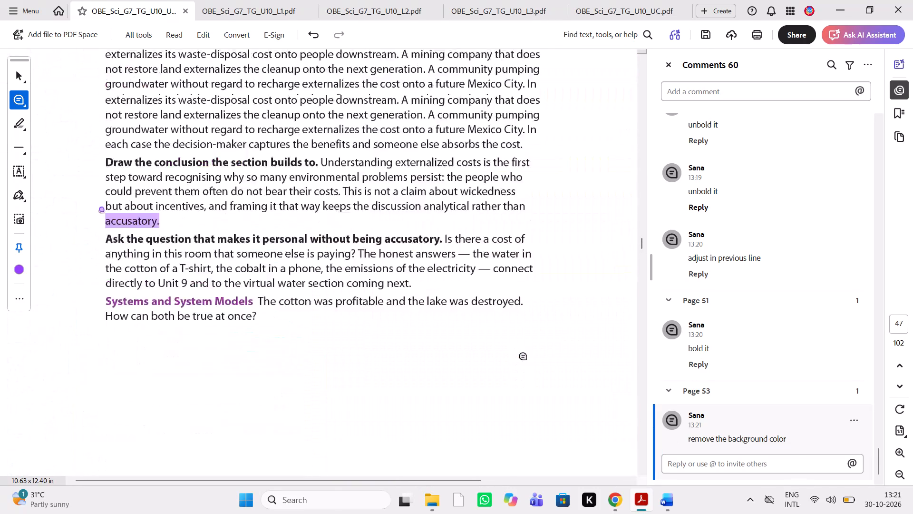
scroll(524, 356, up, 4)
scroll(524, 356, down, 4)
scroll(524, 356, left, 1)
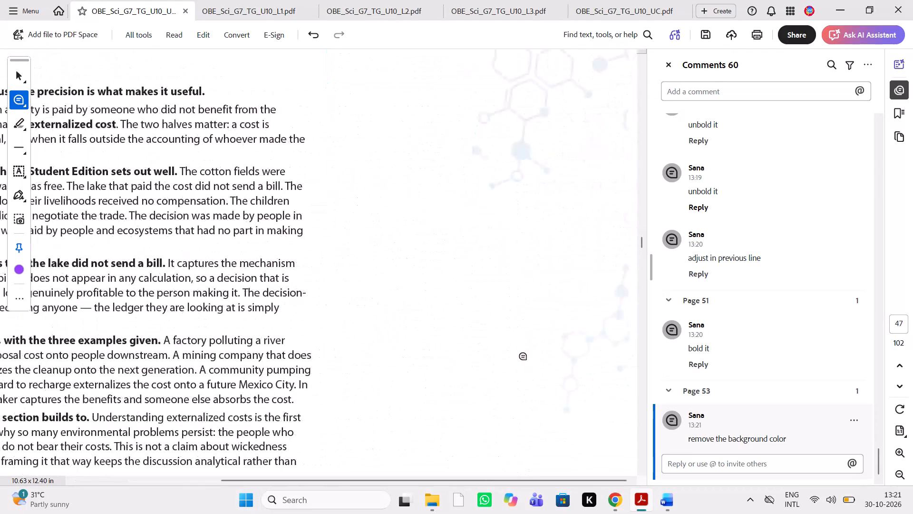
click(475, 109)
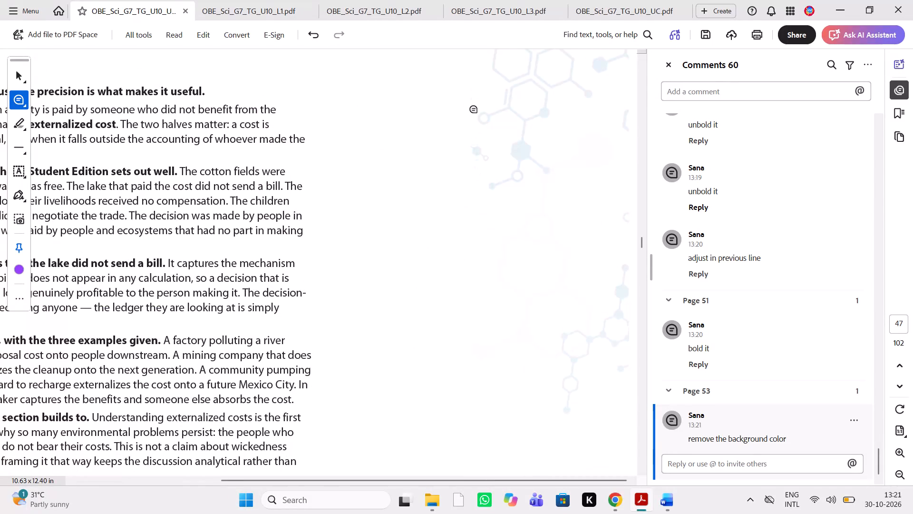
text(add)
key(space)
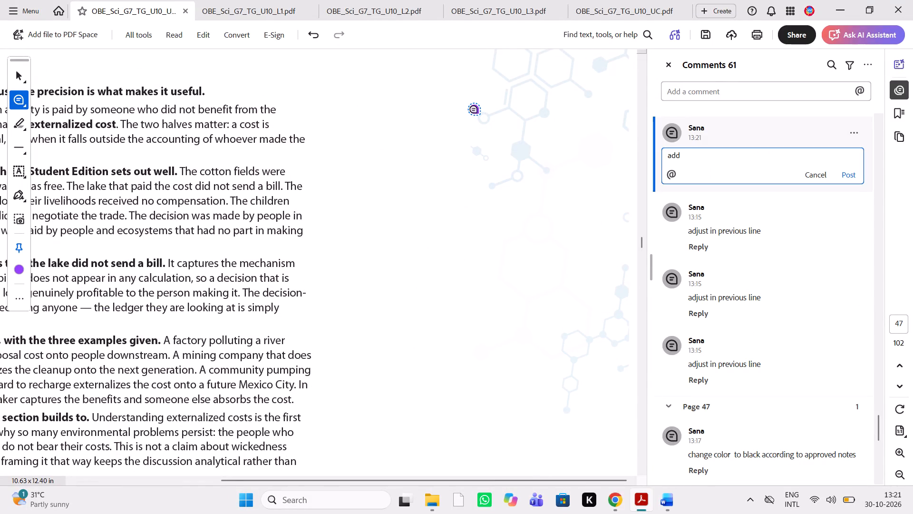
text(SB)
key(space)
text(image here)
key(space)
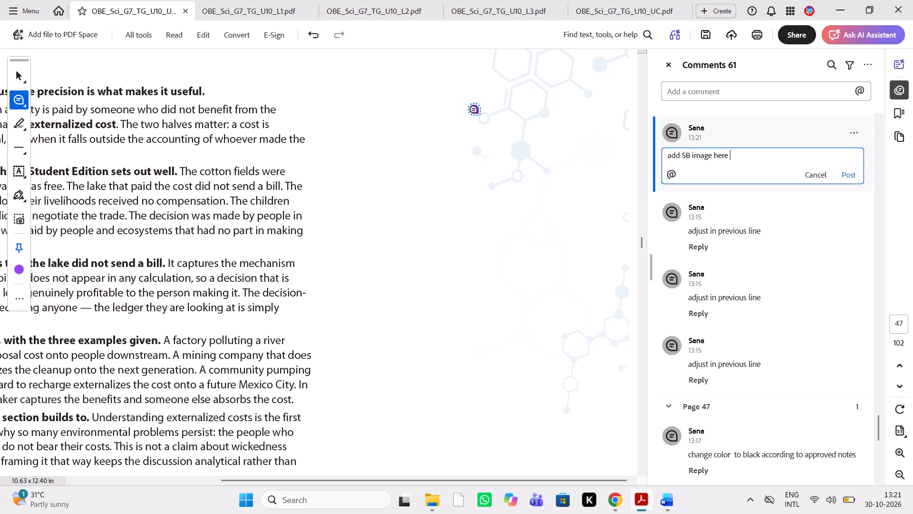
Look over the Lesson 2 pages between pages 43 and 62, finishing back at "The Hidden Water in Everything" box.
scroll(446, 180, up, 11)
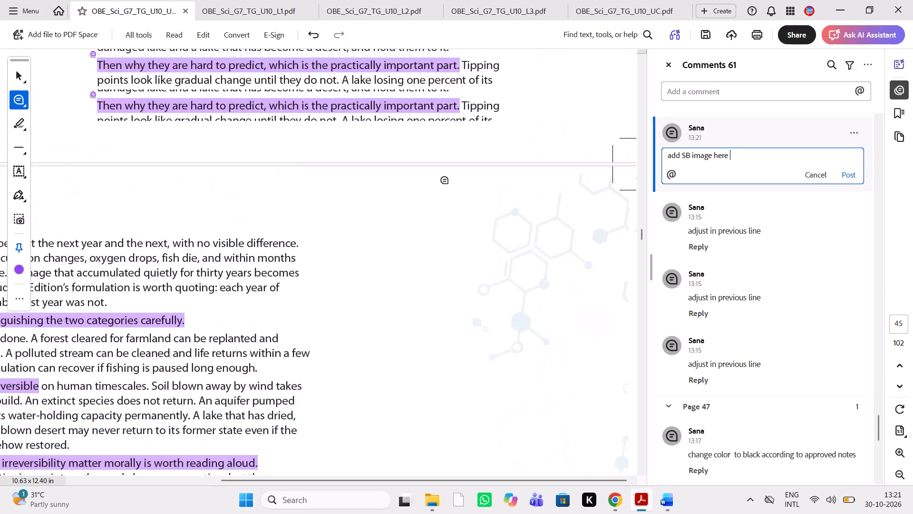
scroll(446, 180, up, 1)
scroll(446, 180, right, 1)
scroll(446, 180, up, 5)
scroll(446, 180, down, 1)
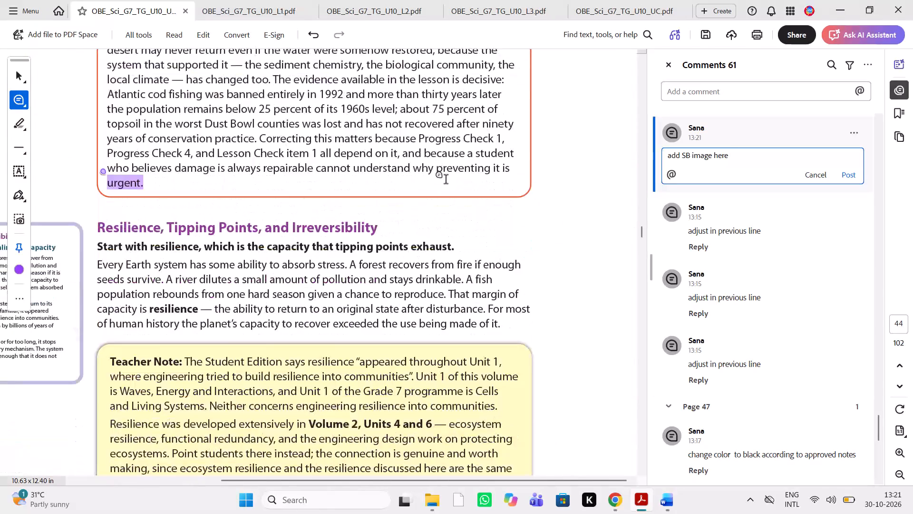
scroll(446, 180, down, 2)
scroll(446, 180, up, 18)
scroll(446, 180, down, 3)
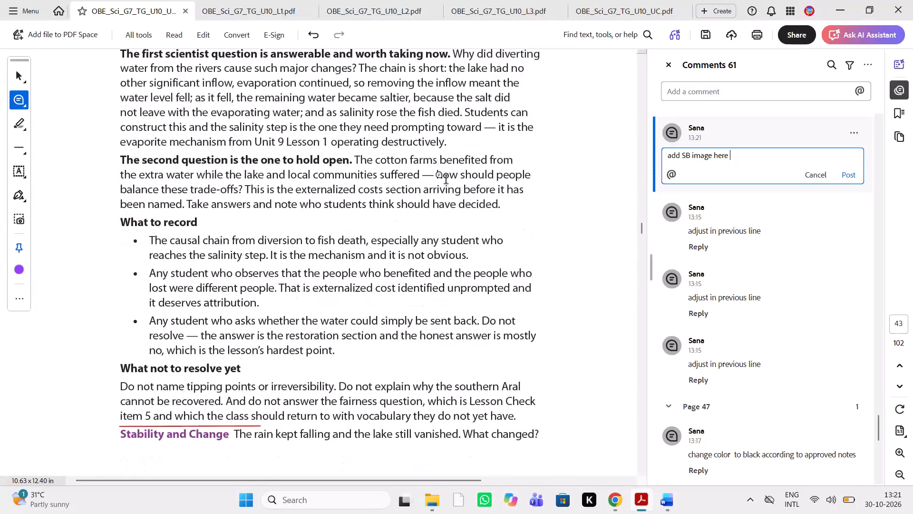
scroll(446, 180, up, 1)
scroll(446, 180, down, 20)
scroll(446, 180, down, 13)
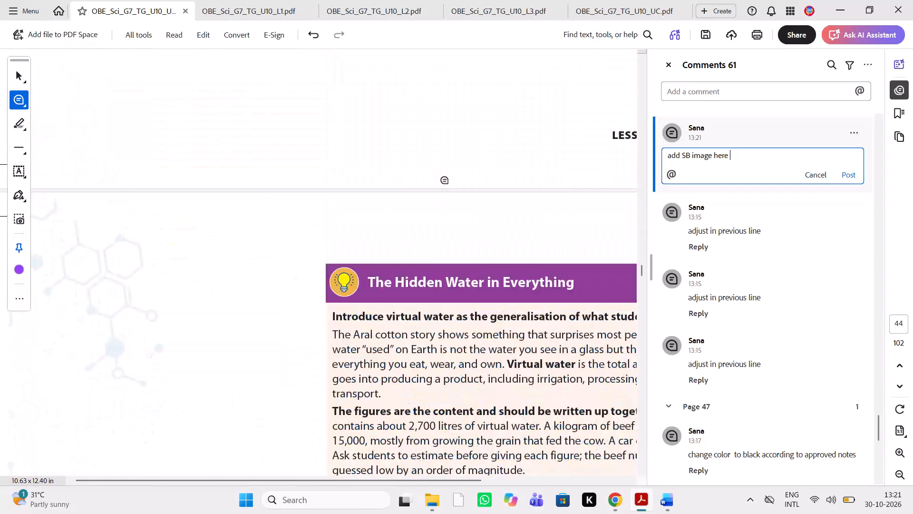
scroll(446, 180, down, 20)
scroll(446, 180, down, 5)
scroll(446, 180, up, 5)
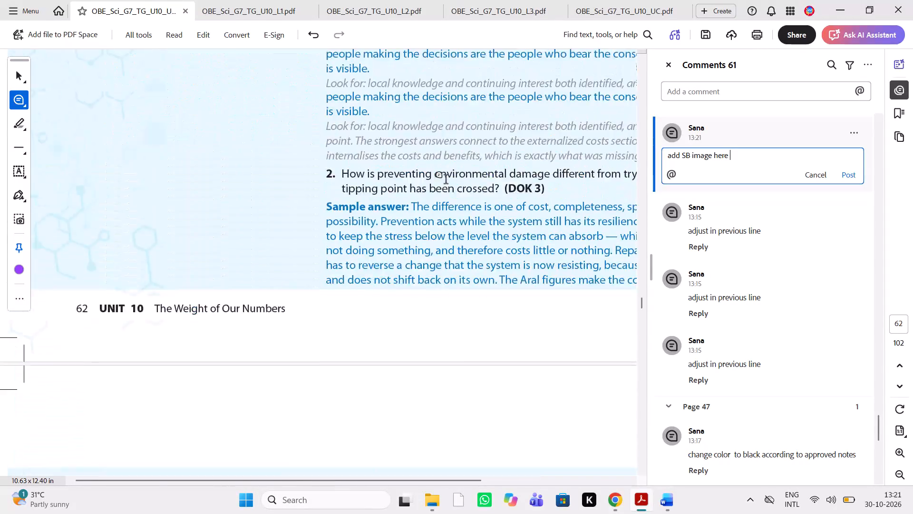
scroll(446, 180, up, 13)
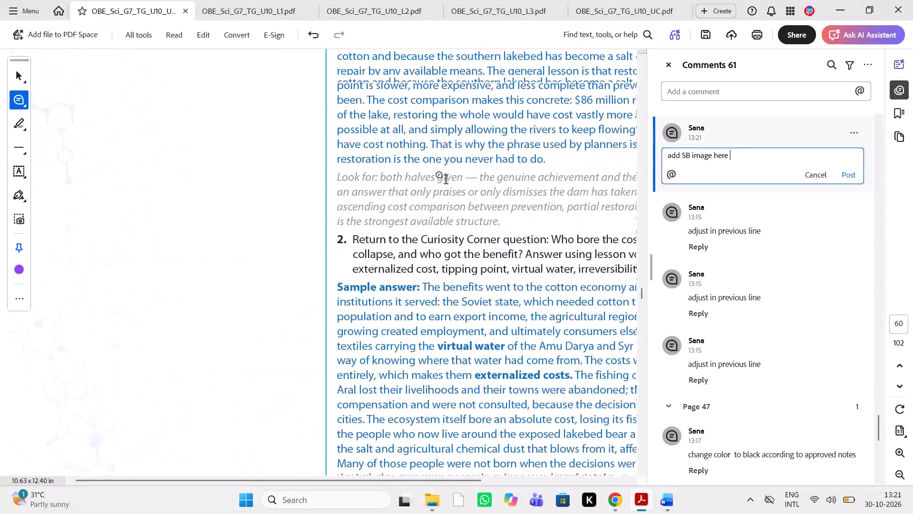
scroll(446, 180, up, 13)
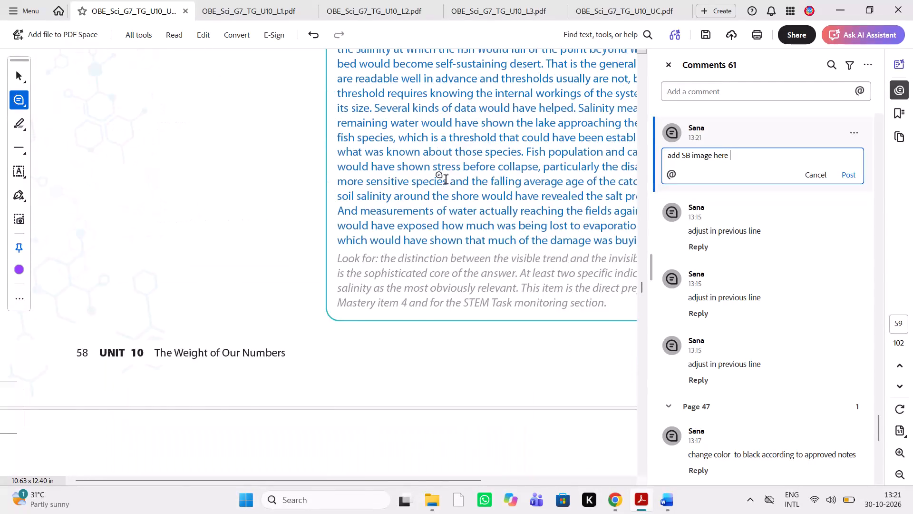
scroll(446, 180, up, 13)
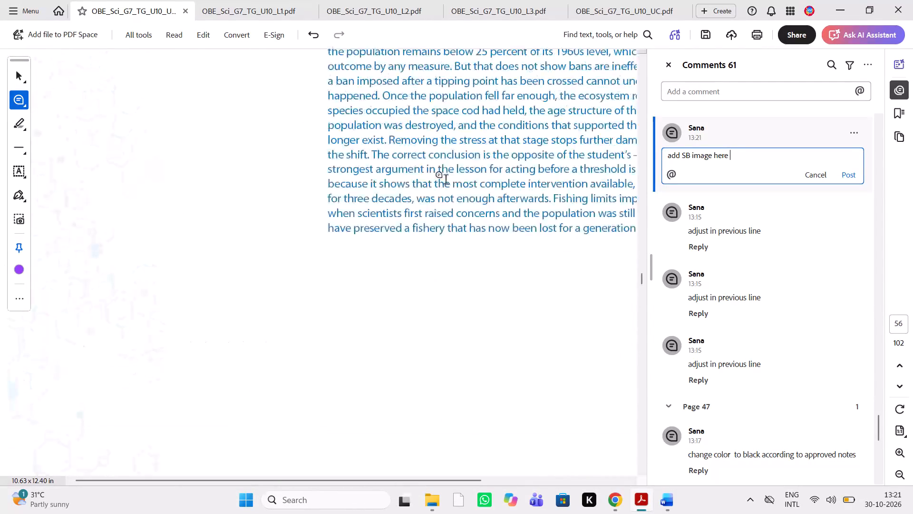
scroll(446, 180, up, 13)
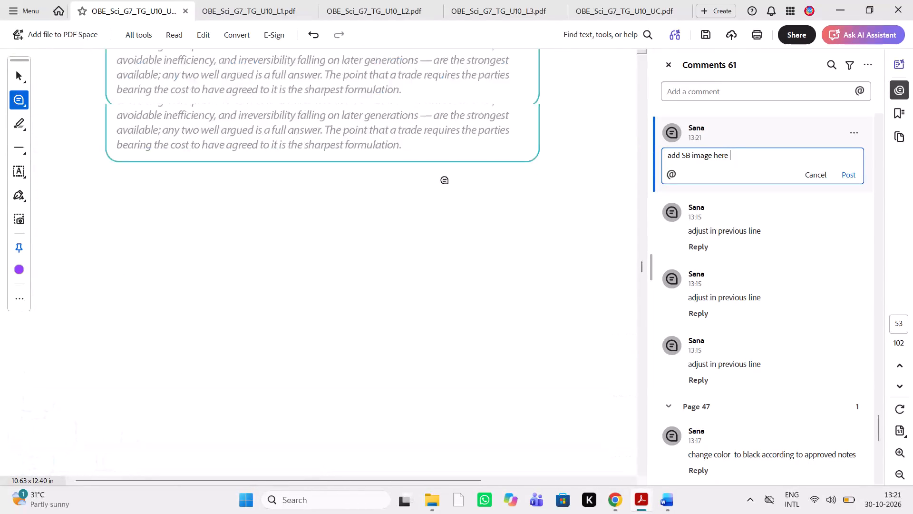
scroll(446, 180, up, 11)
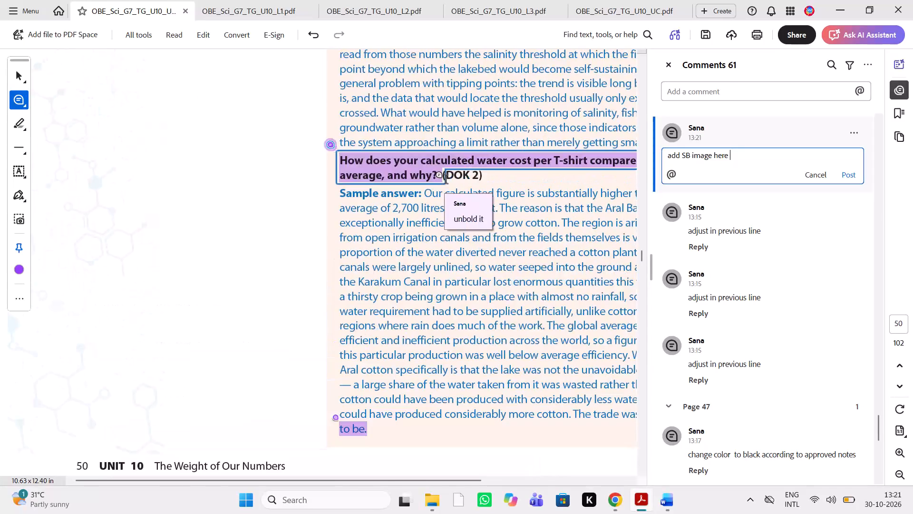
scroll(446, 180, down, 11)
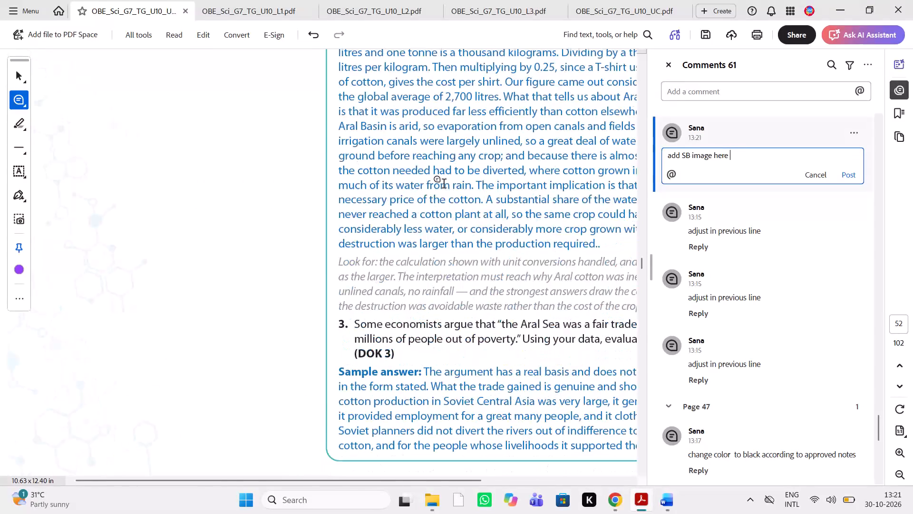
scroll(444, 185, down, 5)
scroll(444, 185, up, 7)
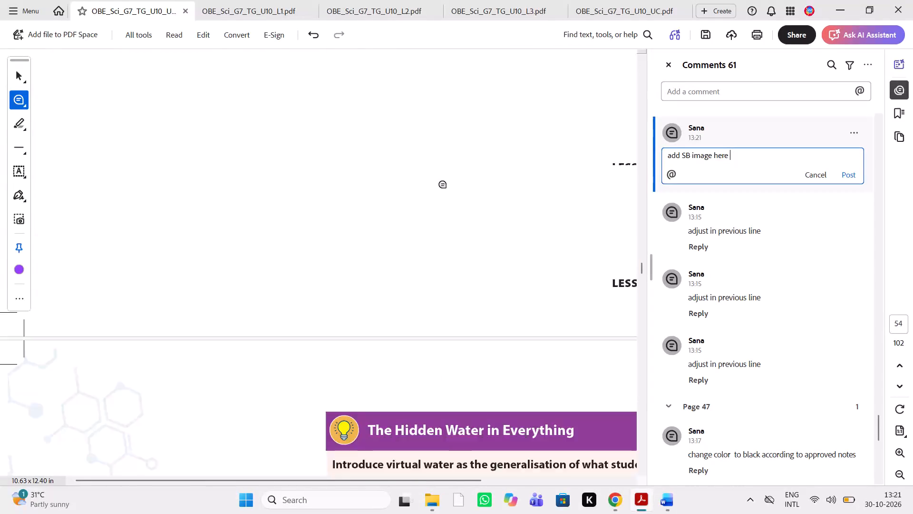
scroll(444, 185, up, 4)
scroll(444, 185, down, 6)
scroll(444, 185, up, 1)
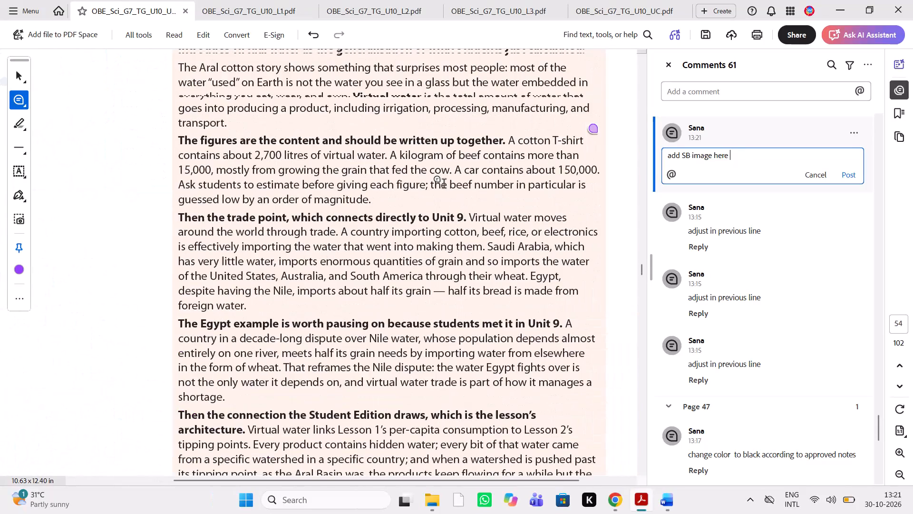
scroll(444, 185, up, 2)
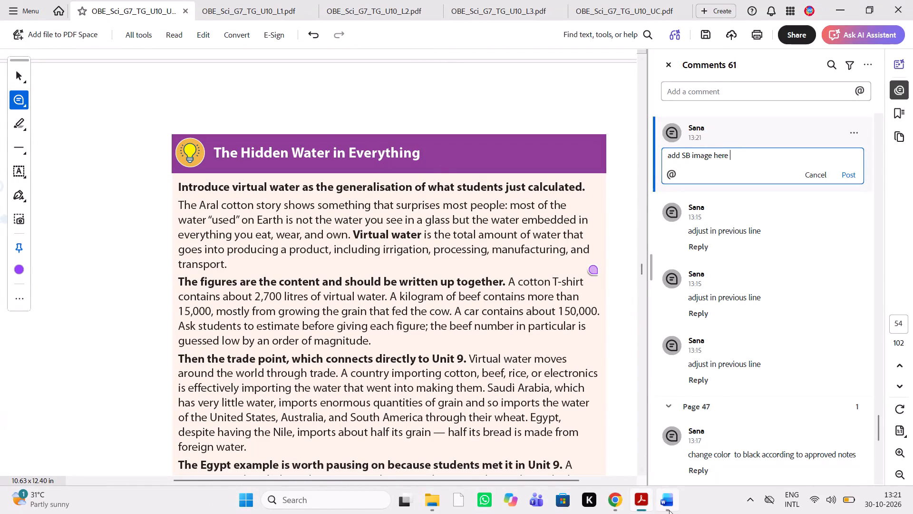
Check the box's opening against the Word manuscript and comment "adjust in previous line" on "transport." ending the virtual water paragraph.
click(671, 503)
scroll(705, 349, right, 1)
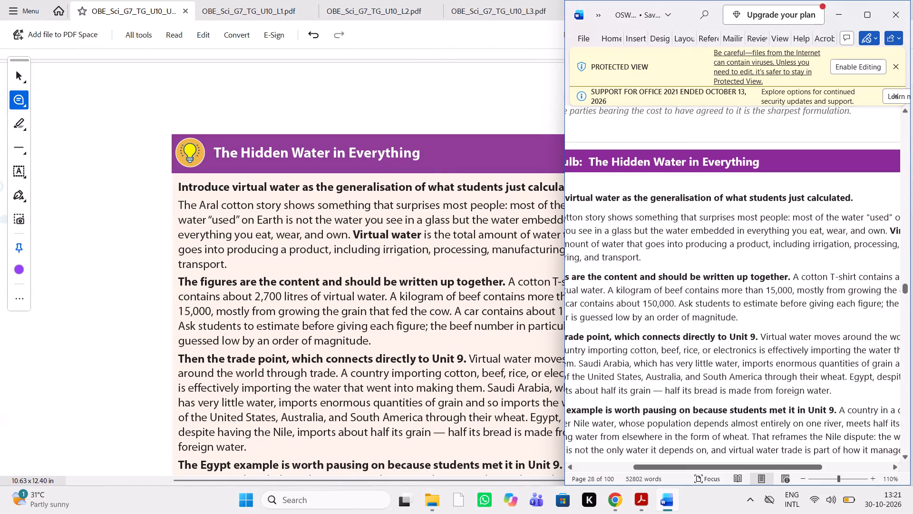
scroll(705, 349, right, 1)
drag(233, 268, 188, 266)
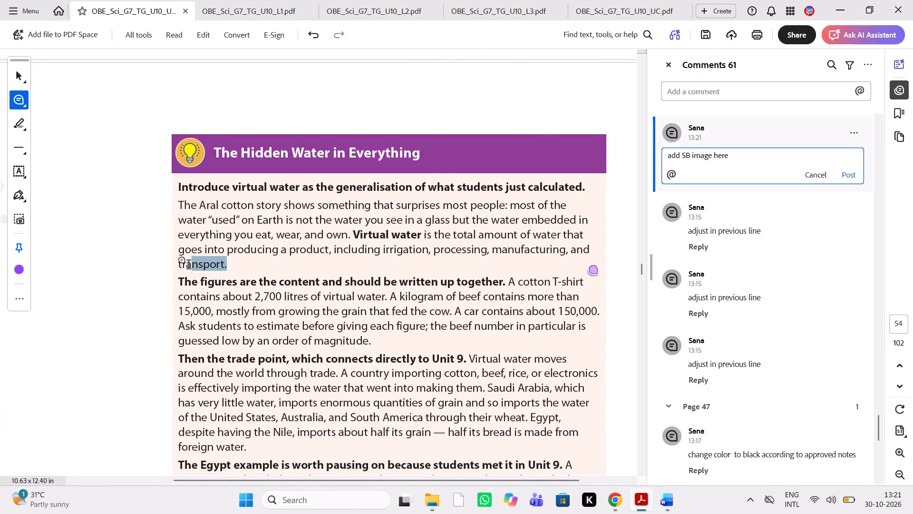
drag(188, 266, 175, 267)
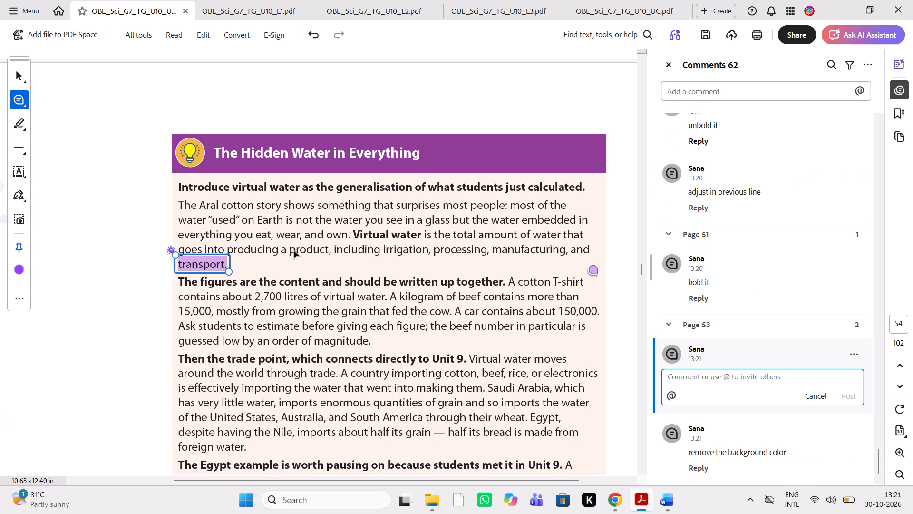
text(adk=just)
key(space)
key(BackSpace)
key(BackSpace)
key(BackSpace)
key(BackSpace)
key(BackSpace)
key(BackSpace)
key(BackSpace)
key(BackSpace)
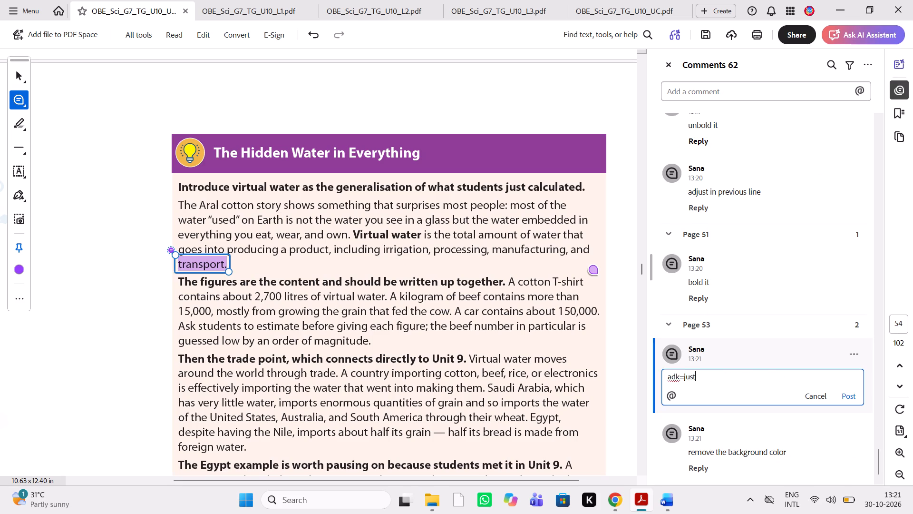
text(djust in previous line)
key(space)
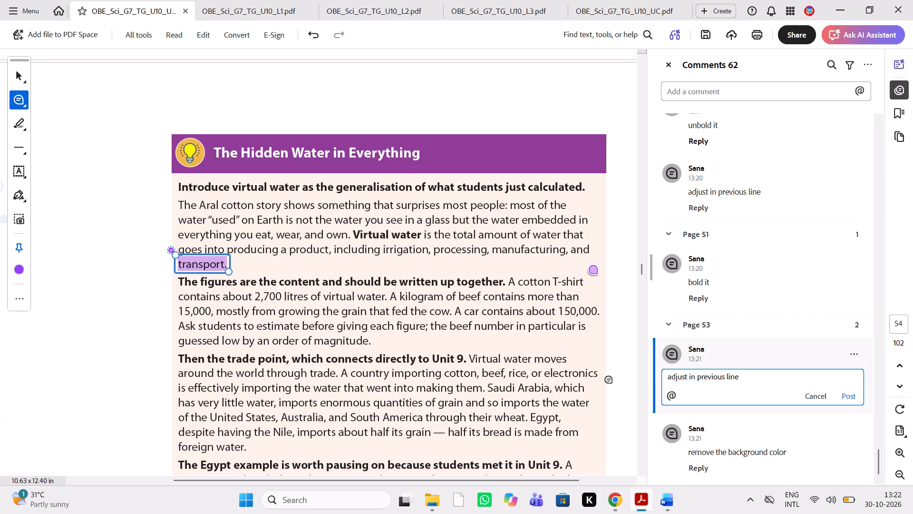
click(853, 401)
click(853, 397)
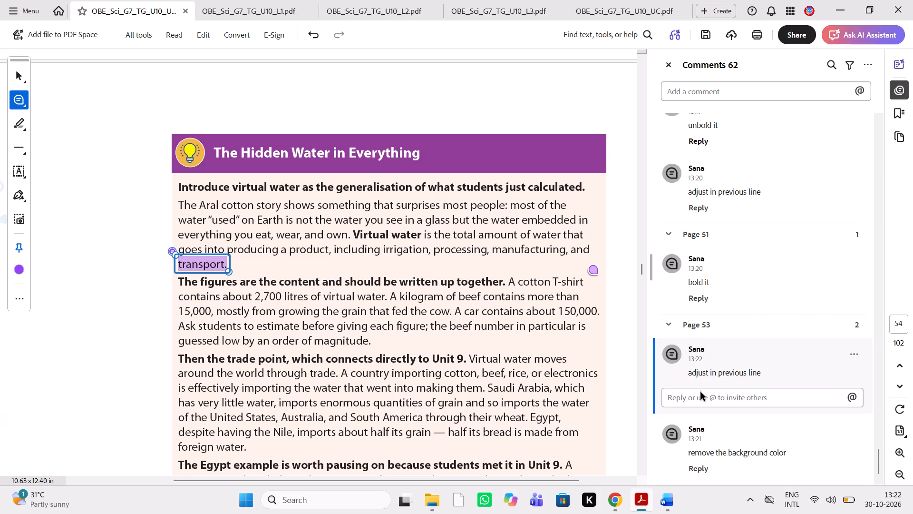
Compare the rest of the box with the Word manuscript and comment "adjust in previous line" on "it?" in the Energy and Matter prompt.
scroll(508, 445, down, 1)
click(664, 508)
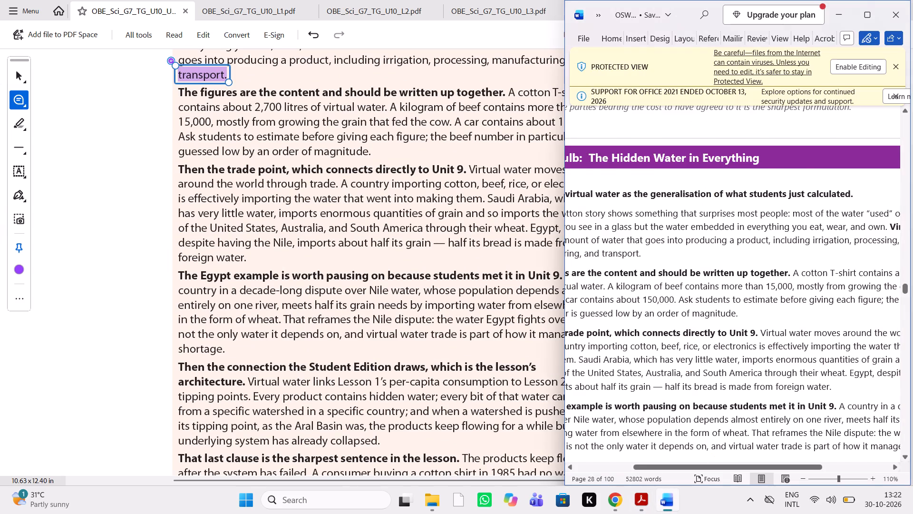
scroll(769, 366, down, 1)
scroll(386, 369, down, 1)
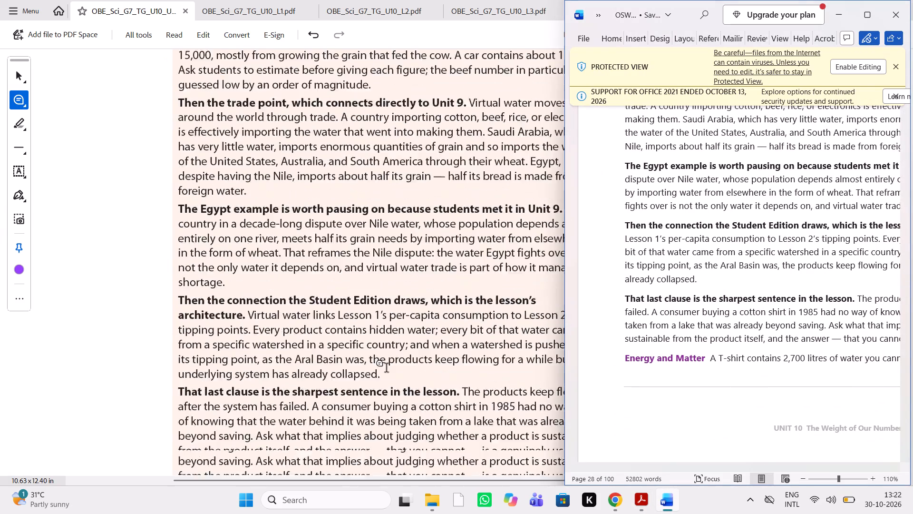
scroll(386, 369, down, 2)
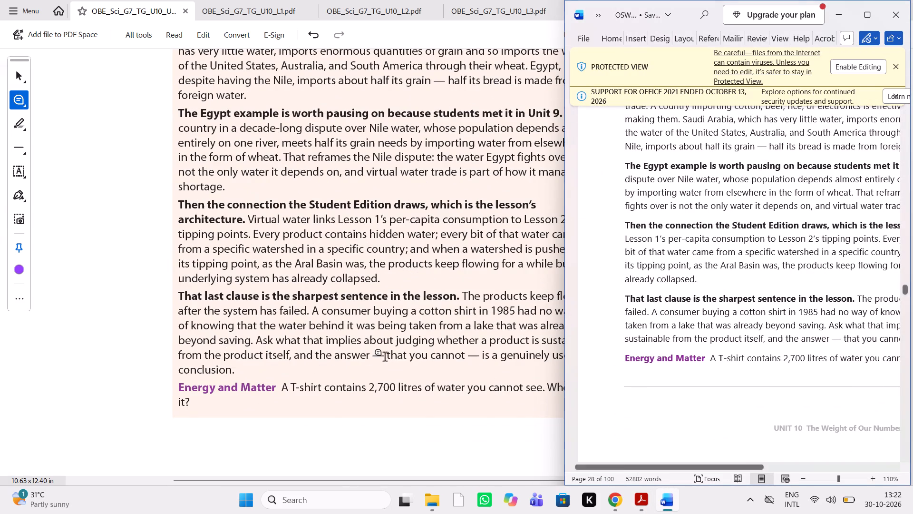
drag(197, 405, 175, 405)
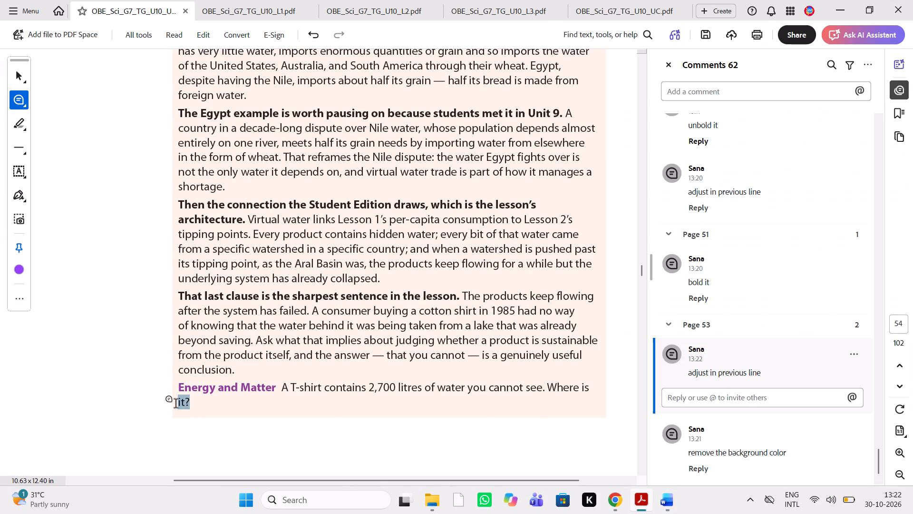
drag(175, 405, 175, 405)
text(adkj)
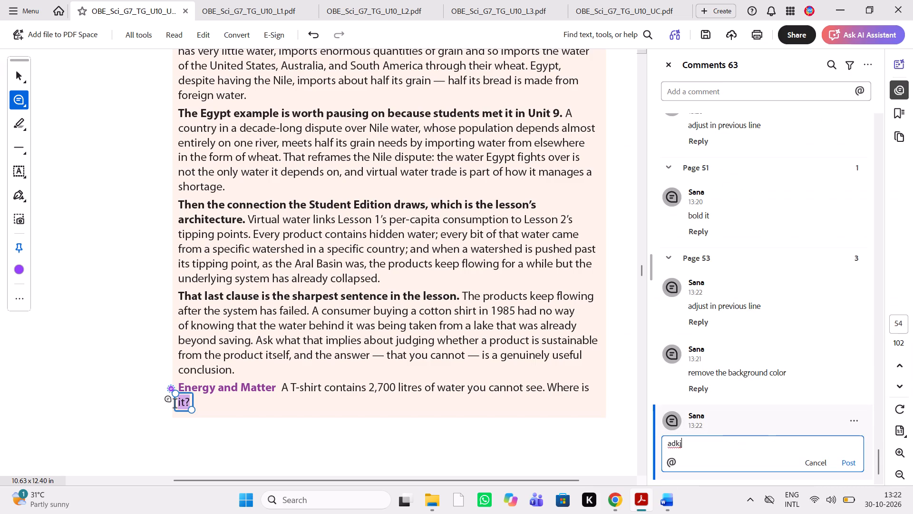
key(BackSpace)
key(BackSpace)
text(just in previous line)
key(space)
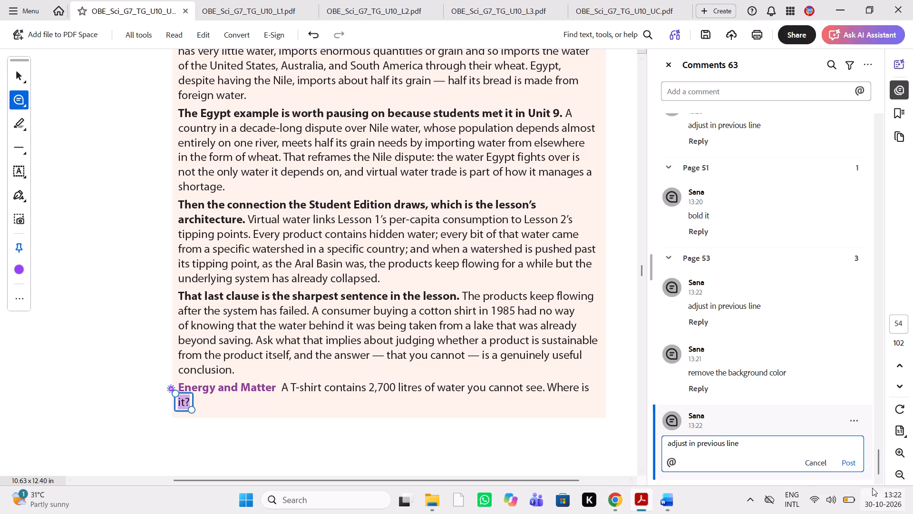
click(851, 464)
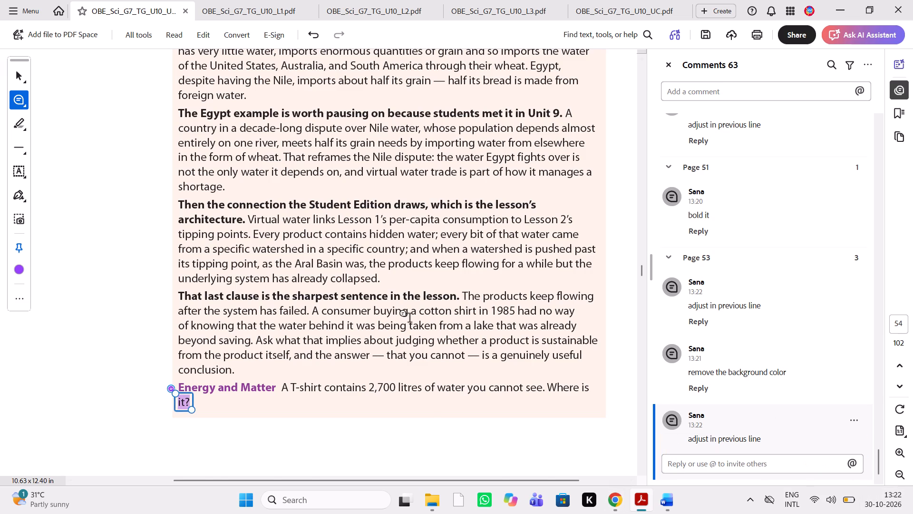
scroll(409, 319, up, 1)
scroll(409, 319, down, 1)
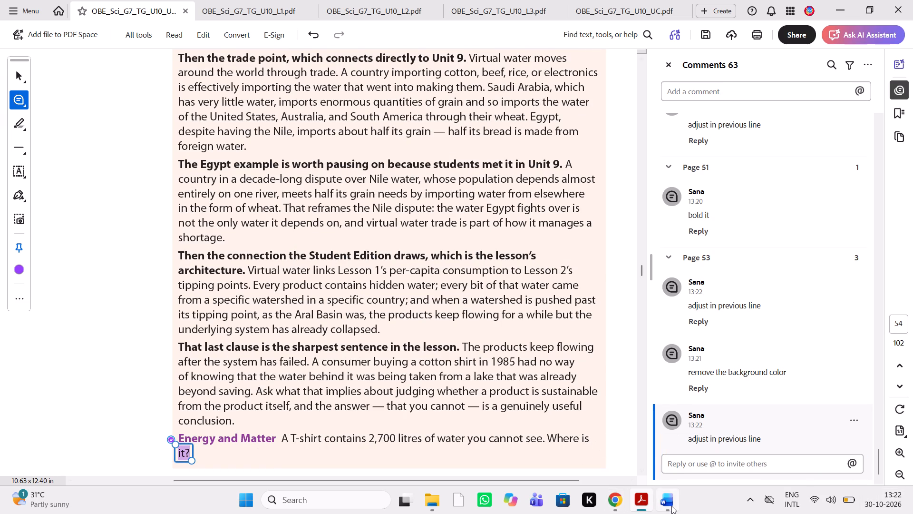
Compare the closing paragraphs and the Energy and Matter prompt of the hidden water box with the Word manuscript.
click(671, 506)
scroll(704, 366, left, 1)
scroll(704, 366, right, 1)
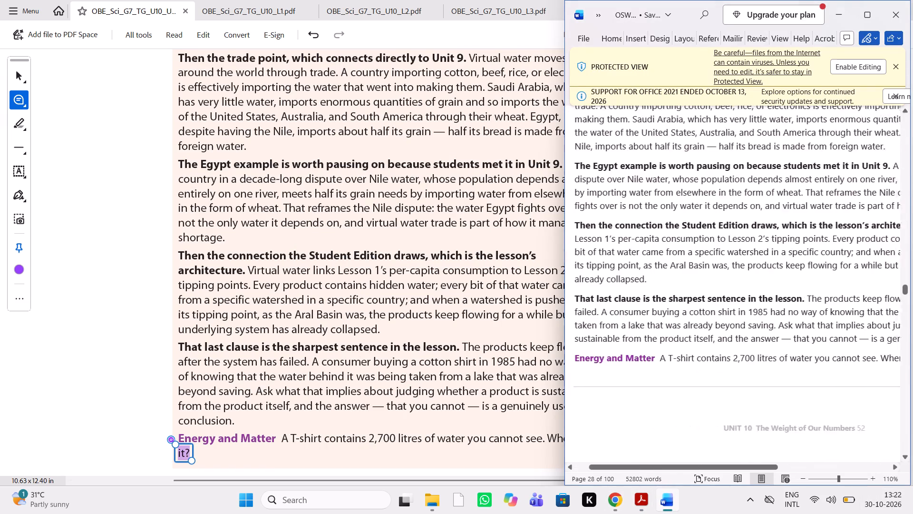
scroll(704, 366, right, 1)
scroll(704, 366, up, 1)
scroll(704, 366, down, 2)
scroll(704, 366, left, 1)
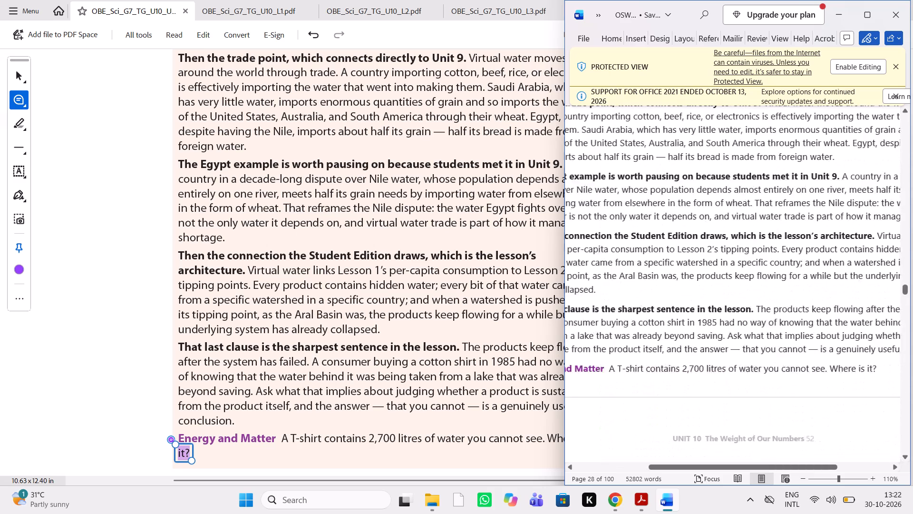
scroll(704, 366, left, 1)
Add the comment "remove the background color" beside the opening paragraph of the "Why the World Is Becoming a City" box on page 55.
scroll(704, 366, down, 1)
scroll(377, 349, down, 2)
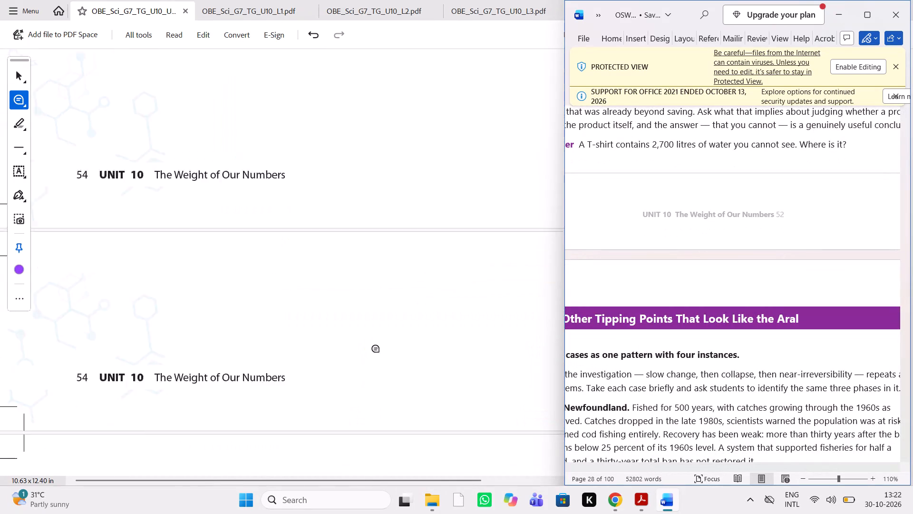
scroll(377, 349, down, 2)
click(529, 248)
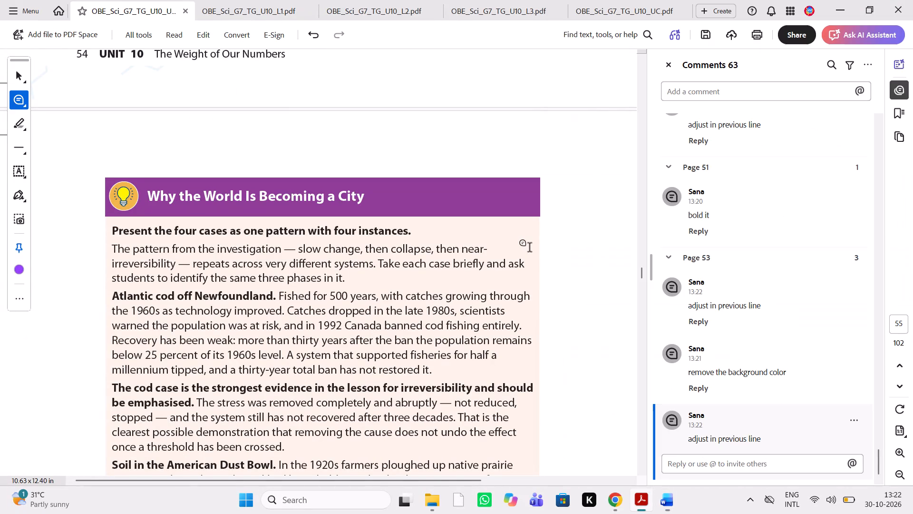
text(remove the v)
key(BackSpace)
text(background v)
key(BackSpace)
text(color)
key(space)
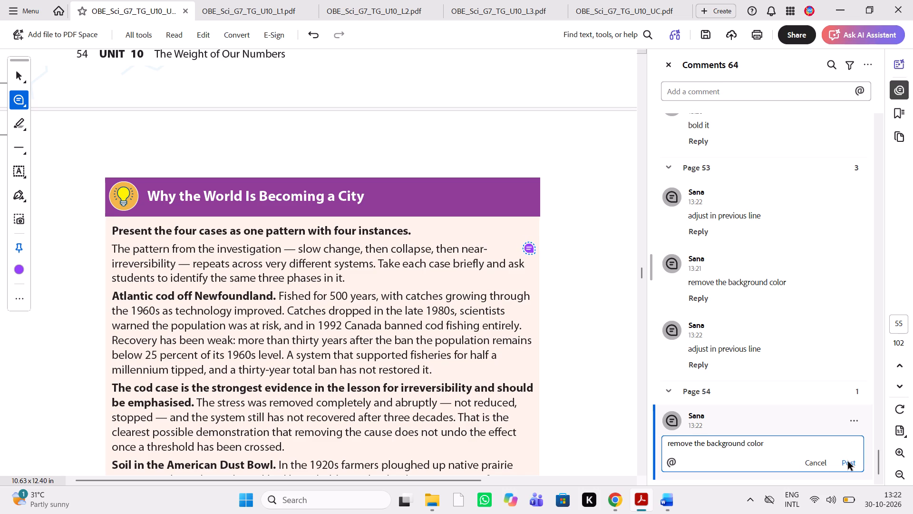
click(848, 462)
Compare the four tipping-point cases, from Atlantic cod to coral reefs, and their Teacher Note with the Word manuscript.
scroll(469, 408, down, 1)
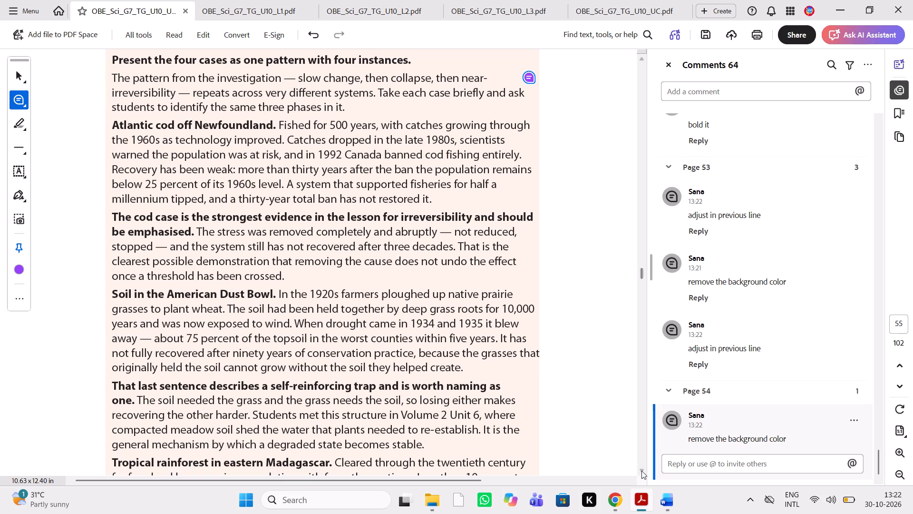
click(664, 511)
scroll(729, 320, down, 1)
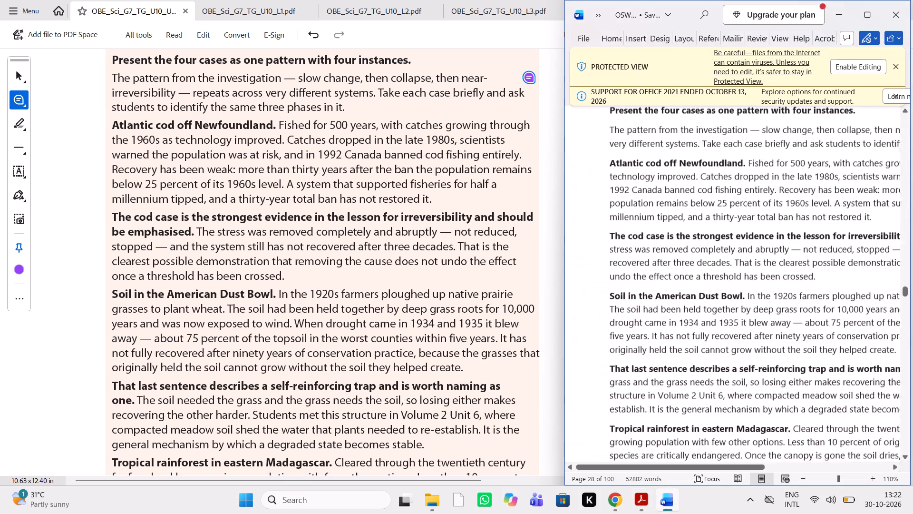
scroll(364, 287, up, 1)
scroll(364, 287, down, 3)
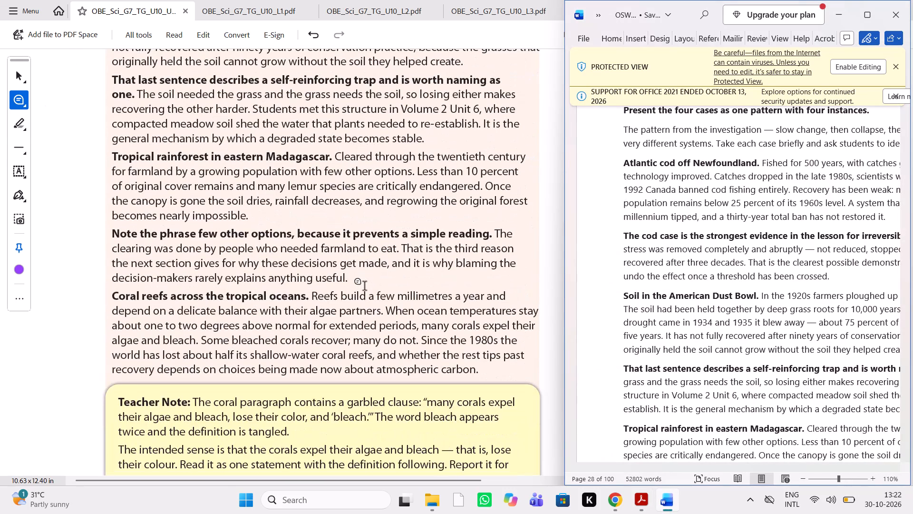
scroll(759, 230, down, 1)
scroll(759, 230, left, 1)
scroll(759, 230, right, 1)
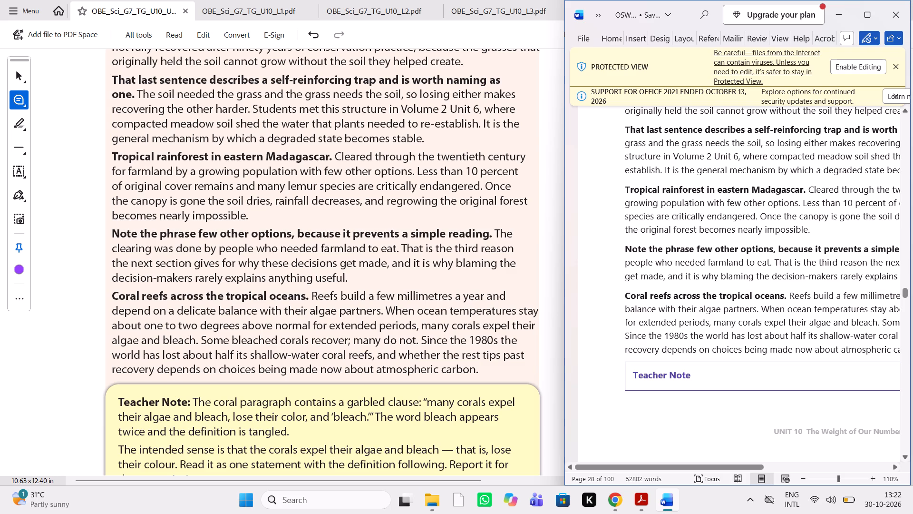
scroll(694, 296, down, 1)
scroll(694, 296, left, 1)
scroll(694, 296, down, 1)
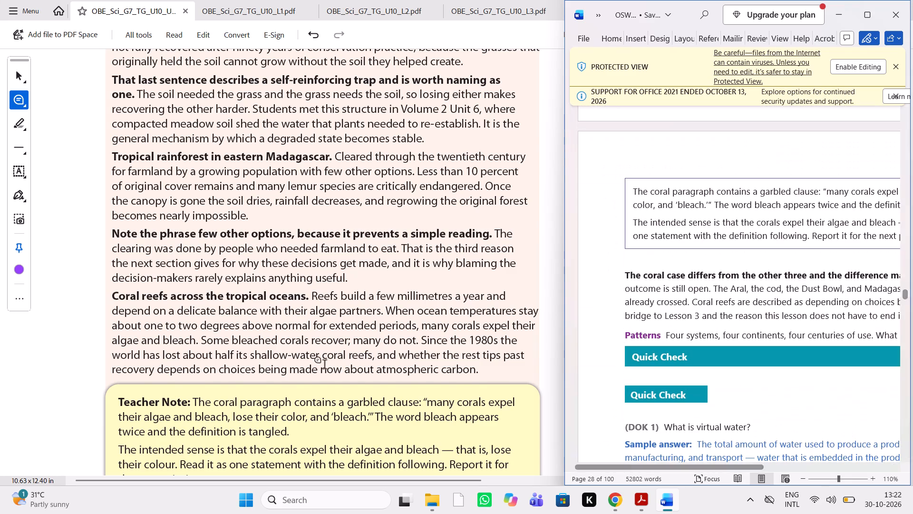
scroll(324, 366, down, 1)
scroll(675, 271, up, 1)
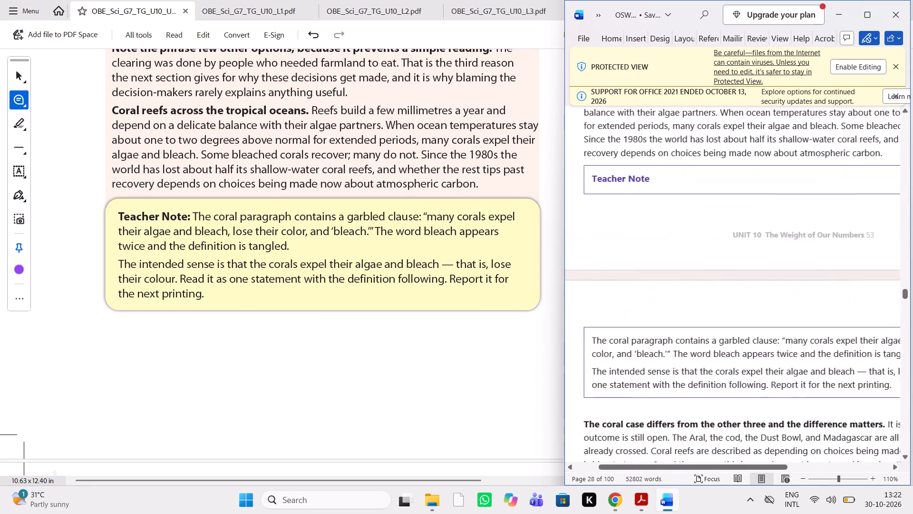
scroll(675, 271, down, 1)
scroll(675, 271, up, 1)
scroll(675, 271, down, 1)
scroll(675, 271, left, 1)
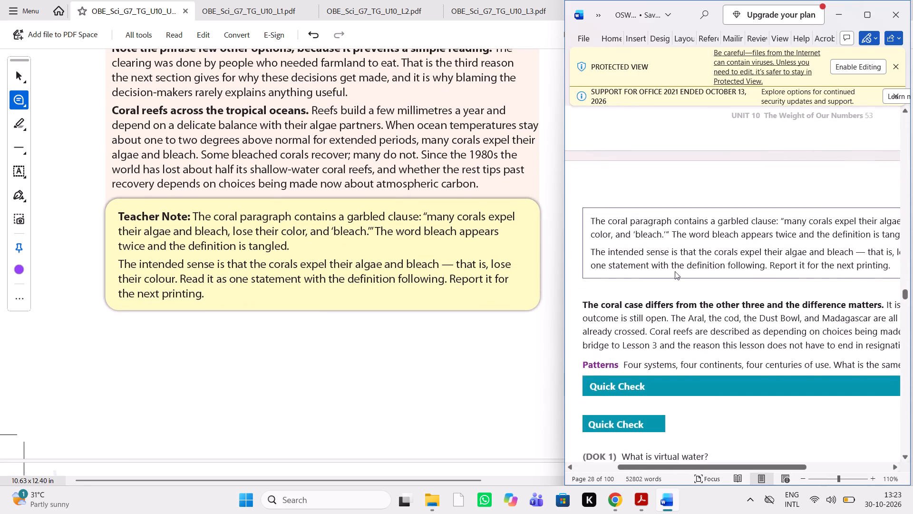
scroll(675, 271, left, 1)
scroll(692, 264, right, 1)
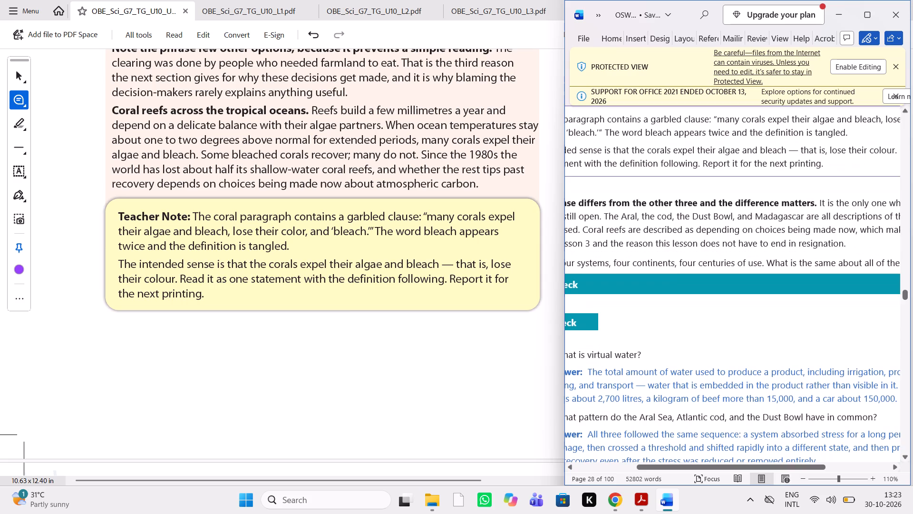
Compare the coral case paragraph, Patterns prompt and Quick Check questions and sample answers on page 56 with the Word manuscript.
scroll(340, 310, down, 2)
scroll(340, 310, left, 1)
scroll(617, 213, right, 1)
scroll(617, 213, left, 1)
scroll(617, 213, right, 1)
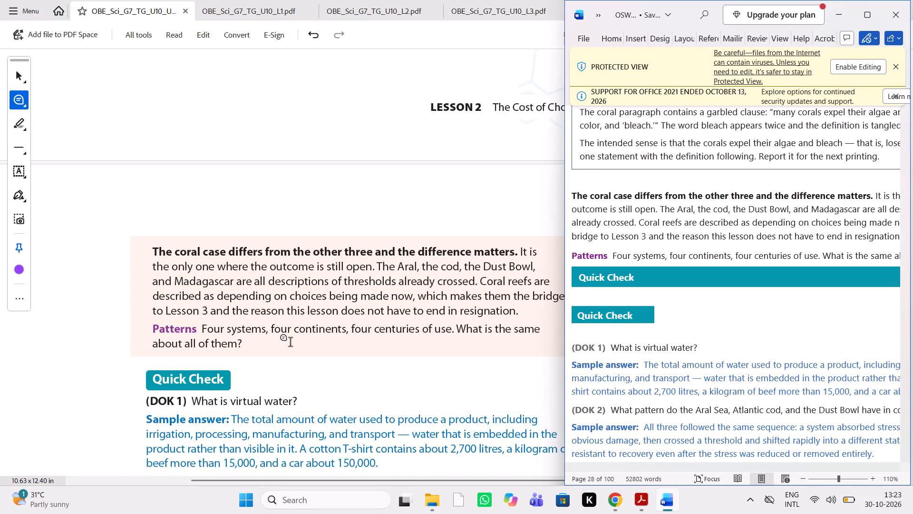
scroll(290, 343, down, 1)
scroll(602, 342, down, 1)
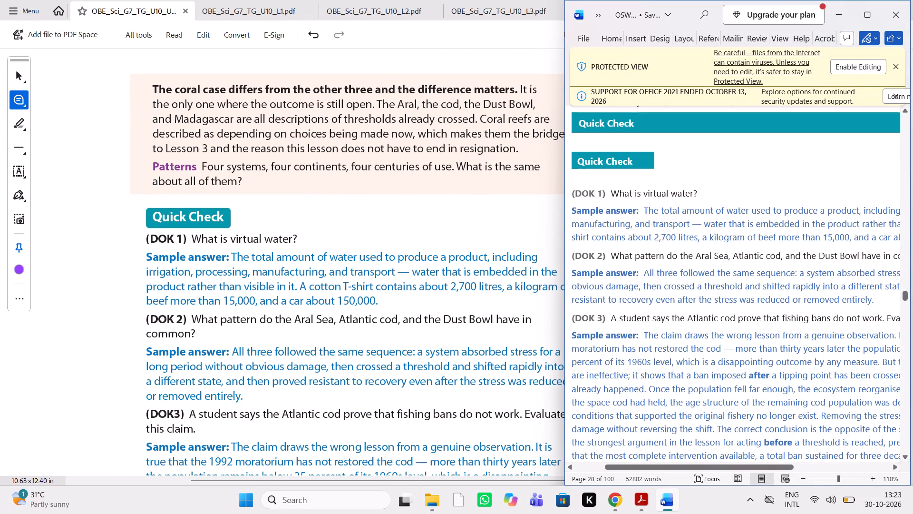
scroll(388, 418, down, 1)
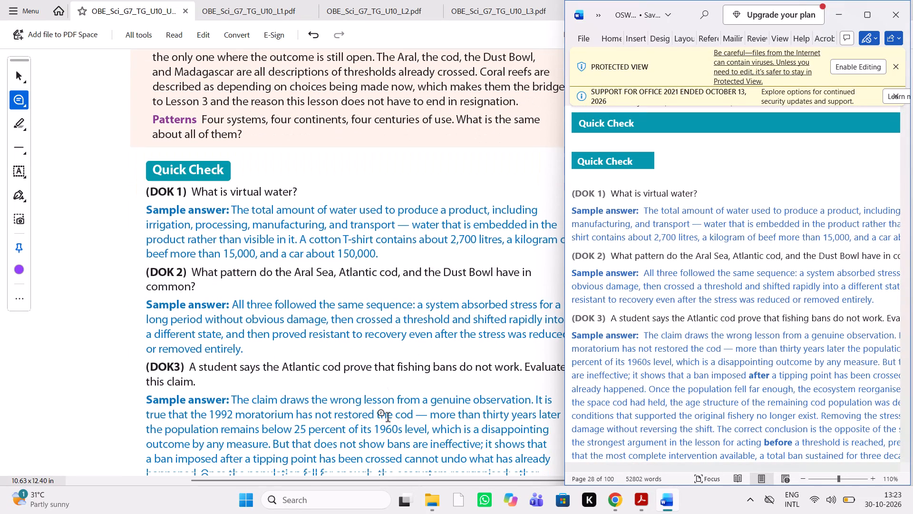
scroll(710, 311, left, 1)
scroll(710, 311, right, 1)
scroll(710, 311, left, 1)
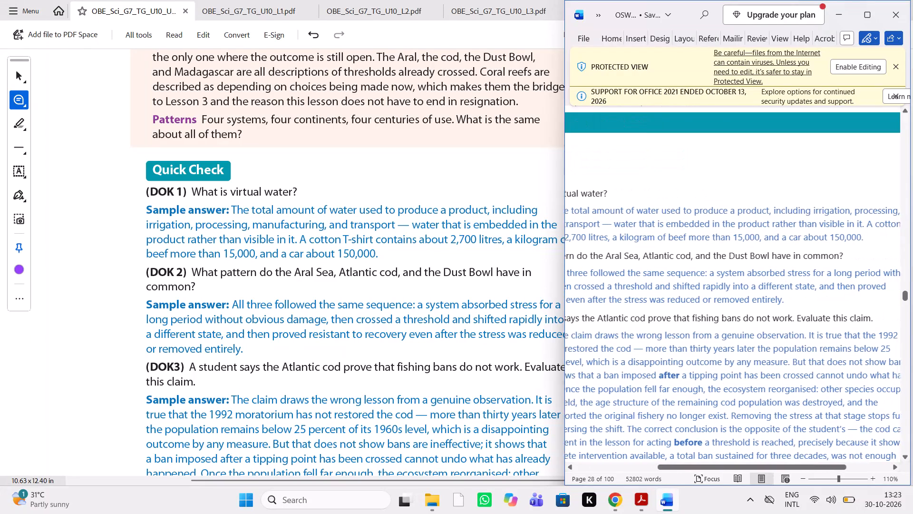
scroll(710, 311, left, 1)
scroll(710, 311, right, 1)
scroll(462, 359, down, 1)
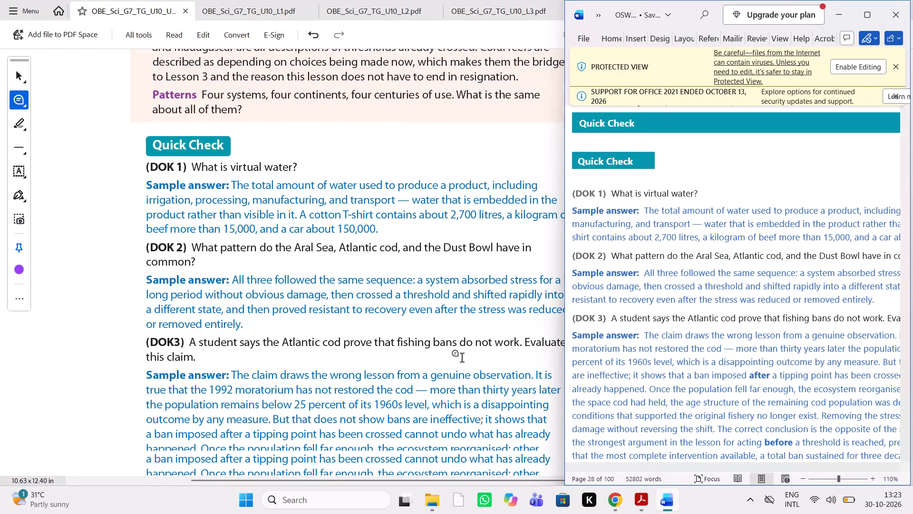
scroll(462, 359, down, 1)
scroll(668, 277, down, 1)
scroll(420, 332, down, 1)
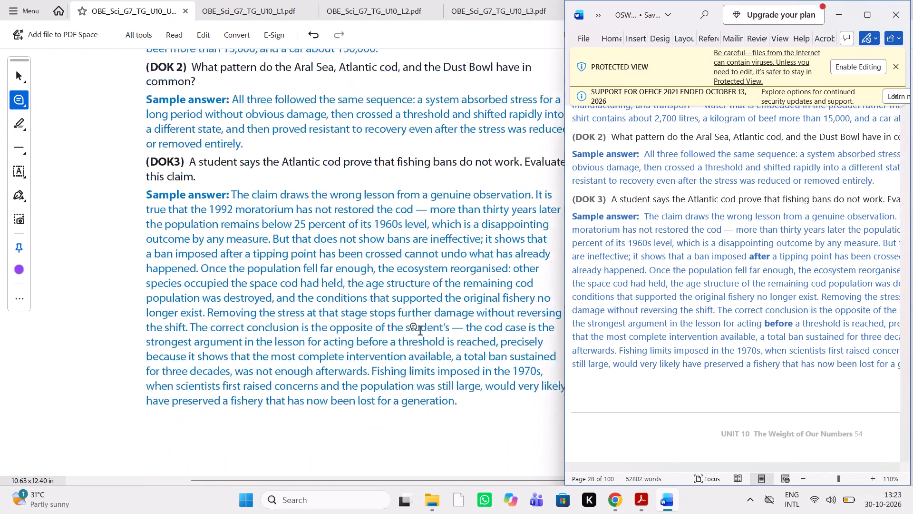
scroll(420, 332, down, 1)
scroll(421, 281, up, 1)
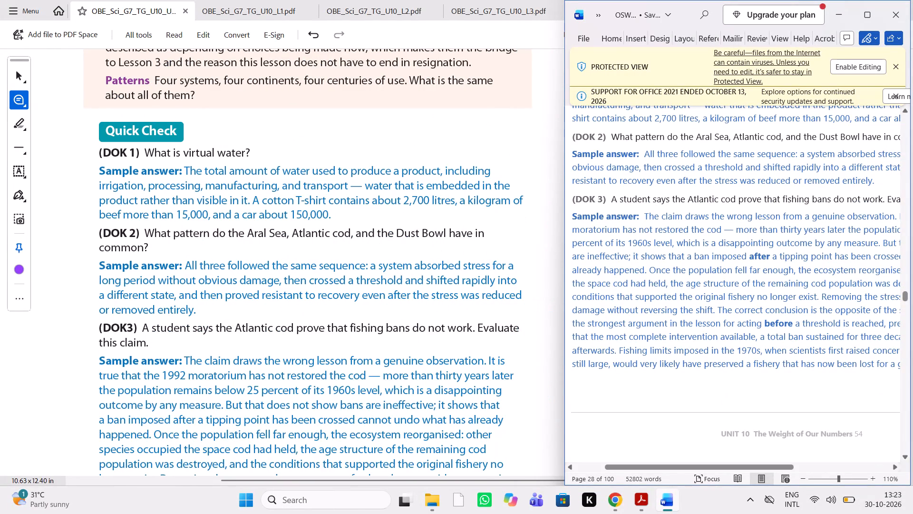
scroll(670, 303, up, 1)
scroll(670, 303, down, 1)
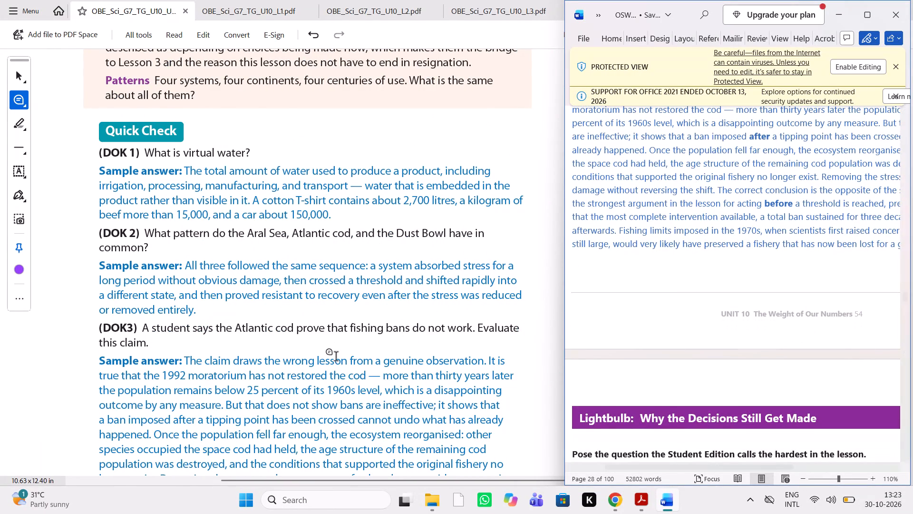
Comment "bold it" on the word "after" in "a ban imposed after a tipping point" in the DOK 3 sample answer.
scroll(336, 357, down, 1)
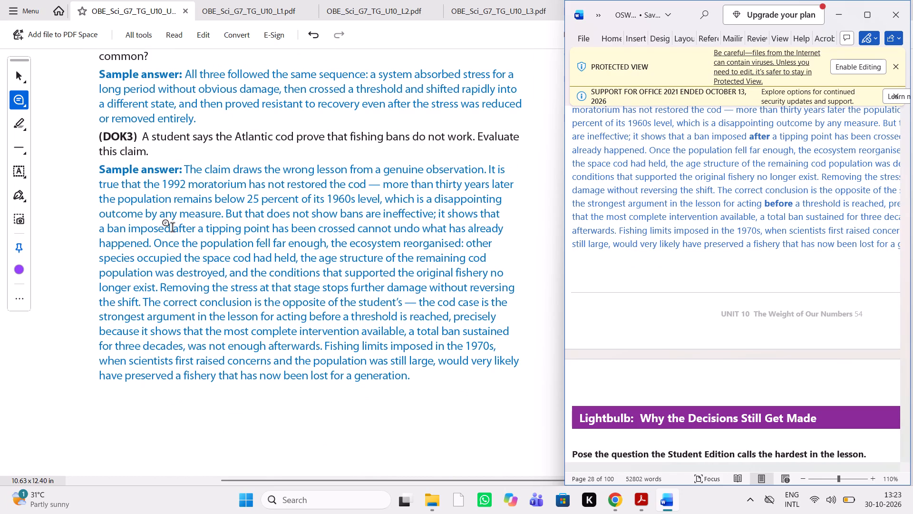
drag(172, 228, 194, 228)
text(bold it)
key(space)
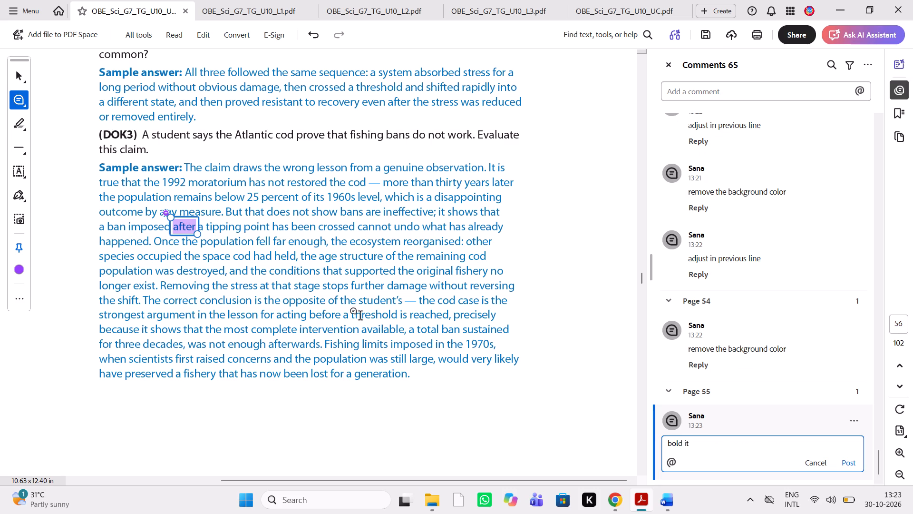
Recheck the manuscript and comment "bold it" on "before" in "acting before a threshold is reached" in the same answer.
click(663, 502)
click(663, 502)
drag(310, 316, 340, 316)
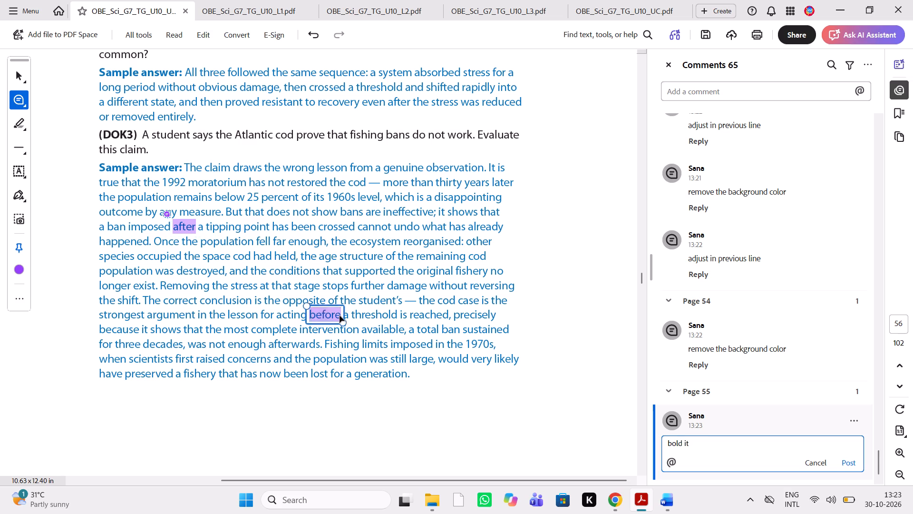
key(v)
key(BackSpace)
text(bold it)
key(space)
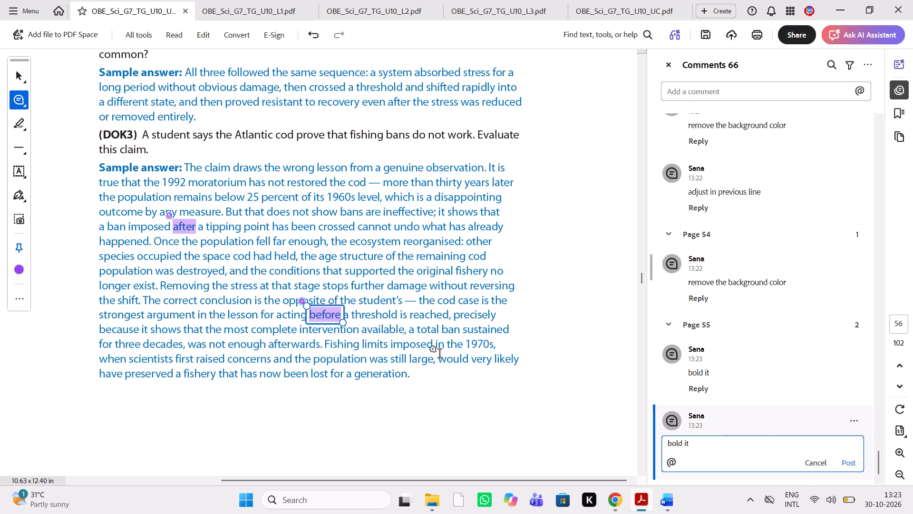
Compare the "Why the Decisions Still Get Made" section on page 57, through the Influence of Science on Society prompt, with the Word manuscript.
click(670, 499)
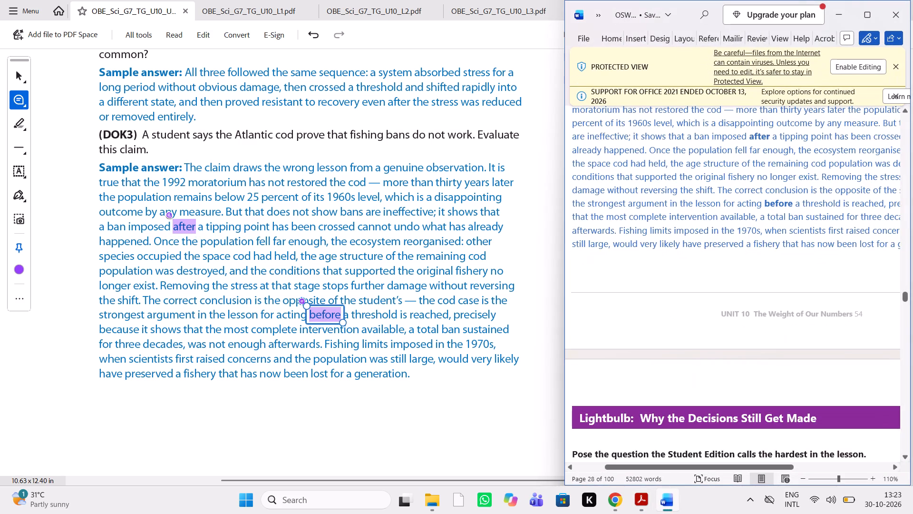
scroll(764, 290, down, 1)
scroll(764, 290, left, 2)
scroll(764, 290, right, 1)
scroll(437, 354, down, 2)
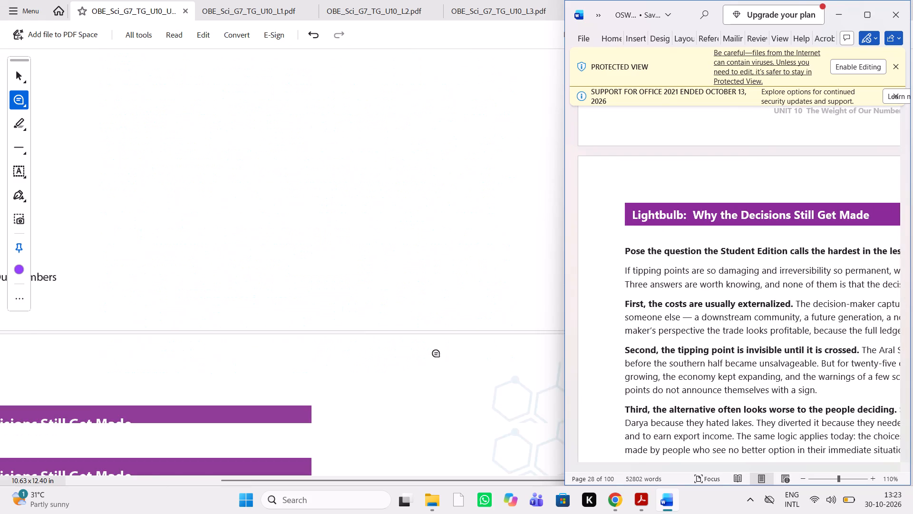
scroll(437, 354, down, 2)
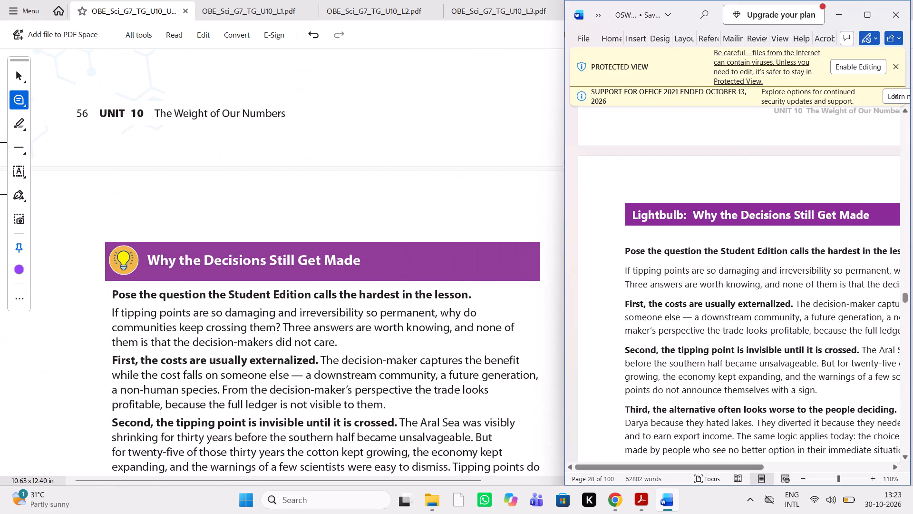
scroll(380, 337, down, 1)
scroll(669, 295, down, 1)
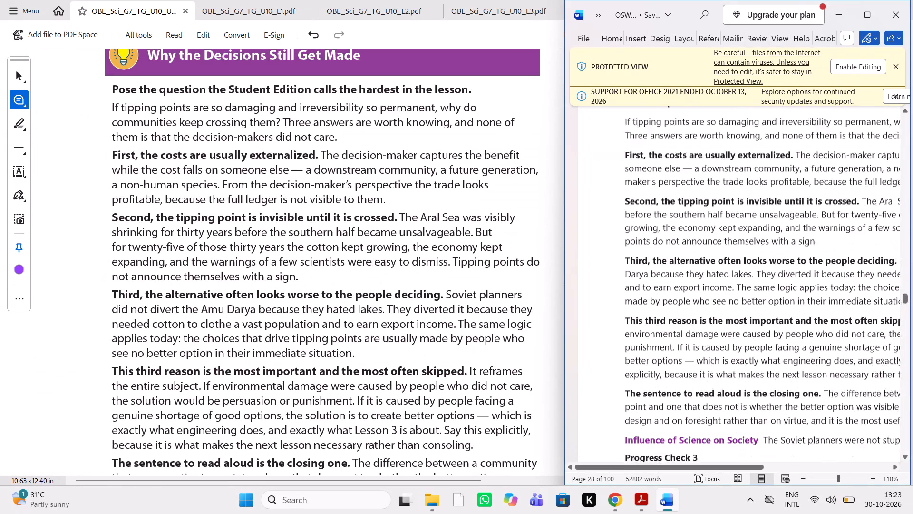
scroll(669, 295, down, 1)
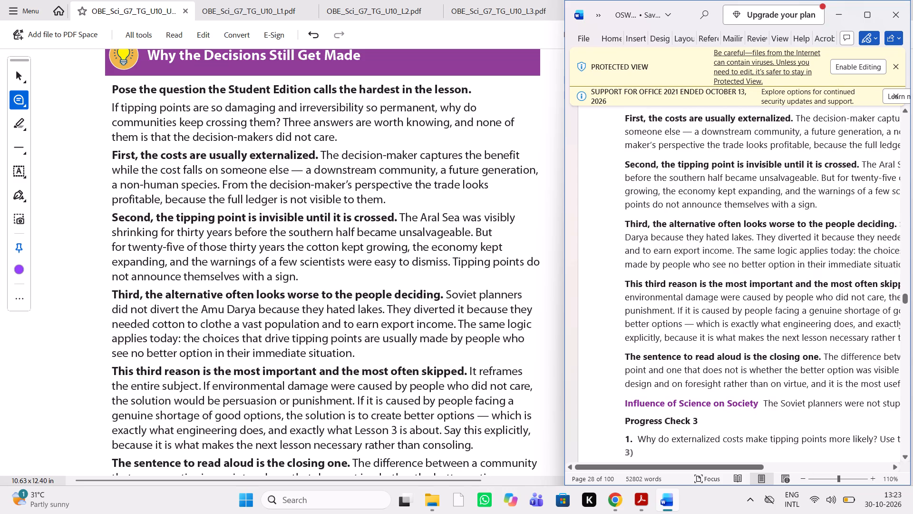
scroll(669, 295, left, 1)
scroll(669, 295, down, 1)
scroll(669, 295, up, 1)
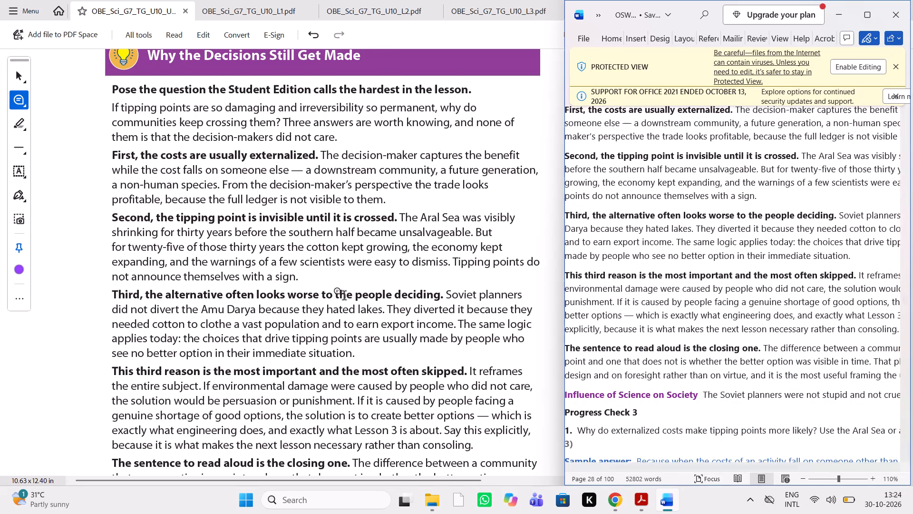
scroll(344, 297, down, 1)
scroll(621, 272, left, 1)
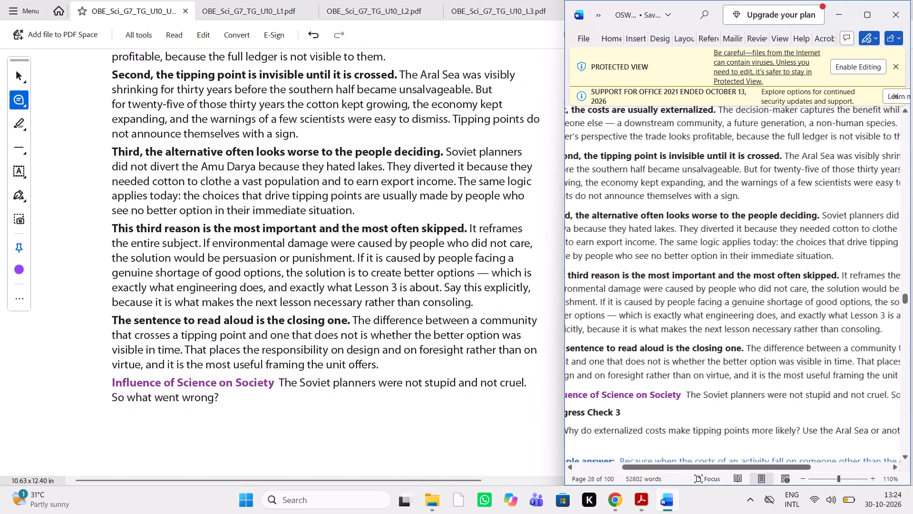
scroll(621, 272, left, 1)
scroll(621, 272, right, 1)
scroll(410, 285, down, 1)
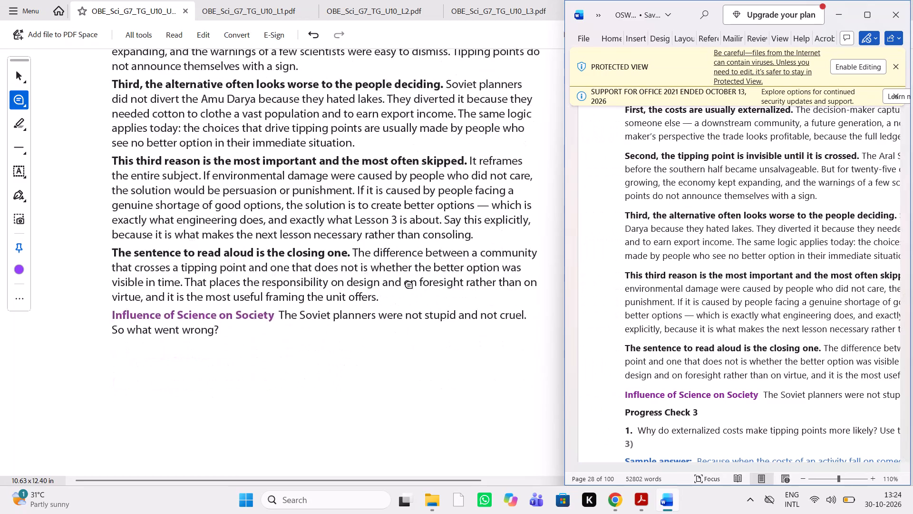
scroll(410, 285, down, 1)
scroll(770, 271, left, 1)
scroll(770, 271, down, 1)
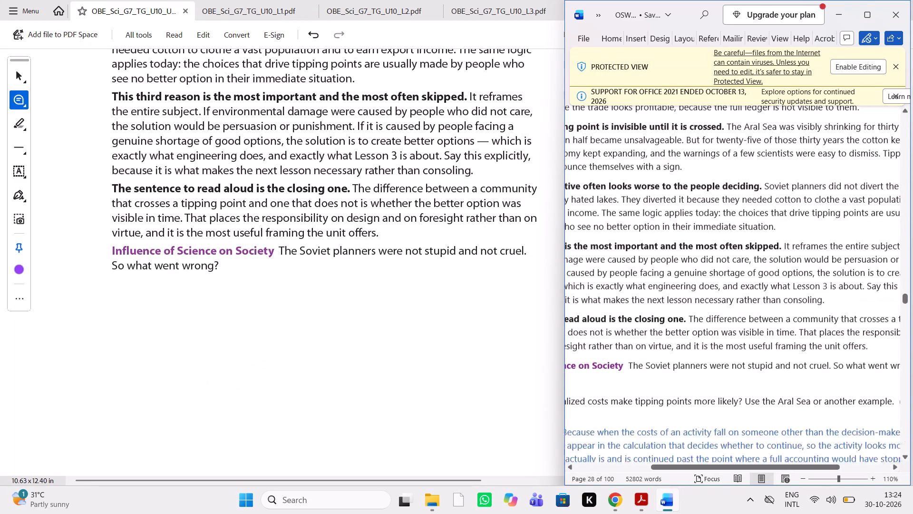
scroll(770, 271, down, 1)
scroll(770, 271, left, 1)
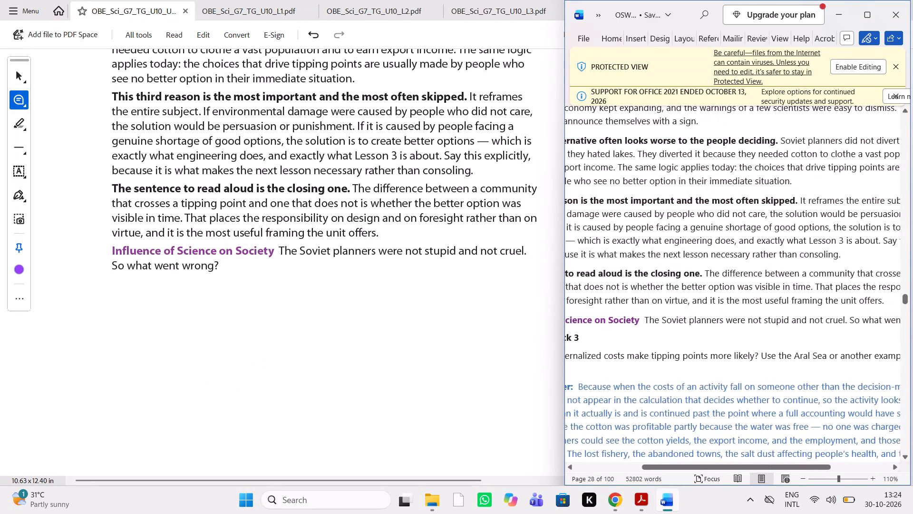
scroll(770, 271, left, 1)
scroll(770, 271, right, 1)
Compare Progress Check 3 question 1 on externalized costs, its sample answer and Look for note with the Word manuscript.
scroll(445, 333, down, 2)
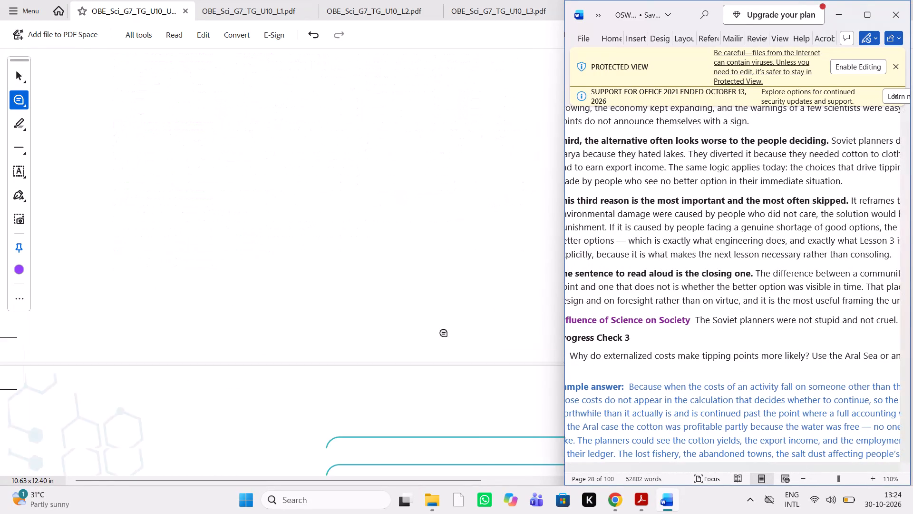
scroll(445, 333, down, 1)
scroll(445, 333, left, 2)
scroll(631, 330, right, 1)
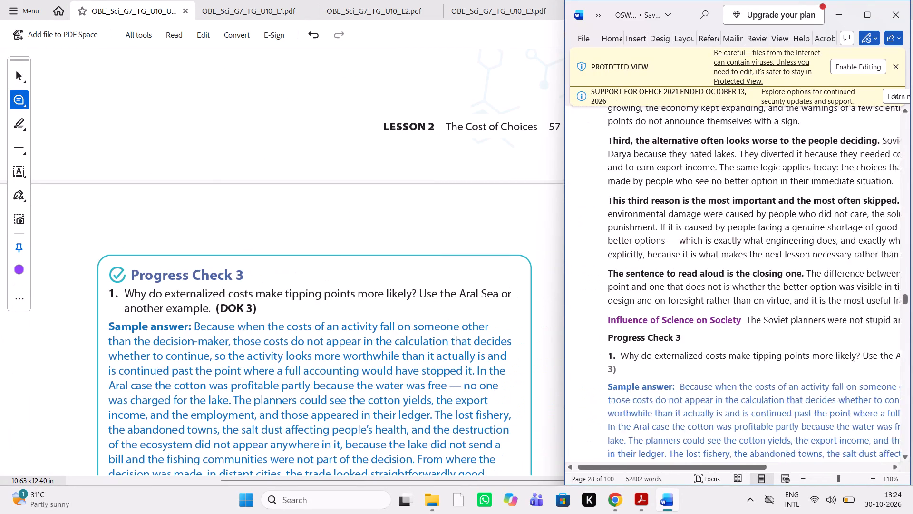
scroll(631, 330, right, 1)
scroll(631, 330, down, 1)
scroll(631, 330, left, 1)
scroll(631, 330, right, 1)
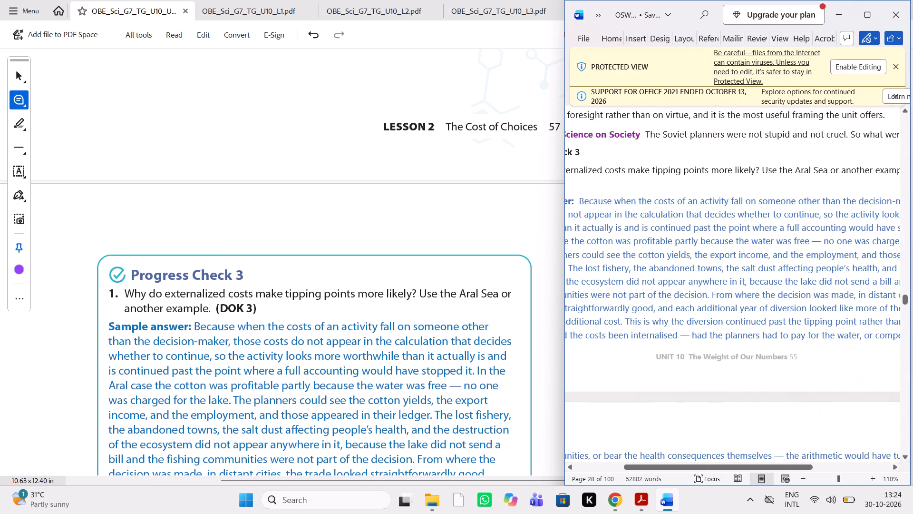
scroll(631, 330, right, 1)
scroll(365, 394, down, 1)
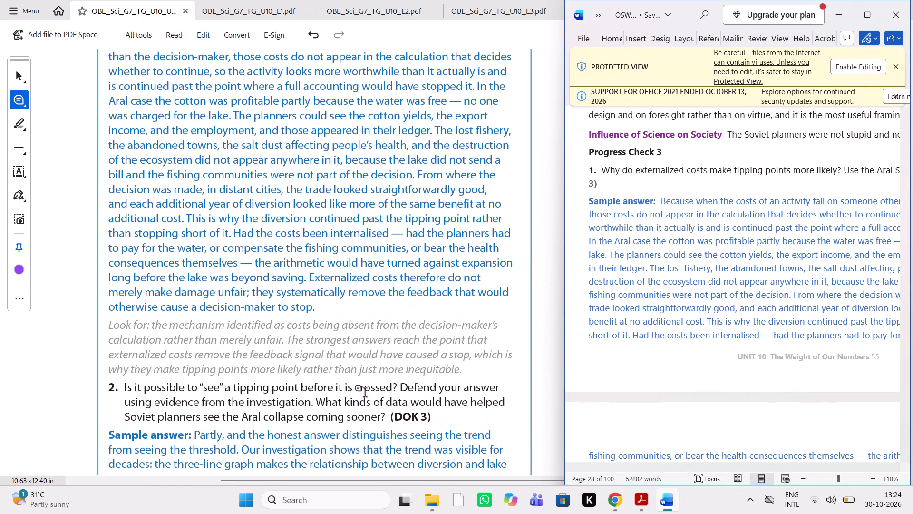
scroll(691, 292, left, 1)
scroll(691, 292, down, 1)
scroll(691, 292, right, 1)
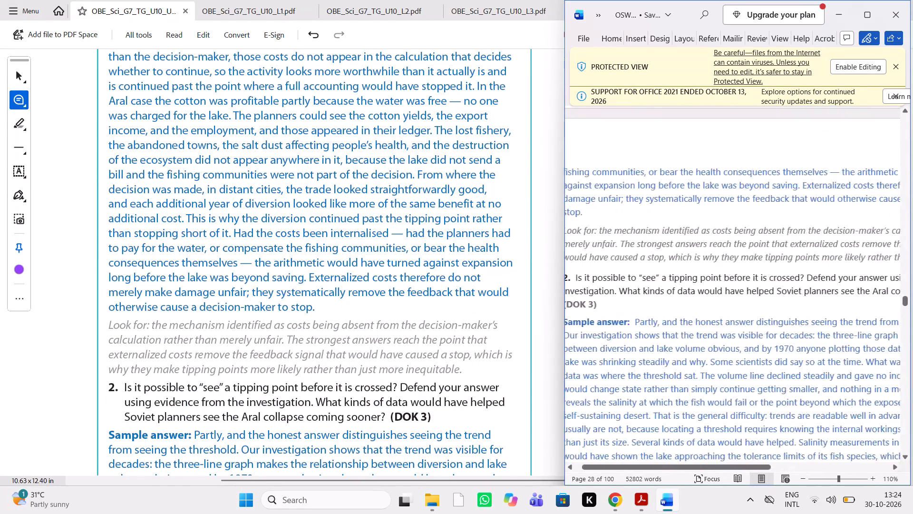
scroll(691, 292, right, 1)
scroll(691, 292, left, 1)
Compare Progress Check 3 question 2 on seeing a tipping point, its sample answer and Look for note with the Word manuscript.
scroll(417, 329, down, 1)
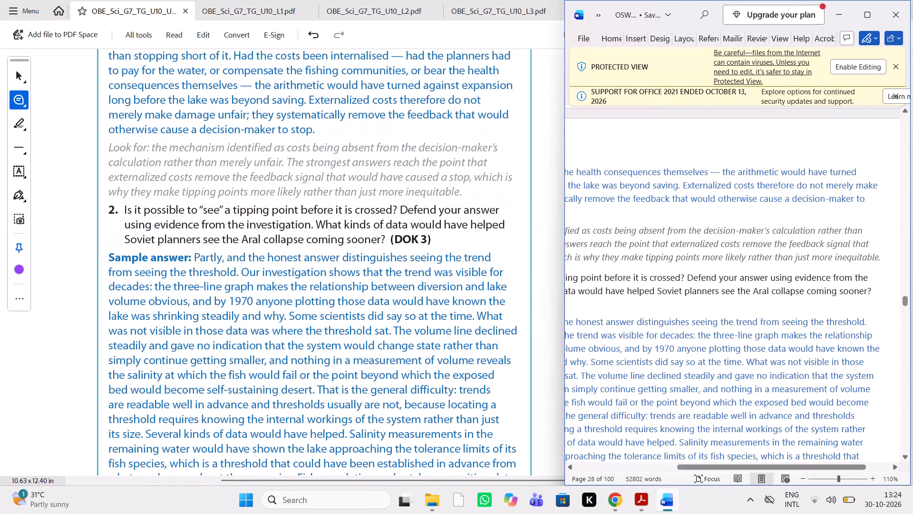
scroll(698, 225, right, 1)
scroll(698, 225, left, 1)
scroll(698, 225, down, 1)
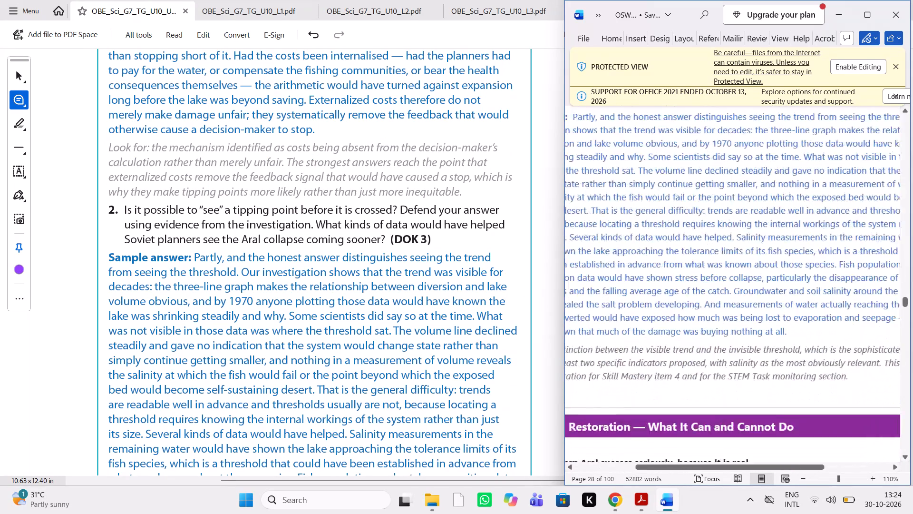
scroll(698, 225, up, 1)
scroll(704, 224, right, 1)
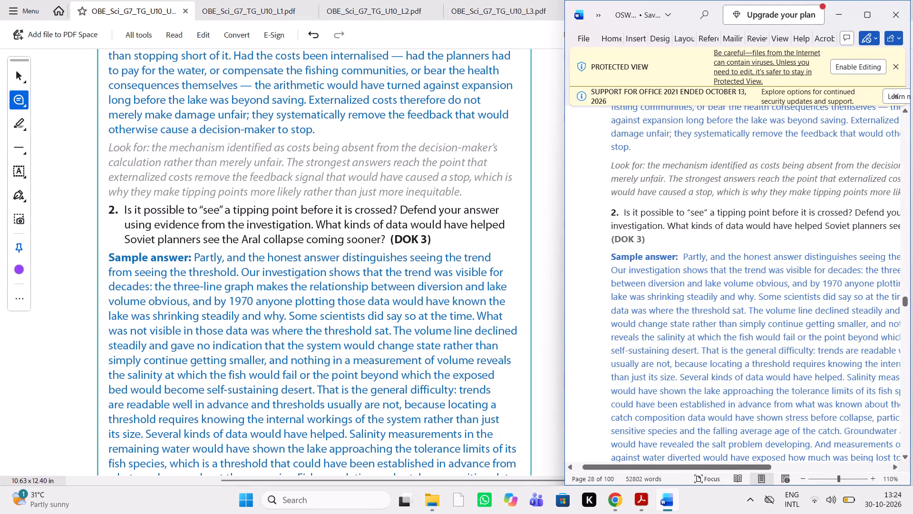
scroll(704, 224, left, 1)
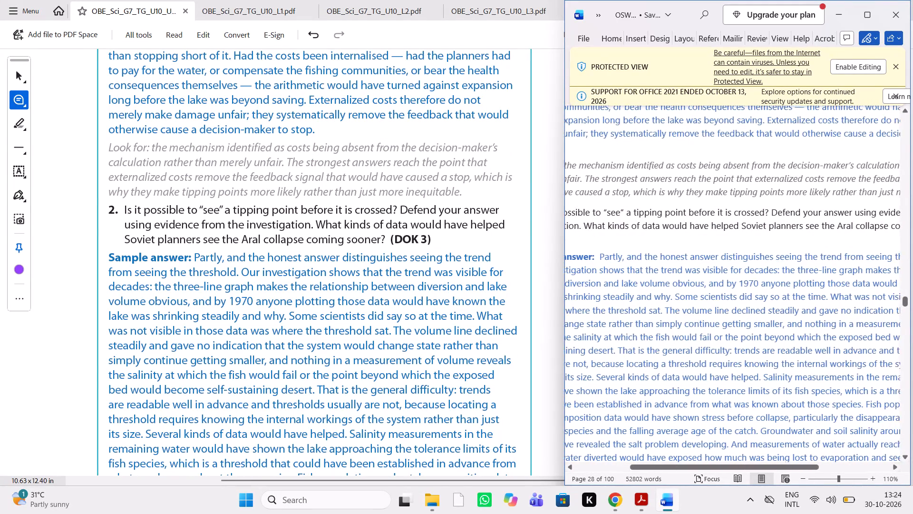
scroll(704, 224, right, 1)
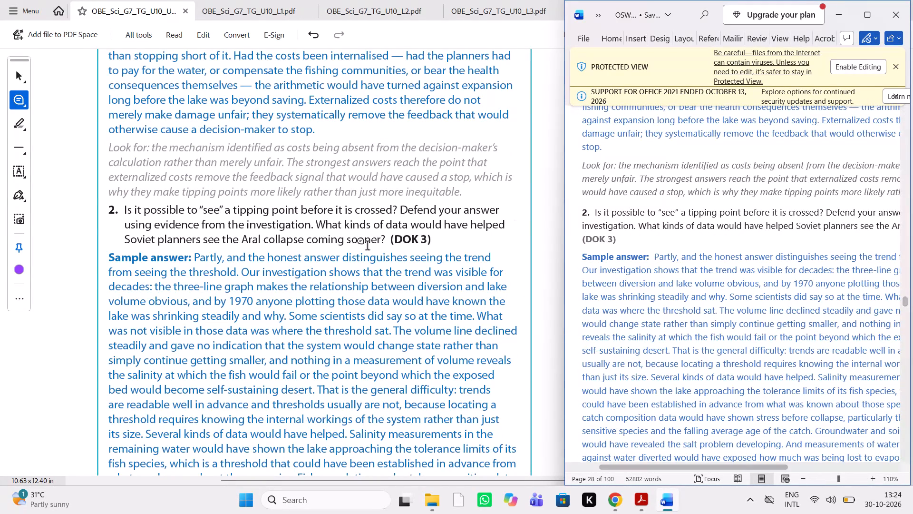
scroll(367, 247, down, 2)
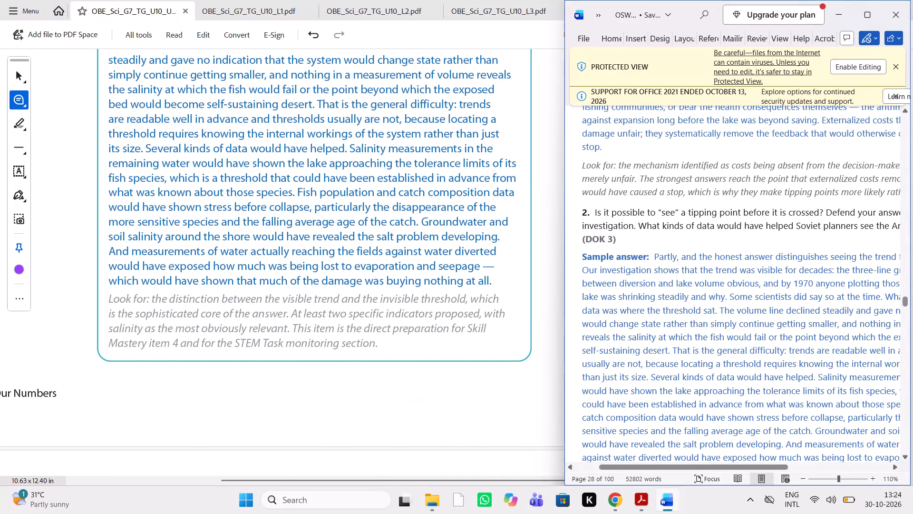
scroll(695, 312, left, 1)
scroll(695, 312, down, 1)
scroll(695, 312, right, 1)
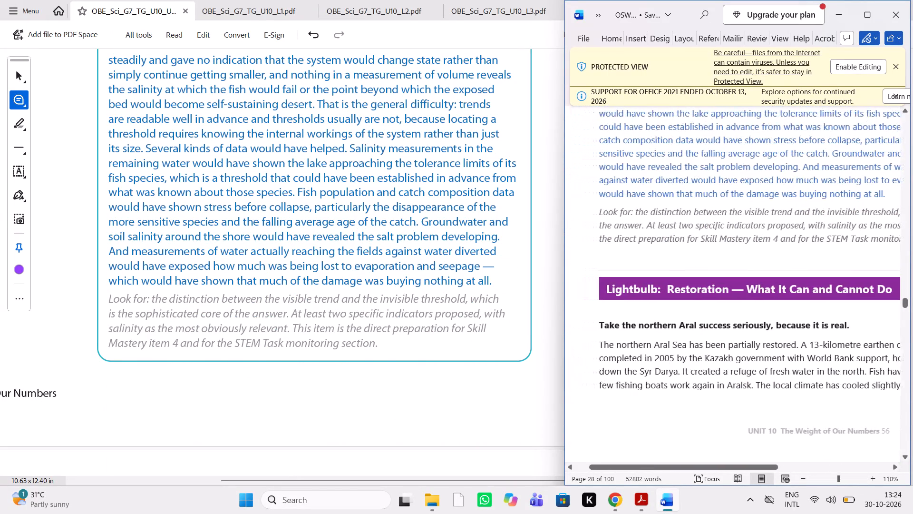
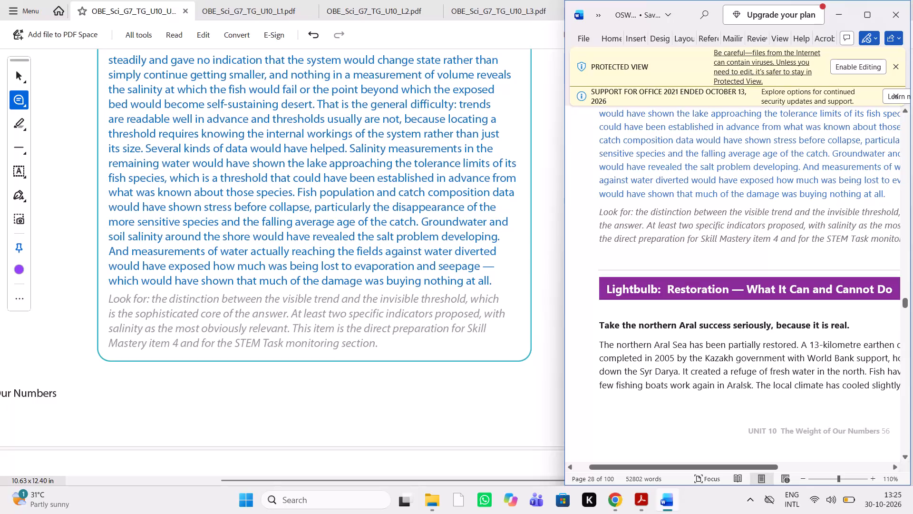
Go back to "The Hidden Water in Everything" section and comment "add SB mini image here" in the blank margin beside it.
scroll(715, 326, left, 1)
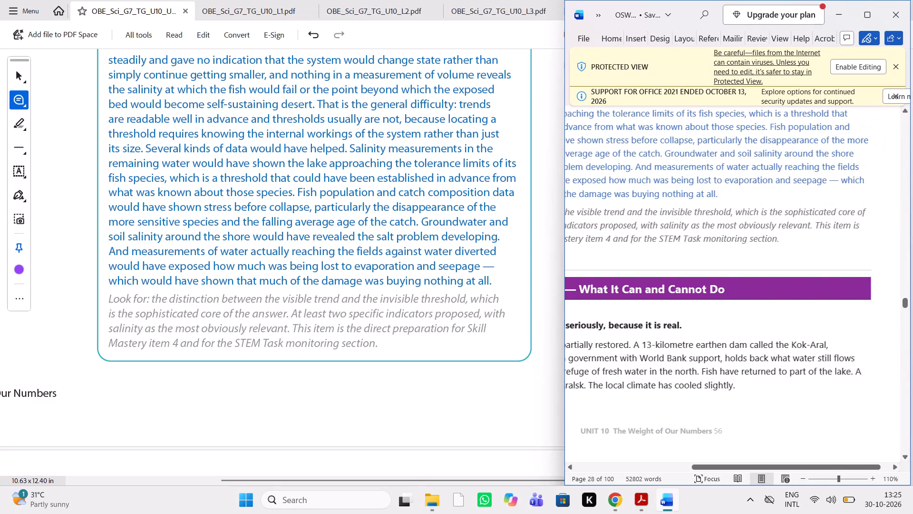
scroll(715, 326, left, 1)
scroll(715, 326, right, 1)
scroll(411, 311, down, 4)
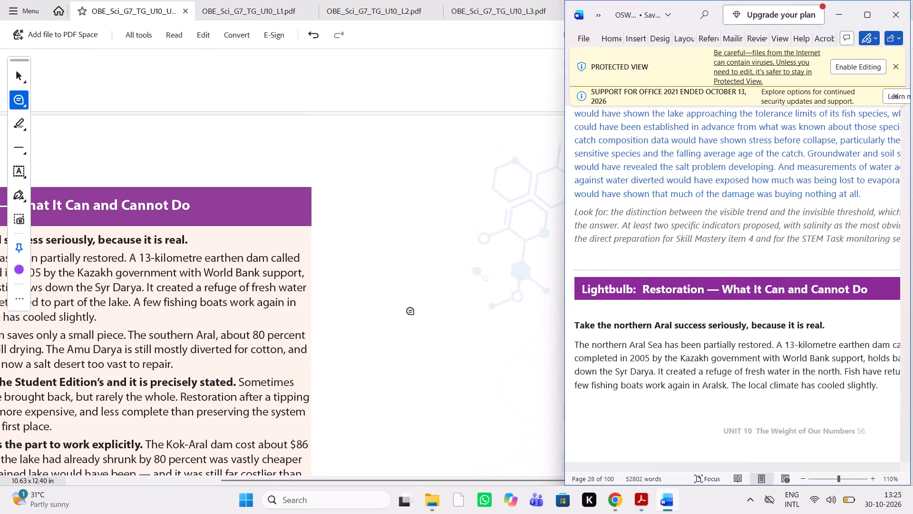
scroll(411, 311, up, 12)
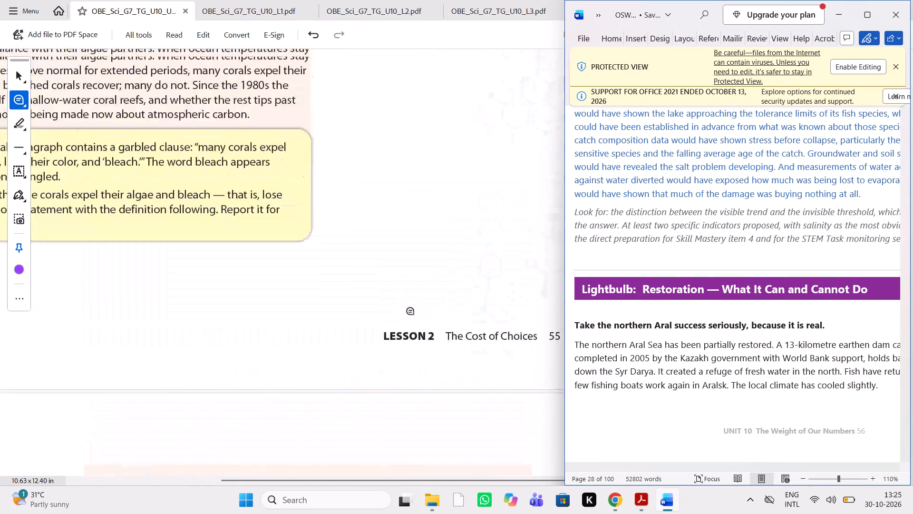
scroll(411, 311, up, 2)
scroll(411, 311, down, 7)
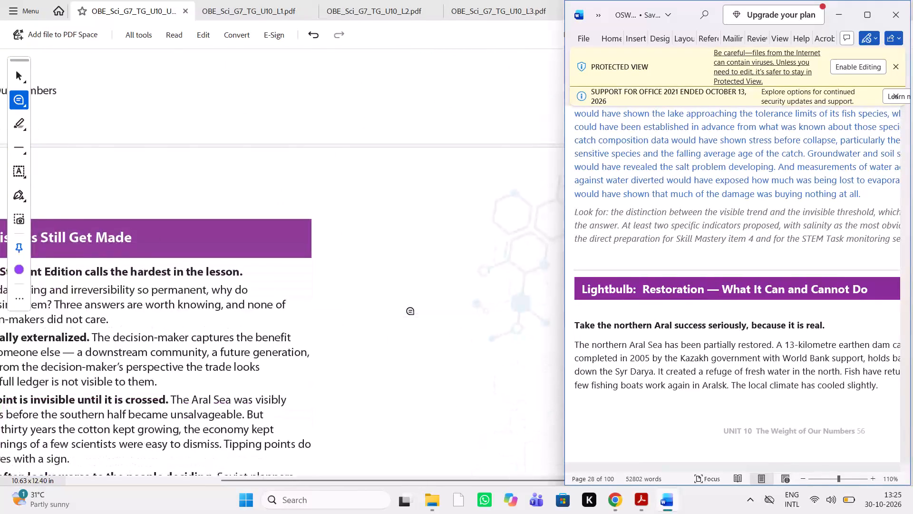
scroll(411, 311, down, 3)
scroll(411, 311, up, 8)
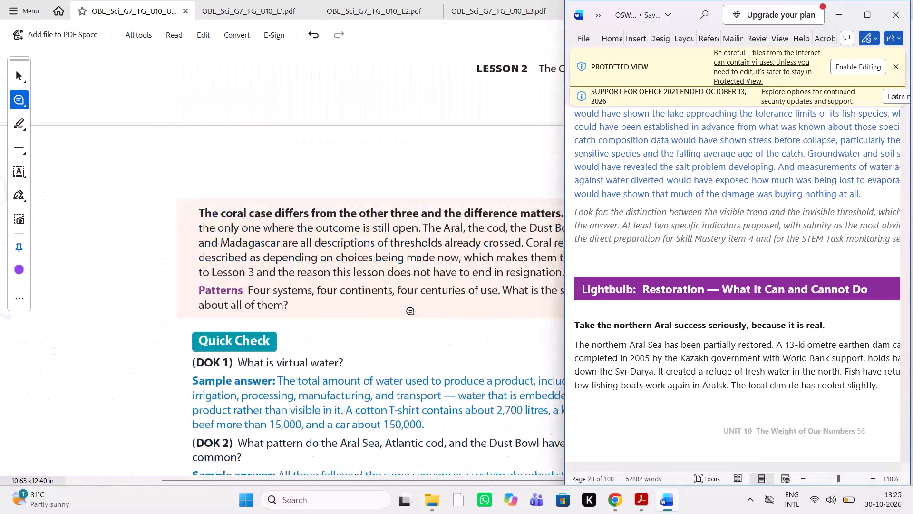
scroll(411, 311, up, 4)
scroll(411, 311, down, 5)
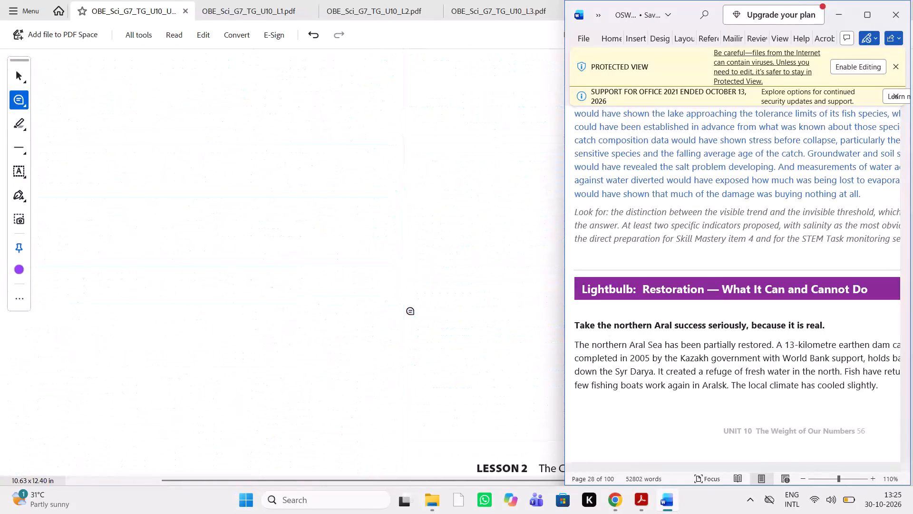
scroll(411, 311, down, 4)
scroll(411, 311, up, 2)
scroll(411, 311, down, 1)
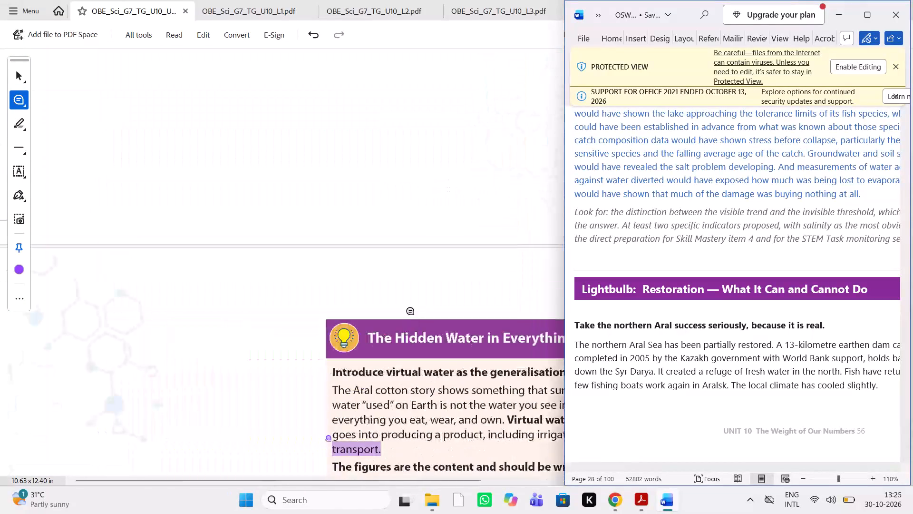
scroll(411, 311, down, 1)
click(155, 217)
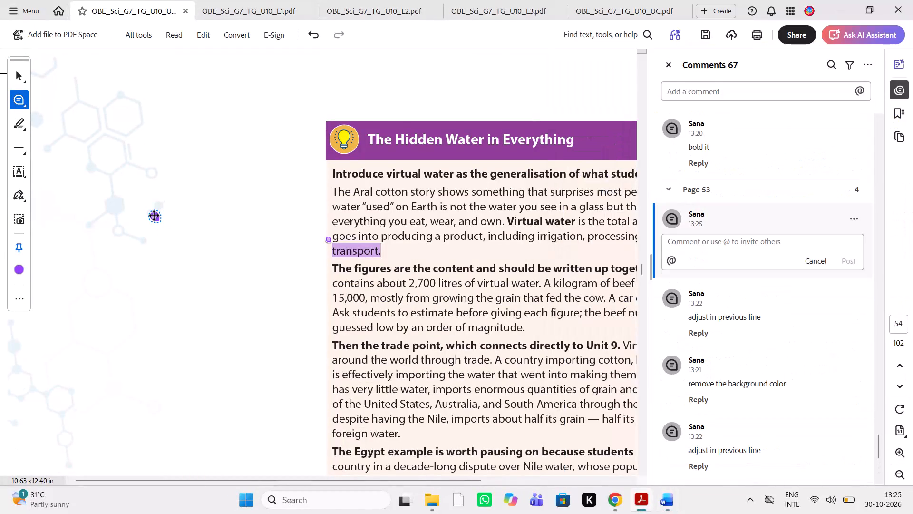
text(add)
key(space)
text(SB mim-)
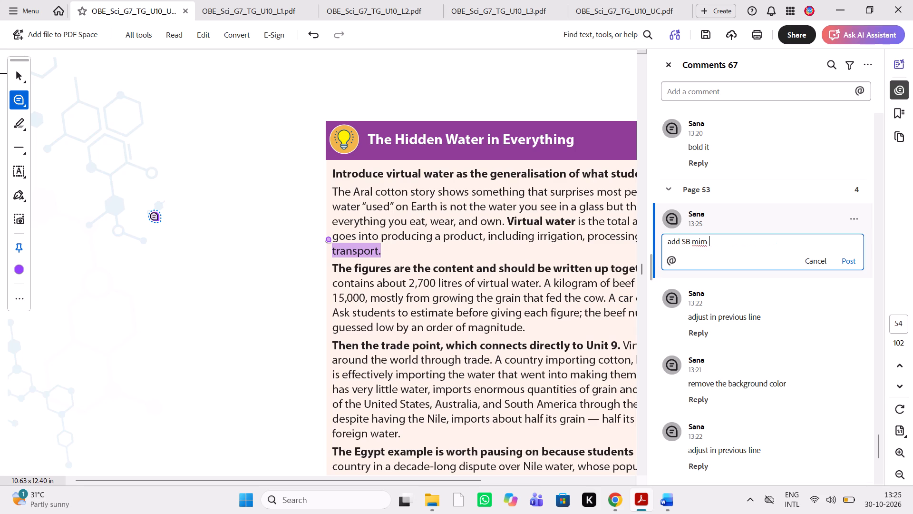
key(BackSpace)
key(BackSpace)
text(ni i)
text(mage here)
key(space)
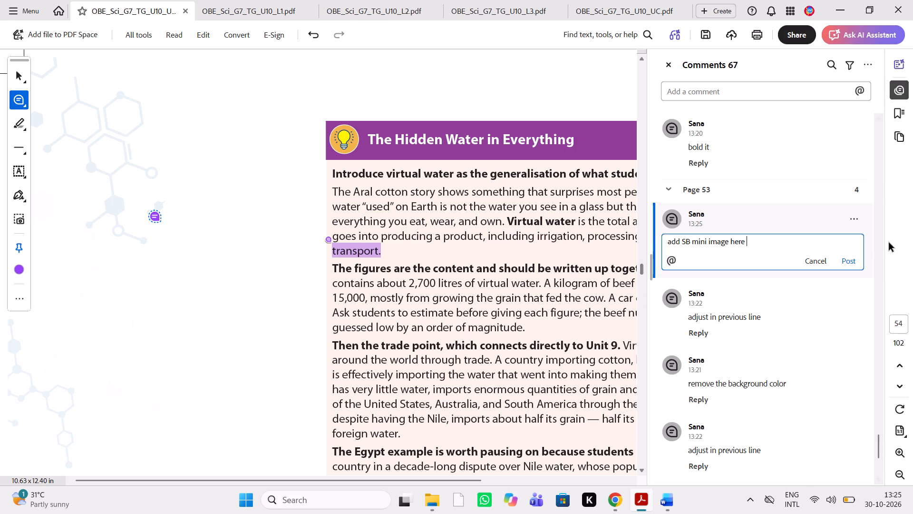
click(852, 261)
Comment "add SB mini image here" in the blank margin beside the "Why the World Is Becoming a City" section on page 55.
scroll(391, 273, up, 3)
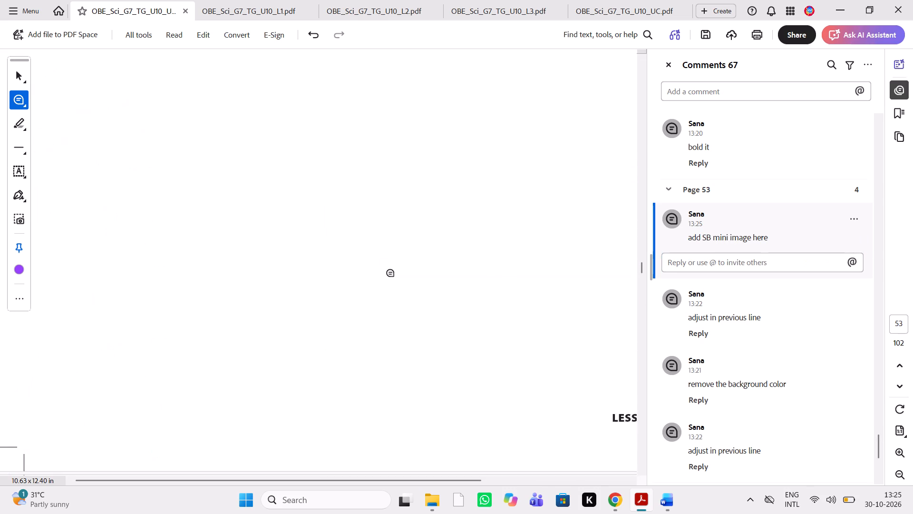
scroll(391, 273, up, 15)
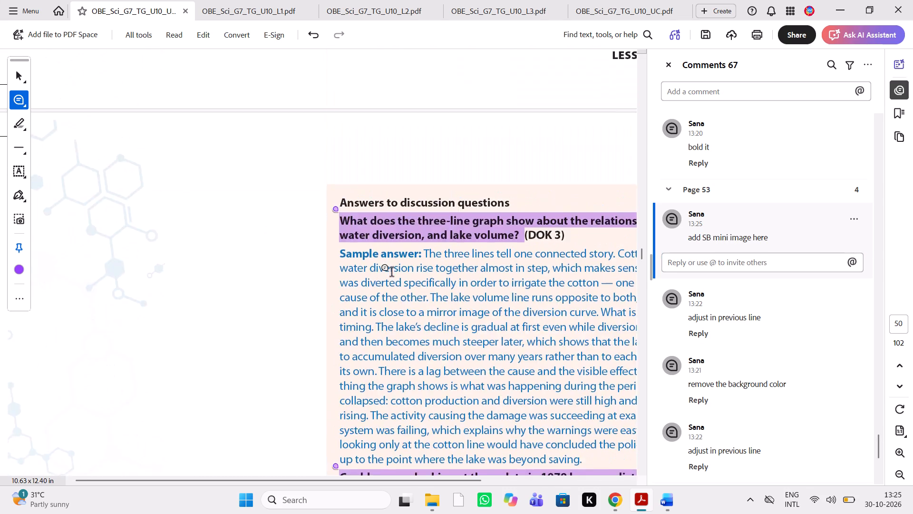
scroll(391, 273, up, 14)
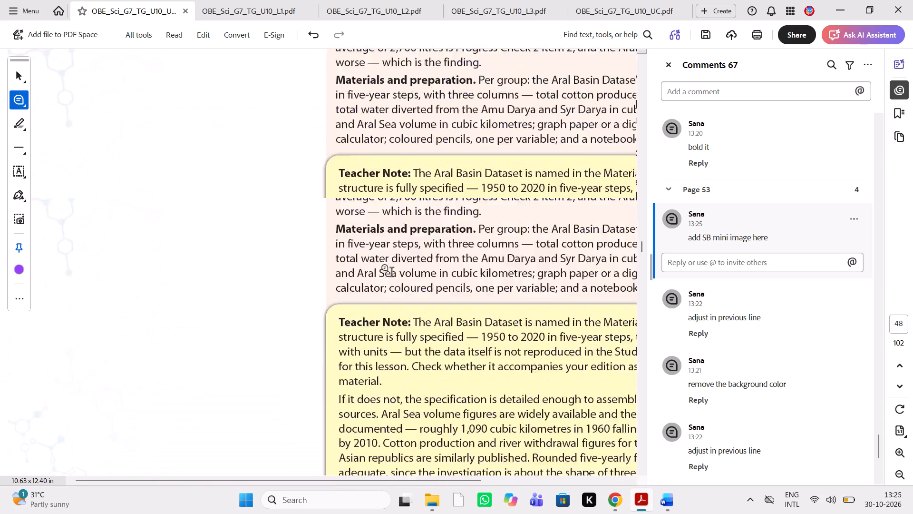
scroll(391, 273, up, 4)
scroll(391, 273, down, 20)
scroll(391, 273, down, 20)
scroll(391, 273, down, 18)
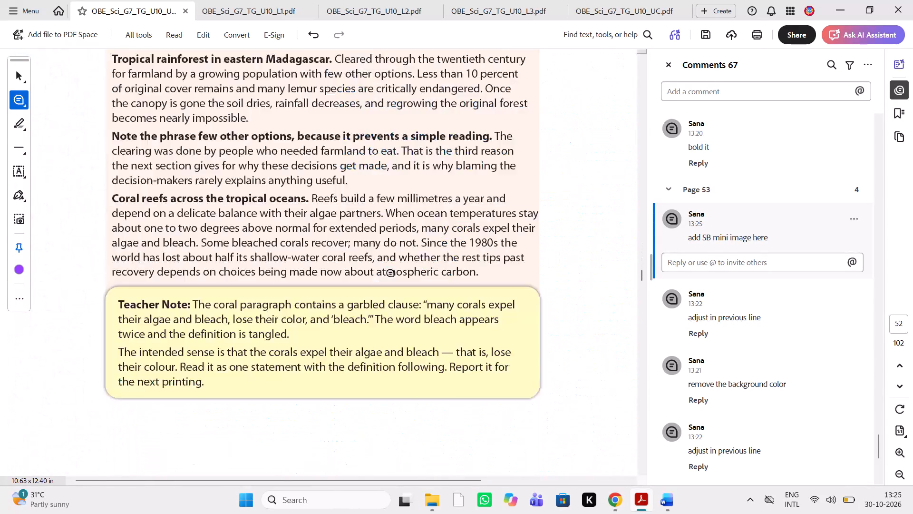
scroll(391, 273, down, 20)
scroll(391, 273, down, 4)
scroll(391, 273, up, 3)
scroll(391, 273, down, 2)
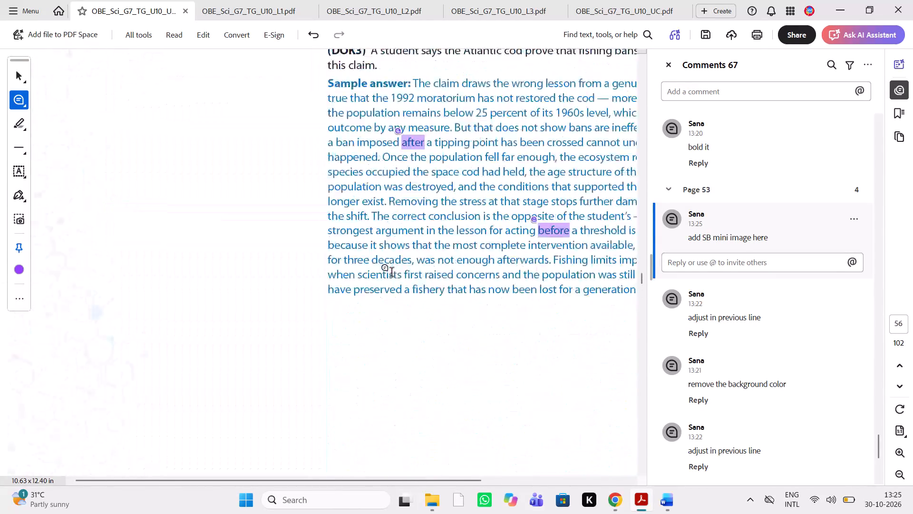
scroll(391, 273, down, 1)
scroll(391, 273, up, 5)
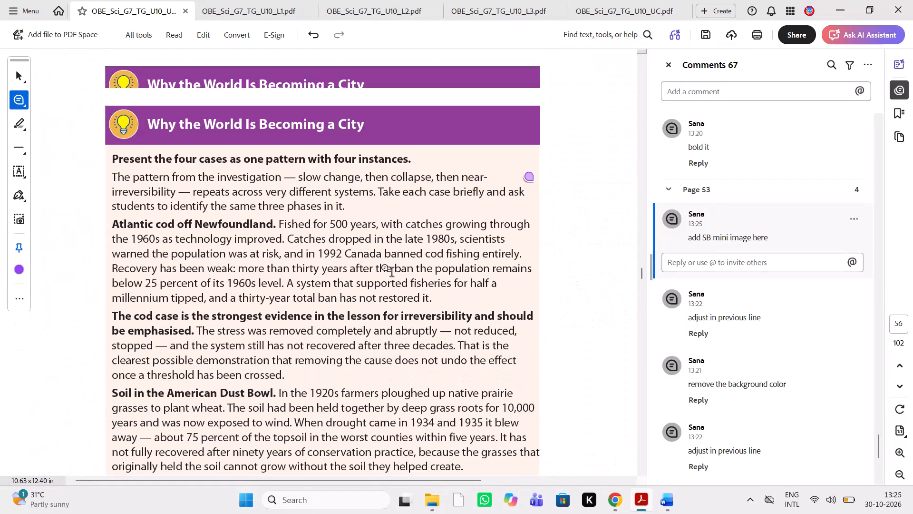
scroll(391, 273, up, 3)
scroll(391, 273, down, 1)
scroll(391, 273, left, 1)
scroll(391, 273, down, 1)
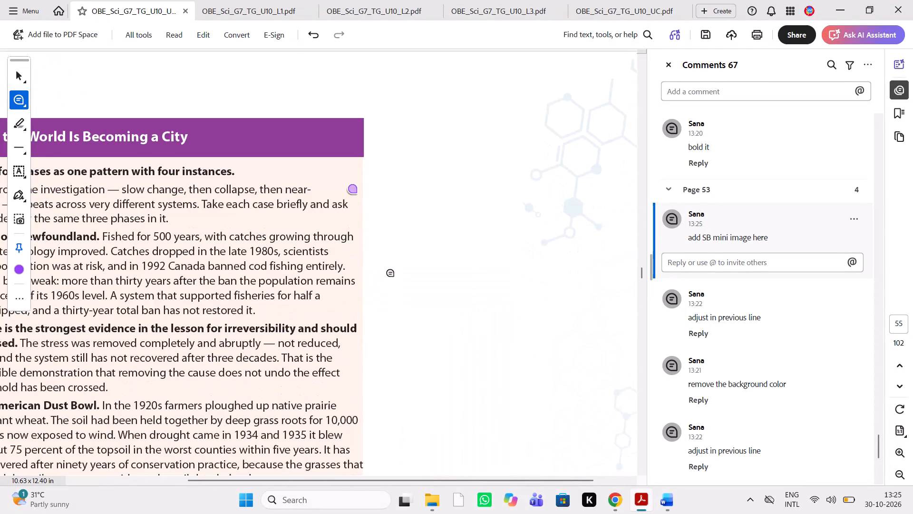
scroll(391, 273, down, 1)
click(522, 212)
text(add)
key(space)
text(SB mini image herev)
key(space)
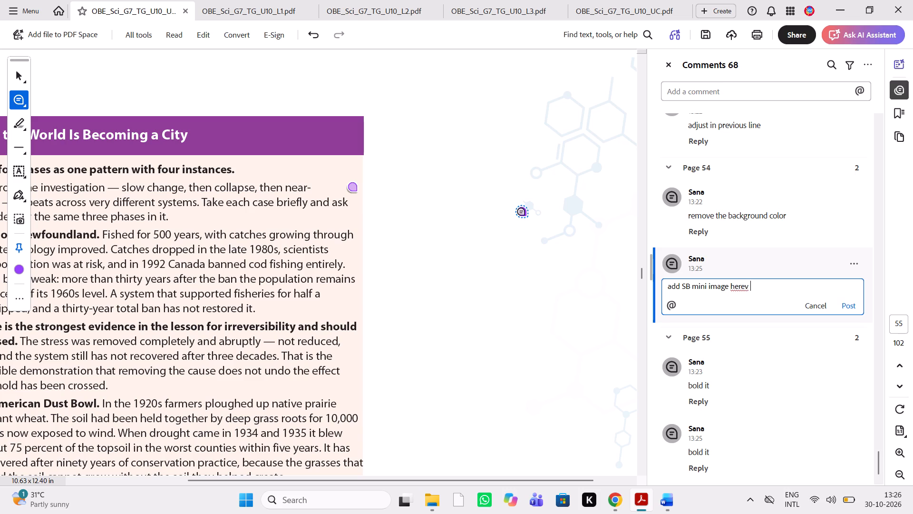
key(BackSpace)
key(BackSpace)
Comment "add SB mini image here" in the blank margin beside the "Why the Decisions Still Get Made" section on page 57.
scroll(505, 146, up, 2)
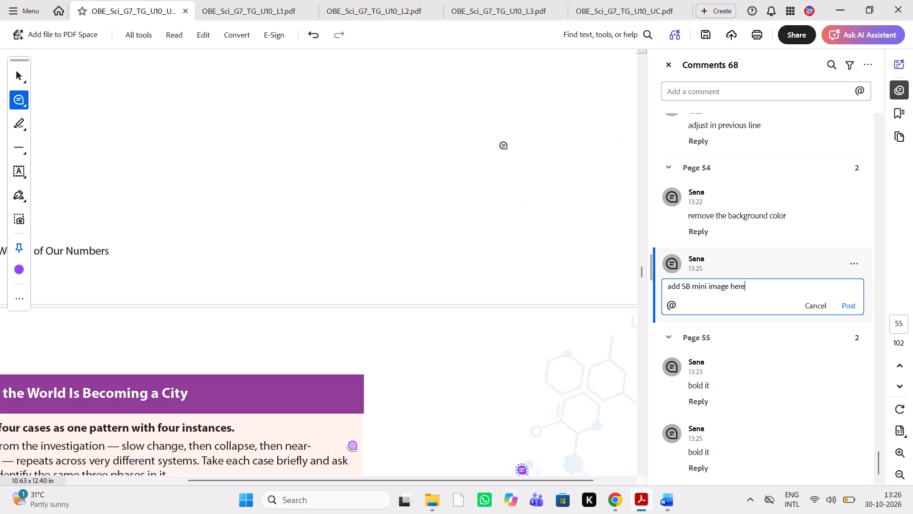
scroll(505, 146, up, 4)
scroll(505, 146, down, 5)
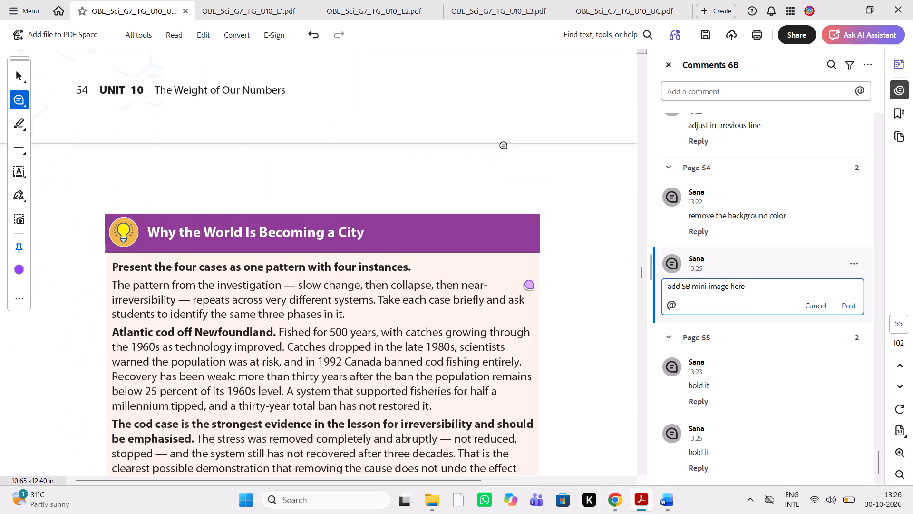
scroll(505, 146, down, 2)
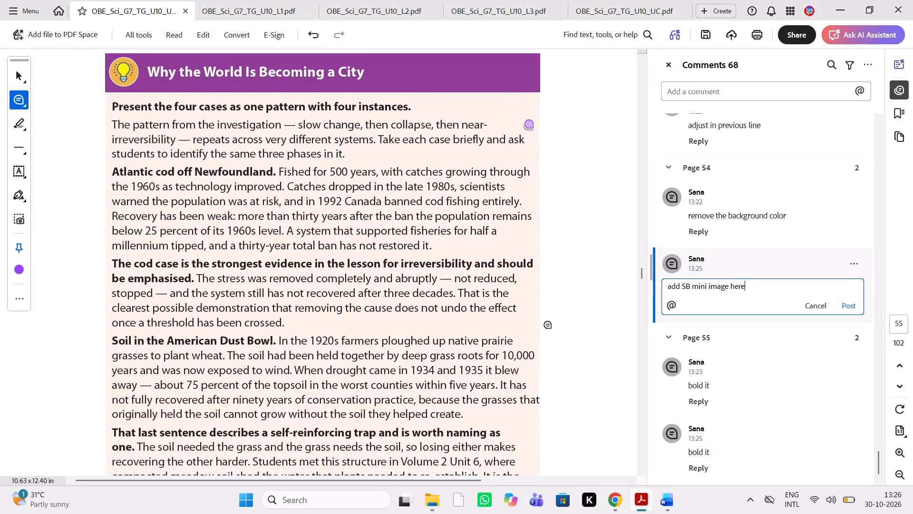
scroll(393, 392, down, 4)
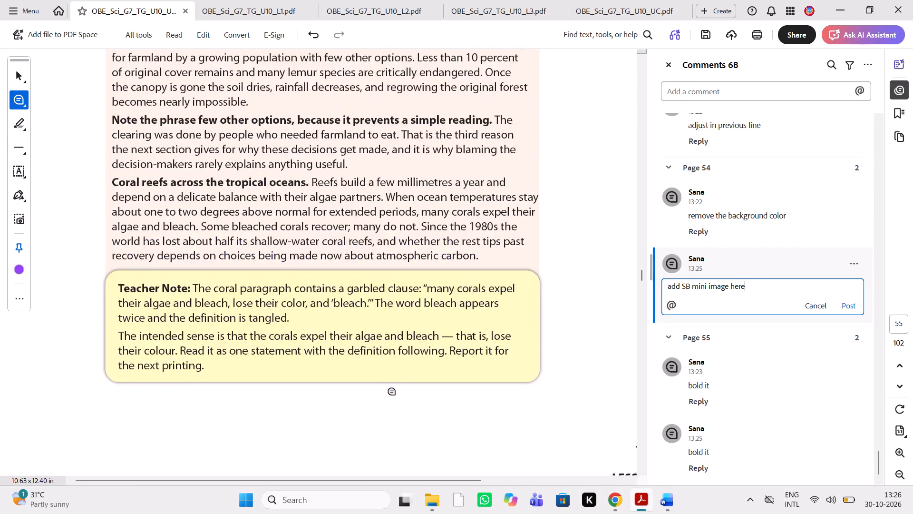
scroll(393, 392, down, 2)
scroll(393, 392, left, 1)
scroll(393, 392, down, 7)
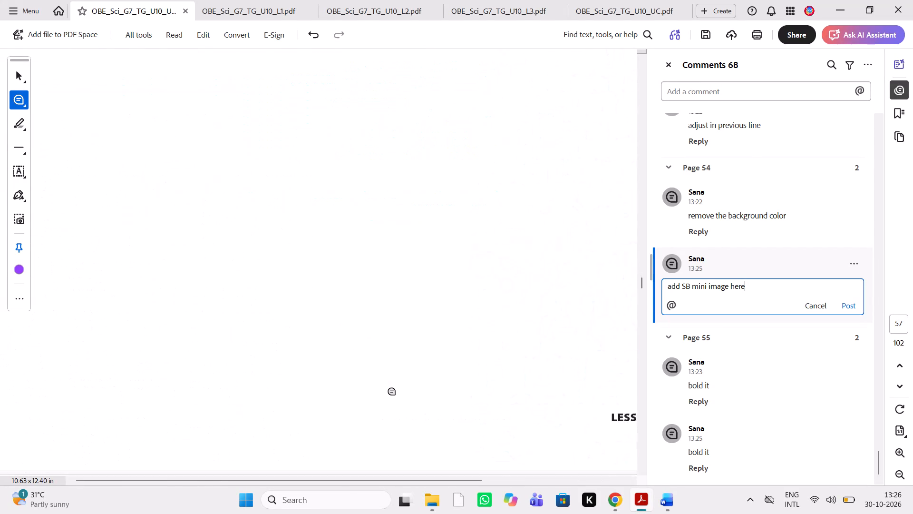
scroll(393, 392, up, 4)
click(529, 341)
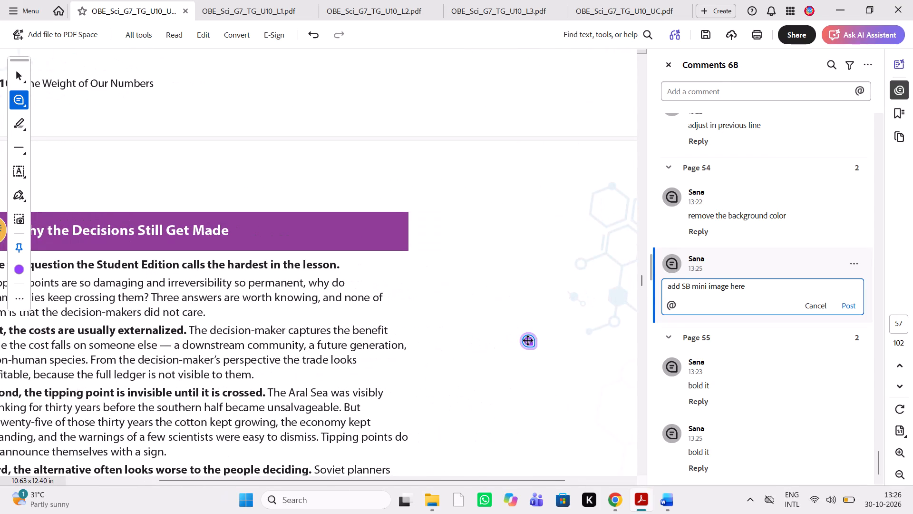
text(add SB mini image her)
key(space)
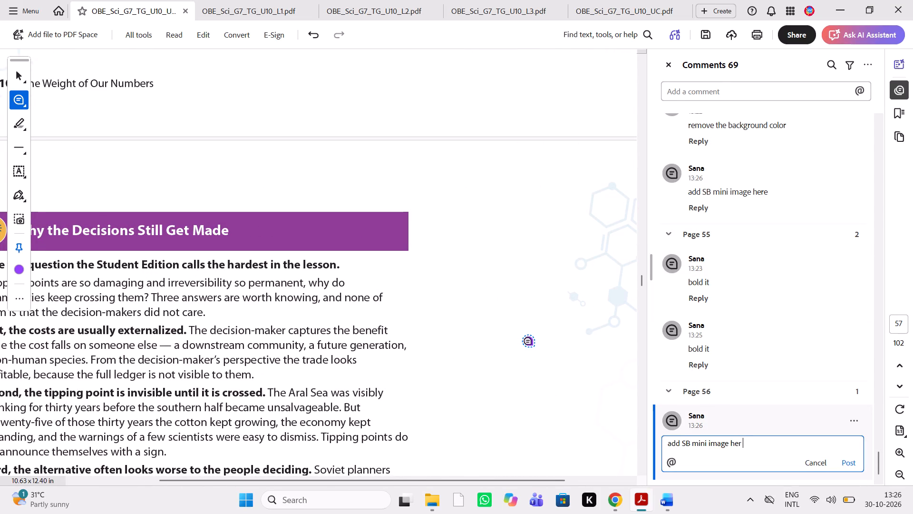
key(BackSpace)
key(e)
Compare the "Why the Decisions Still Get Made" section, through its Influence of Science on Society question, with the Word manuscript.
scroll(491, 280, down, 1)
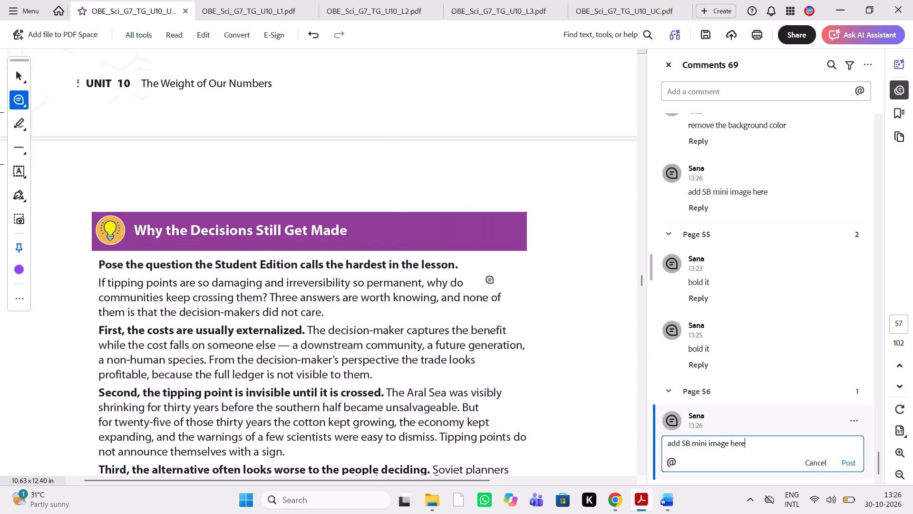
scroll(491, 280, down, 1)
click(667, 499)
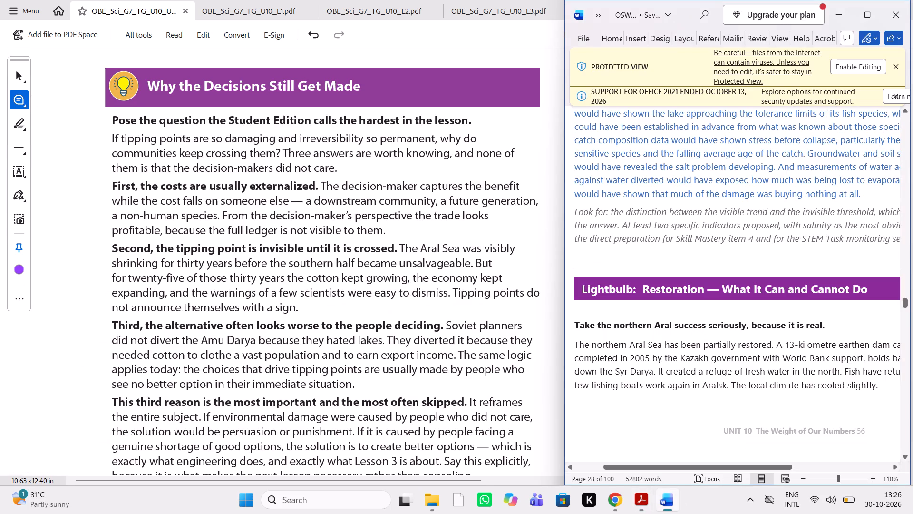
scroll(697, 316, down, 8)
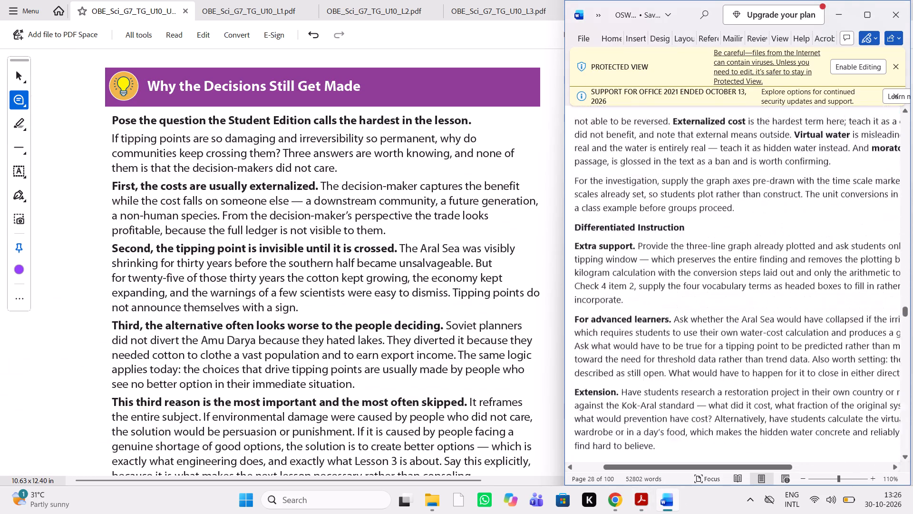
scroll(697, 316, down, 1)
scroll(697, 316, up, 9)
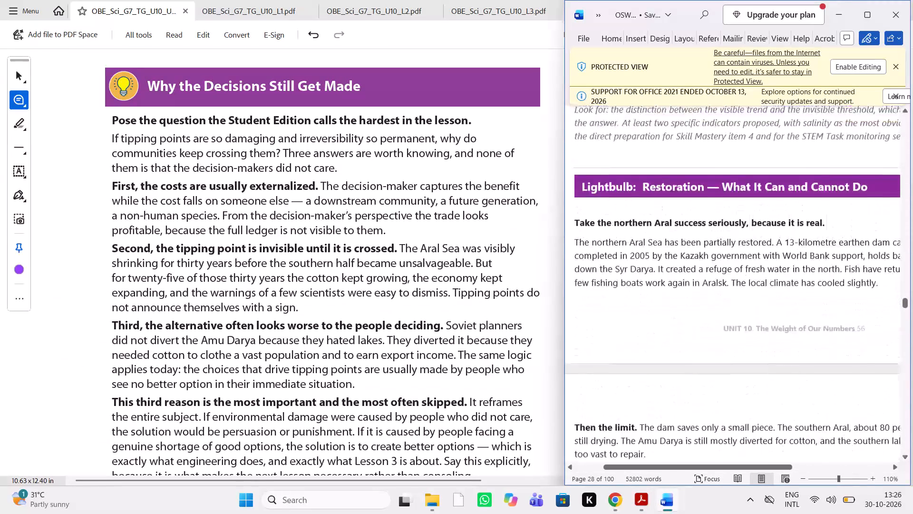
scroll(697, 316, up, 7)
scroll(697, 316, right, 1)
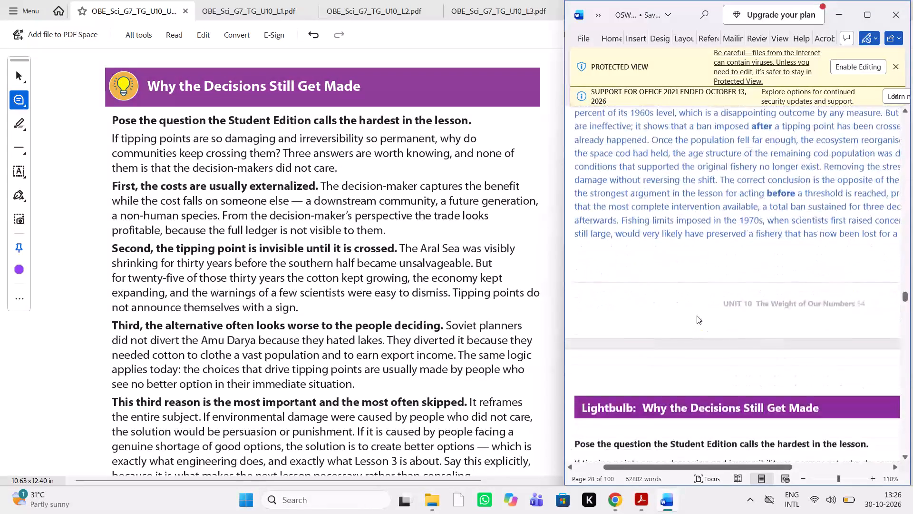
scroll(697, 316, down, 1)
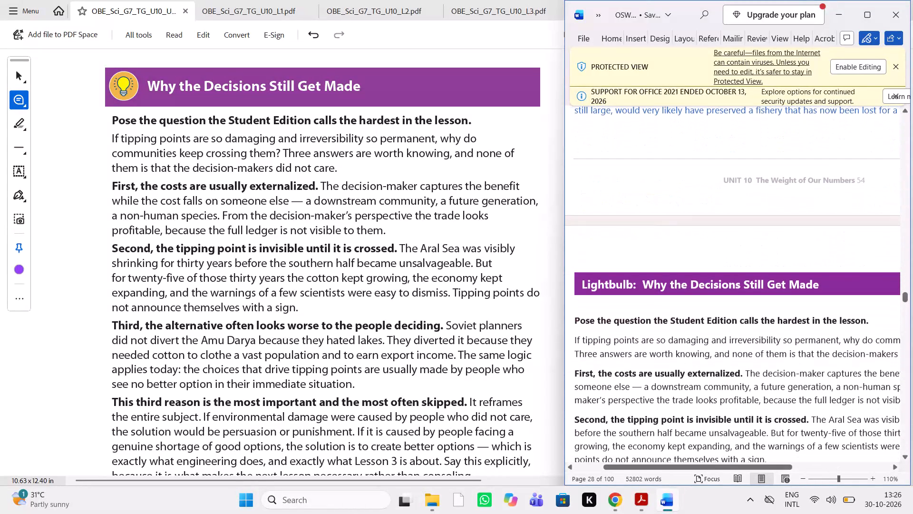
scroll(697, 316, down, 1)
scroll(697, 316, left, 1)
scroll(697, 316, right, 1)
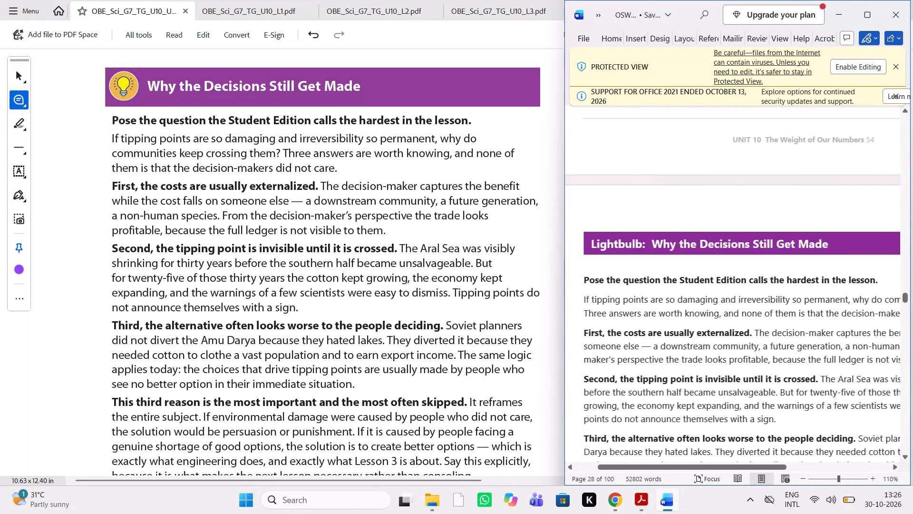
scroll(697, 316, left, 1)
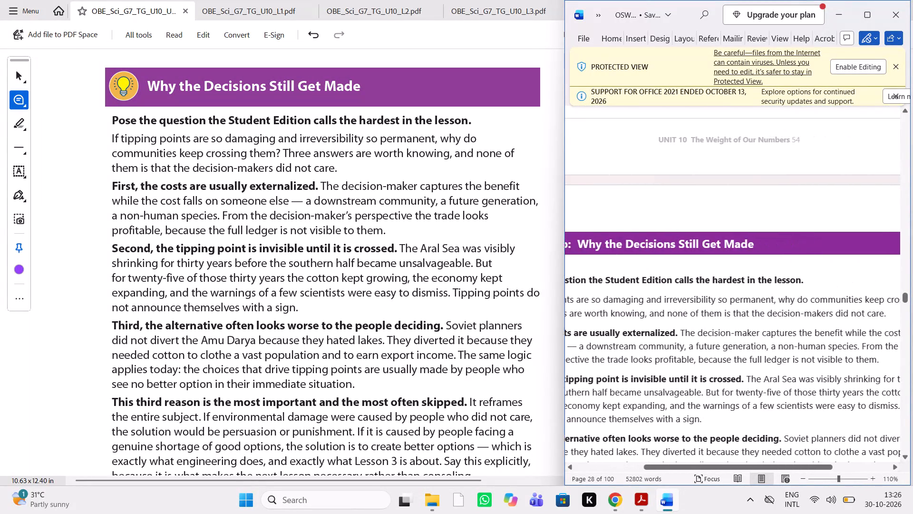
scroll(697, 316, down, 1)
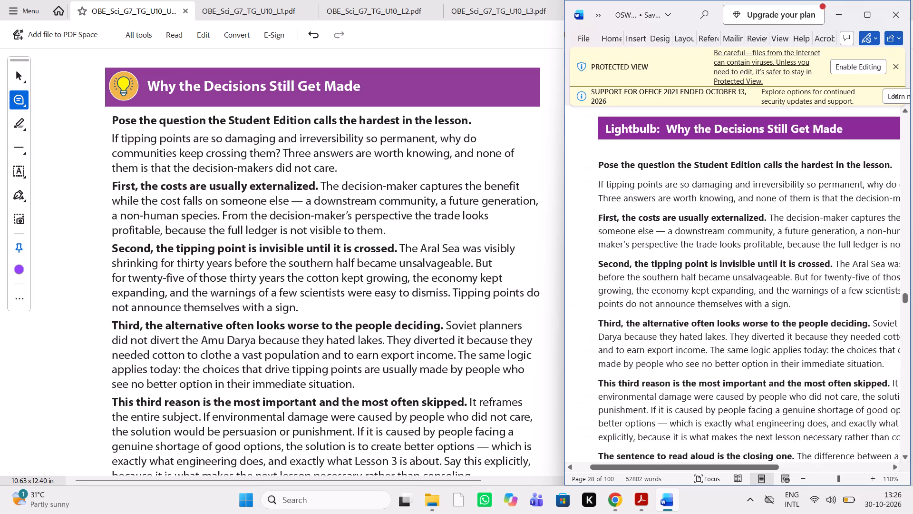
scroll(458, 356, down, 1)
scroll(634, 361, down, 1)
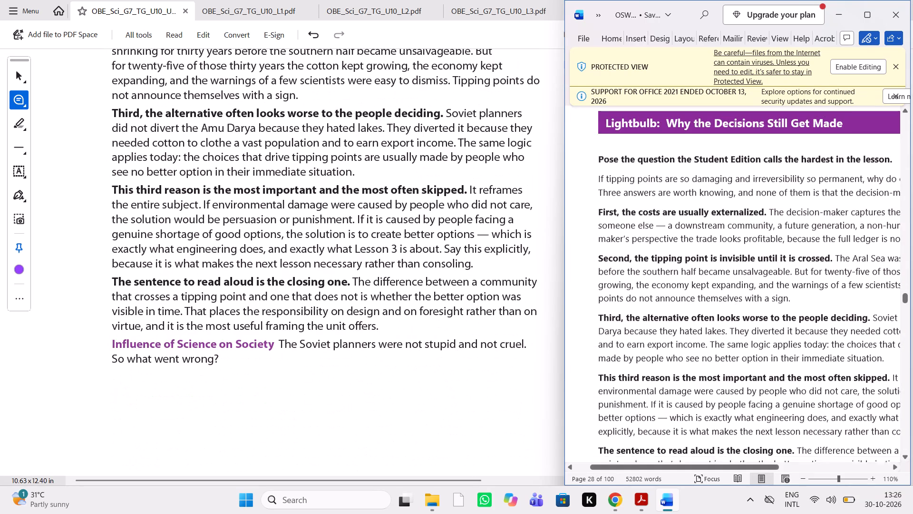
scroll(634, 361, down, 1)
scroll(634, 361, left, 1)
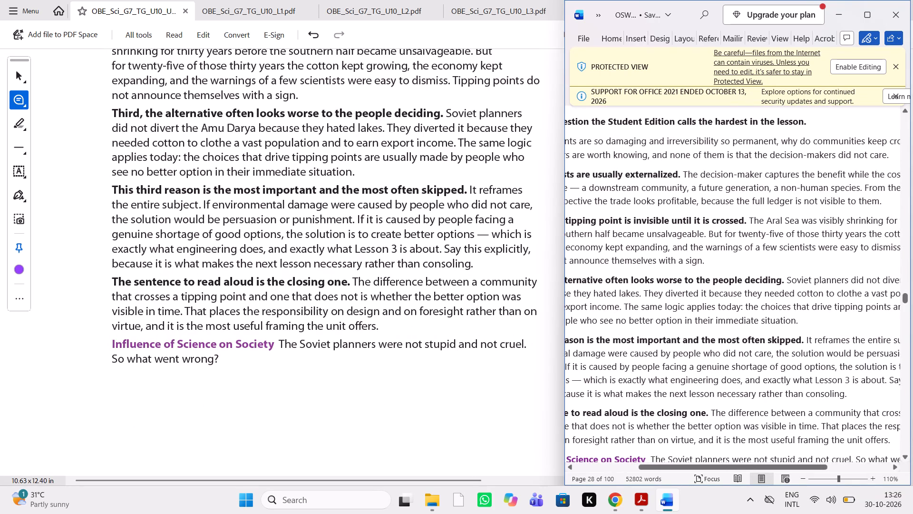
scroll(634, 361, down, 2)
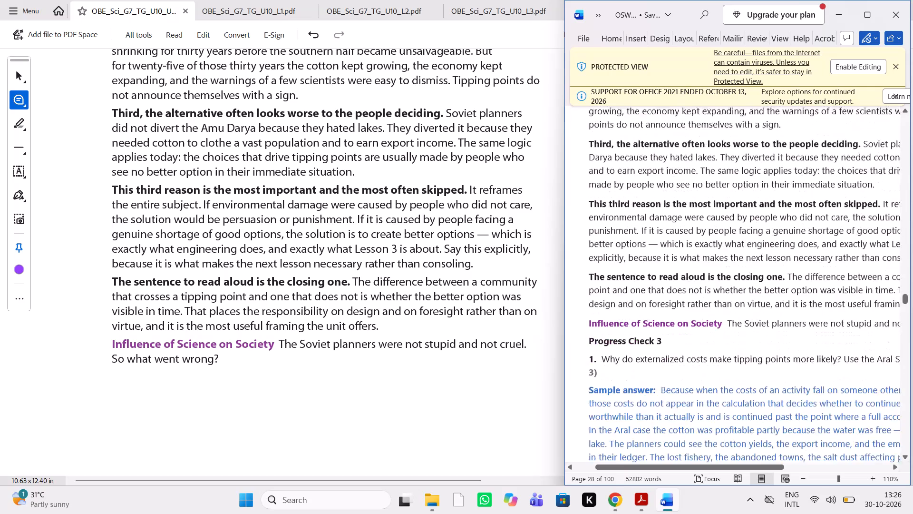
scroll(634, 361, down, 1)
scroll(634, 361, left, 2)
scroll(634, 361, right, 1)
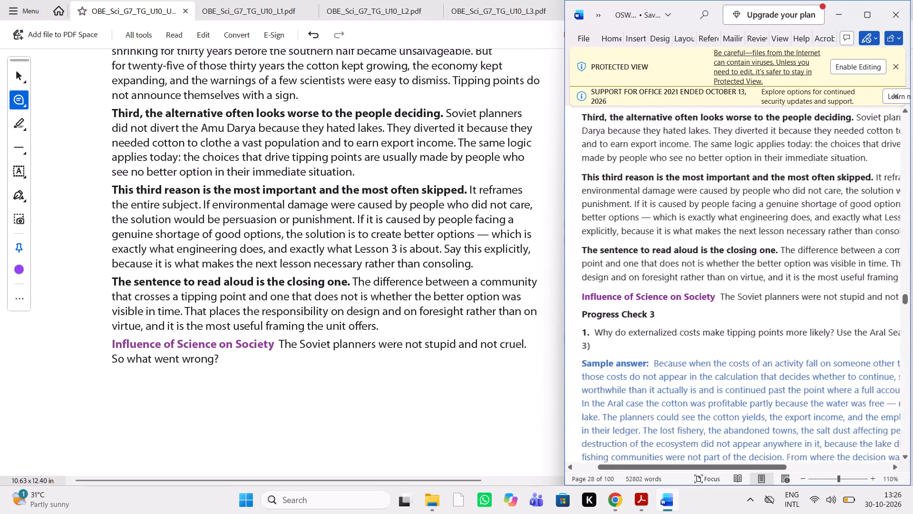
scroll(634, 361, down, 1)
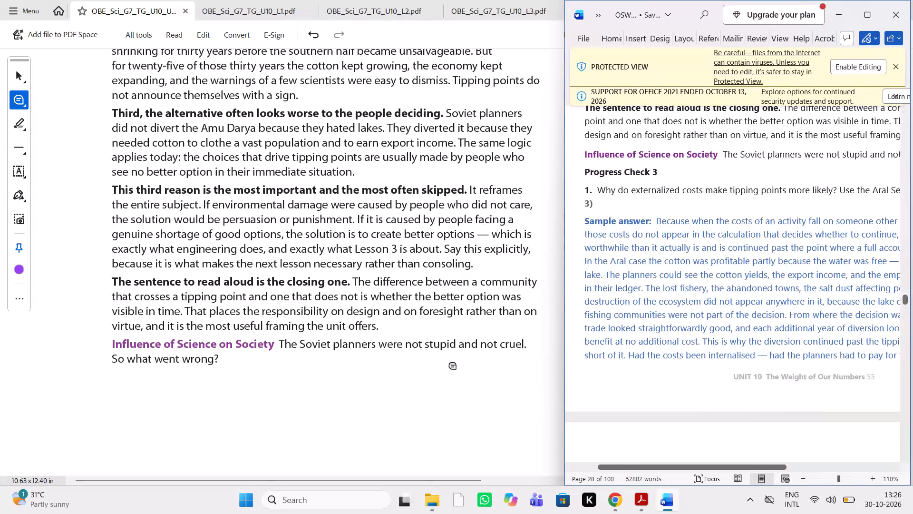
Compare Progress Check 3 question 1 on externalized costs, its sample answer and Look for note with the Word manuscript.
scroll(412, 378, down, 4)
scroll(412, 378, left, 3)
scroll(412, 378, down, 1)
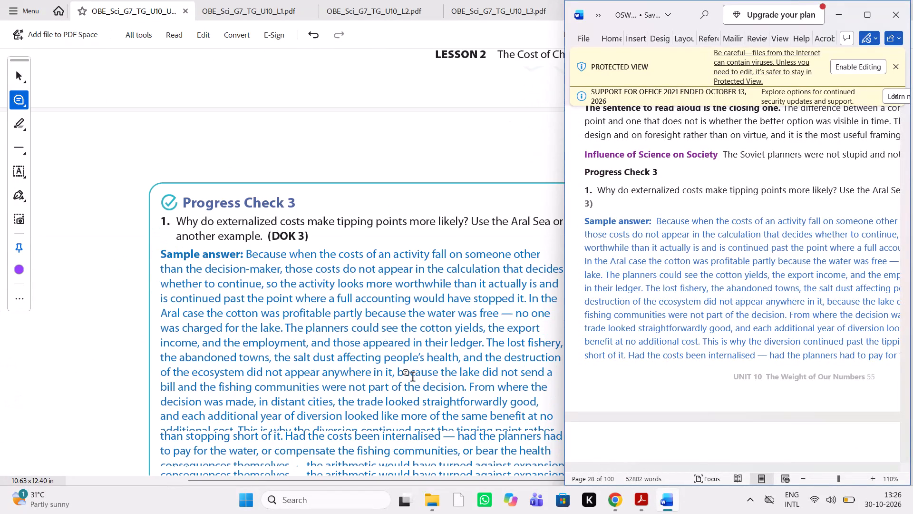
scroll(412, 378, down, 1)
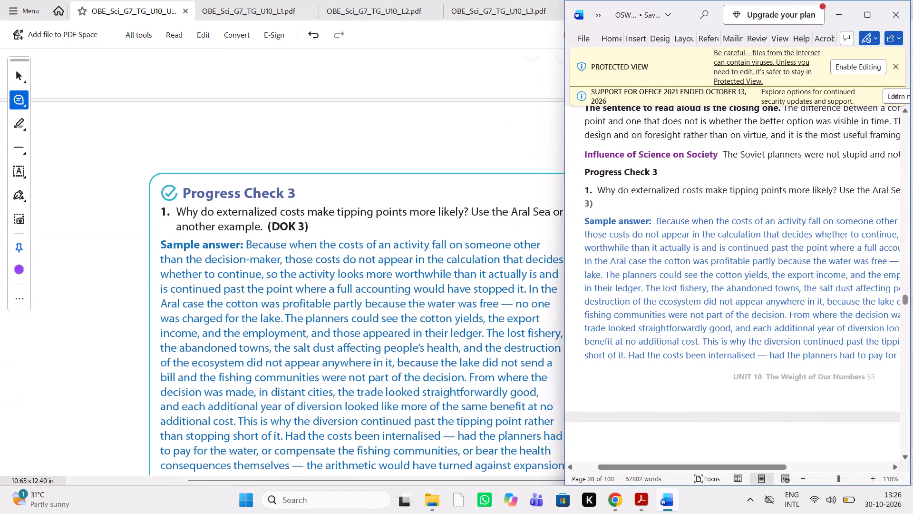
scroll(642, 277, down, 1)
scroll(453, 336, down, 1)
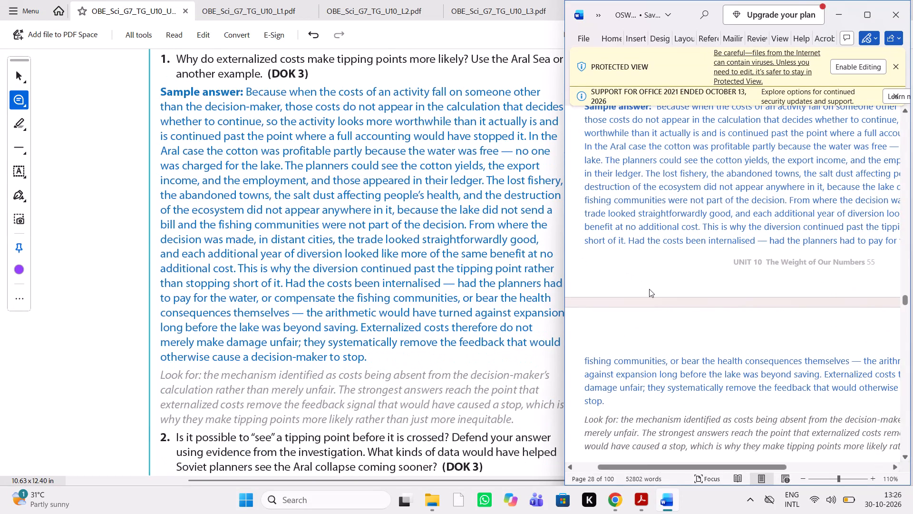
scroll(649, 289, left, 1)
scroll(649, 289, down, 1)
scroll(484, 338, down, 1)
scroll(730, 318, left, 1)
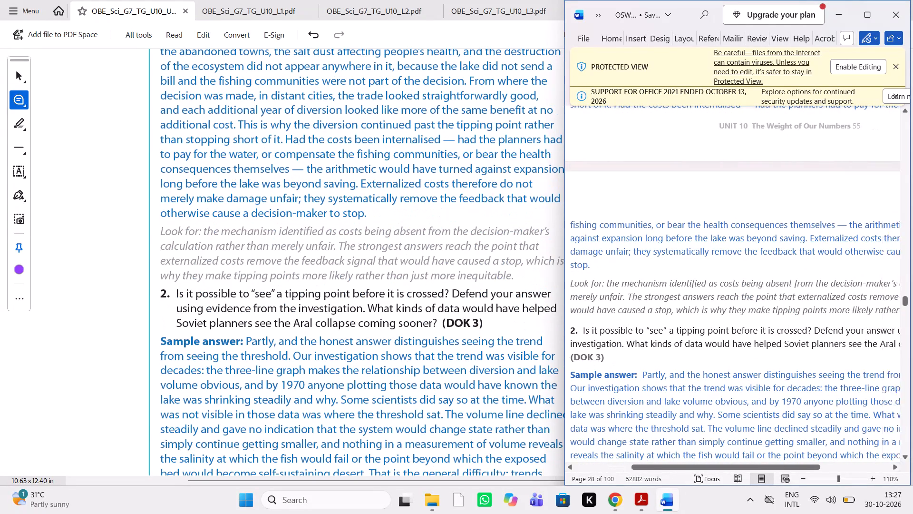
scroll(730, 318, left, 1)
scroll(730, 318, down, 1)
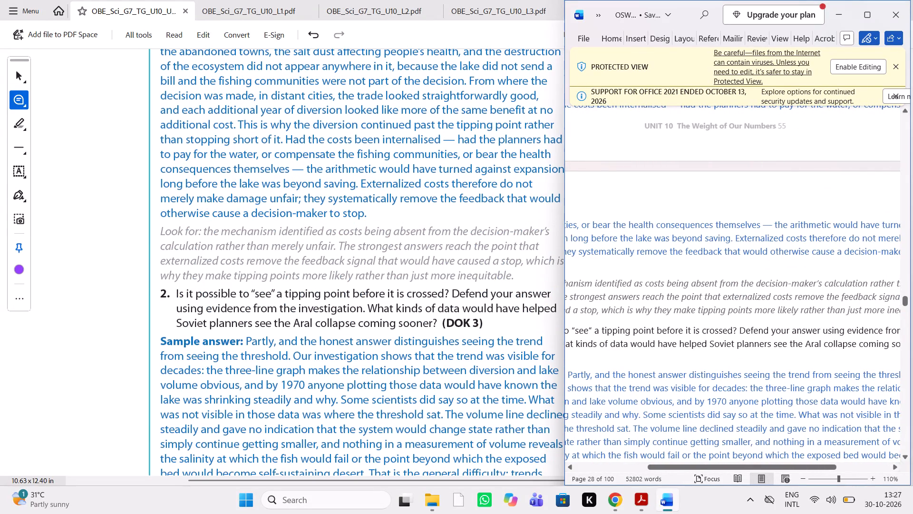
Compare Progress Check 3 question 2 on seeing a tipping point, including its full sample answer and Look for note, with the Word manuscript.
scroll(730, 318, down, 1)
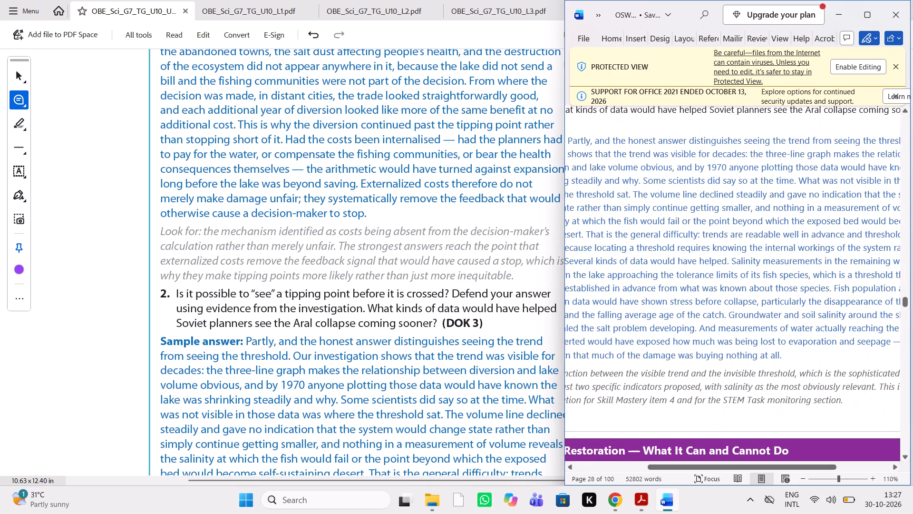
scroll(730, 318, down, 1)
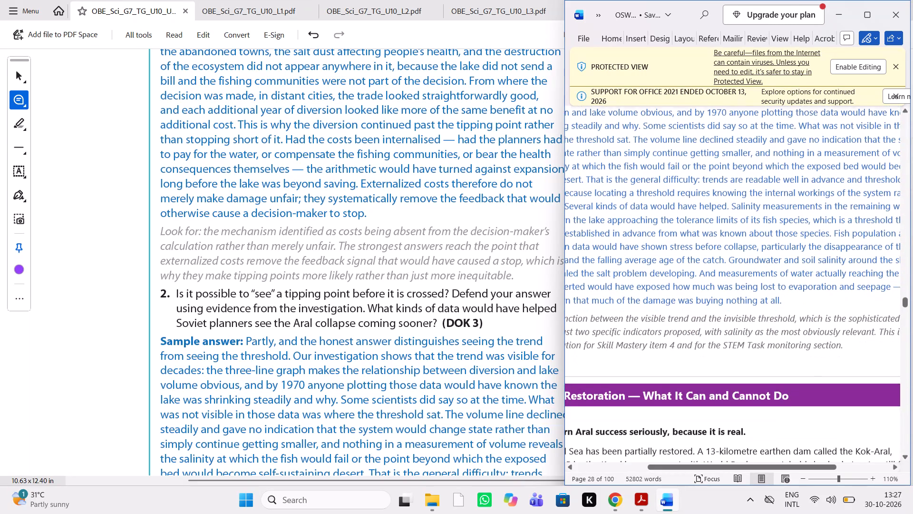
scroll(730, 318, down, 1)
scroll(763, 227, up, 1)
scroll(763, 227, right, 1)
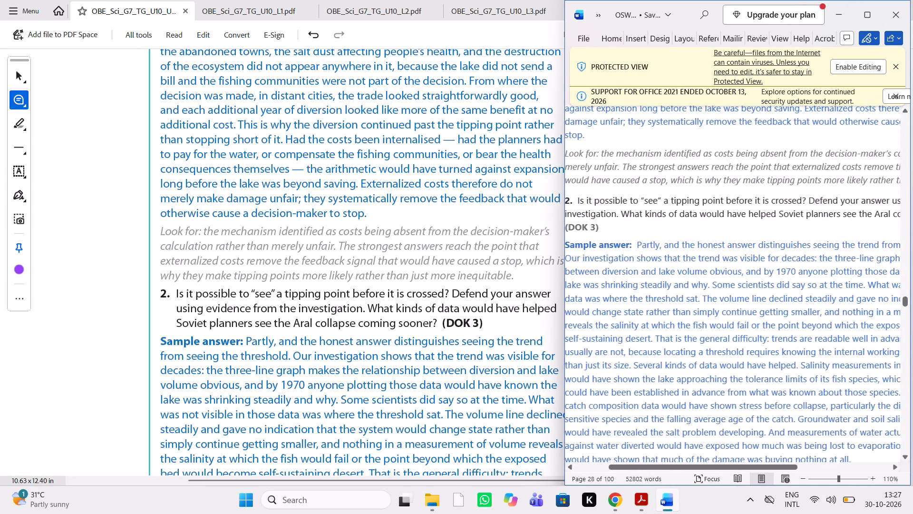
scroll(763, 227, down, 1)
scroll(414, 263, down, 1)
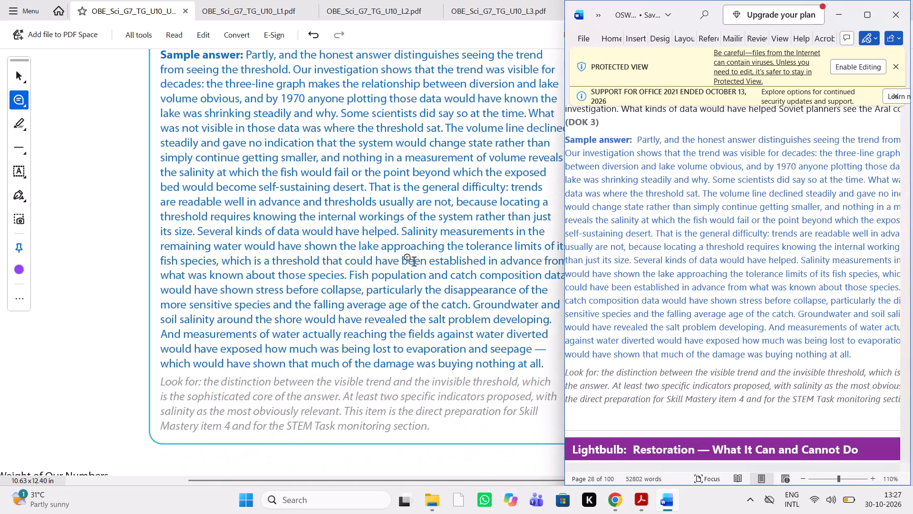
scroll(414, 263, down, 1)
scroll(414, 263, left, 1)
scroll(414, 263, down, 1)
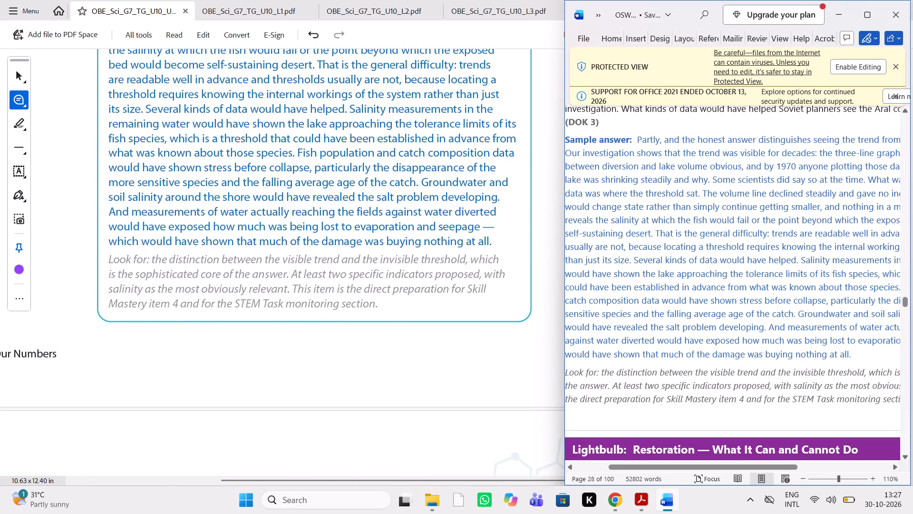
scroll(678, 299, down, 1)
scroll(678, 299, left, 1)
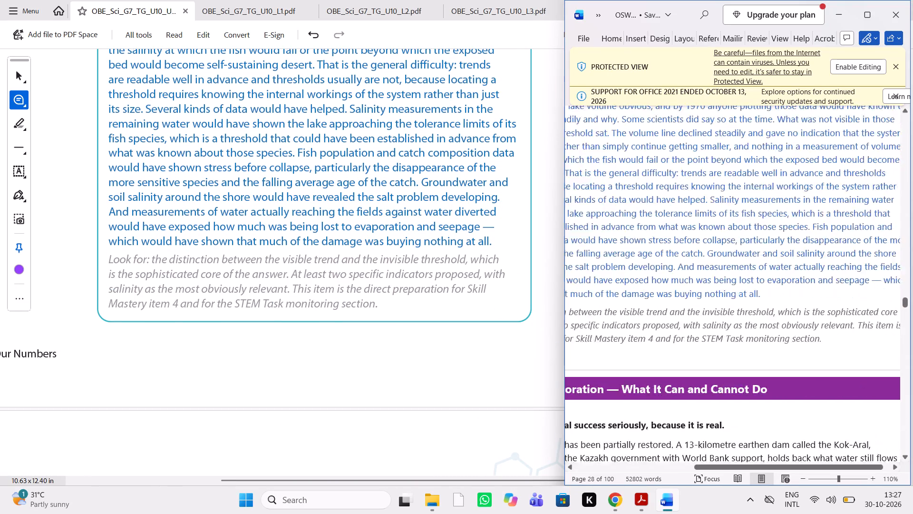
scroll(678, 299, left, 1)
scroll(678, 299, right, 1)
Comment "add SB mini image here" in the blank margin beside the "Restoration — What It Can and Cannot Do" section on page 59.
scroll(403, 318, down, 1)
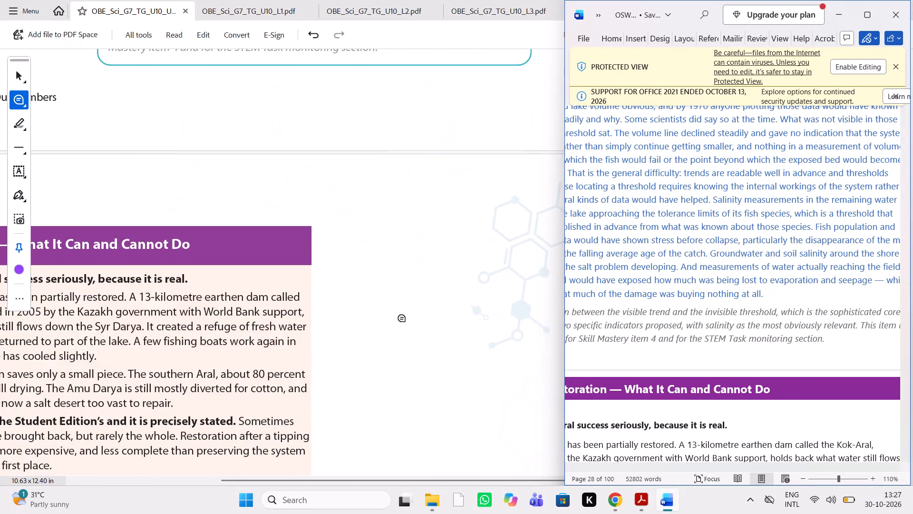
scroll(403, 318, down, 1)
scroll(403, 318, up, 1)
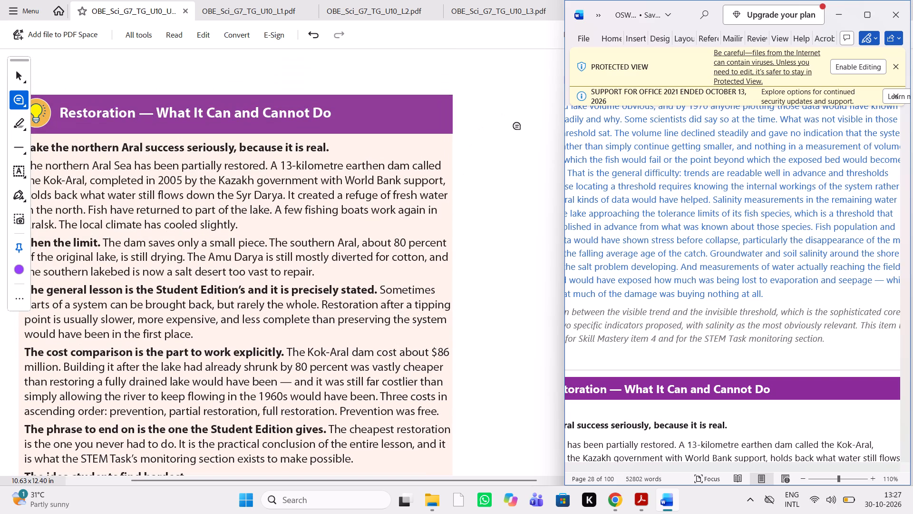
click(520, 137)
text(add)
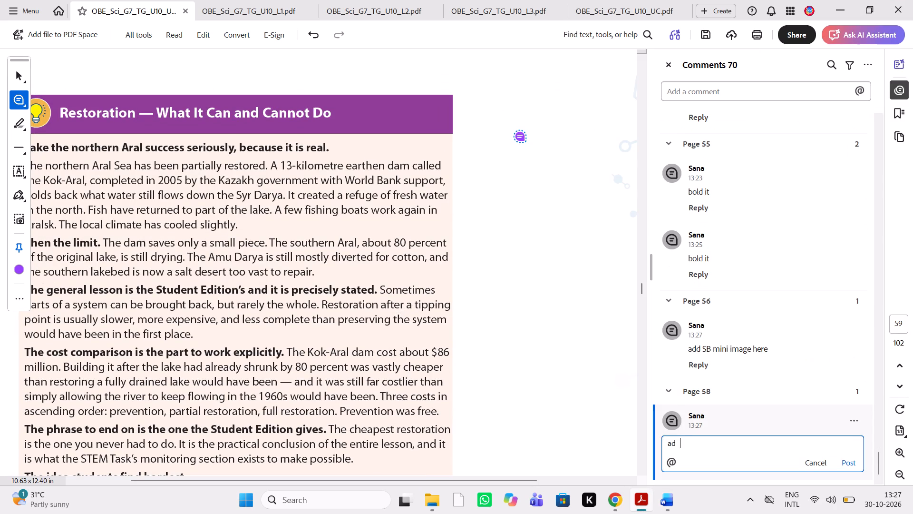
key(space)
text(SB mini image here)
key(space)
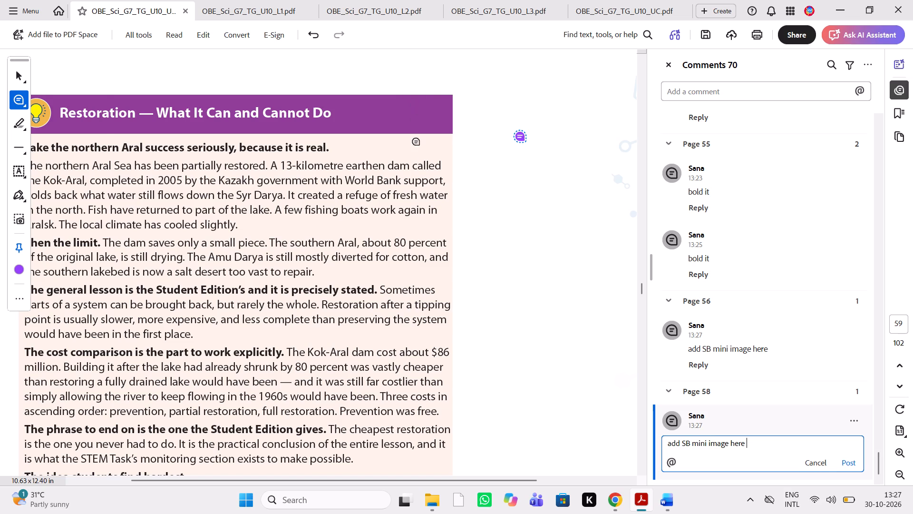
Comment "remove the background" at the edge of the shaded text block in the "Restoration — What It Can and Cannot Do" section.
scroll(419, 167, right, 1)
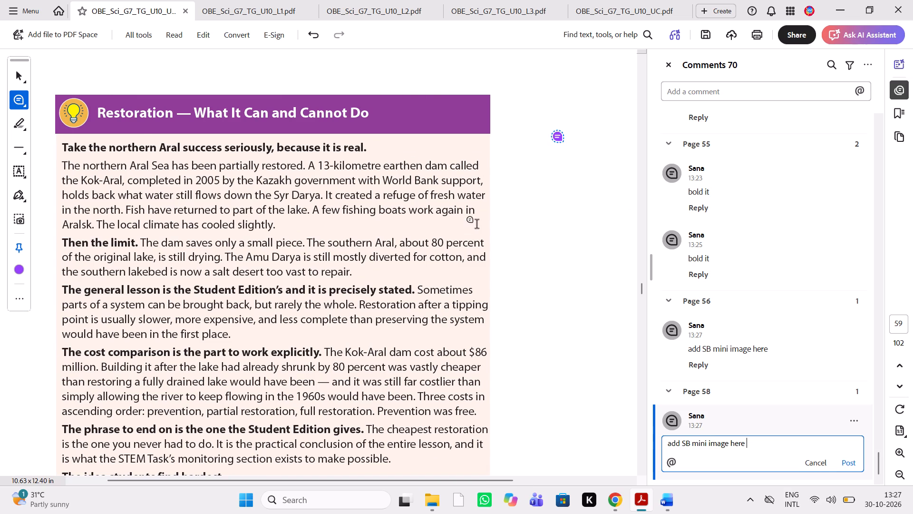
click(489, 224)
text(remi)
key(BackSpace)
text(ove the bac)
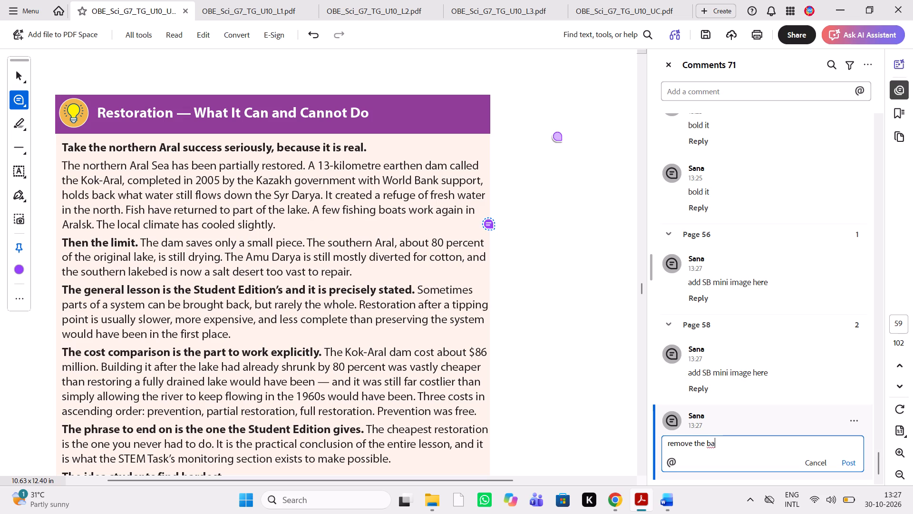
text(kground)
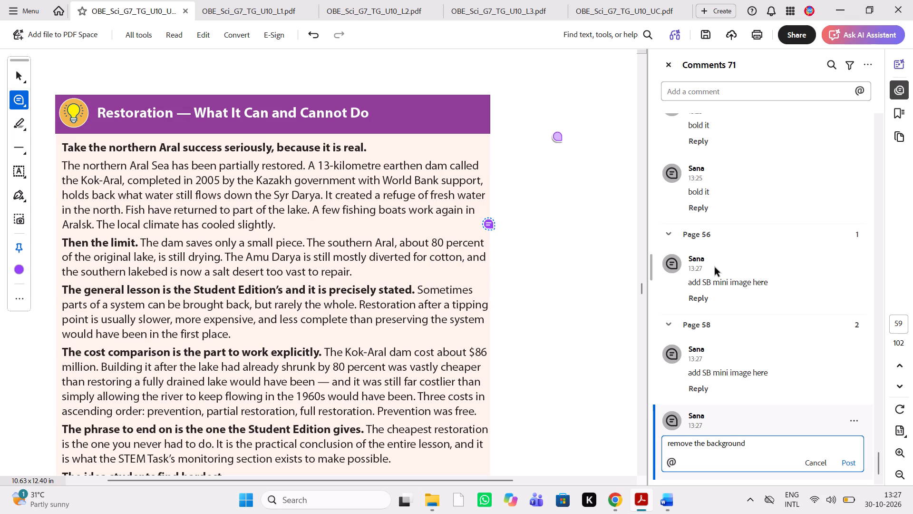
click(846, 463)
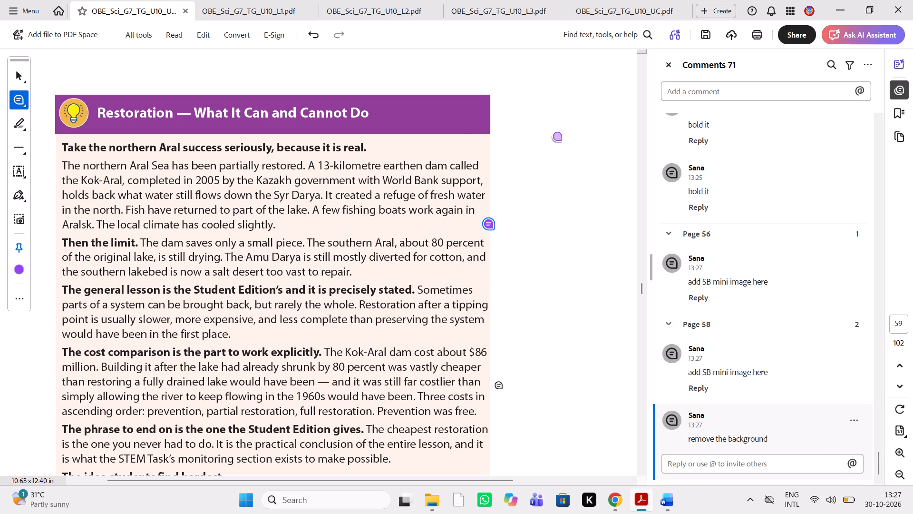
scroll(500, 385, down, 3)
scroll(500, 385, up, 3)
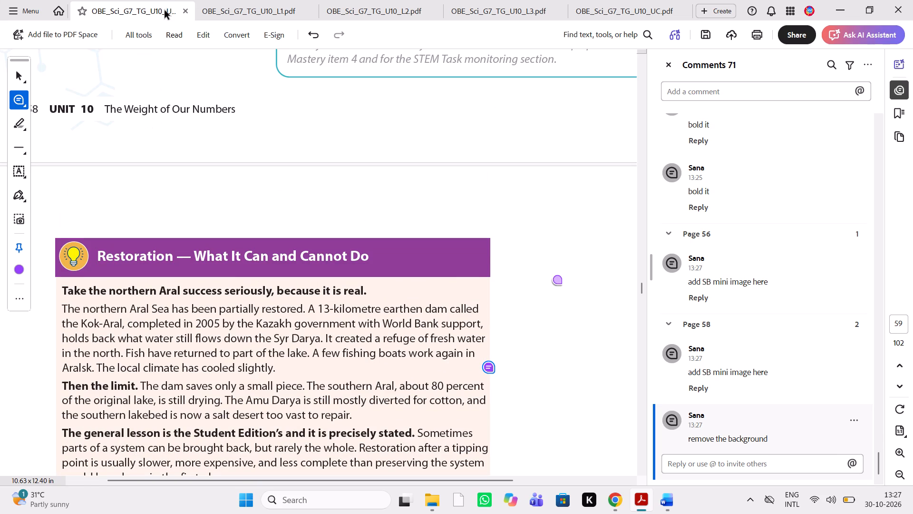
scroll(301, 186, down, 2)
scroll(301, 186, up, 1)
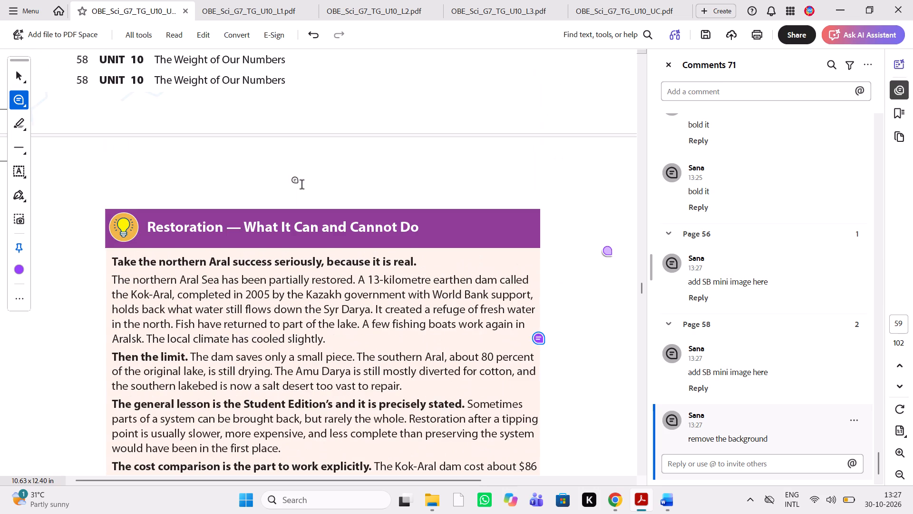
Compare the "Restoration — What It Can and Cannot Do" section on page 59 with the Word manuscript.
scroll(301, 186, down, 3)
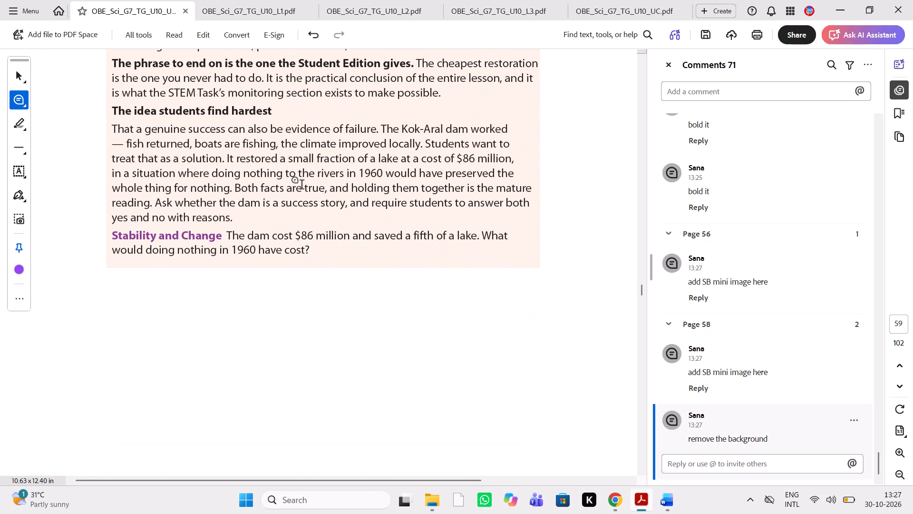
scroll(301, 186, down, 3)
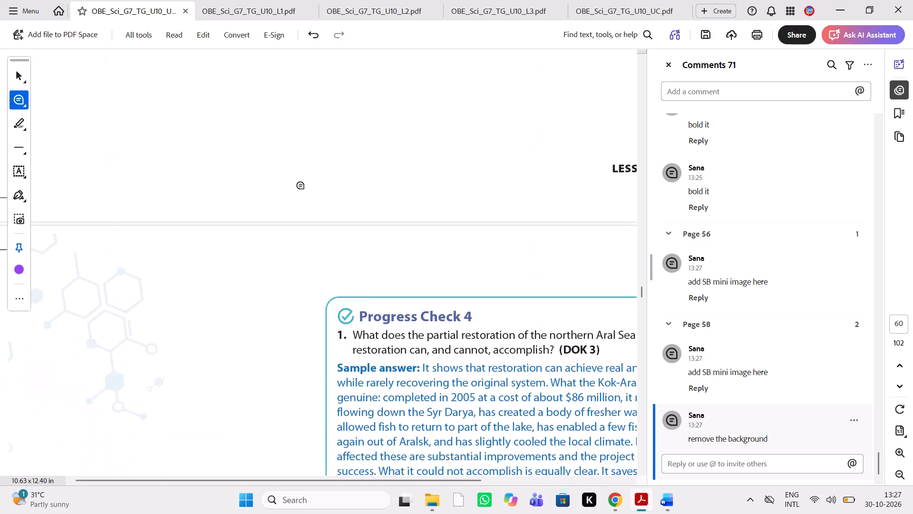
scroll(301, 186, left, 1)
scroll(301, 186, up, 3)
scroll(301, 186, right, 1)
scroll(301, 186, up, 1)
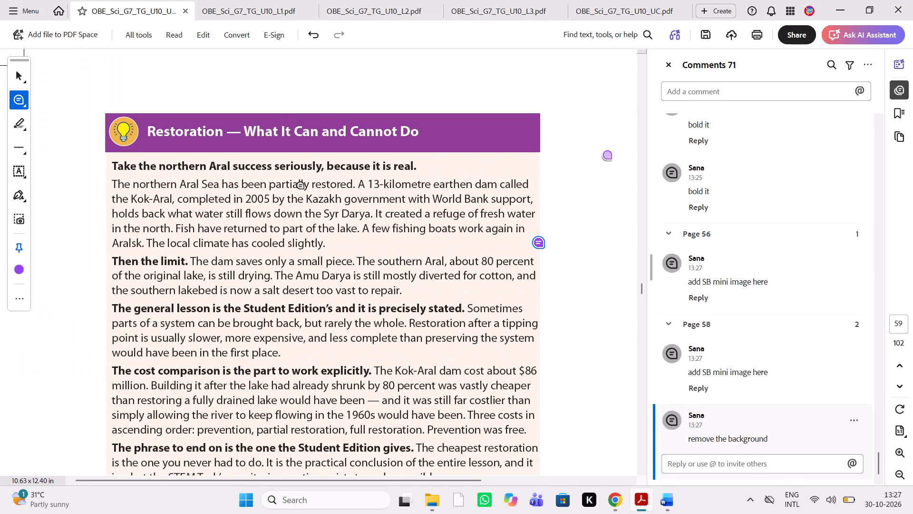
scroll(301, 186, up, 1)
scroll(301, 186, down, 2)
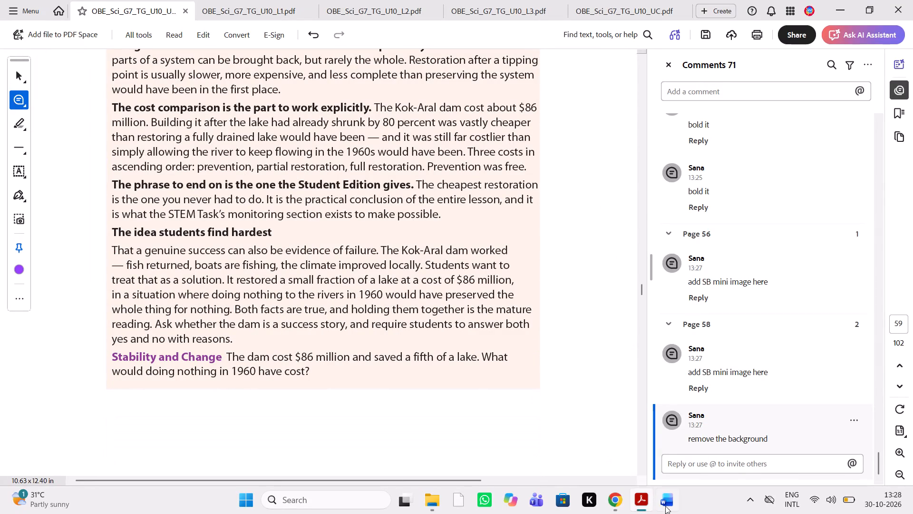
click(663, 502)
scroll(760, 233, down, 2)
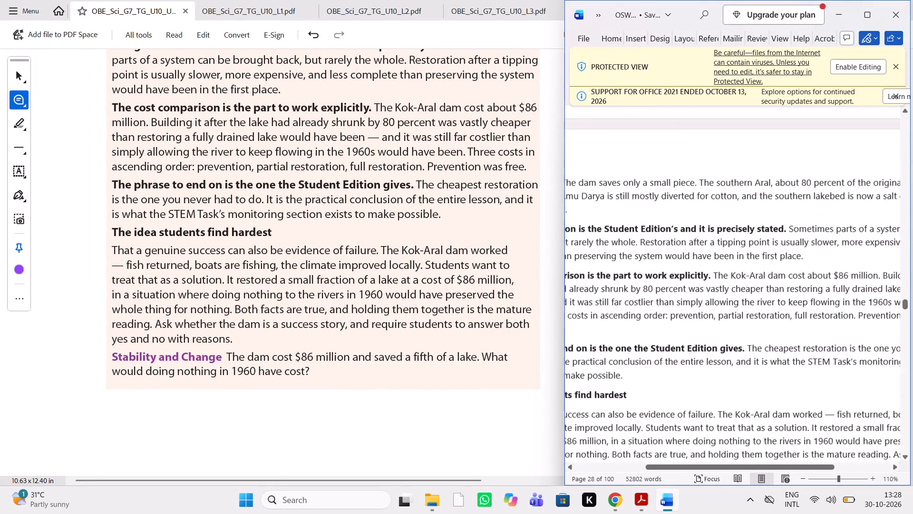
Compare Progress Check 4 question 1 on the northern Aral Sea restoration and its sample answer with the Word manuscript.
scroll(760, 233, down, 1)
scroll(510, 273, down, 3)
scroll(510, 273, left, 1)
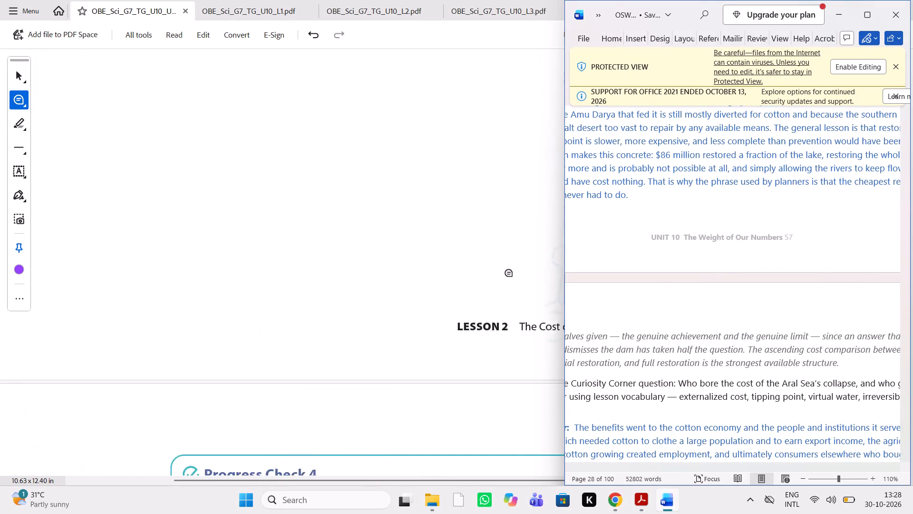
scroll(510, 273, left, 1)
scroll(510, 273, down, 1)
scroll(768, 270, up, 1)
scroll(768, 270, right, 1)
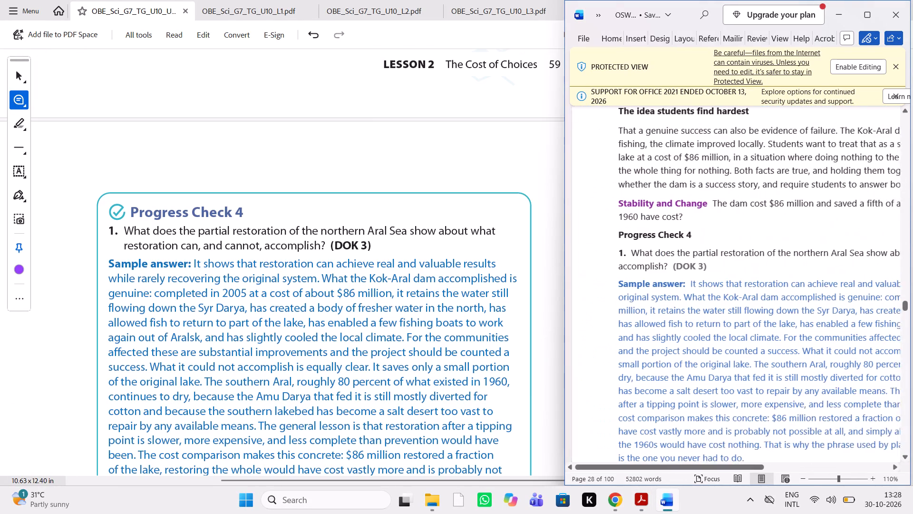
scroll(768, 270, down, 1)
scroll(450, 346, down, 1)
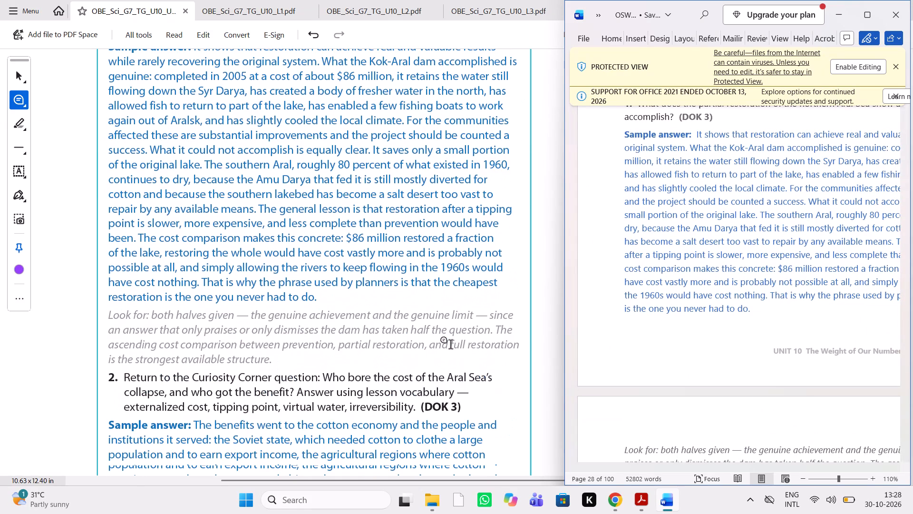
Compare Progress Check 4 question 2 on the Curiosity Corner, its sample answer, bold vocabulary and Look for note with the Word manuscript.
scroll(450, 346, down, 1)
scroll(724, 285, down, 1)
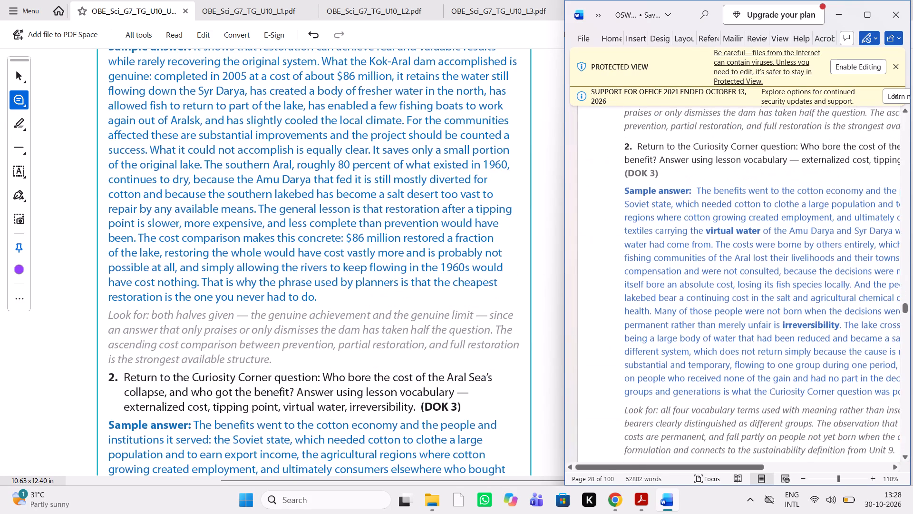
scroll(724, 285, left, 1)
scroll(386, 339, down, 1)
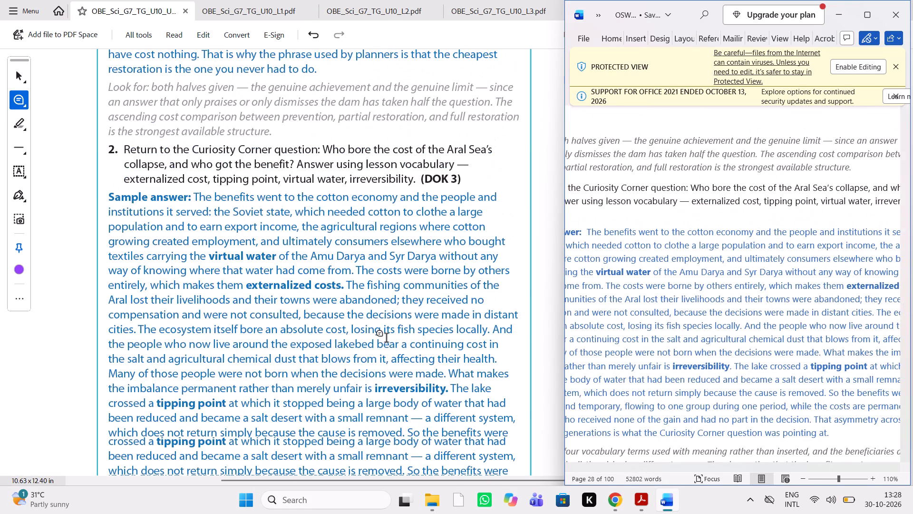
scroll(386, 339, down, 1)
scroll(708, 238, right, 1)
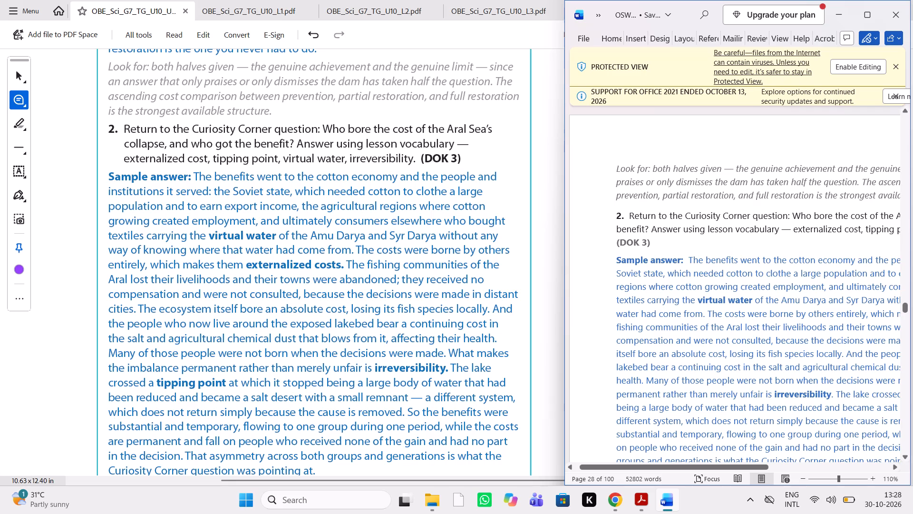
scroll(708, 238, left, 1)
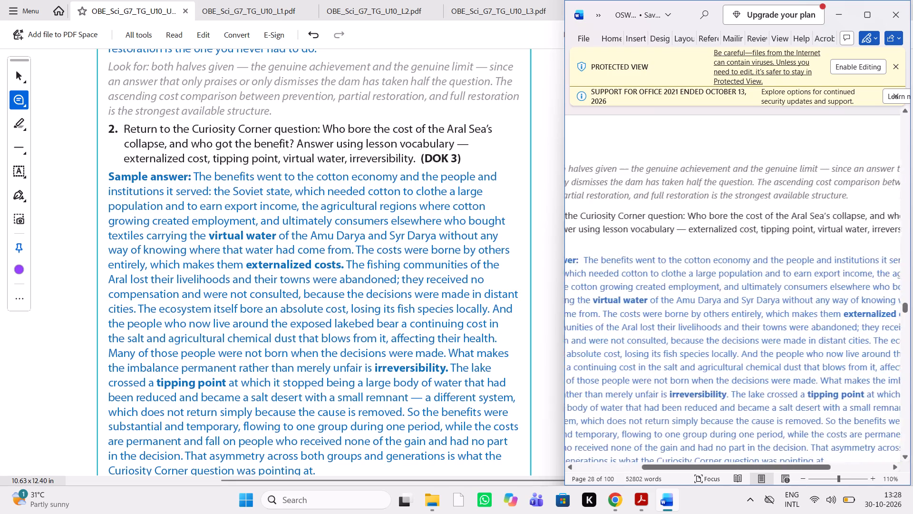
scroll(708, 238, down, 1)
scroll(494, 291, down, 1)
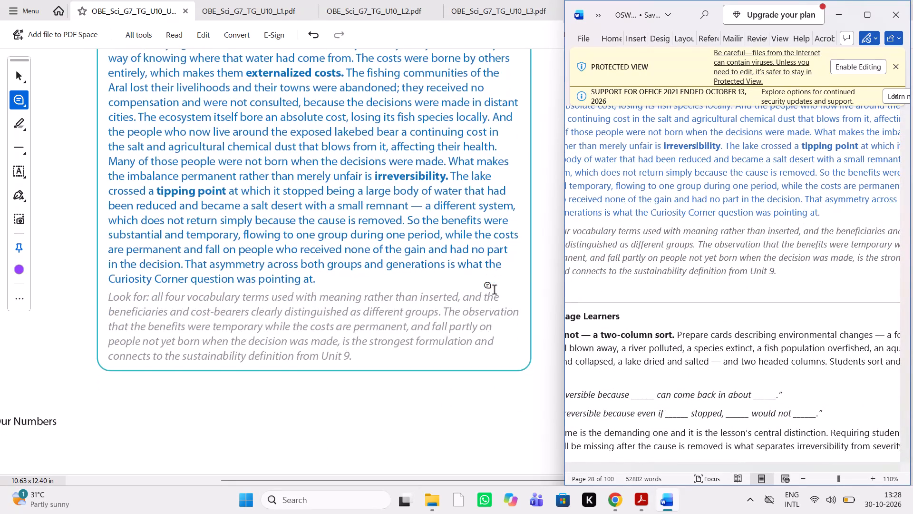
Compare the English Language Learners and Differentiated Instruction sections following Progress Check 4 with the Word manuscript.
scroll(494, 291, down, 1)
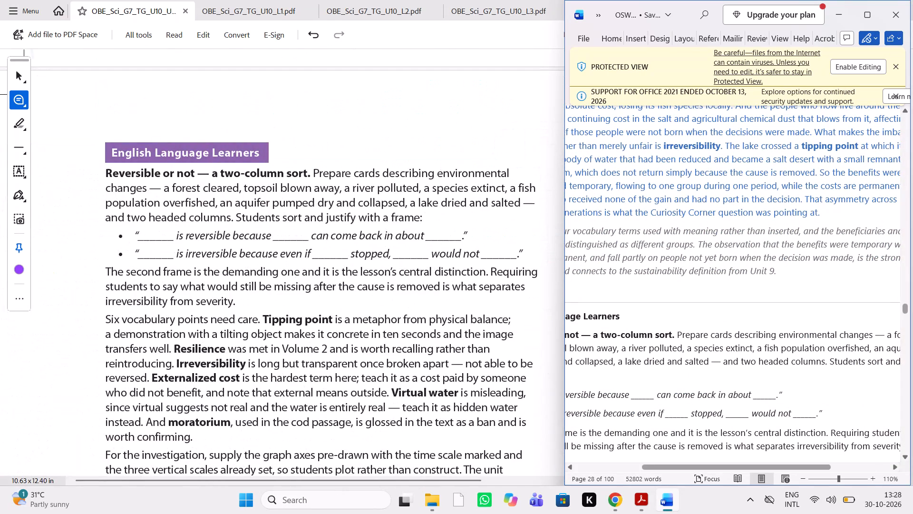
scroll(681, 270, down, 2)
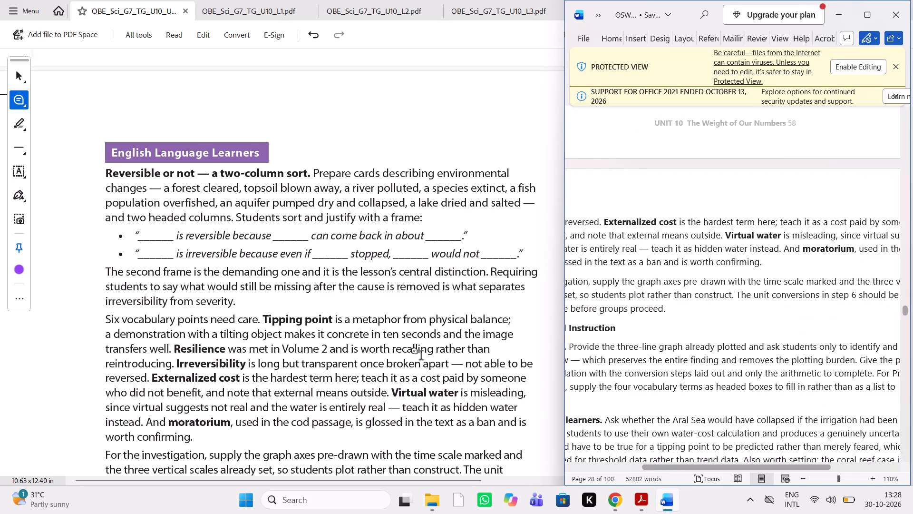
scroll(407, 373, down, 1)
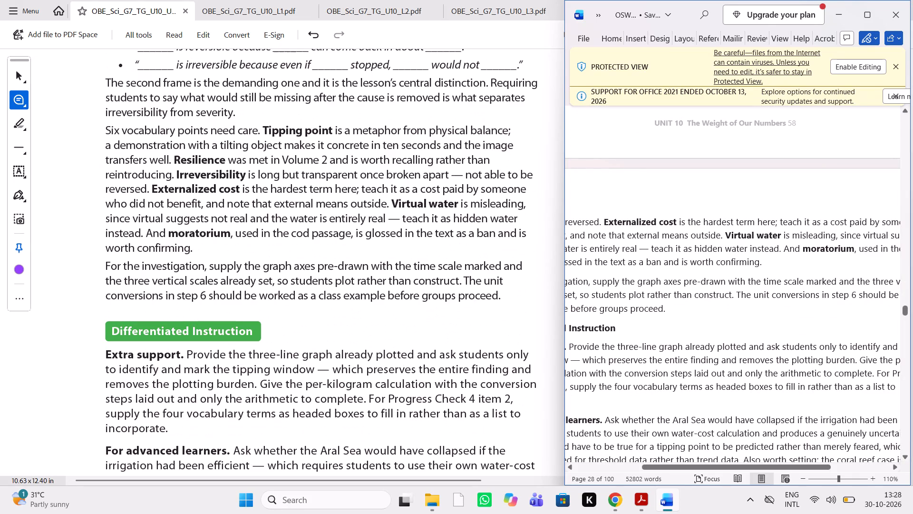
scroll(728, 325, right, 1)
scroll(728, 325, down, 1)
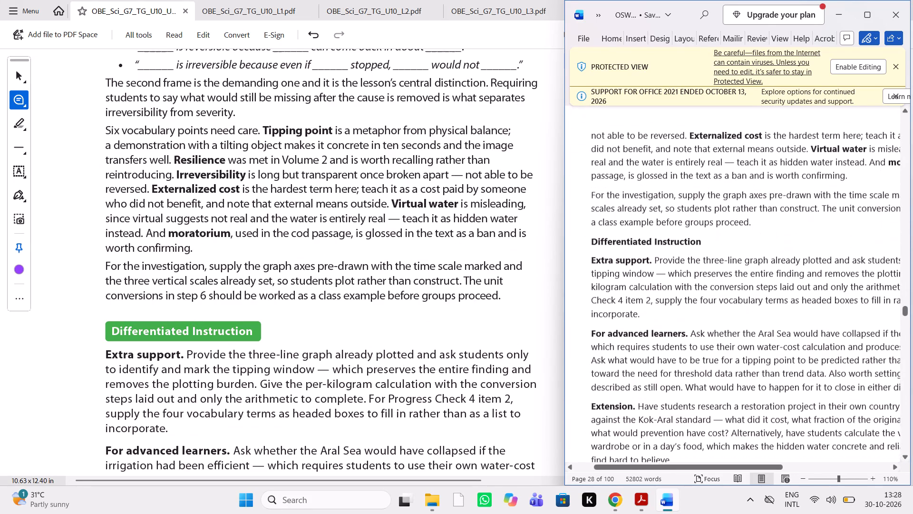
scroll(456, 377, down, 1)
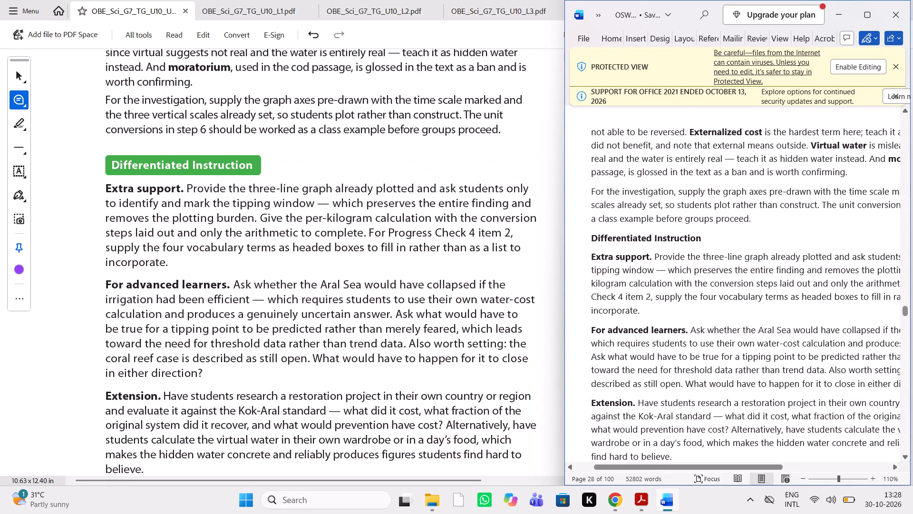
scroll(714, 334, down, 1)
scroll(714, 334, left, 1)
scroll(714, 334, right, 1)
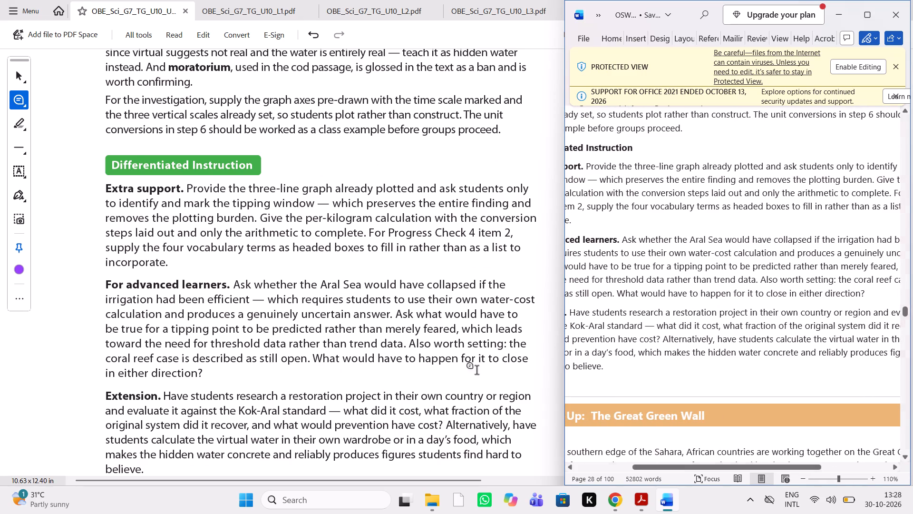
scroll(463, 392, down, 1)
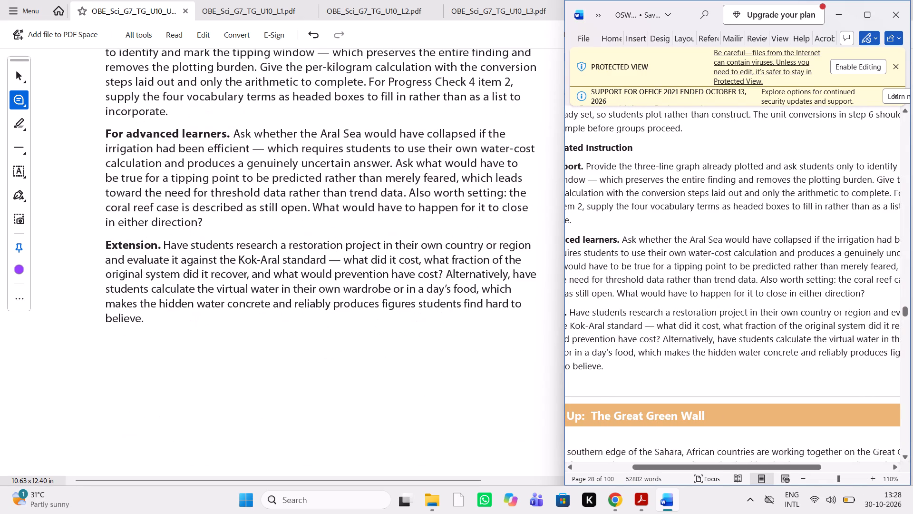
Find the "Power Up: The Great Green Wall" section in both the PDF and the Word manuscript.
scroll(654, 326, down, 1)
scroll(336, 352, down, 1)
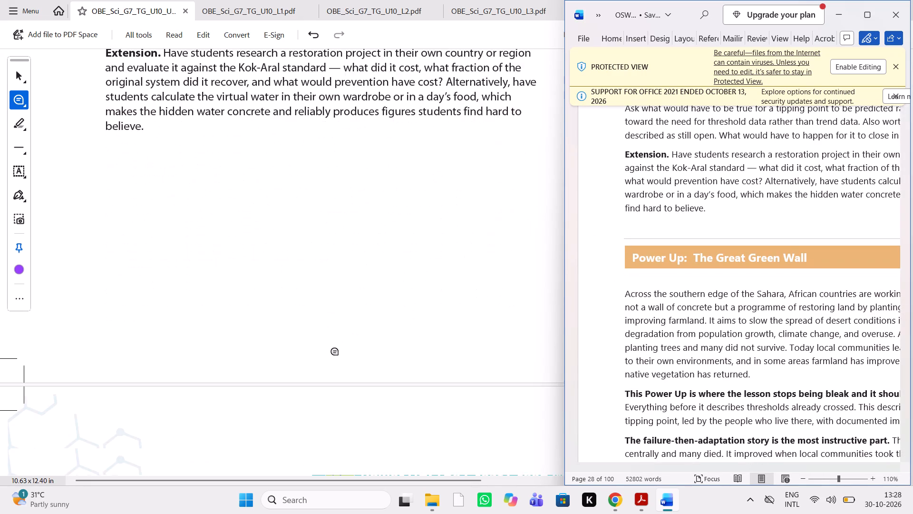
scroll(336, 352, down, 1)
scroll(336, 352, left, 1)
scroll(336, 352, down, 1)
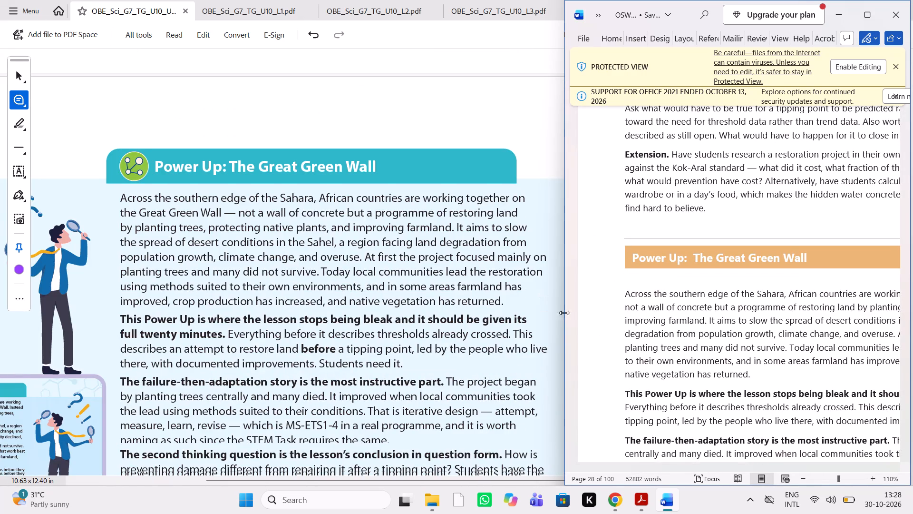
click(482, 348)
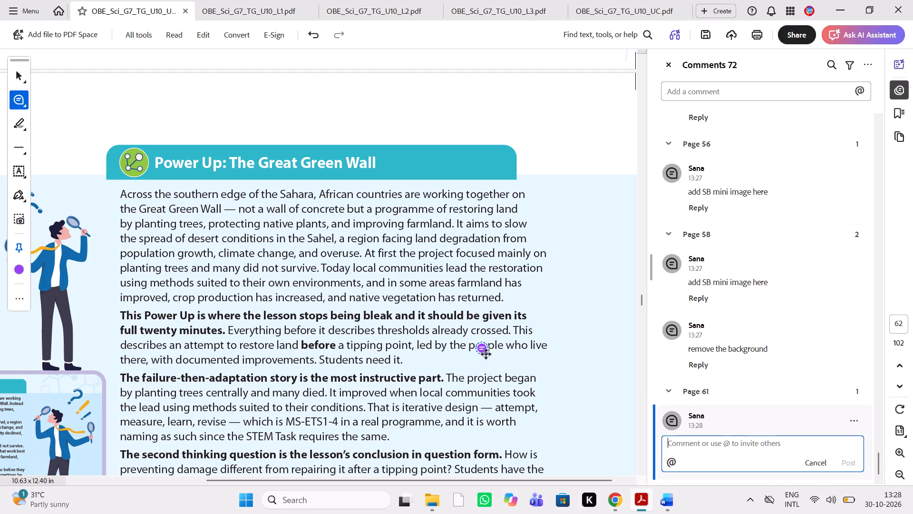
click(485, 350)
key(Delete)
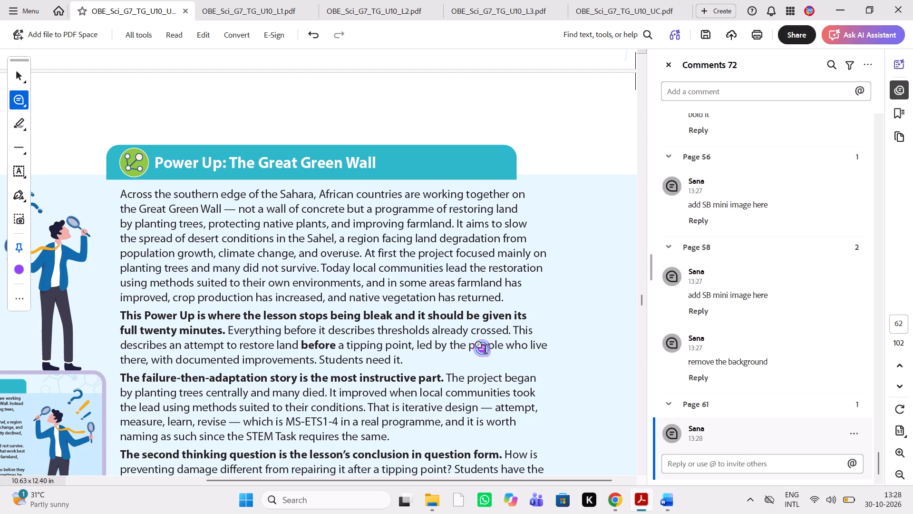
Compare the introductory paragraphs and bold lead-ins of "Power Up: The Great Green Wall" with the Word manuscript.
click(665, 493)
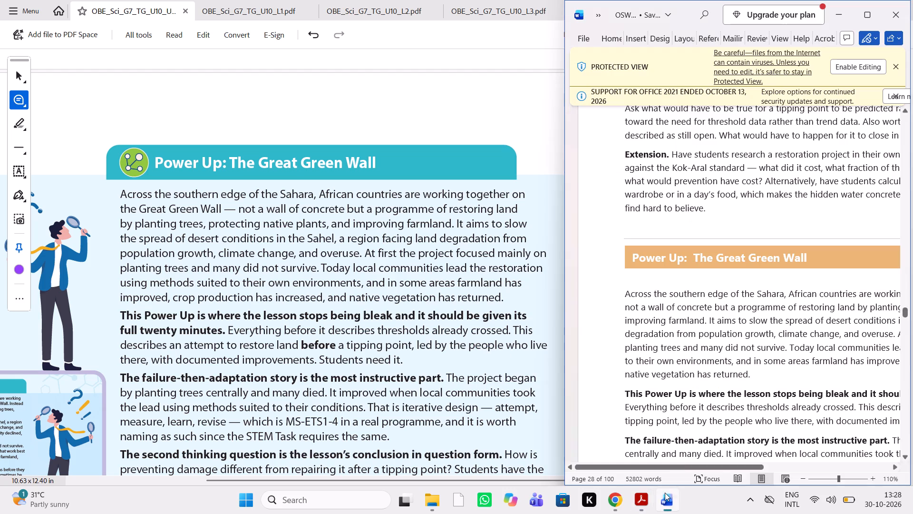
scroll(379, 356, right, 1)
scroll(379, 356, left, 2)
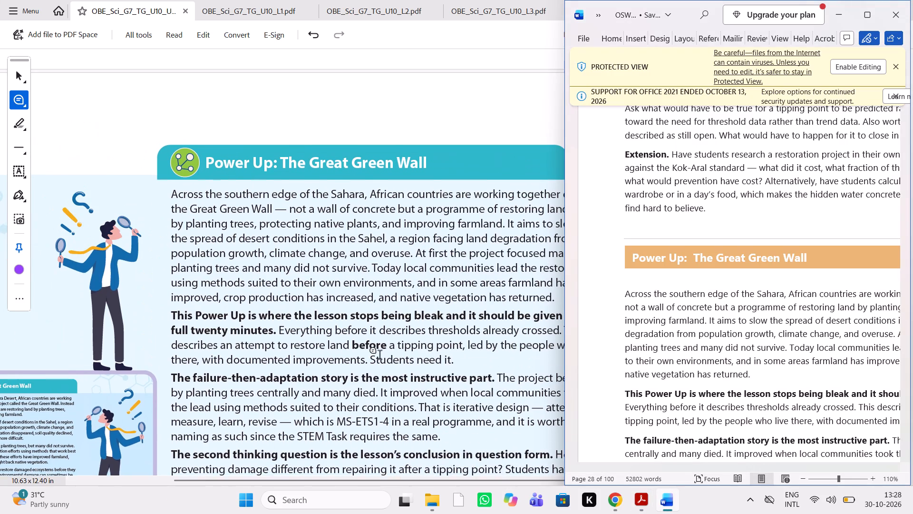
scroll(379, 356, left, 1)
scroll(379, 356, down, 1)
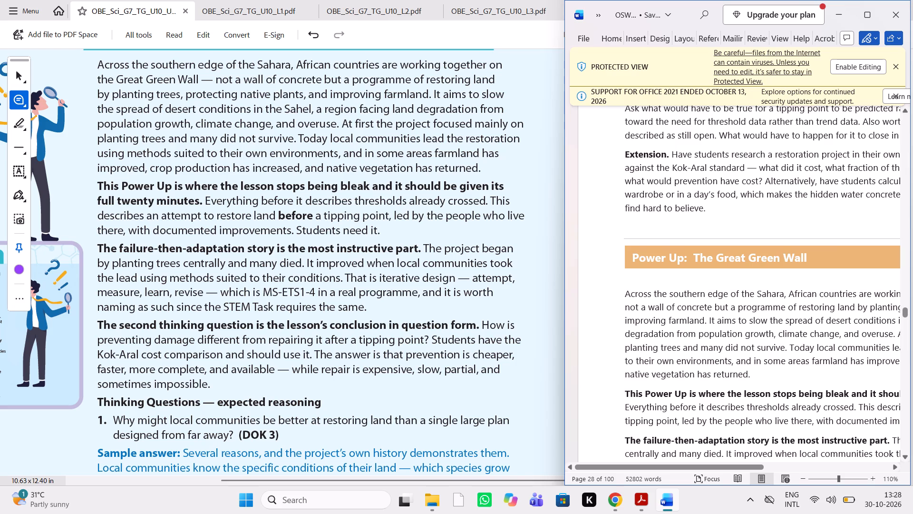
scroll(744, 396, down, 1)
scroll(744, 396, left, 1)
scroll(744, 396, right, 1)
scroll(744, 396, up, 1)
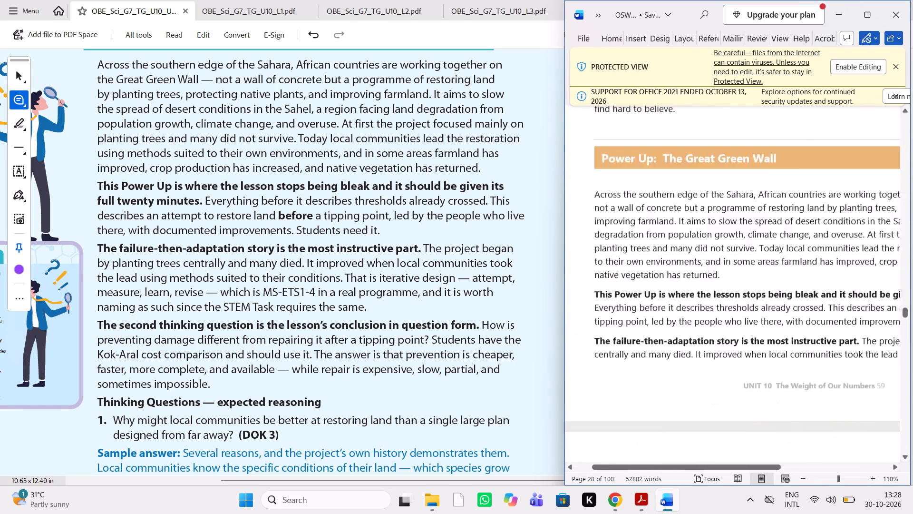
scroll(744, 396, up, 1)
scroll(744, 396, down, 1)
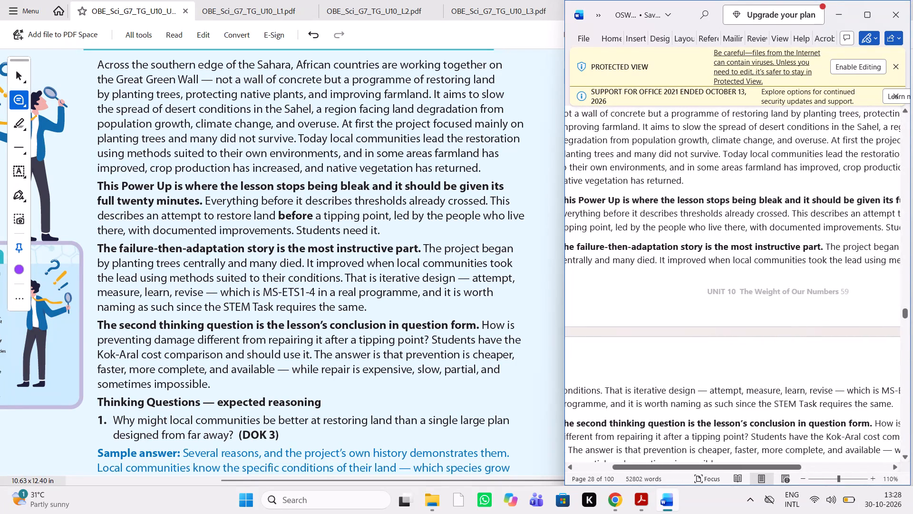
scroll(744, 396, down, 1)
scroll(744, 396, left, 1)
scroll(744, 396, right, 1)
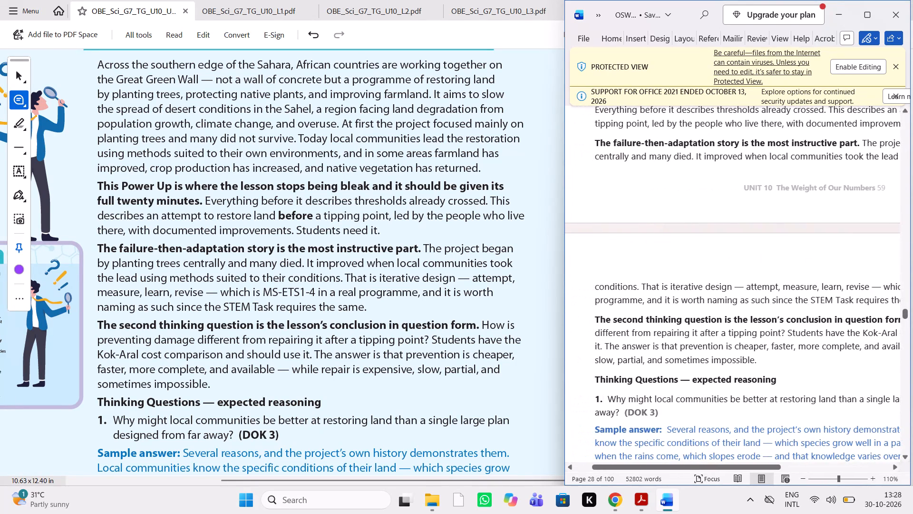
Compare the second-thinking-question paragraph and Thinking Question 1 of "Power Up: The Great Green Wall", with its sample answer and Look for note, against the Word manuscript.
scroll(744, 396, down, 1)
scroll(744, 396, left, 1)
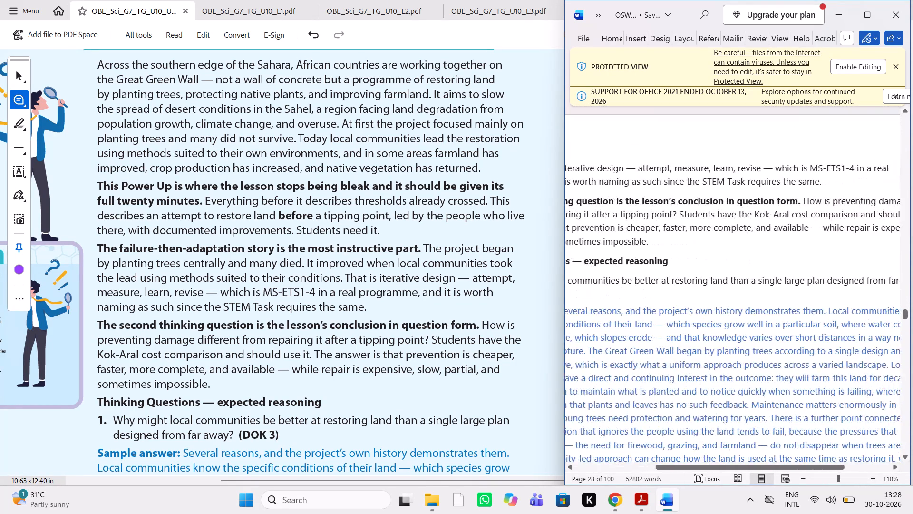
scroll(744, 396, right, 1)
scroll(429, 488, down, 1)
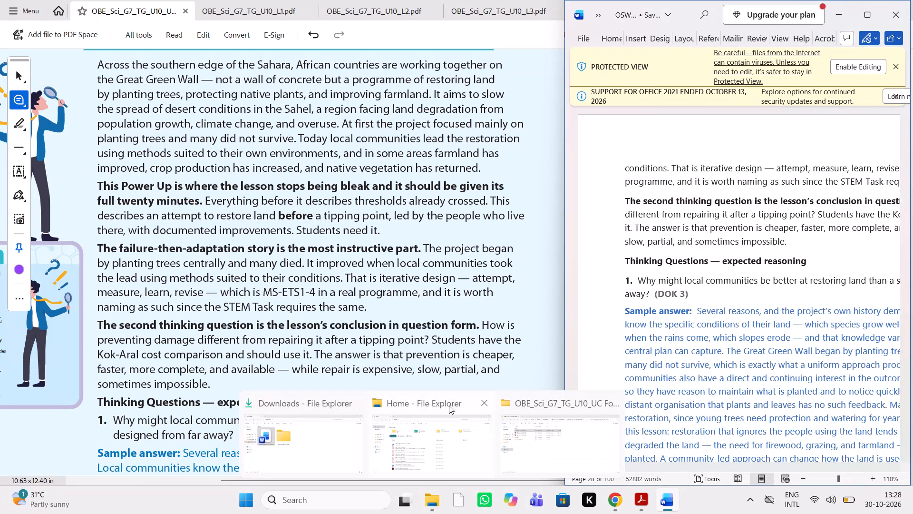
scroll(385, 330, down, 2)
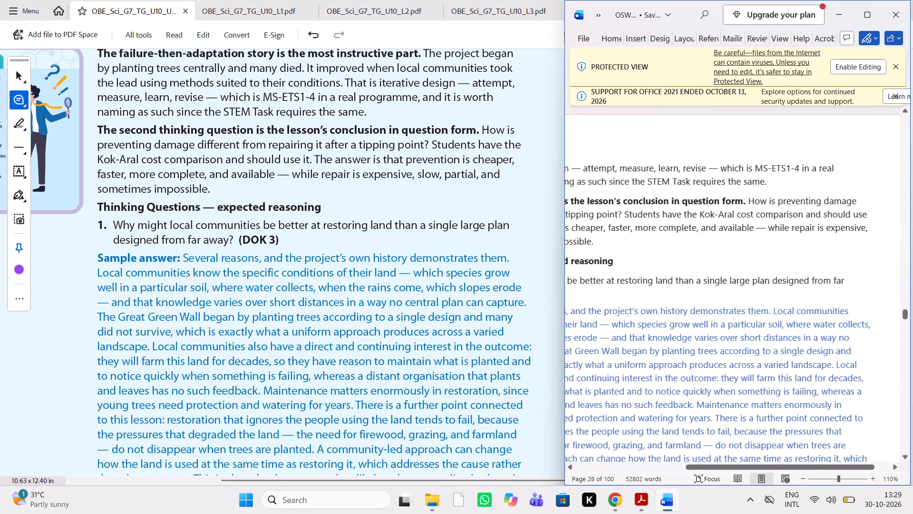
scroll(723, 269, down, 1)
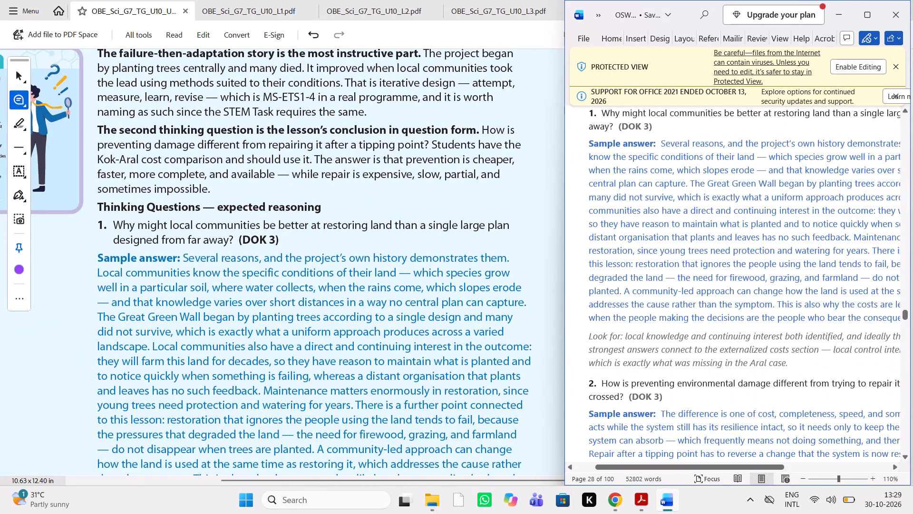
scroll(374, 336, down, 1)
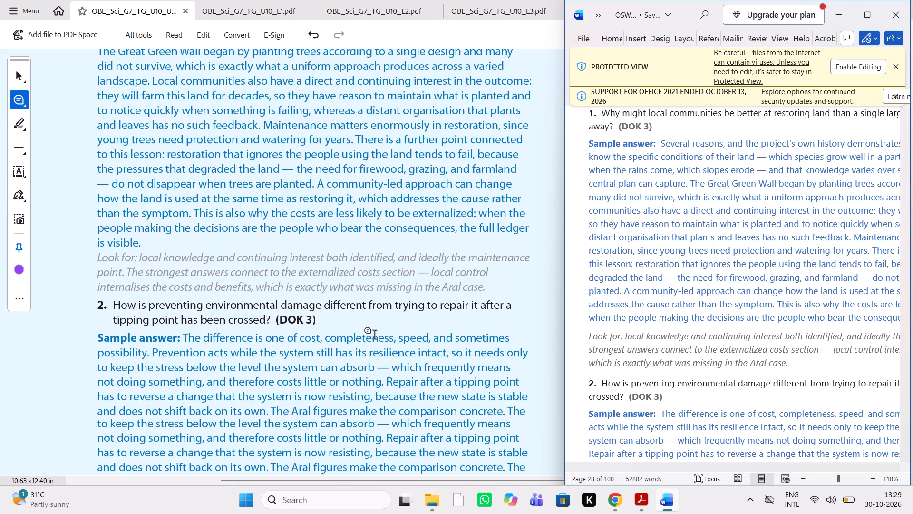
scroll(374, 336, down, 1)
scroll(637, 313, left, 1)
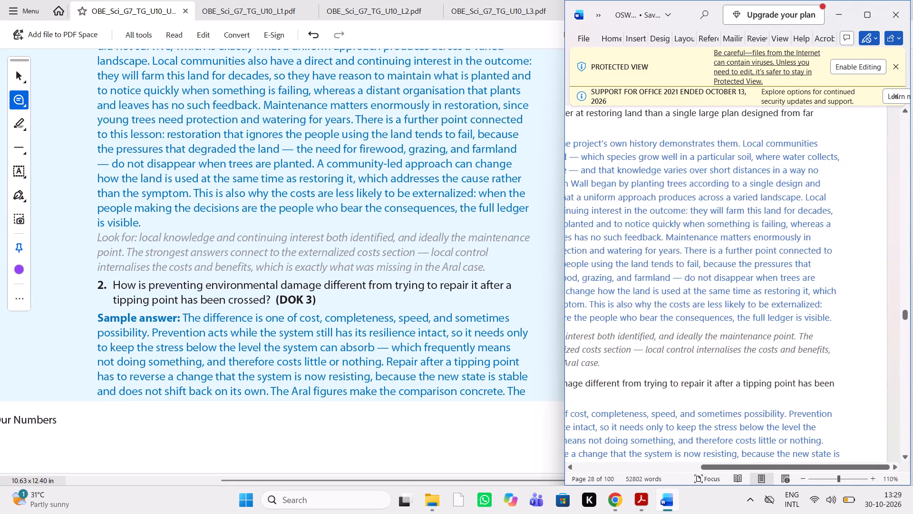
scroll(637, 313, right, 1)
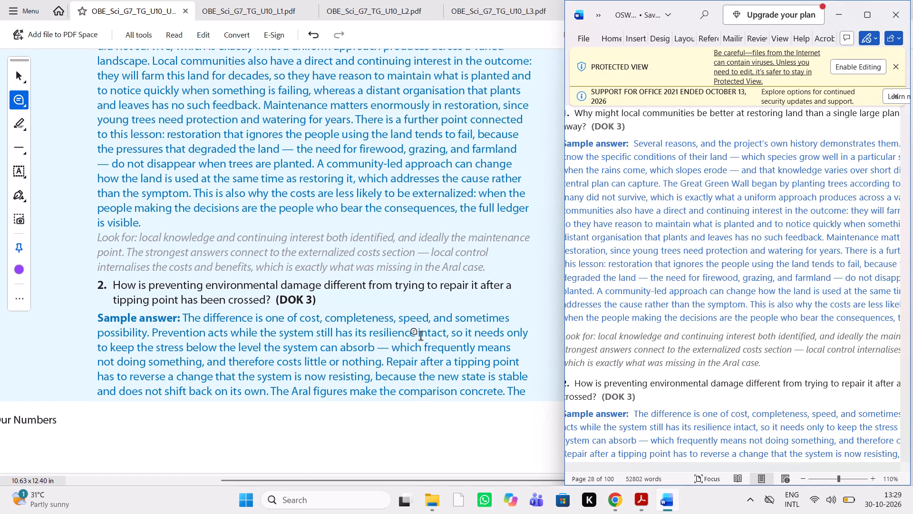
Compare Thinking Question 2 on preventing versus repairing environmental damage, its sample answer and Look for note with the Word manuscript.
scroll(420, 337, down, 2)
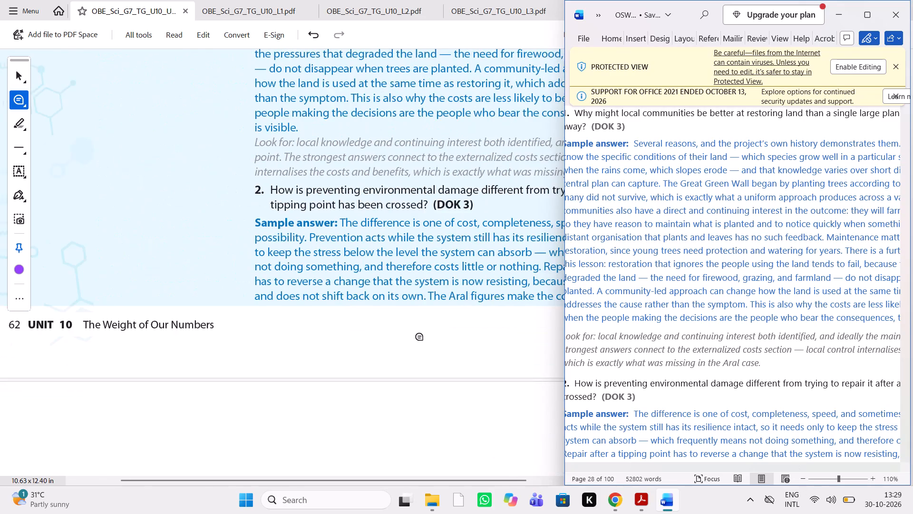
scroll(420, 337, down, 1)
scroll(749, 311, left, 1)
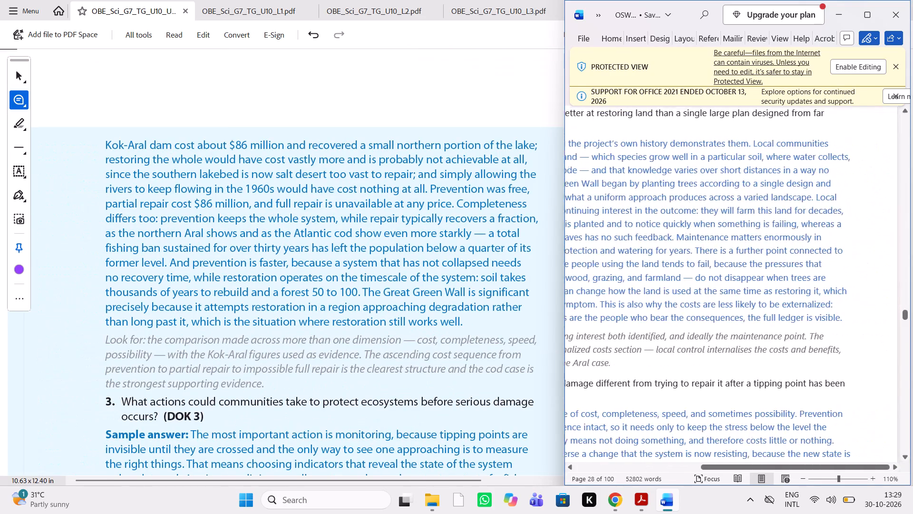
scroll(749, 311, down, 2)
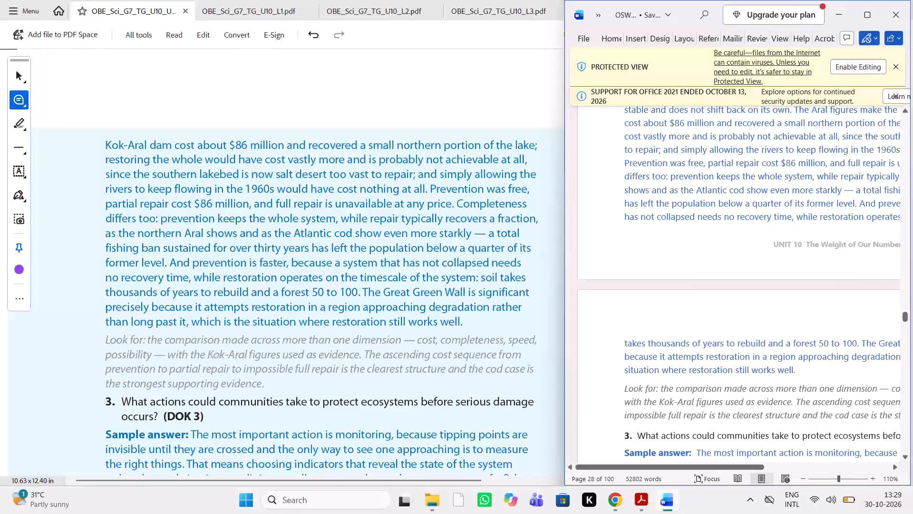
scroll(749, 311, left, 1)
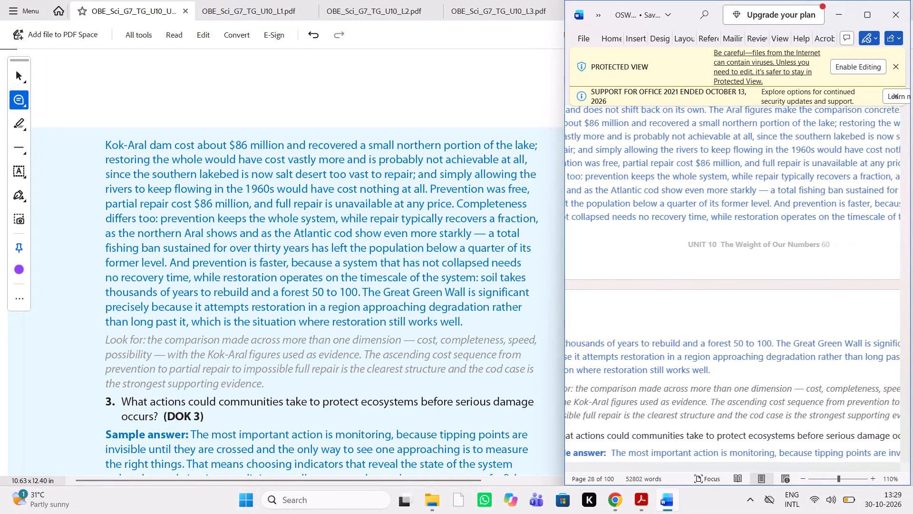
scroll(749, 311, left, 1)
scroll(749, 311, right, 1)
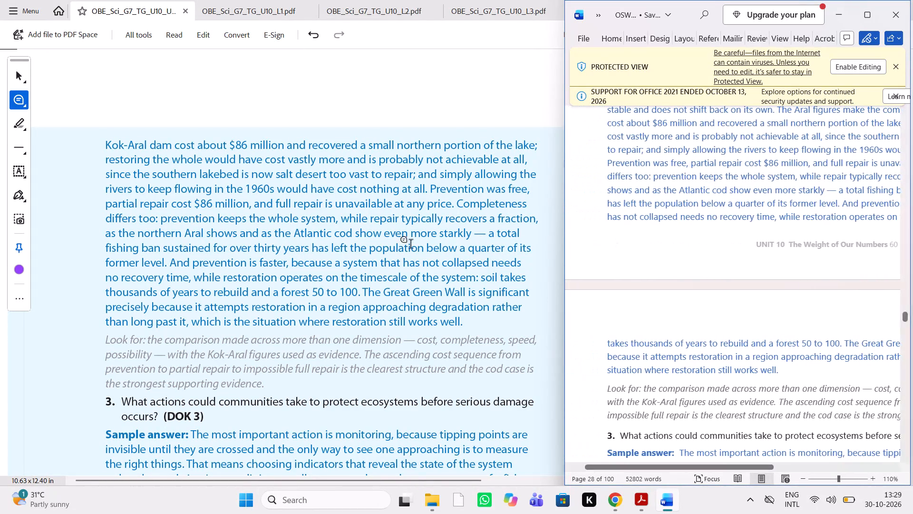
Compare Thinking Question 3 on community actions to protect ecosystems, its sample answer and Look for note with the Word manuscript.
scroll(363, 259, down, 1)
scroll(612, 253, down, 2)
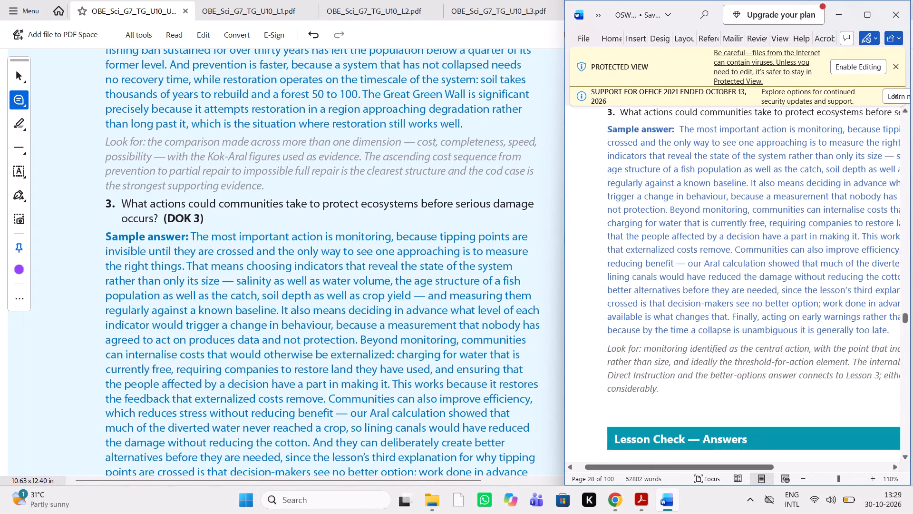
scroll(612, 253, up, 1)
scroll(612, 253, left, 1)
scroll(612, 253, right, 1)
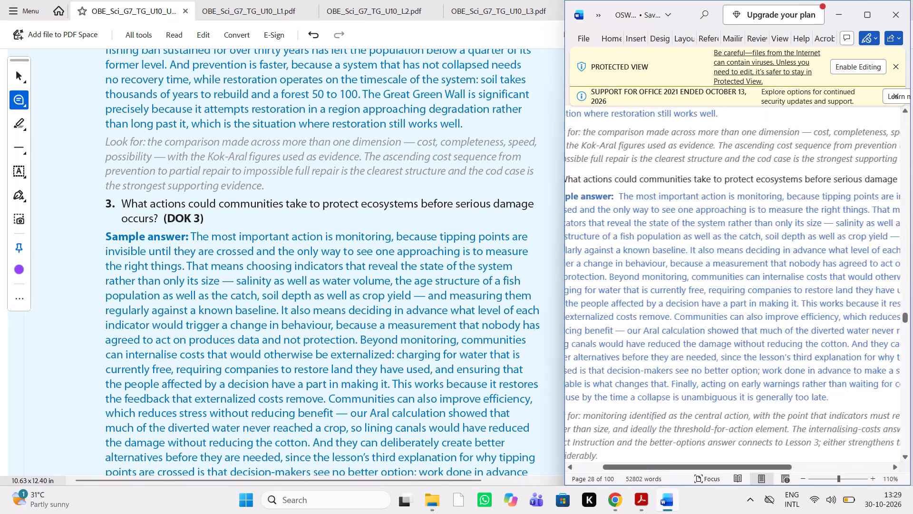
scroll(612, 253, right, 1)
scroll(612, 253, left, 1)
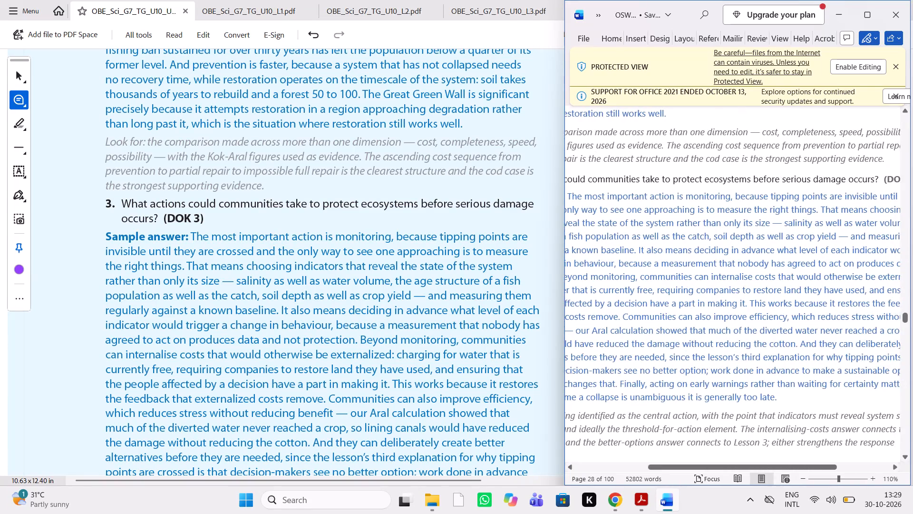
scroll(612, 253, right, 1)
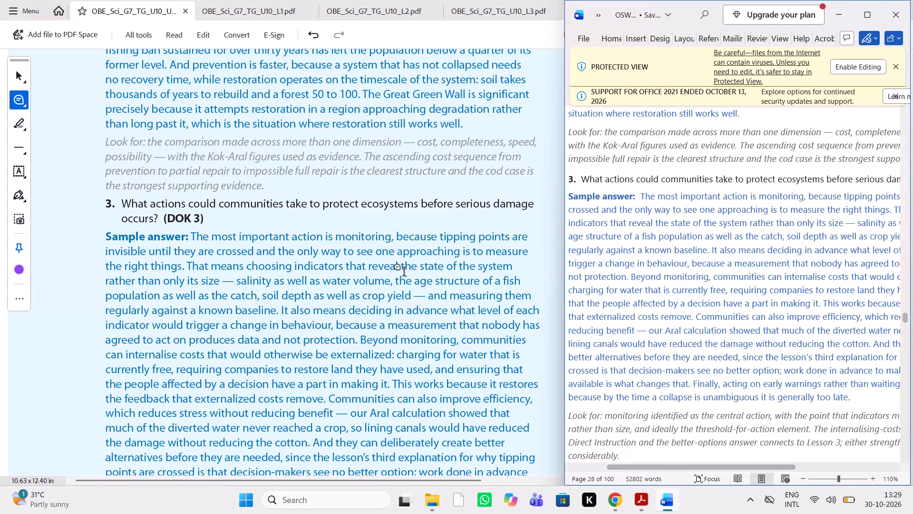
scroll(373, 280, down, 2)
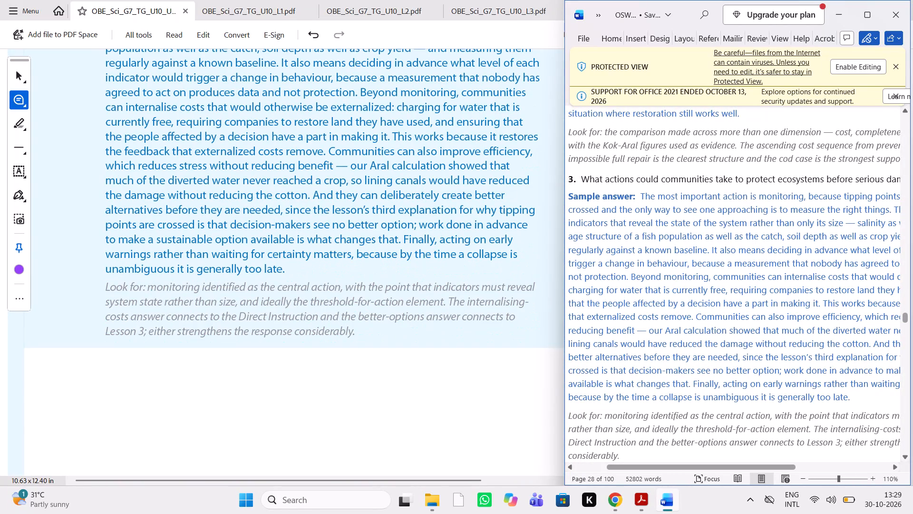
scroll(664, 258, down, 1)
scroll(664, 258, left, 1)
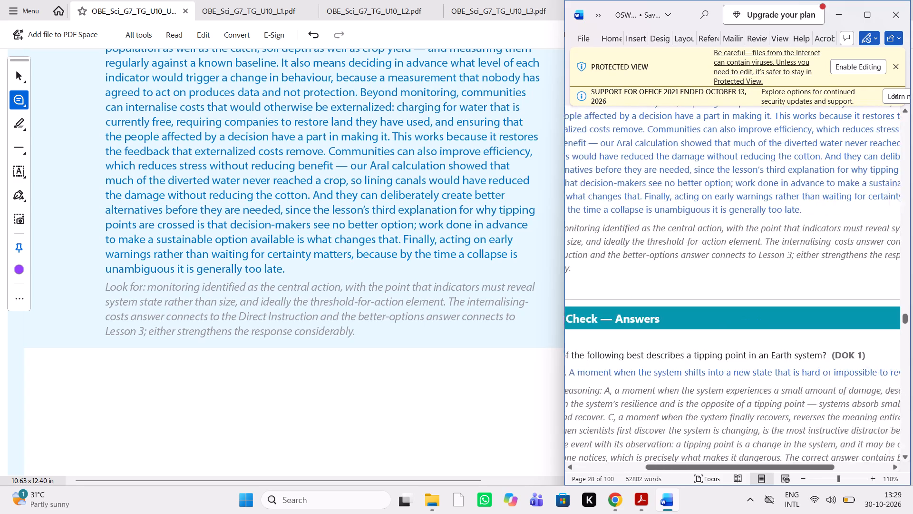
scroll(664, 258, left, 1)
scroll(664, 258, right, 1)
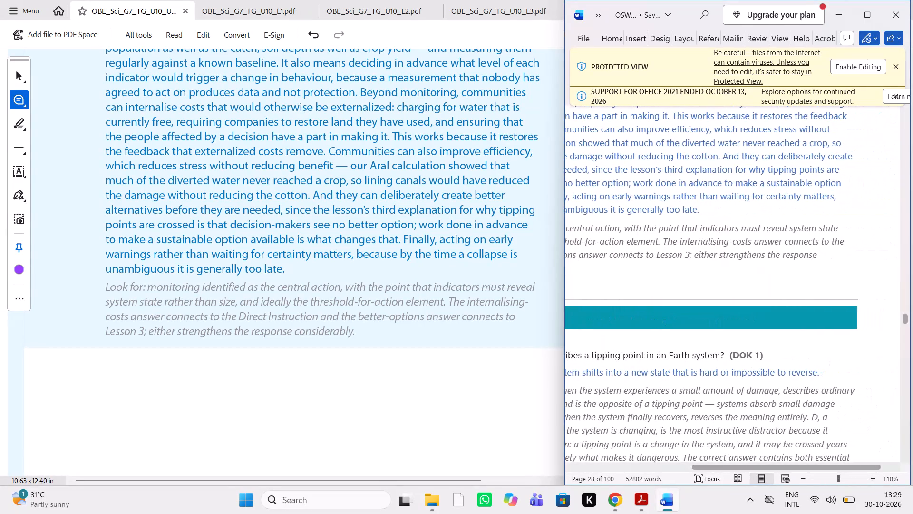
scroll(664, 258, right, 1)
Compare the "Lesson Check — Answers" heading and question 1 on tipping points, its answer and distractor reasoning with the Word manuscript.
scroll(421, 326, down, 1)
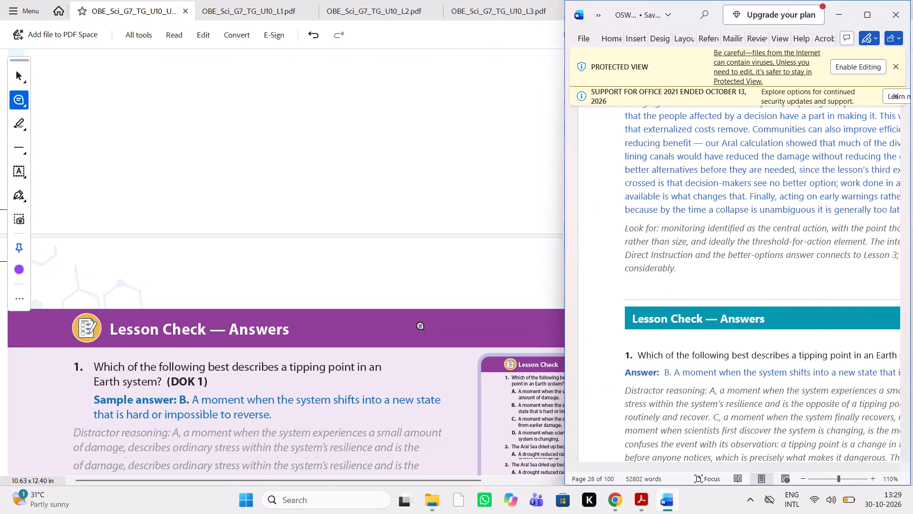
scroll(421, 326, down, 2)
scroll(634, 289, down, 1)
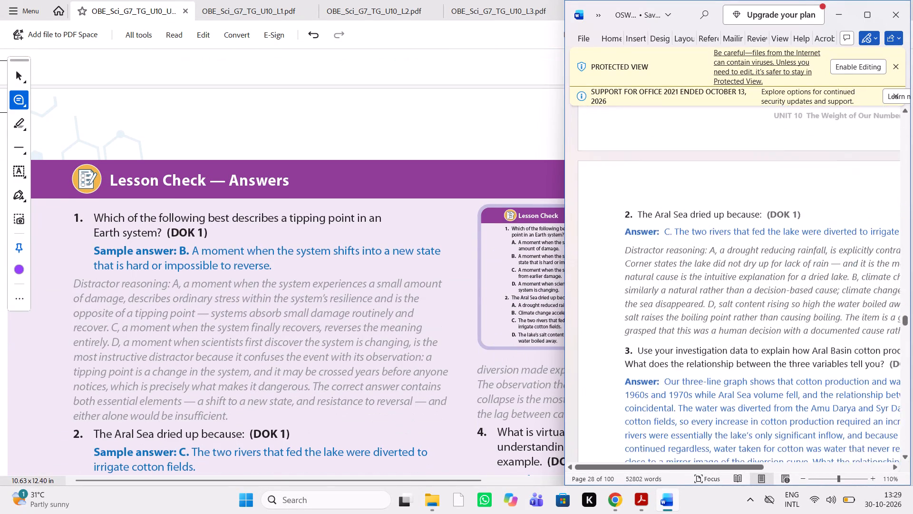
scroll(634, 289, down, 1)
scroll(634, 289, up, 2)
scroll(634, 289, left, 1)
scroll(634, 289, down, 1)
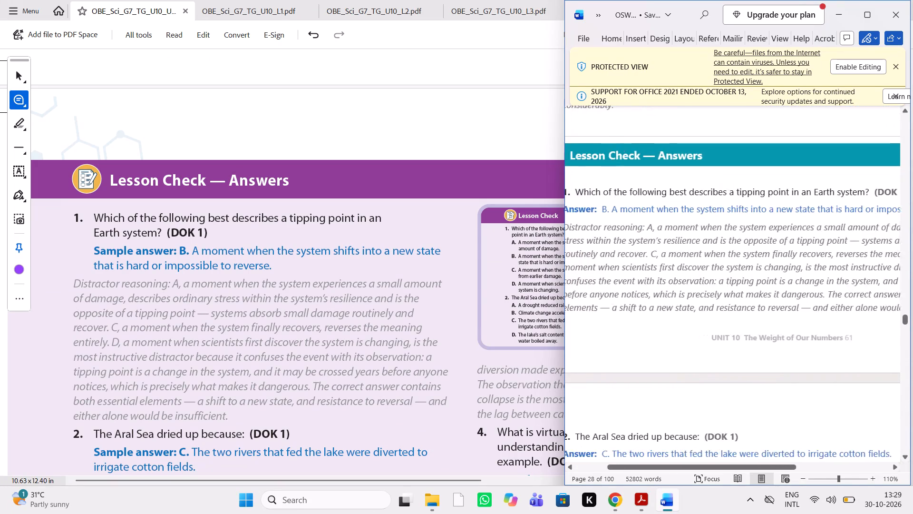
scroll(634, 289, up, 1)
scroll(634, 289, right, 1)
scroll(634, 289, left, 1)
scroll(634, 289, right, 1)
scroll(634, 289, left, 1)
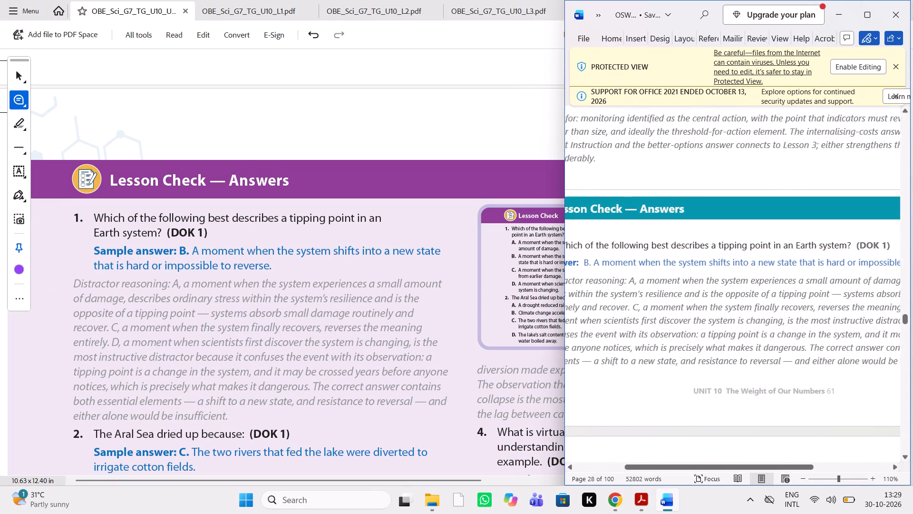
scroll(634, 289, left, 2)
scroll(284, 400, down, 1)
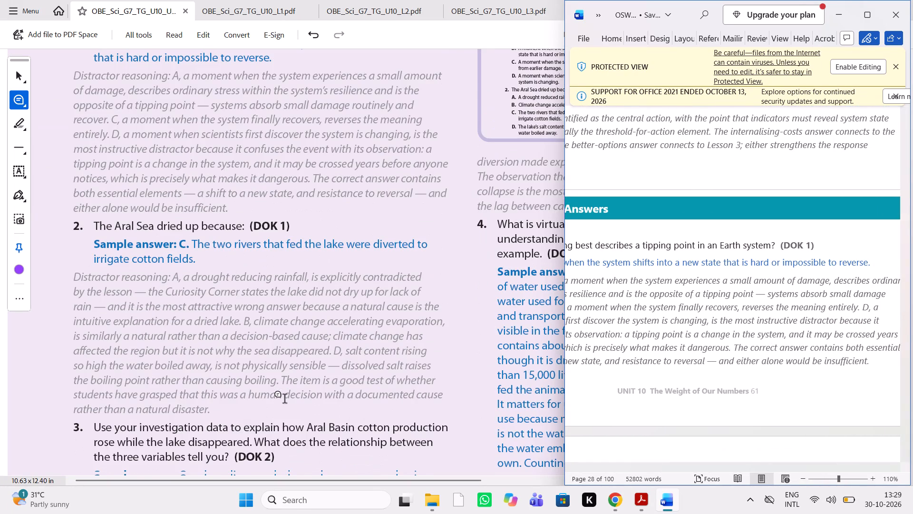
Compare Lesson Check question 2 on why the Aral Sea dried up, its answer and distractor reasoning with the Word manuscript.
scroll(589, 335, right, 1)
scroll(589, 335, down, 1)
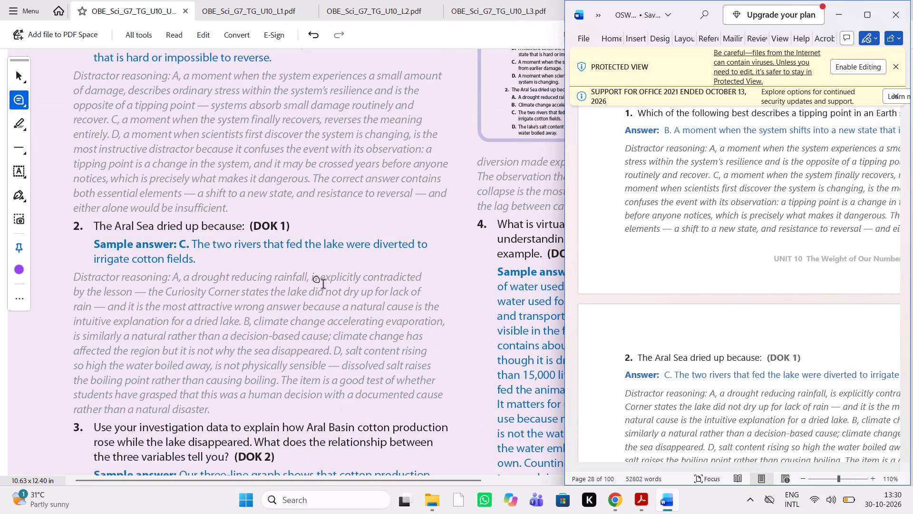
scroll(350, 293, down, 1)
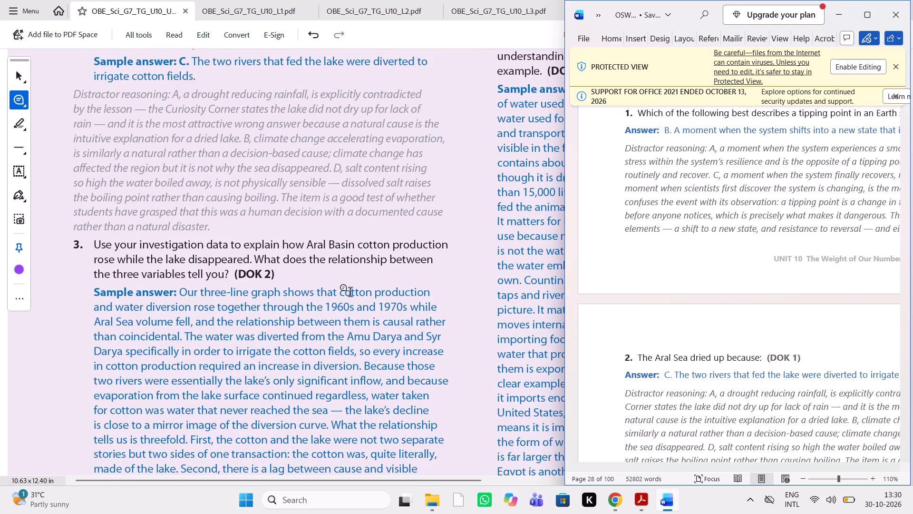
scroll(350, 293, down, 1)
scroll(350, 293, up, 1)
scroll(714, 217, down, 1)
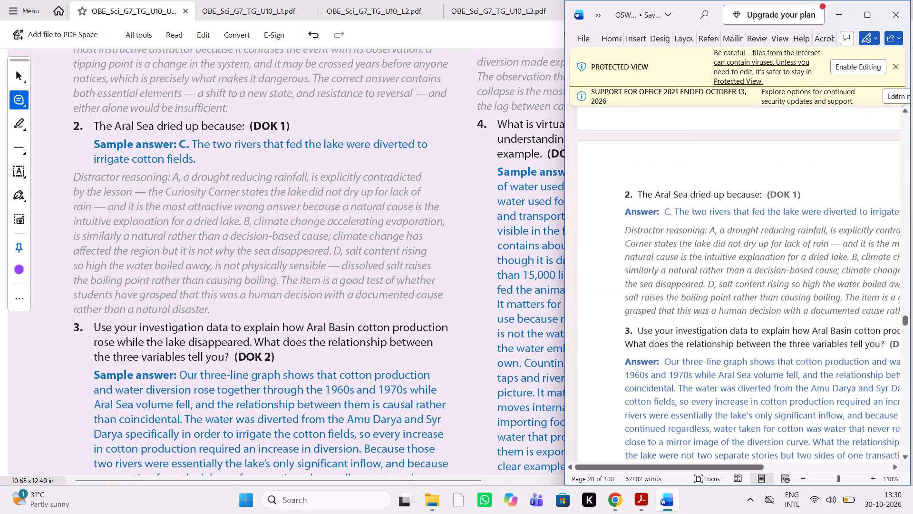
scroll(714, 217, left, 1)
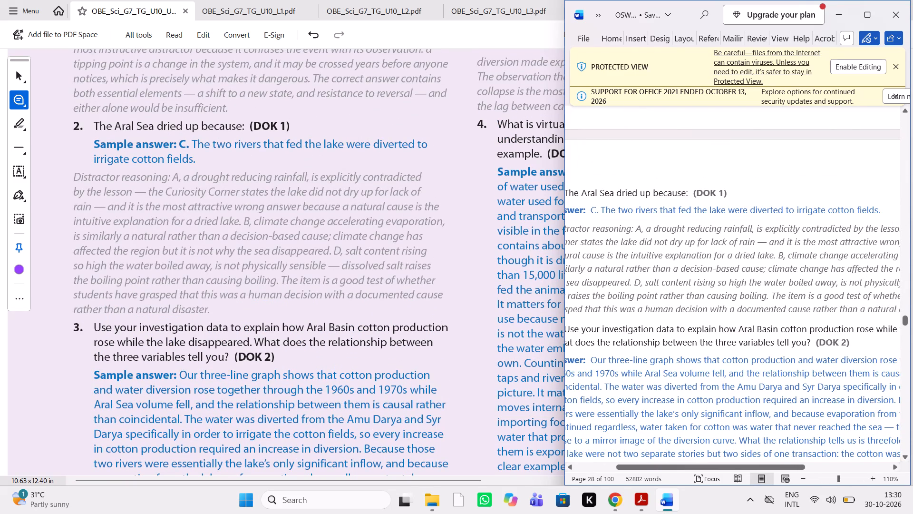
scroll(714, 217, left, 1)
scroll(714, 217, right, 1)
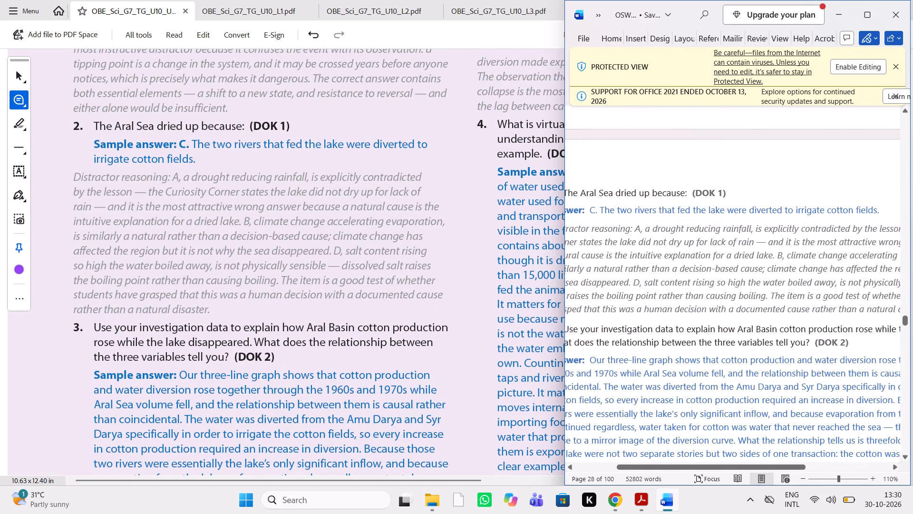
Compare Lesson Check question 3 on Aral Basin cotton production, its sample answer and Look for note with the Word manuscript.
scroll(714, 217, down, 2)
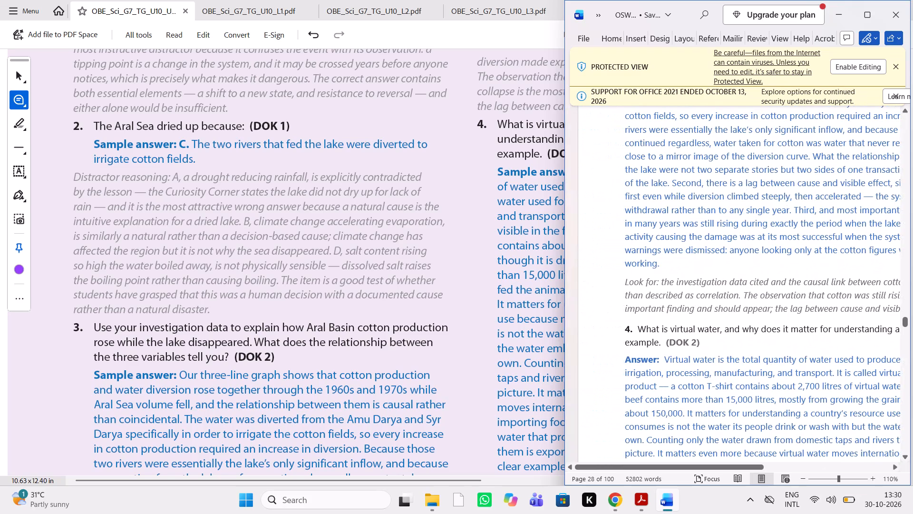
scroll(714, 217, up, 1)
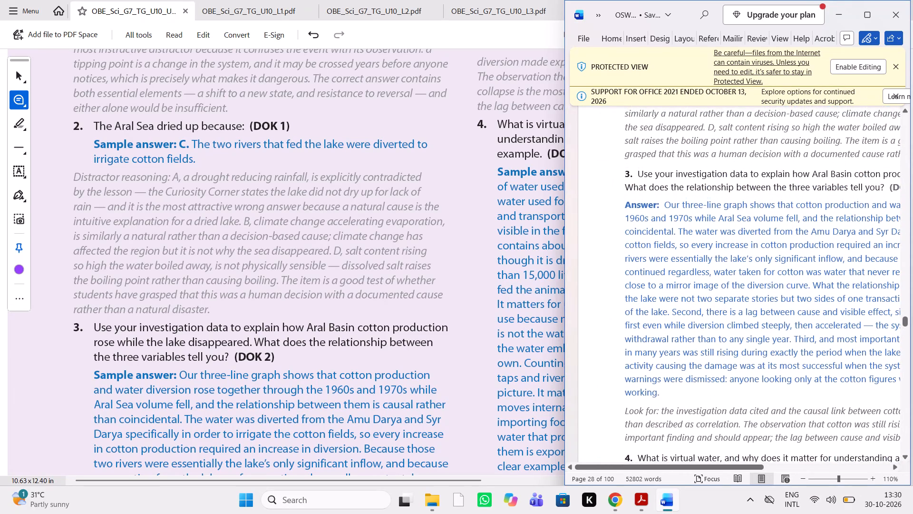
scroll(714, 217, left, 1)
scroll(714, 217, up, 1)
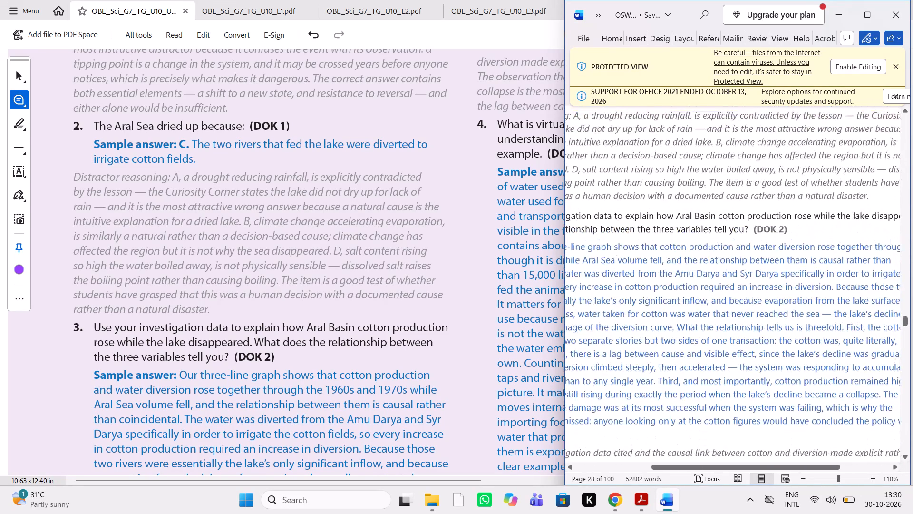
scroll(714, 217, up, 1)
scroll(714, 217, down, 2)
scroll(369, 315, down, 1)
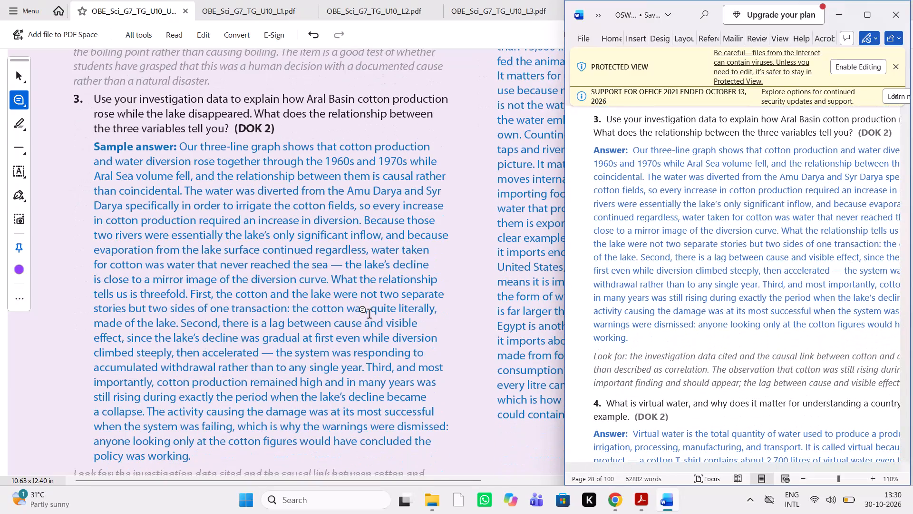
scroll(369, 315, down, 1)
scroll(637, 313, left, 1)
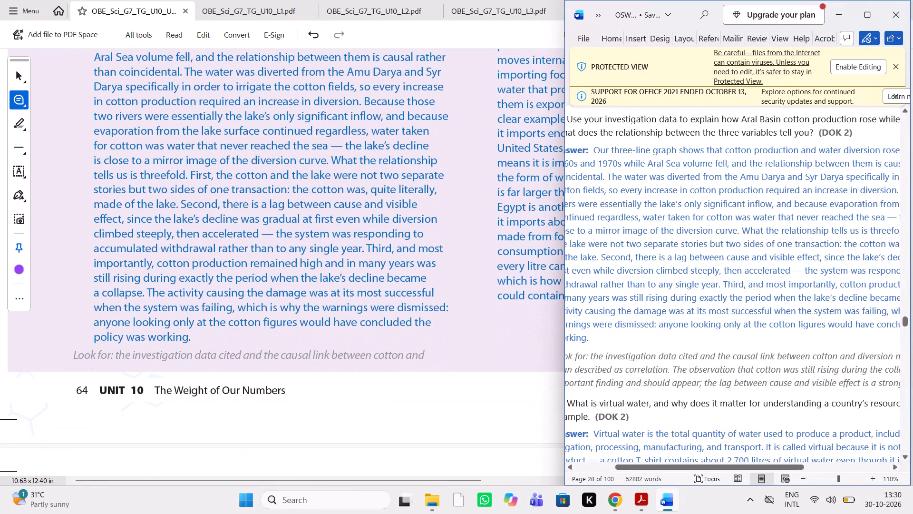
scroll(637, 313, down, 1)
scroll(421, 370, up, 2)
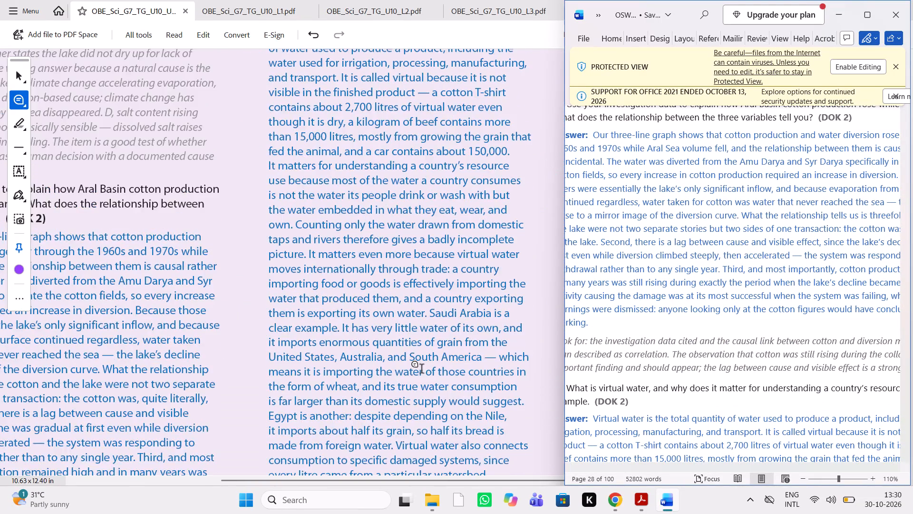
scroll(421, 370, up, 2)
scroll(762, 270, down, 1)
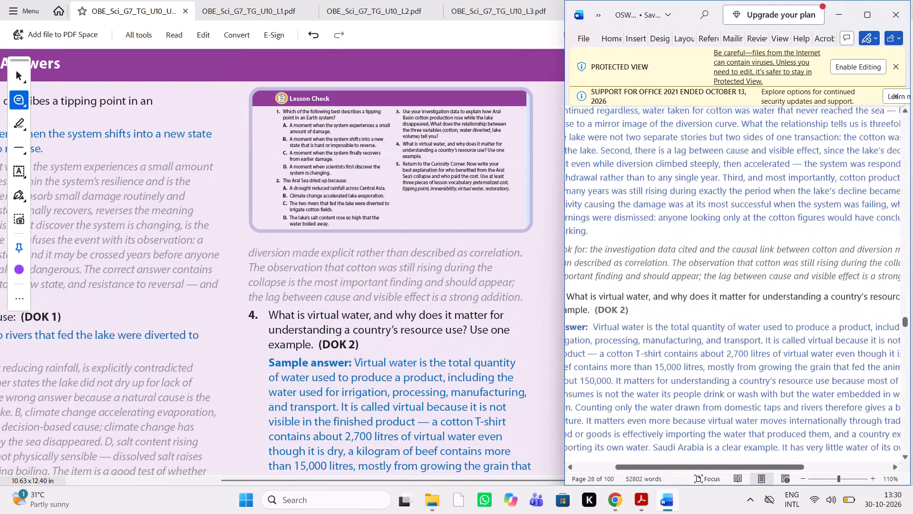
scroll(762, 270, left, 1)
scroll(762, 270, right, 1)
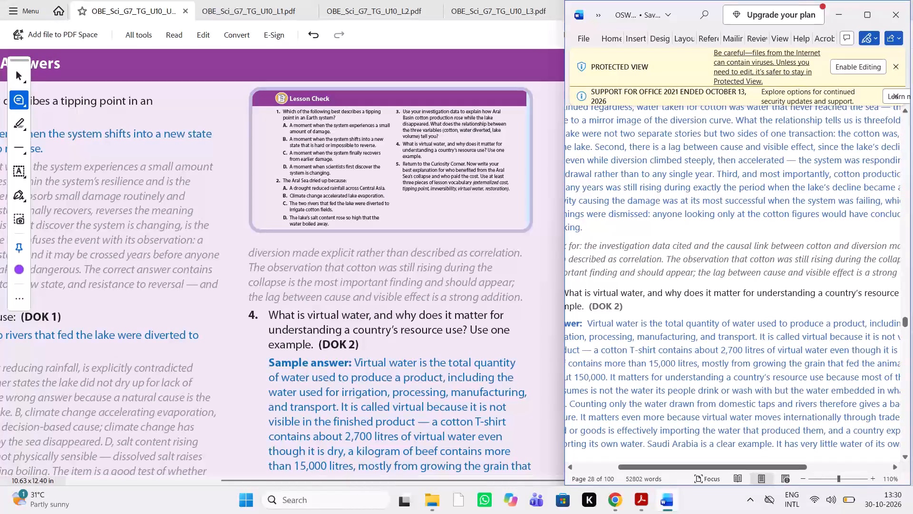
Compare Lesson Check question 4 on virtual water, its sample answer and the Look for note with the Word manuscript.
scroll(490, 364, down, 1)
scroll(865, 246, right, 1)
scroll(865, 246, left, 1)
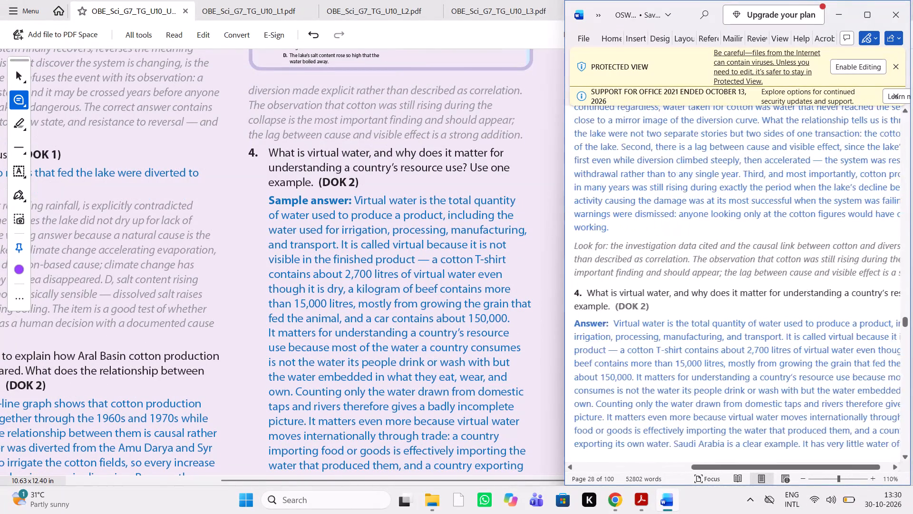
scroll(865, 246, left, 1)
scroll(865, 246, right, 1)
scroll(865, 246, down, 1)
scroll(865, 246, up, 1)
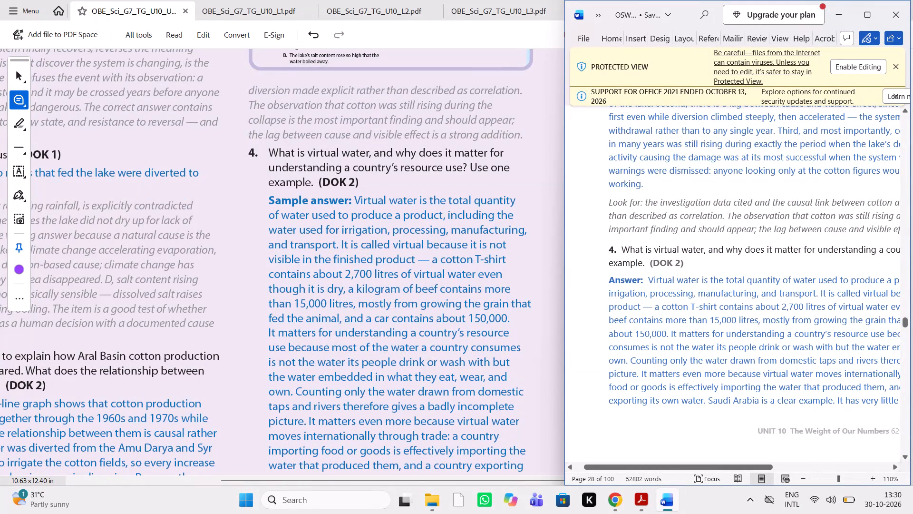
scroll(471, 262, down, 2)
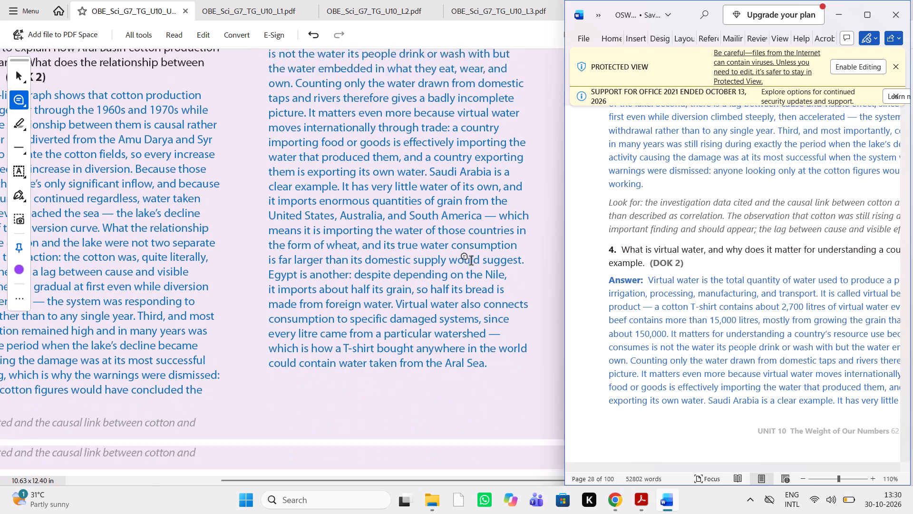
scroll(471, 262, down, 1)
scroll(760, 301, down, 1)
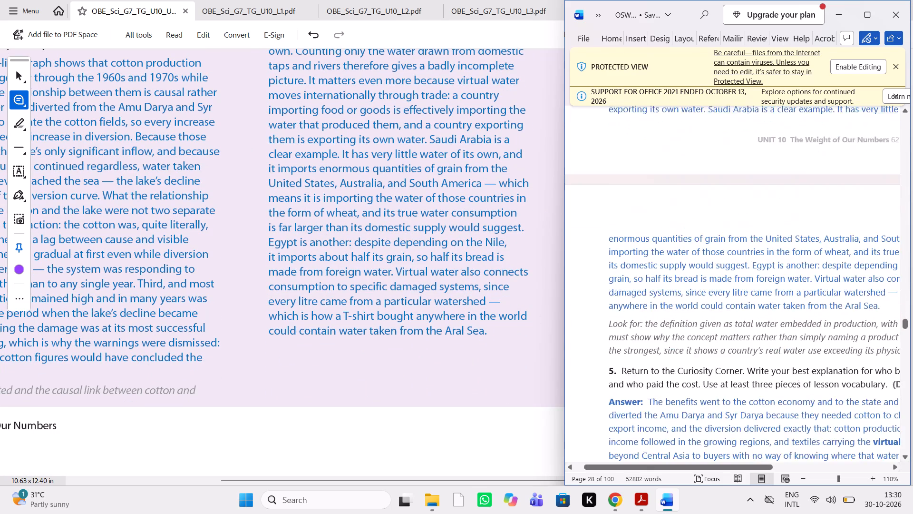
scroll(760, 301, left, 1)
scroll(460, 411, down, 2)
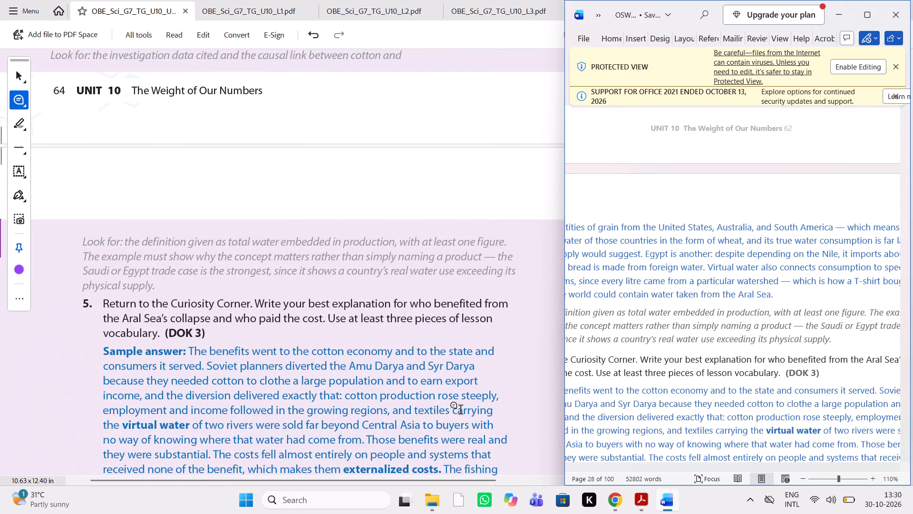
scroll(460, 411, down, 1)
scroll(683, 318, down, 1)
scroll(683, 318, up, 1)
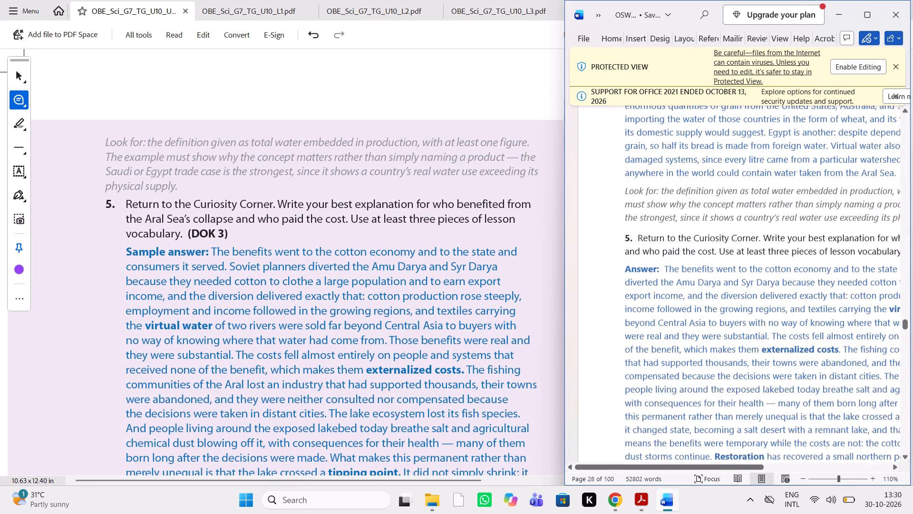
scroll(683, 318, up, 1)
scroll(683, 318, left, 1)
scroll(683, 318, right, 1)
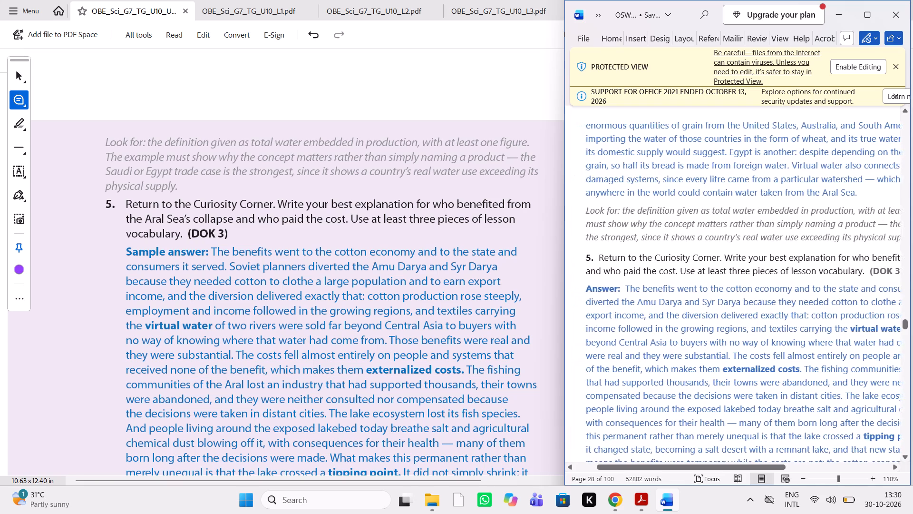
Compare Lesson Check question 5 on who benefited from the Aral Sea's collapse and its sample answer, including bolded vocabulary, with the manuscript.
scroll(352, 451, down, 1)
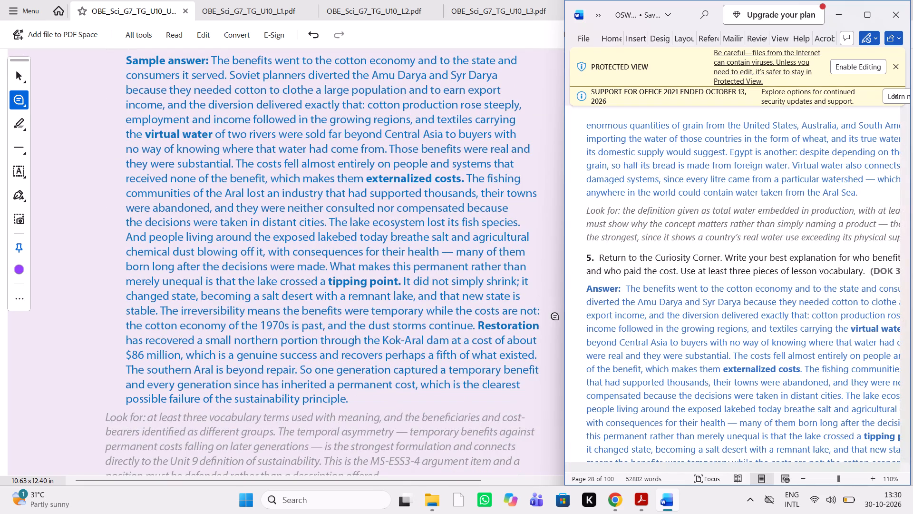
scroll(385, 326, up, 1)
scroll(649, 322, left, 1)
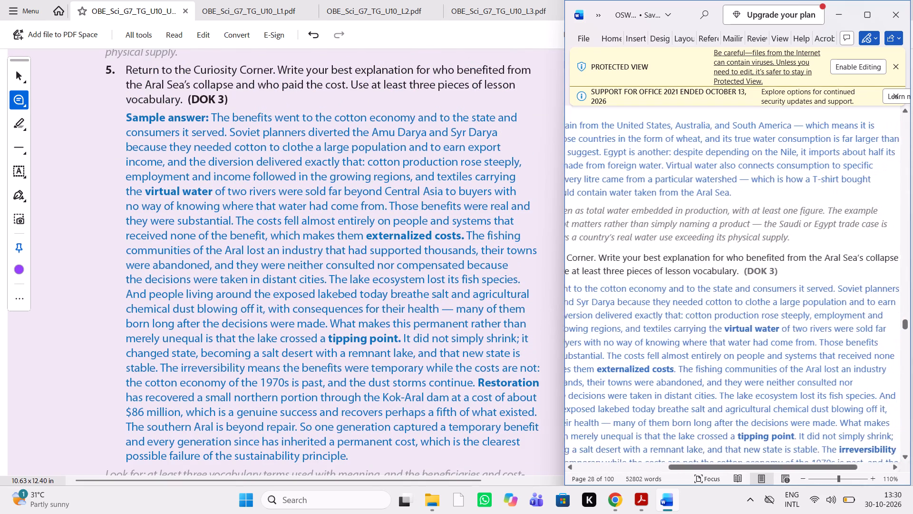
scroll(649, 322, down, 1)
scroll(649, 322, left, 1)
scroll(649, 322, down, 1)
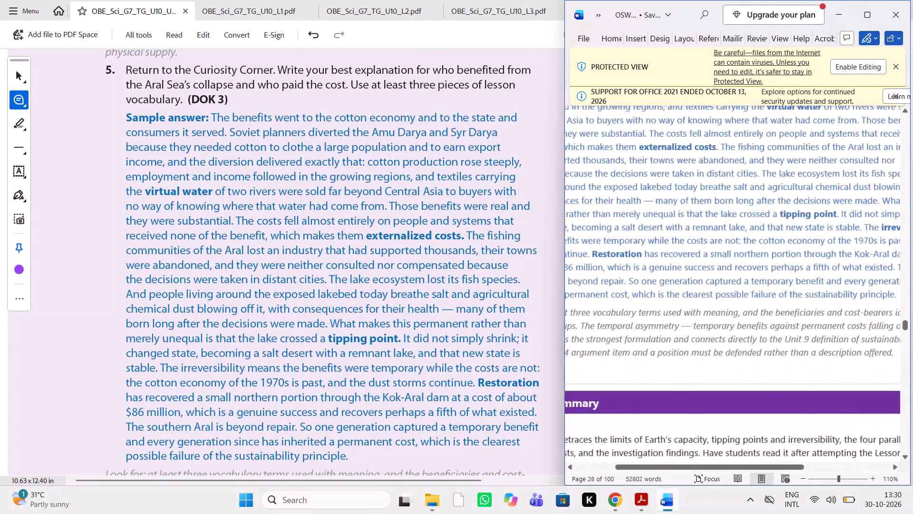
scroll(649, 322, down, 1)
scroll(425, 393, down, 1)
scroll(425, 393, up, 1)
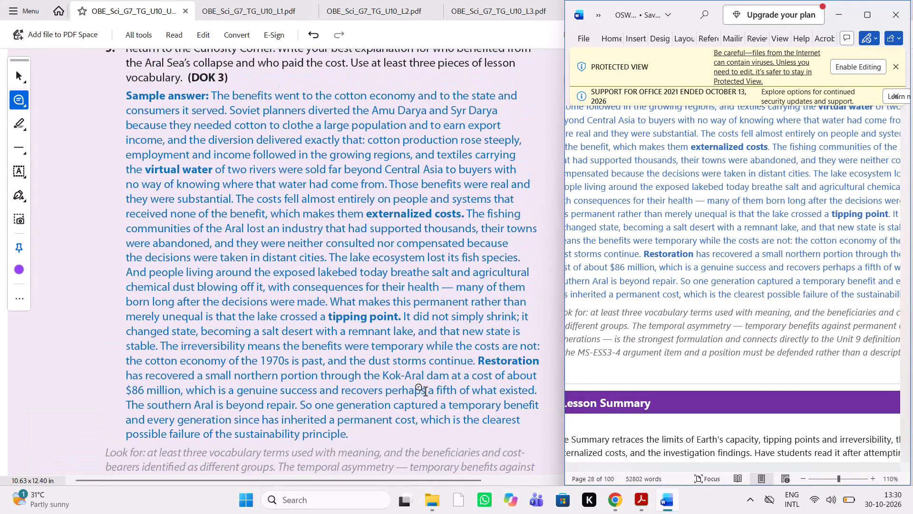
scroll(425, 393, up, 1)
scroll(702, 299, left, 1)
scroll(702, 299, right, 1)
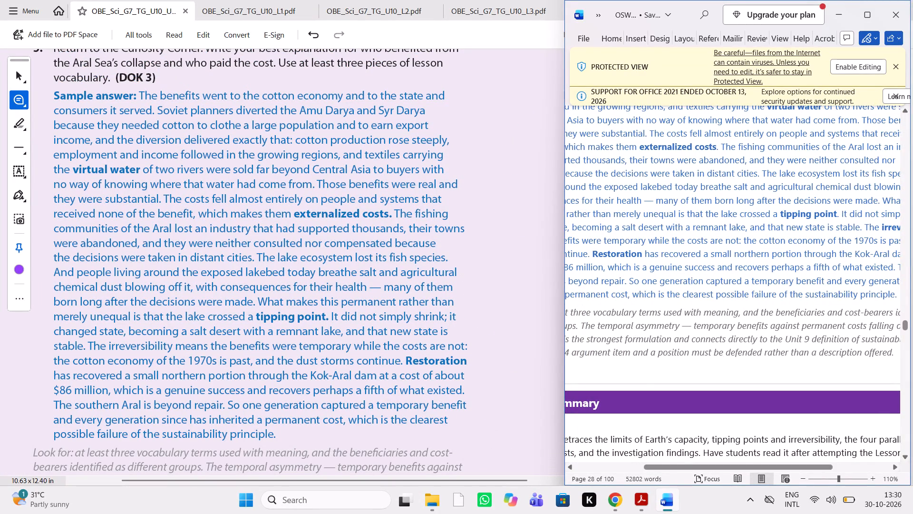
scroll(808, 246, left, 1)
scroll(808, 246, right, 2)
scroll(437, 316, right, 1)
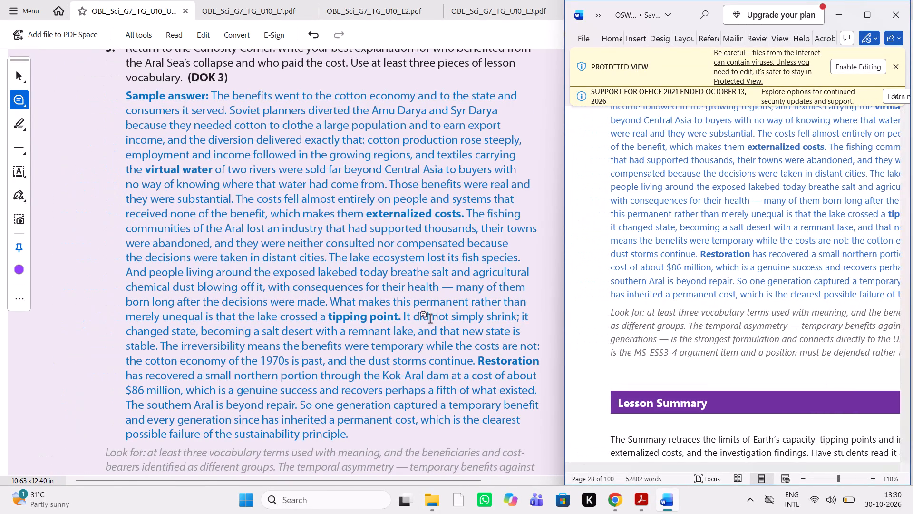
Mark the word "irreversibility" in question 5's sample answer in the PDF with the comment "bold it".
drag(244, 347, 177, 350)
text(bold it)
key(space)
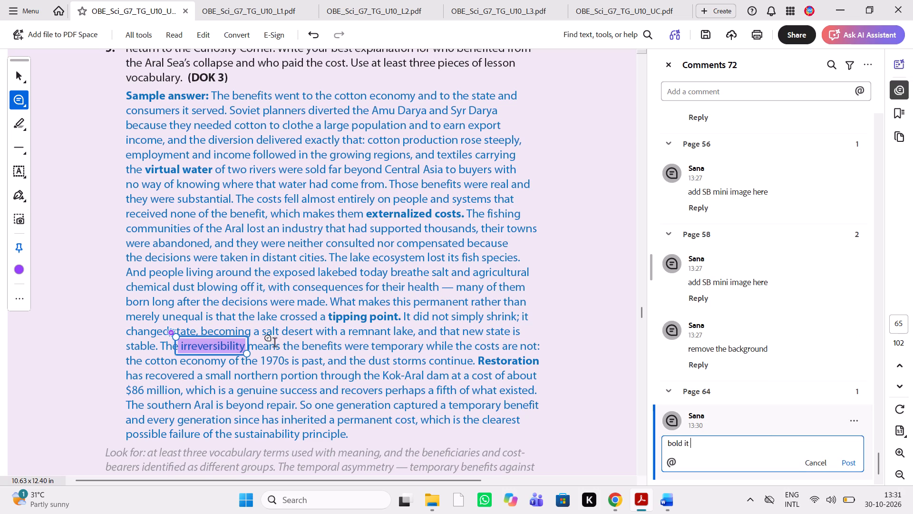
Return to the Word manuscript and compare the rest of question 5's sample answer and its Look for note with the PDF.
click(671, 504)
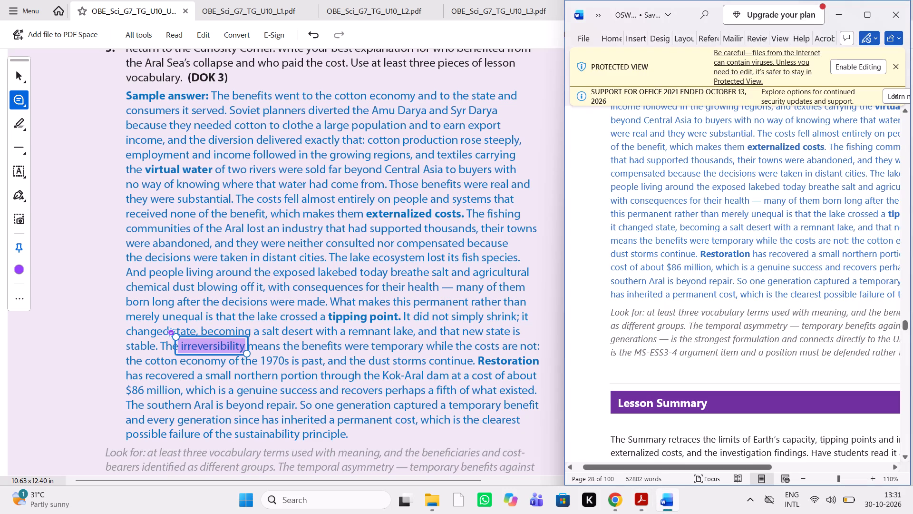
scroll(786, 283, up, 2)
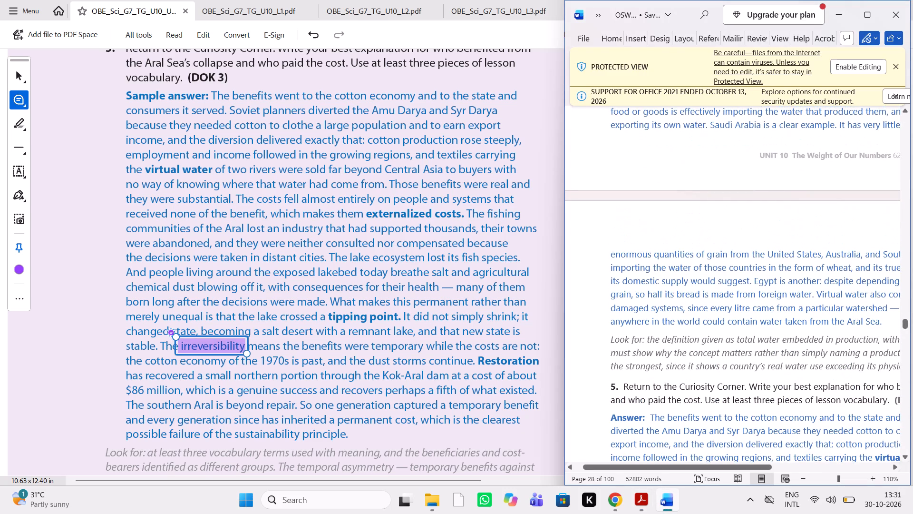
scroll(786, 283, down, 2)
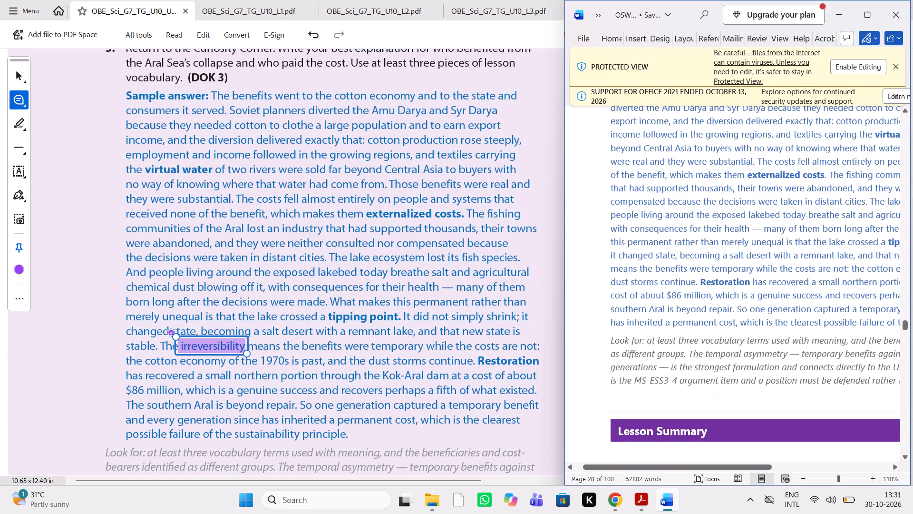
scroll(786, 283, left, 1)
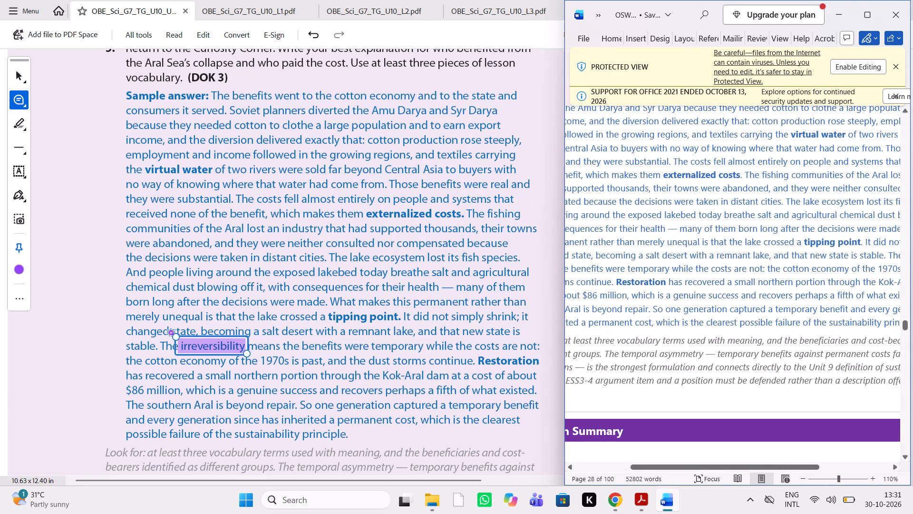
scroll(786, 283, left, 1)
scroll(786, 283, right, 1)
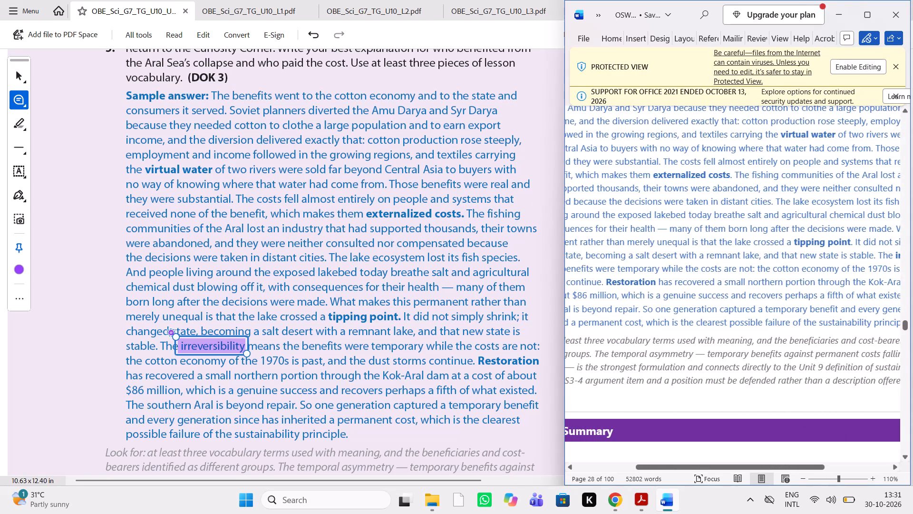
scroll(513, 307, down, 1)
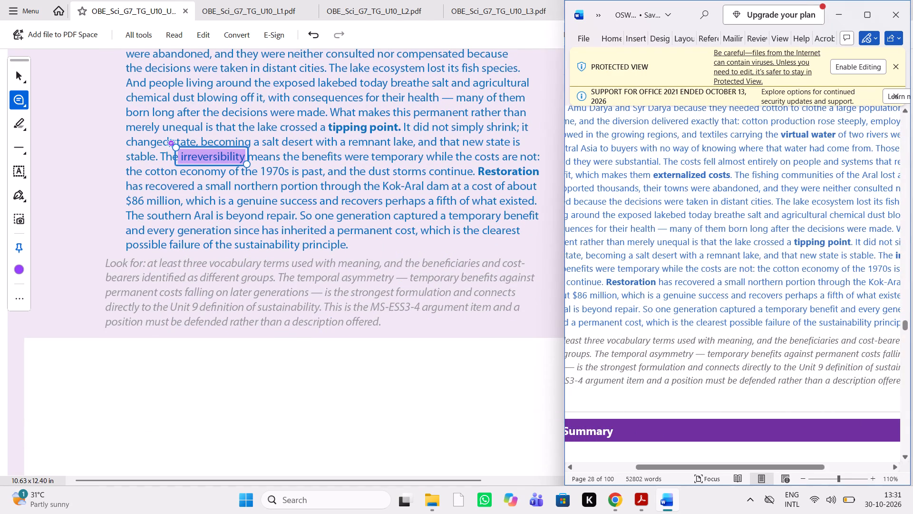
scroll(722, 270, right, 1)
scroll(722, 270, left, 1)
scroll(722, 270, down, 1)
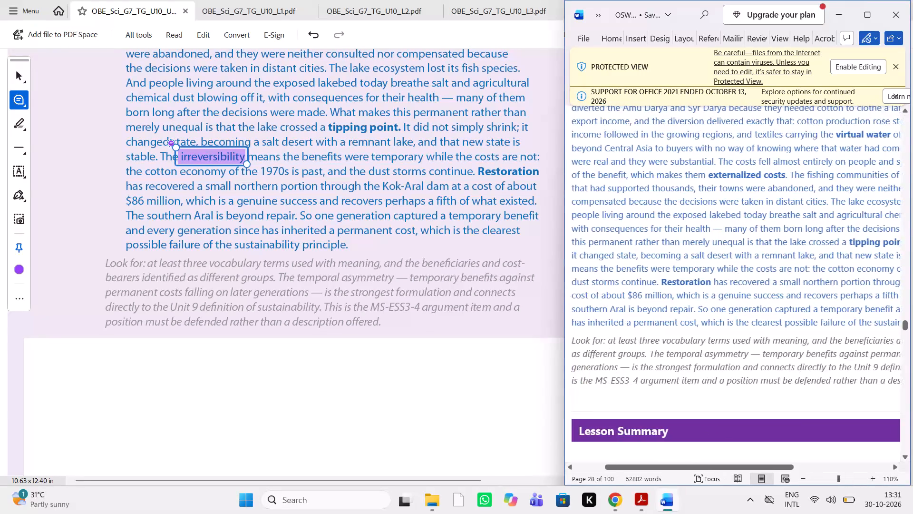
Compare the "Lesson Summary" heading and its three paragraphs with the Word manuscript, up to the Skill Mastery section.
scroll(722, 270, down, 1)
scroll(722, 270, left, 1)
scroll(722, 270, down, 1)
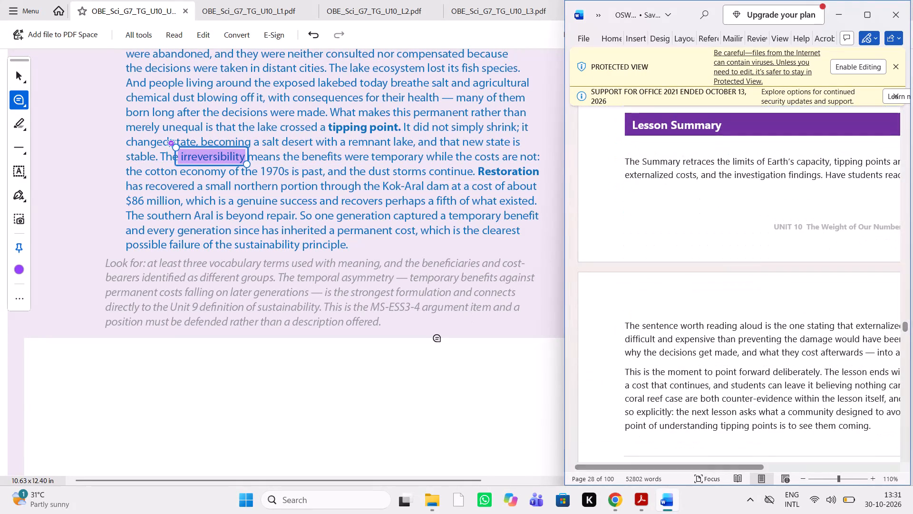
scroll(438, 338, down, 4)
scroll(438, 338, left, 1)
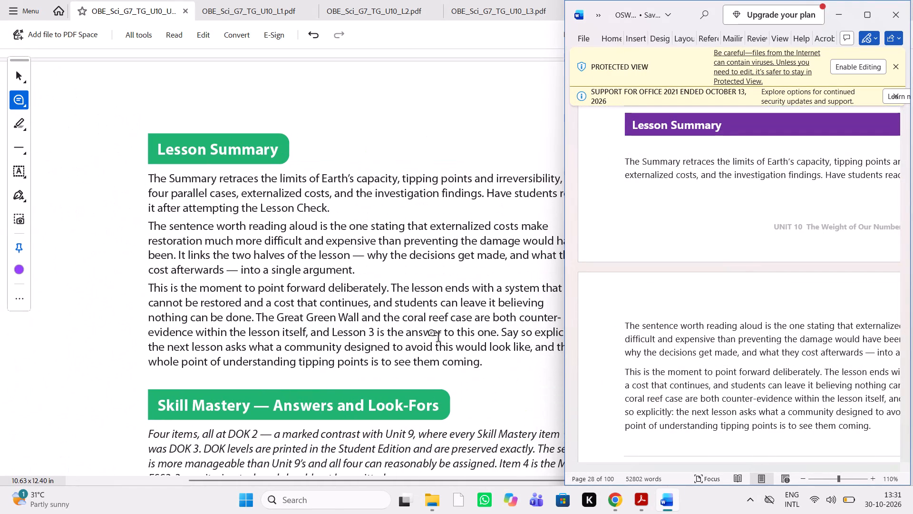
scroll(675, 333, down, 1)
scroll(675, 333, left, 1)
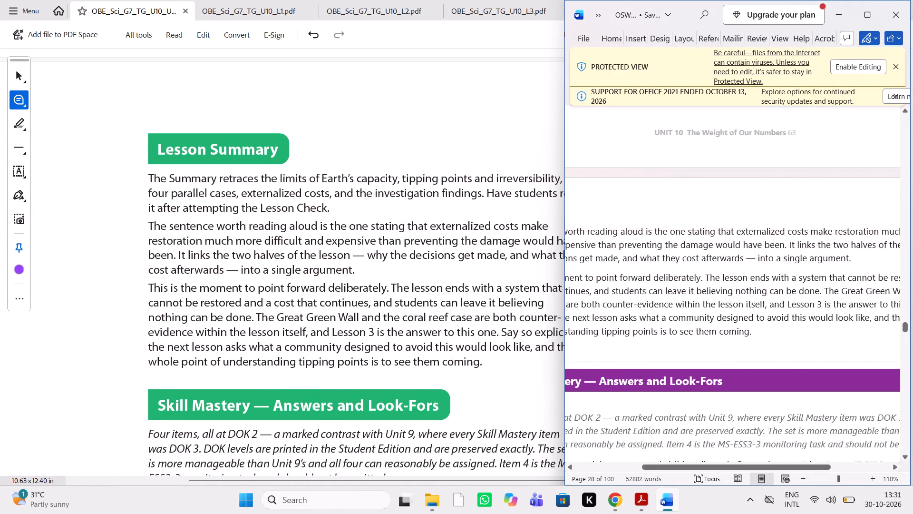
scroll(675, 333, down, 1)
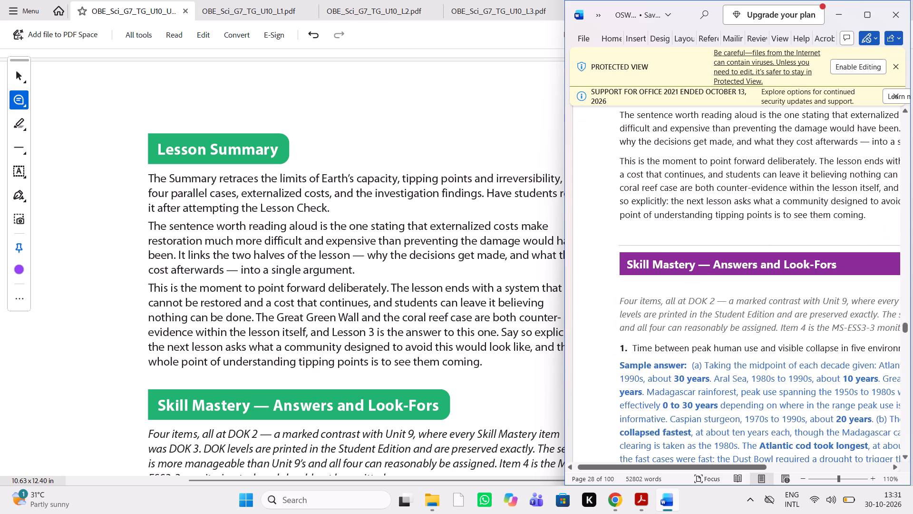
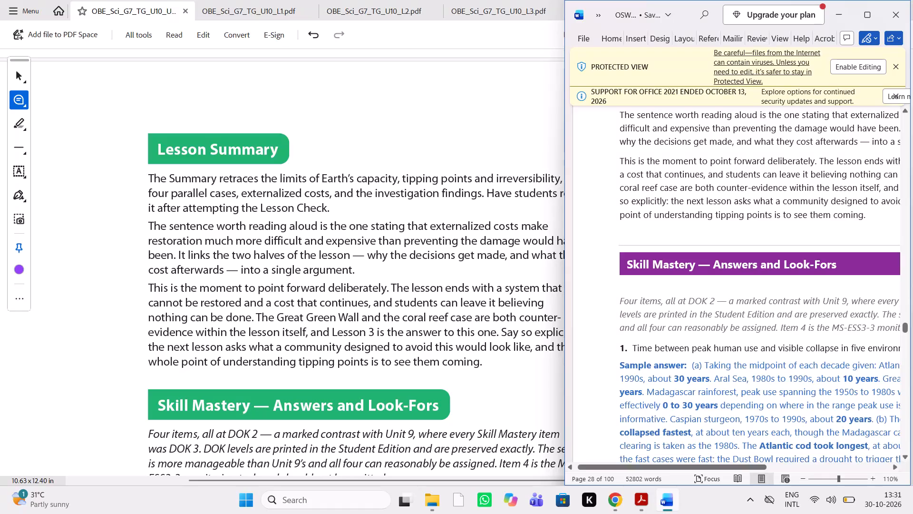
Compare the Skill Mastery introduction and the item 1 sample answer in the PDF against the Word manuscript.
scroll(670, 333, down, 1)
scroll(670, 333, left, 1)
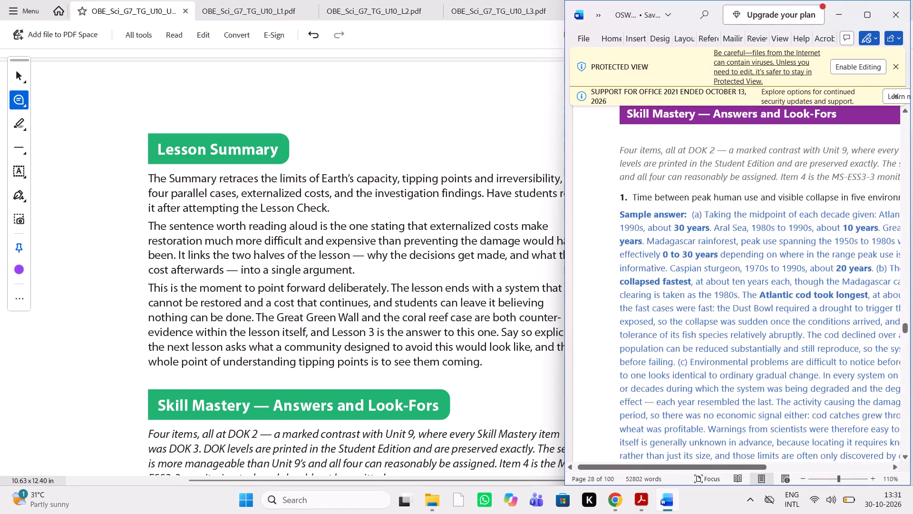
scroll(670, 333, left, 1)
scroll(452, 340, down, 1)
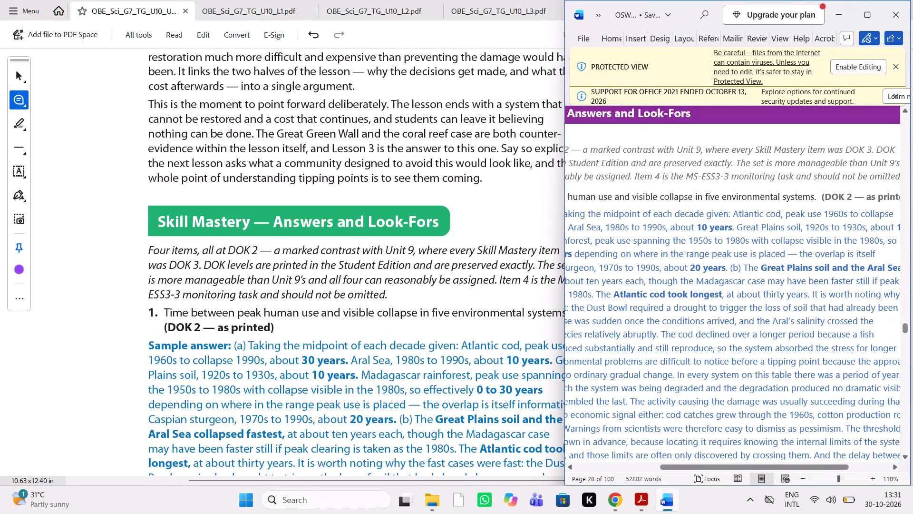
scroll(694, 269, left, 1)
scroll(694, 269, right, 1)
scroll(424, 280, down, 1)
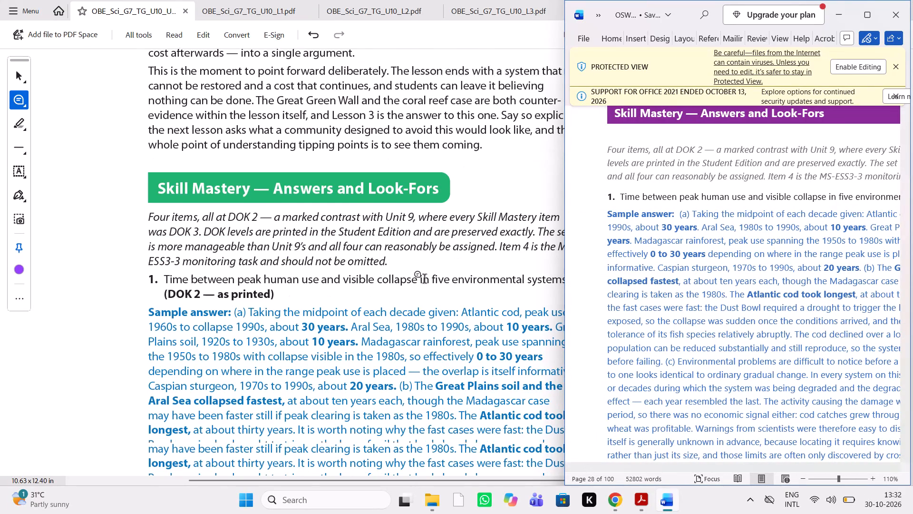
scroll(424, 280, down, 1)
scroll(424, 280, left, 1)
scroll(424, 280, down, 2)
scroll(732, 311, left, 1)
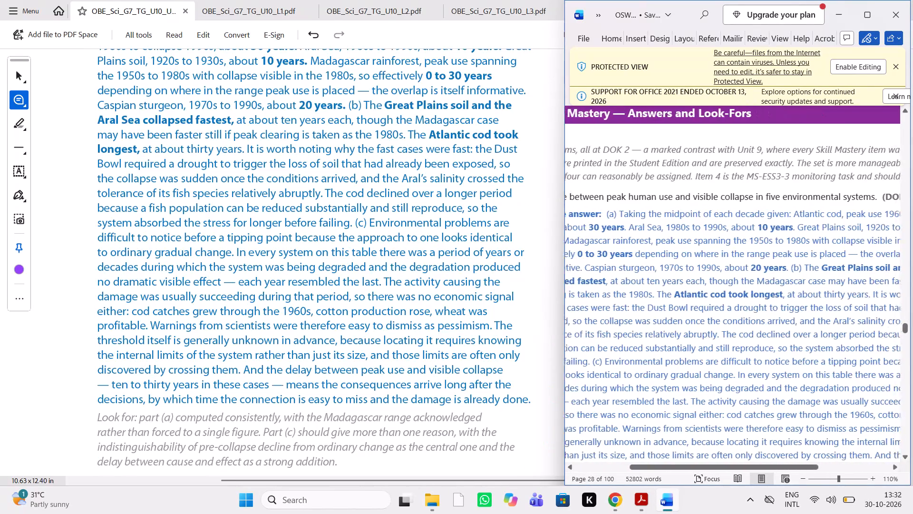
scroll(732, 311, down, 1)
scroll(439, 324, down, 1)
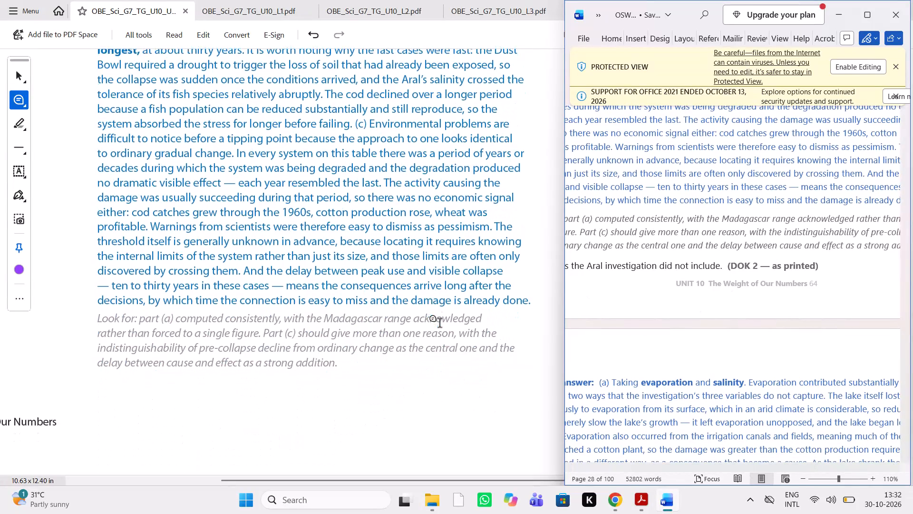
scroll(439, 324, down, 1)
scroll(767, 309, right, 1)
scroll(767, 309, left, 2)
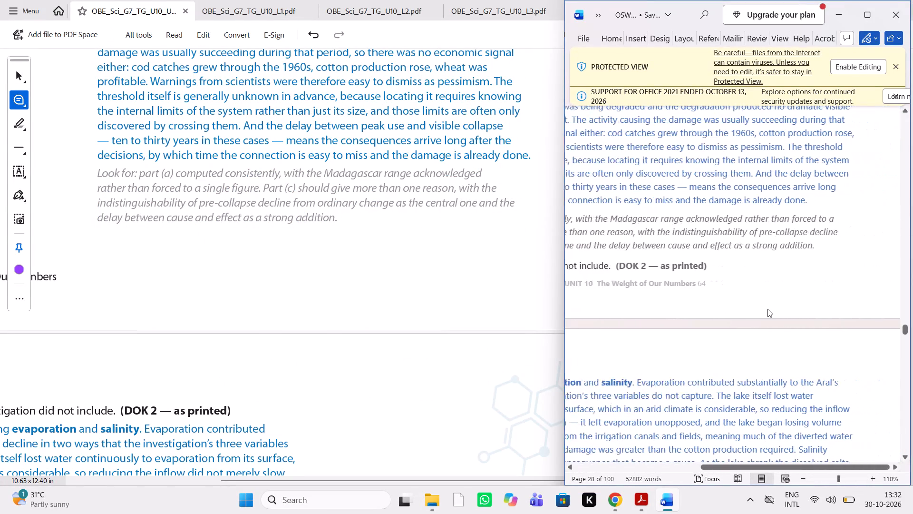
Compare the Skill Mastery item 2 answer on factors the Aral investigation left out between the PDF and the Word manuscript.
scroll(767, 309, down, 2)
scroll(437, 338, down, 1)
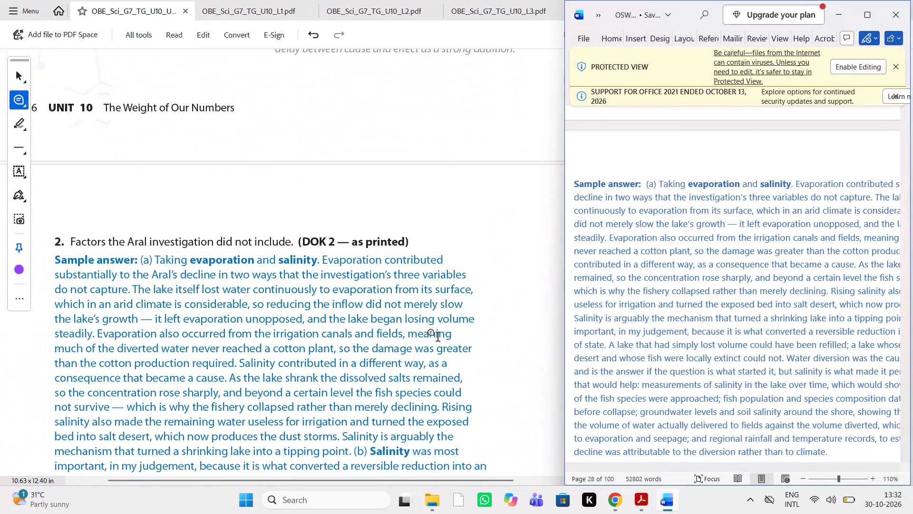
scroll(437, 338, down, 1)
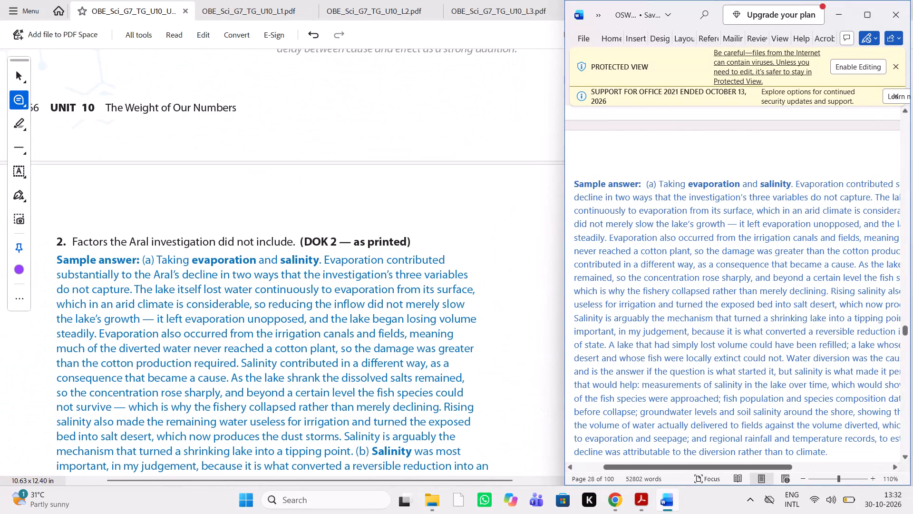
scroll(684, 324, up, 2)
scroll(684, 324, down, 1)
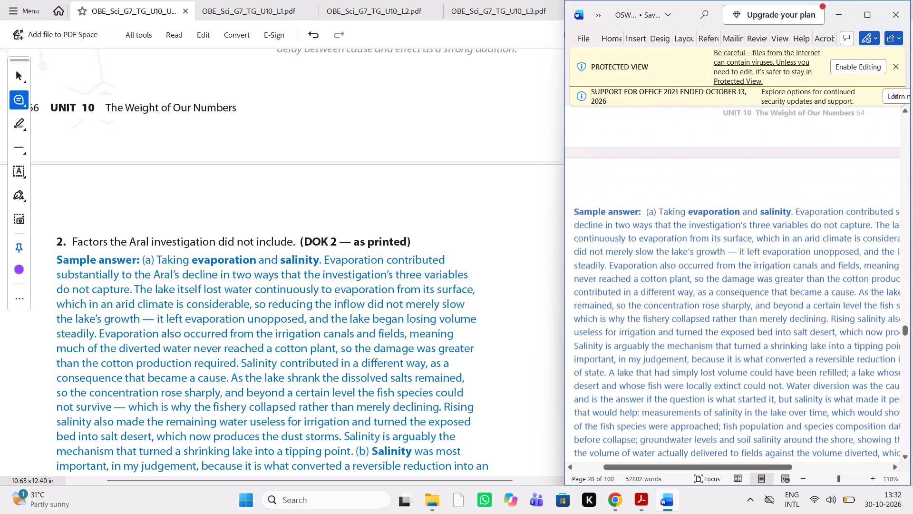
scroll(684, 324, down, 1)
scroll(377, 334, down, 1)
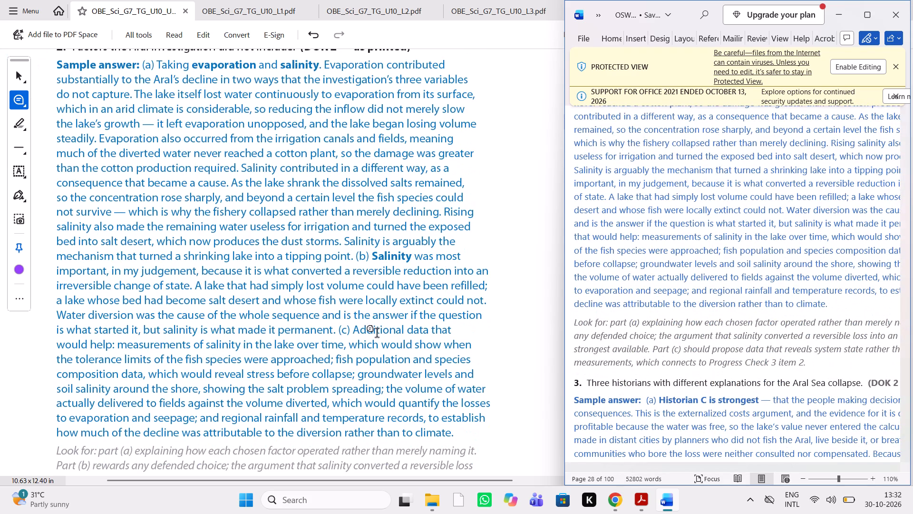
scroll(709, 287, up, 1)
scroll(709, 287, down, 1)
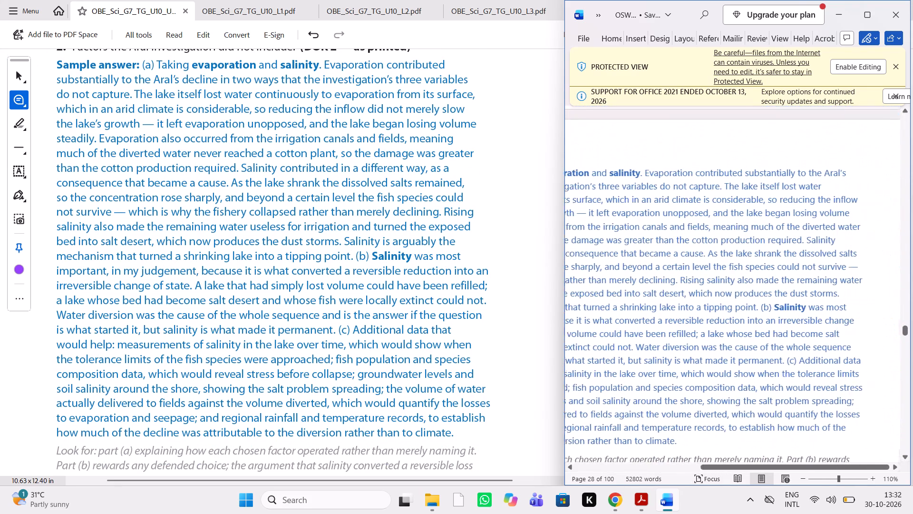
scroll(709, 287, down, 1)
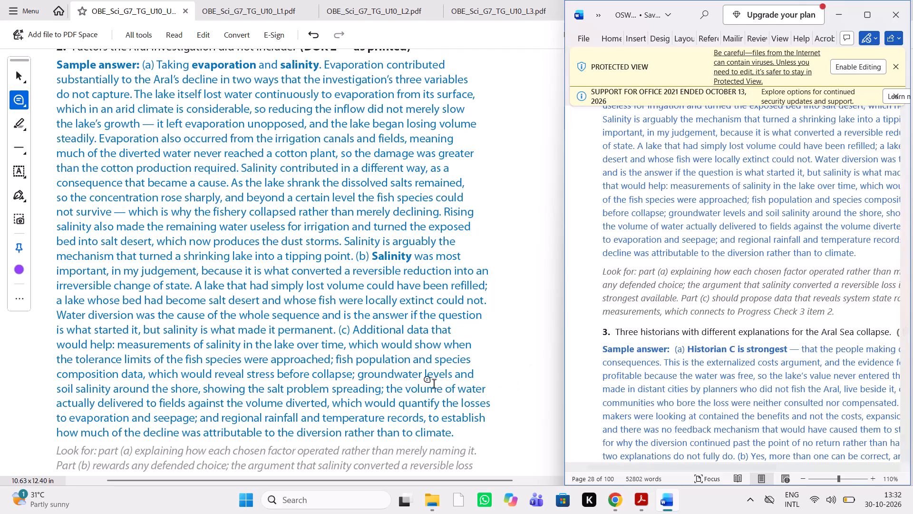
Compare the Skill Mastery item 3 answer about the three historians, including its look-for note, between the PDF and the Word manuscript.
scroll(434, 385, down, 8)
scroll(711, 340, down, 1)
scroll(711, 340, up, 1)
scroll(711, 340, left, 1)
scroll(711, 340, down, 1)
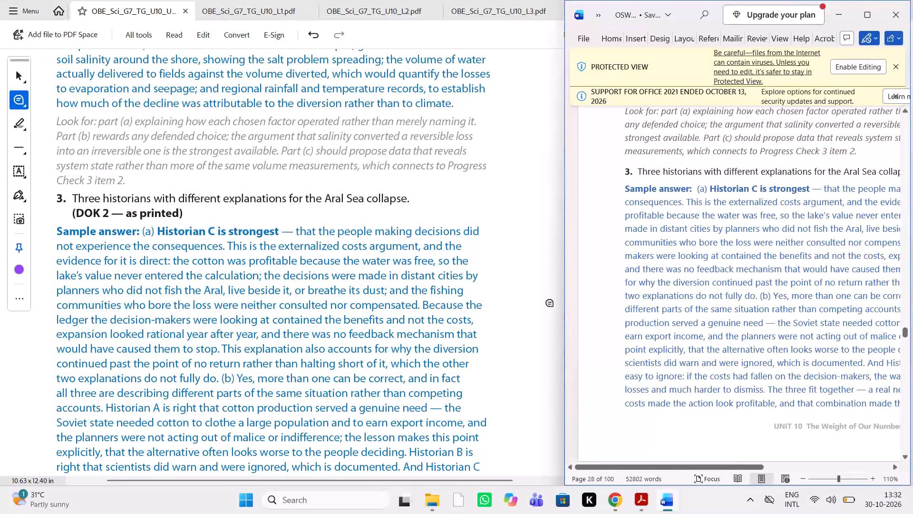
scroll(204, 355, down, 1)
scroll(204, 355, up, 1)
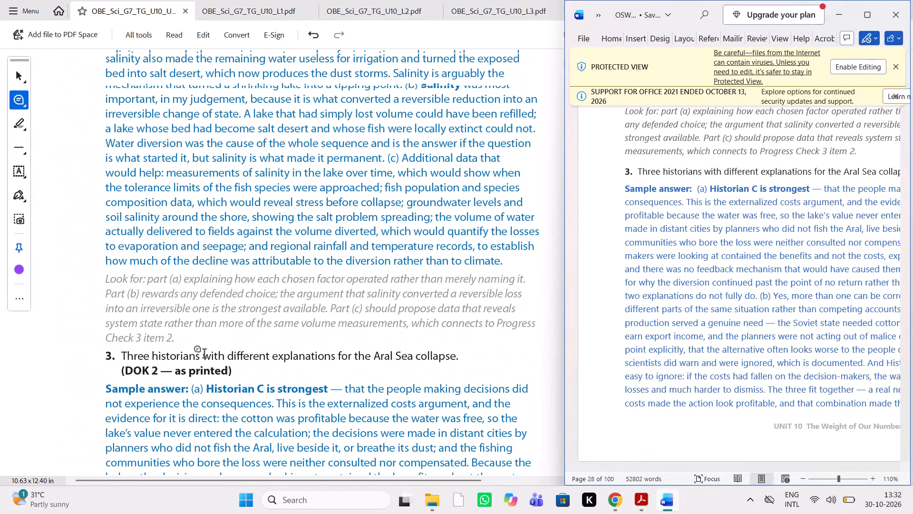
scroll(204, 355, down, 1)
scroll(702, 283, left, 1)
scroll(702, 283, right, 1)
scroll(702, 283, left, 1)
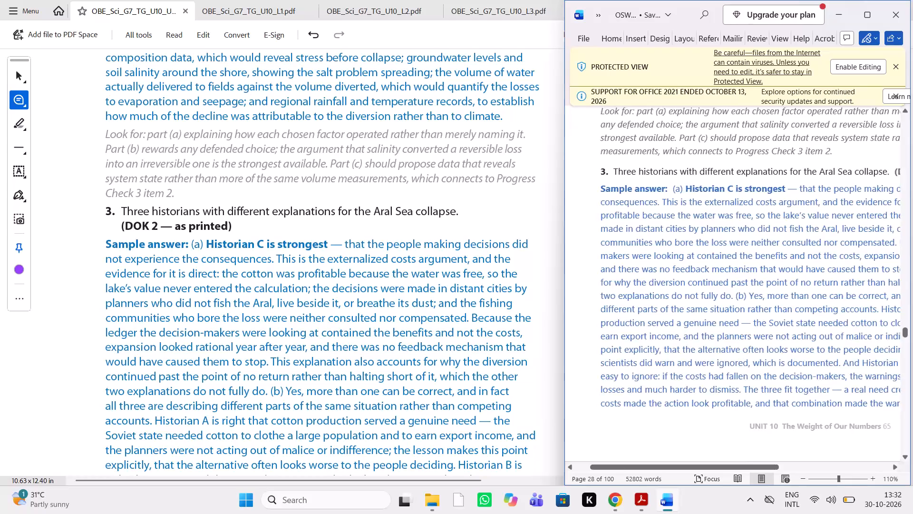
scroll(702, 283, left, 1)
scroll(702, 283, down, 2)
scroll(329, 362, down, 1)
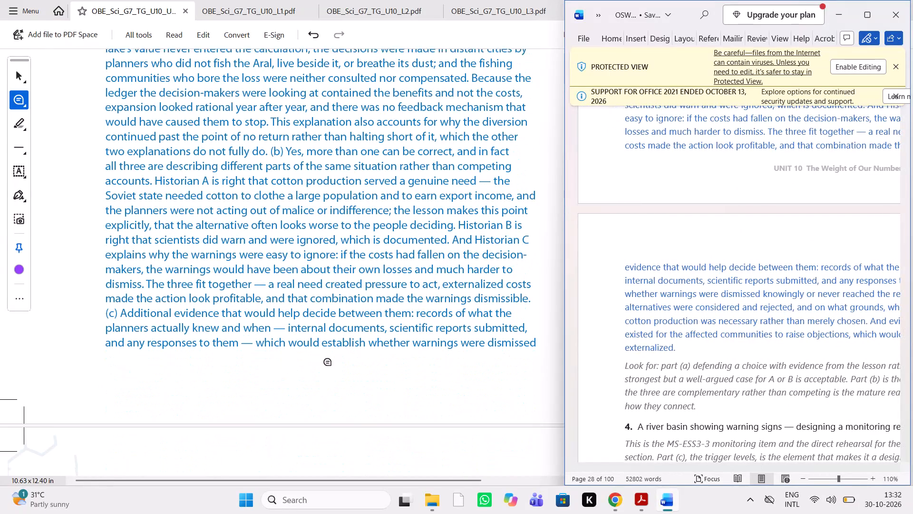
scroll(329, 362, down, 5)
scroll(329, 362, left, 2)
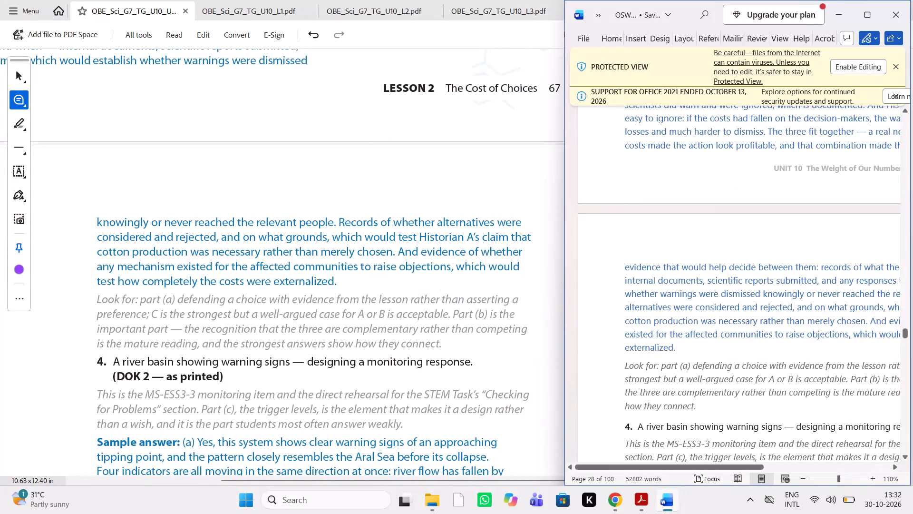
Compare the Skill Mastery item 4 river-basin monitoring answer in the PDF against the Word manuscript.
scroll(675, 350, down, 1)
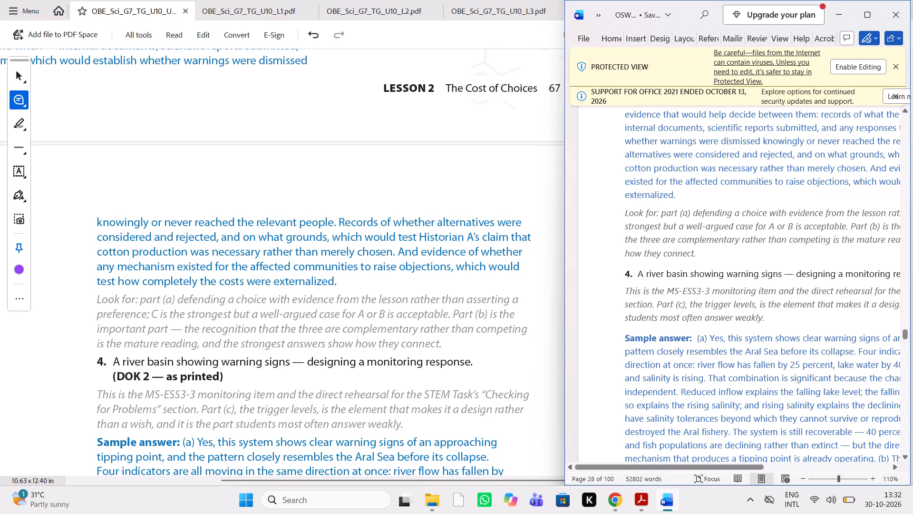
scroll(700, 289, down, 1)
scroll(355, 344, down, 1)
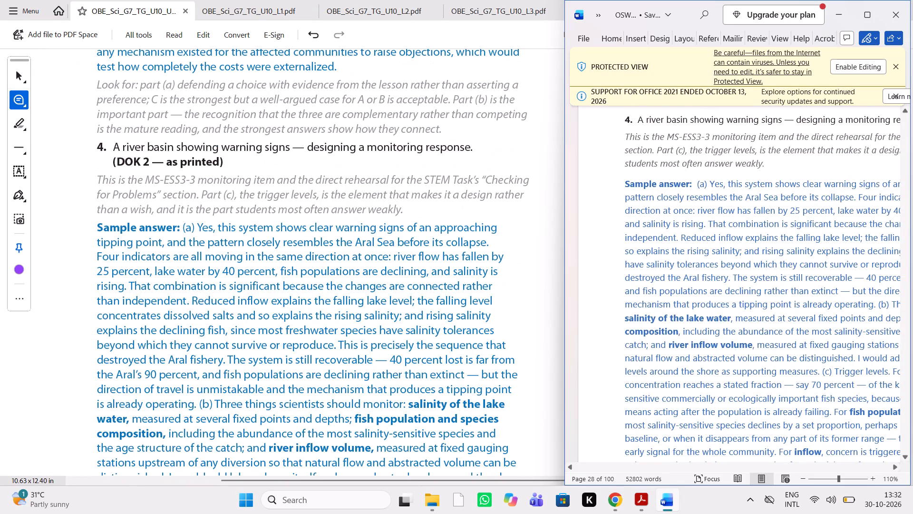
scroll(637, 314, down, 1)
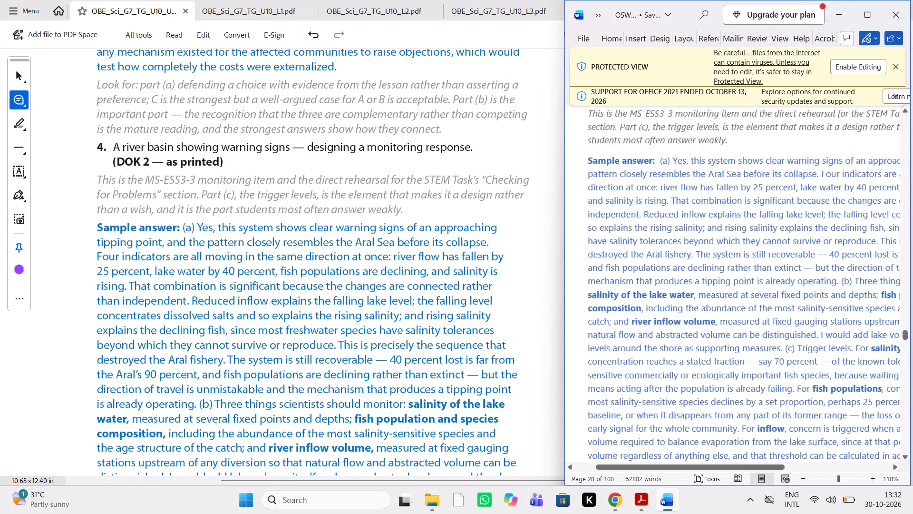
scroll(637, 314, down, 1)
scroll(400, 360, down, 1)
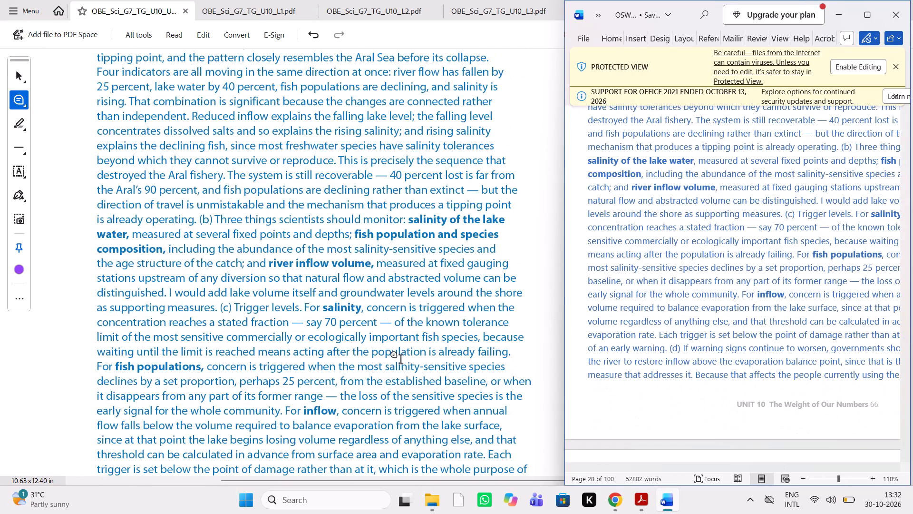
scroll(400, 360, down, 1)
scroll(663, 300, down, 1)
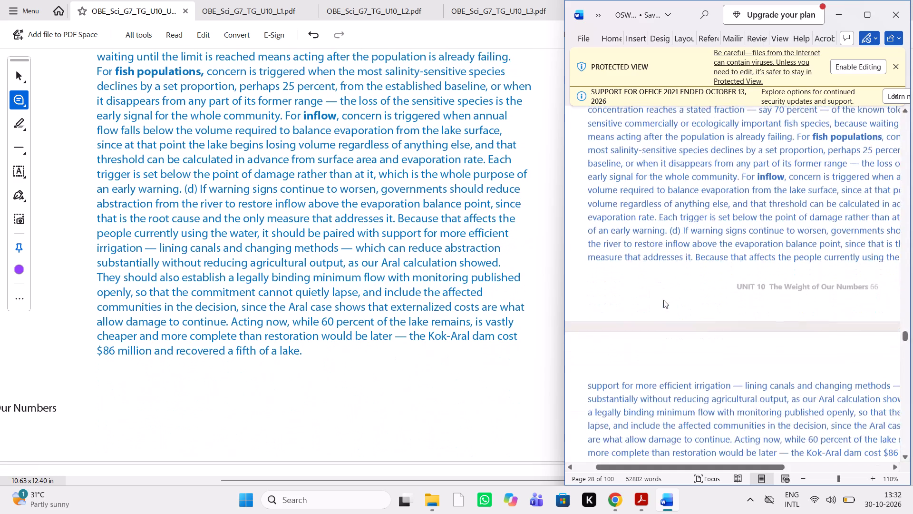
scroll(663, 300, down, 1)
scroll(364, 329, down, 1)
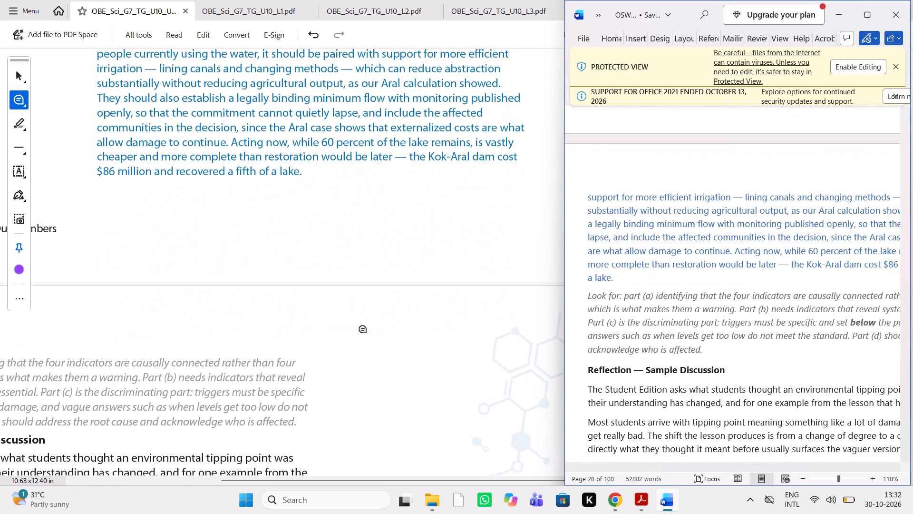
In the PDF, mark "— Sample Discussion" in the Reflection heading and post the comment "delete it" on it.
scroll(364, 329, right, 1)
scroll(364, 329, down, 2)
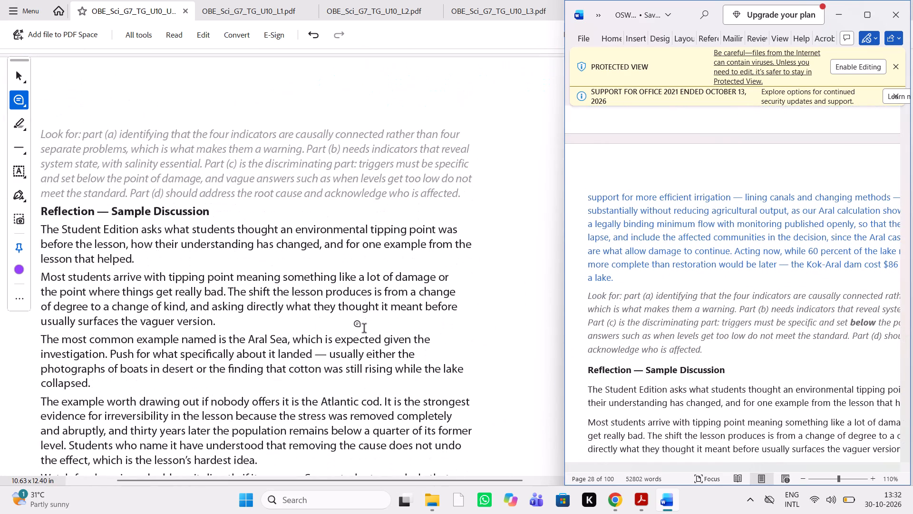
scroll(339, 248, right, 1)
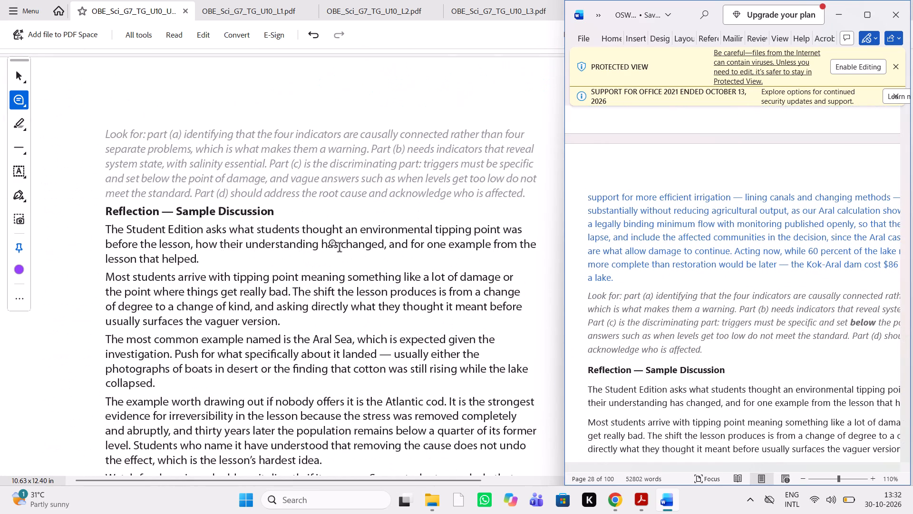
drag(276, 212, 166, 216)
text(delete it)
key(space)
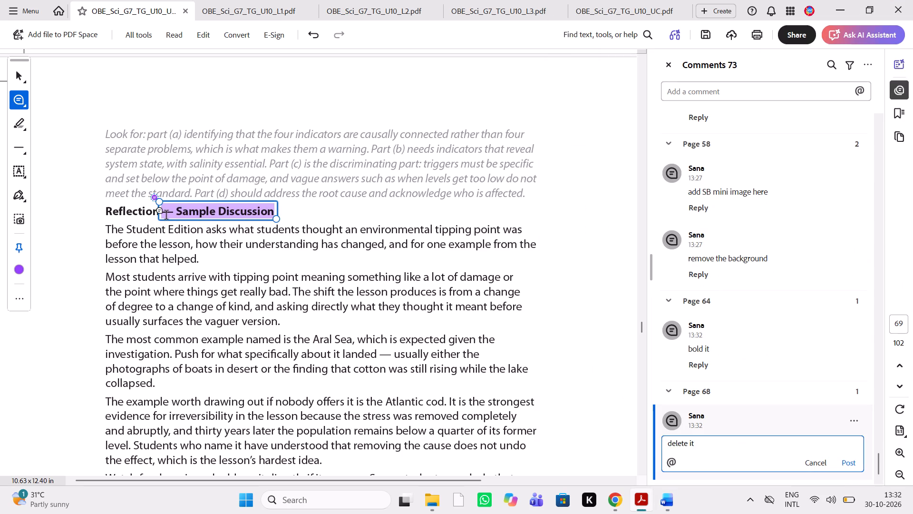
click(849, 464)
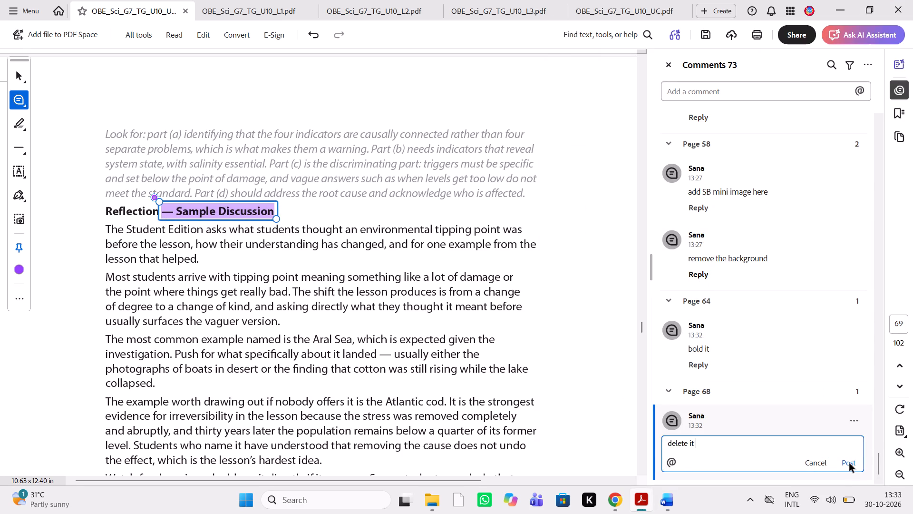
Look over the end of Lesson 2 and the Lesson 3 opening pages in the PDF, up to the Lesson Pacing table.
scroll(415, 327, down, 4)
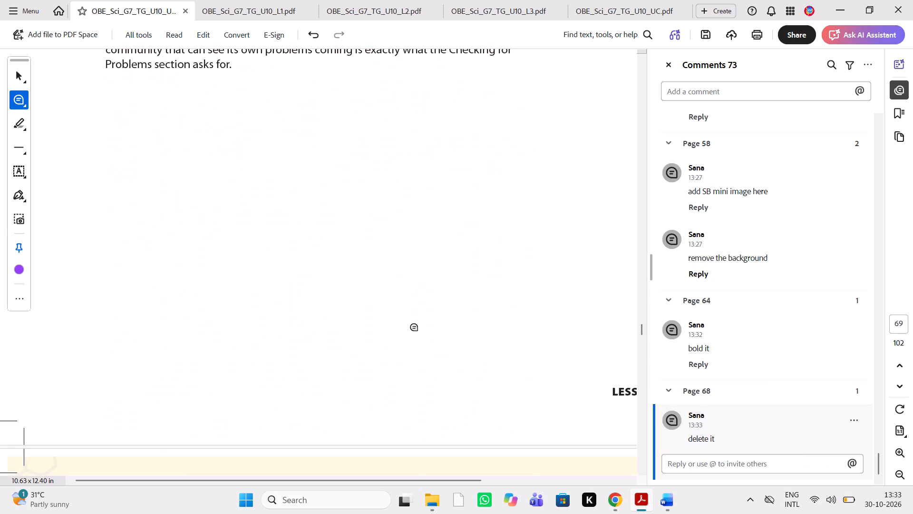
scroll(415, 327, down, 3)
scroll(415, 327, left, 1)
scroll(415, 327, down, 2)
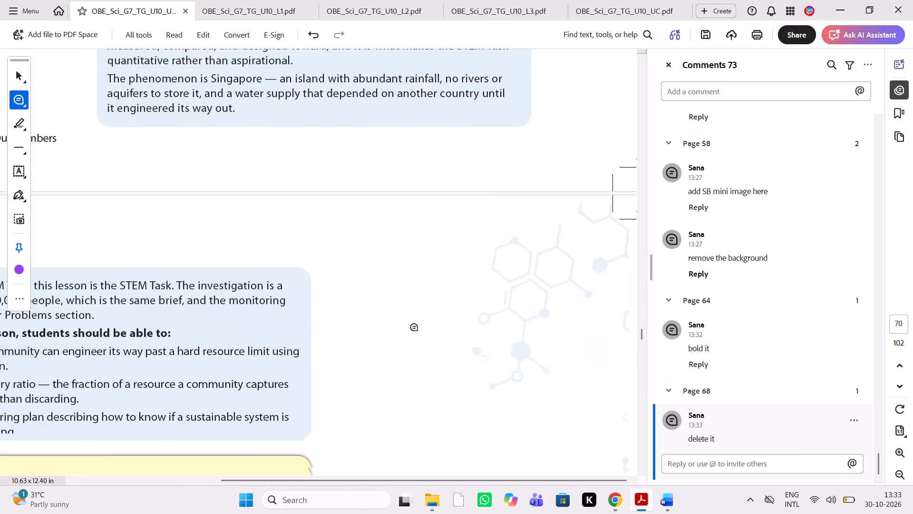
scroll(415, 327, down, 4)
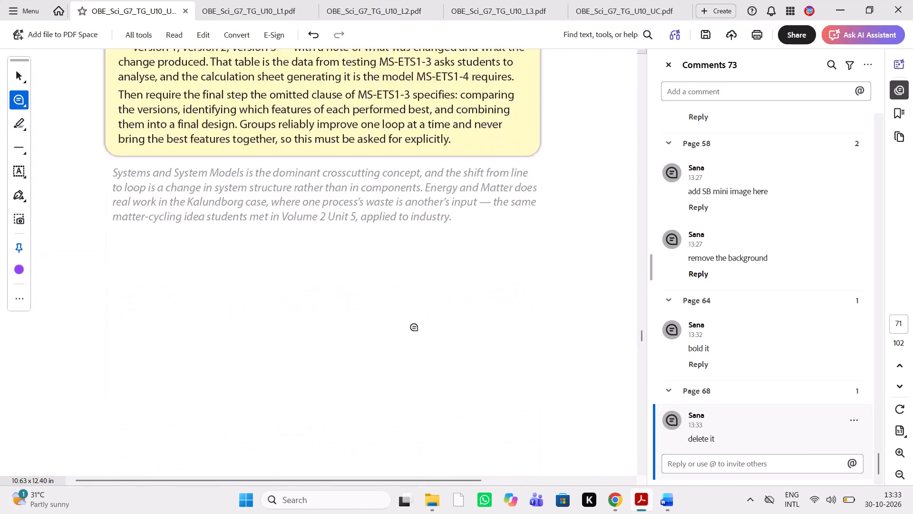
scroll(415, 327, down, 1)
scroll(415, 327, up, 1)
scroll(415, 327, down, 5)
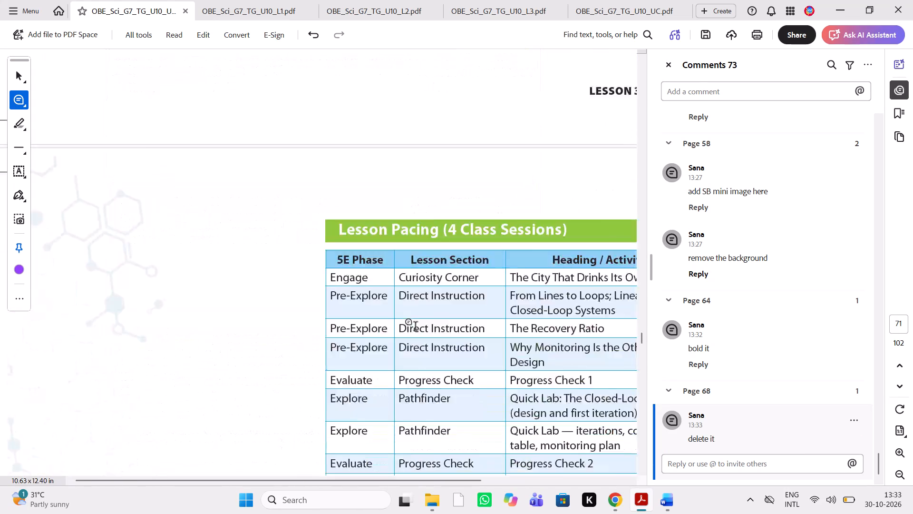
Look through the Lesson 3 pages from "The City That Drinks Its Own Water" to the Quick Lab's teacher-authored procedure.
scroll(415, 327, down, 2)
scroll(415, 327, left, 1)
scroll(415, 327, down, 4)
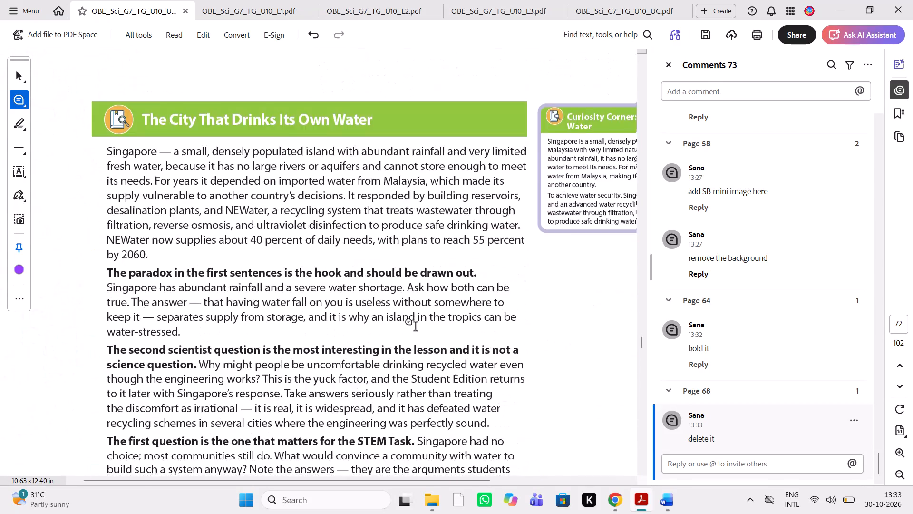
scroll(415, 327, down, 3)
scroll(415, 327, up, 2)
scroll(415, 327, down, 4)
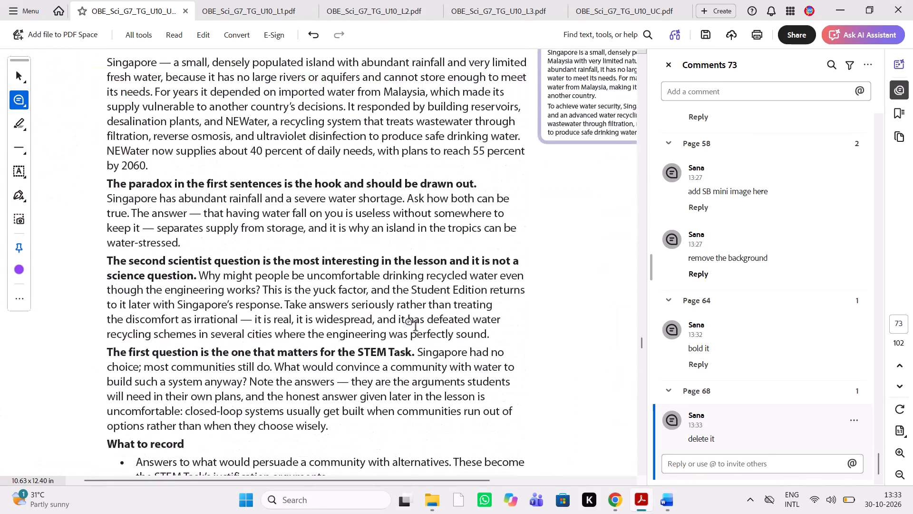
scroll(415, 327, down, 17)
scroll(415, 327, down, 9)
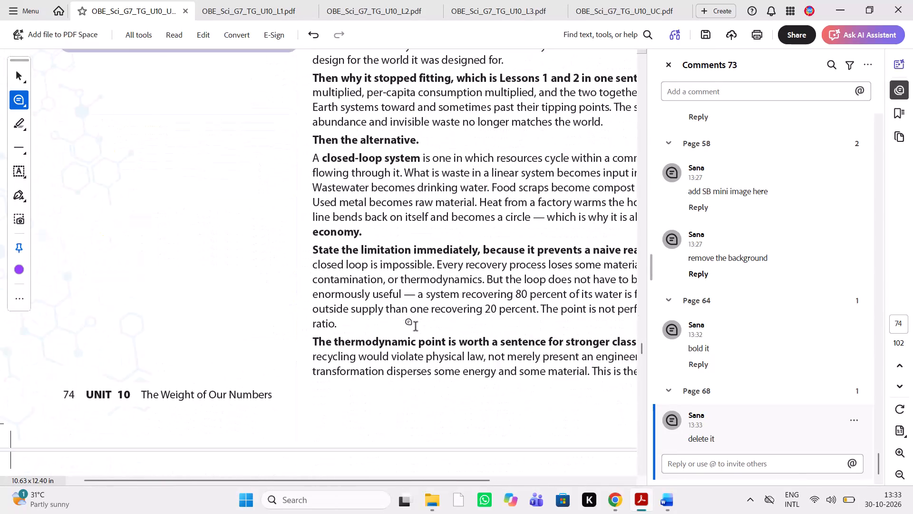
scroll(415, 327, down, 20)
scroll(415, 327, down, 12)
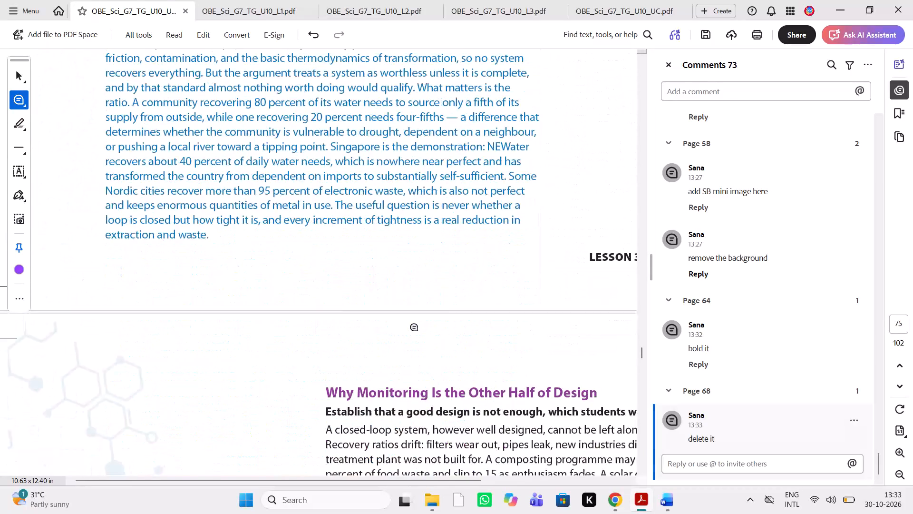
scroll(415, 327, down, 20)
scroll(415, 327, down, 4)
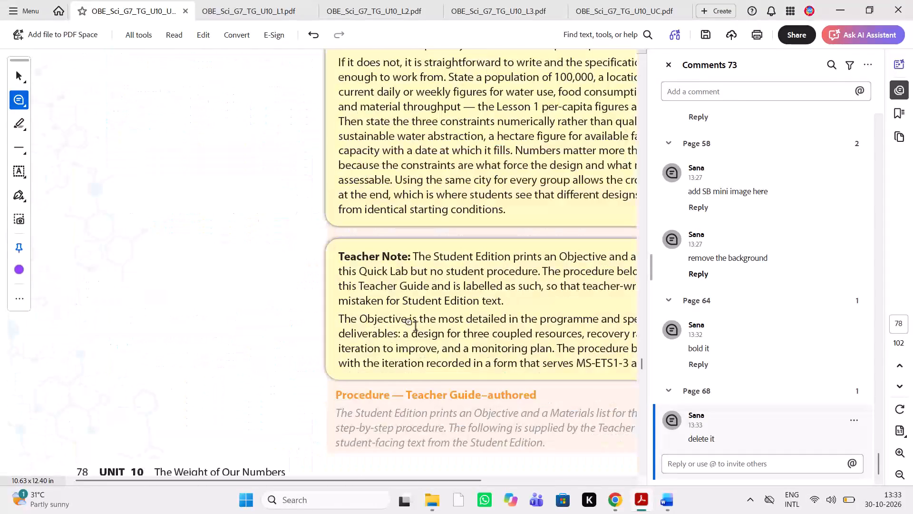